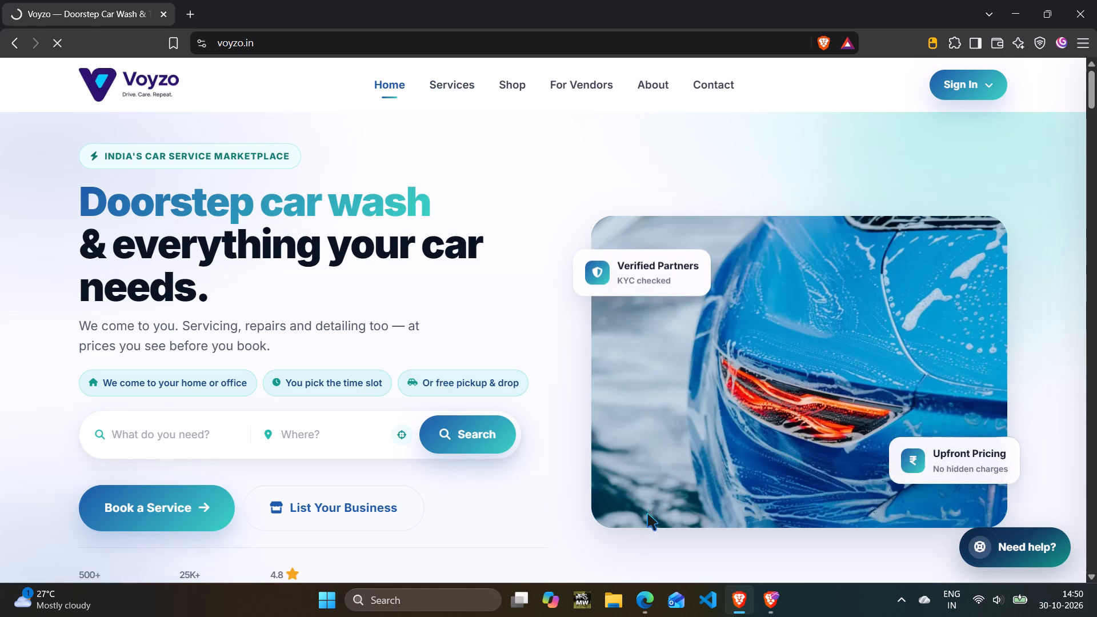
Switch to the other Brave window, set the playing YouTube music video's quality to 1080p, and minimize that window.
left_click(774, 600)
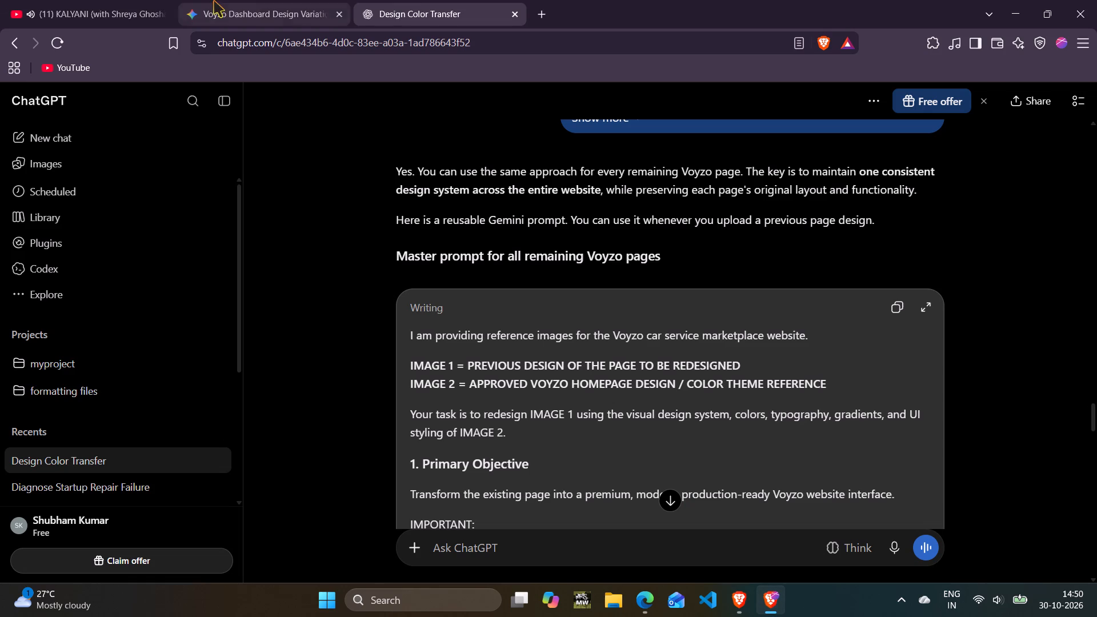
left_click(77, 0)
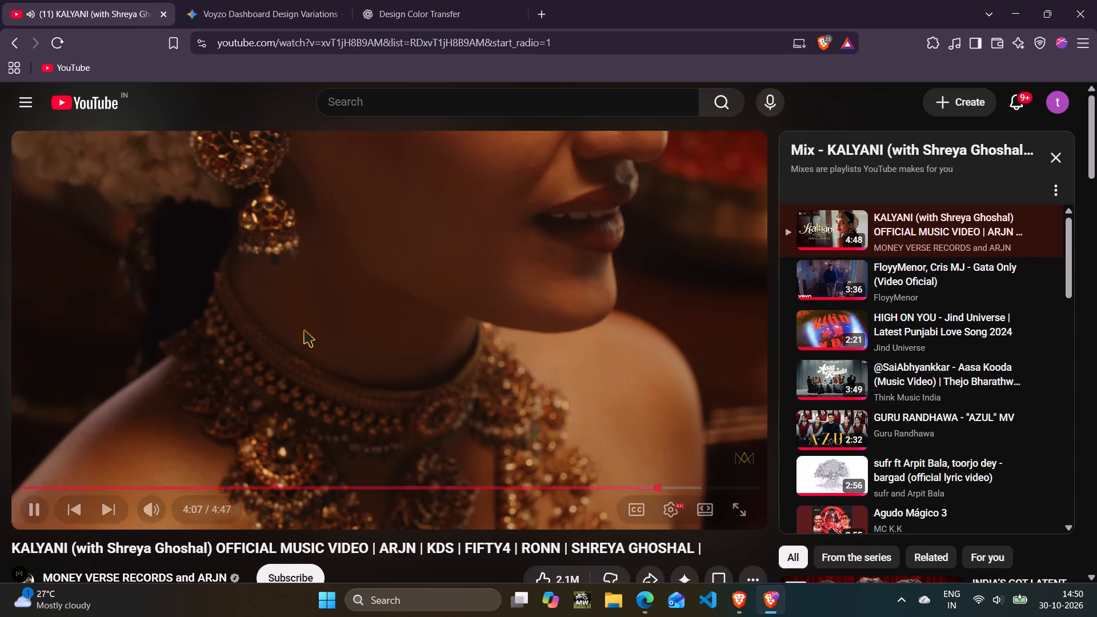
left_click(661, 515)
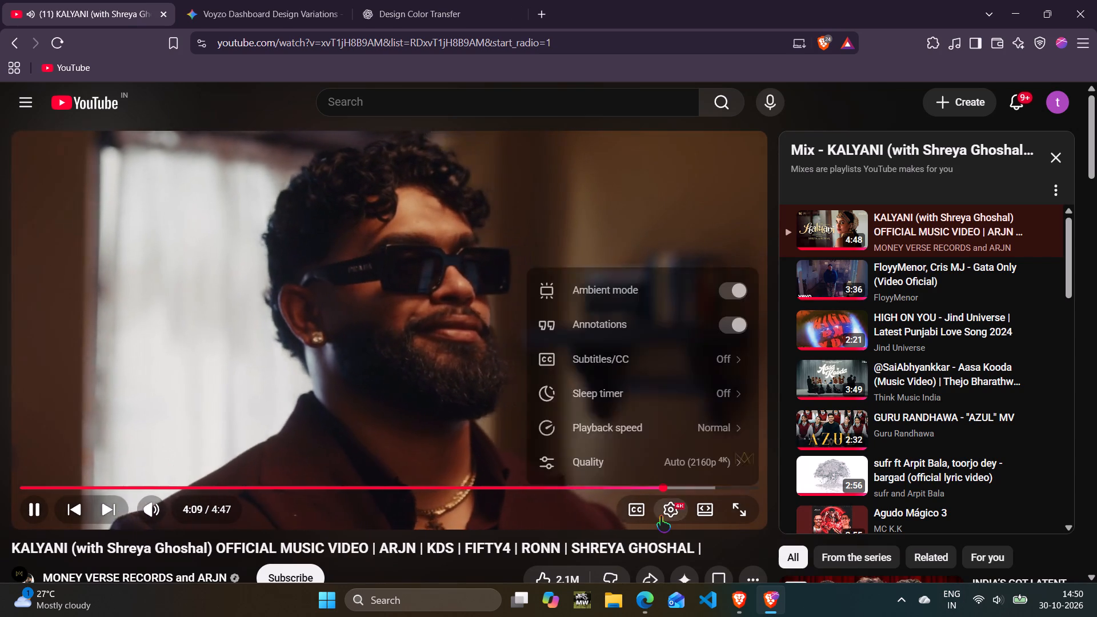
left_click(667, 449)
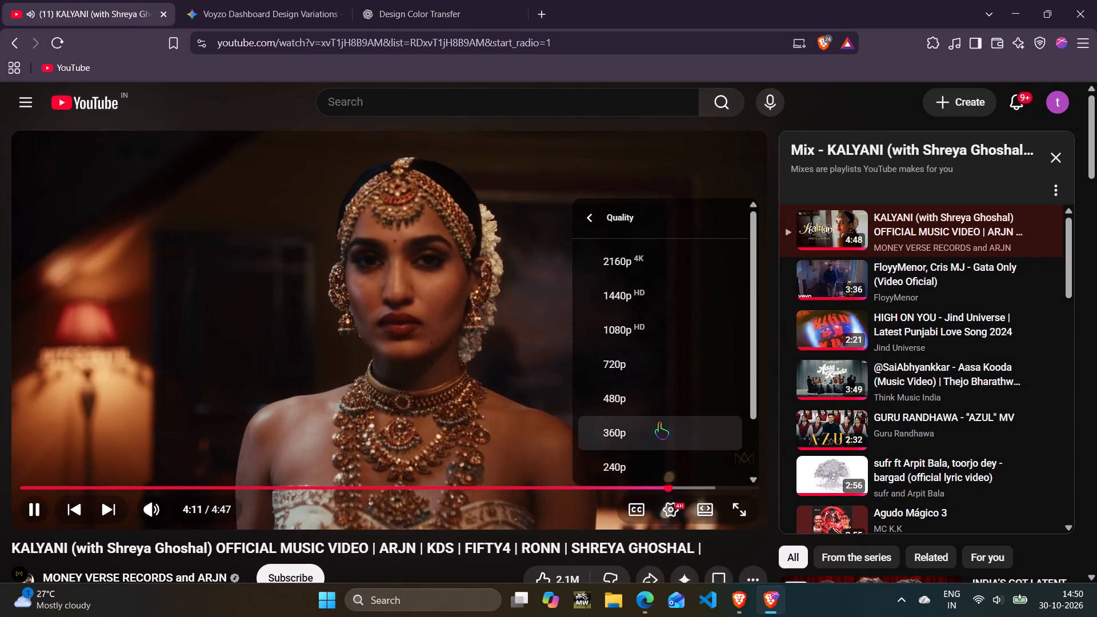
left_click(630, 322)
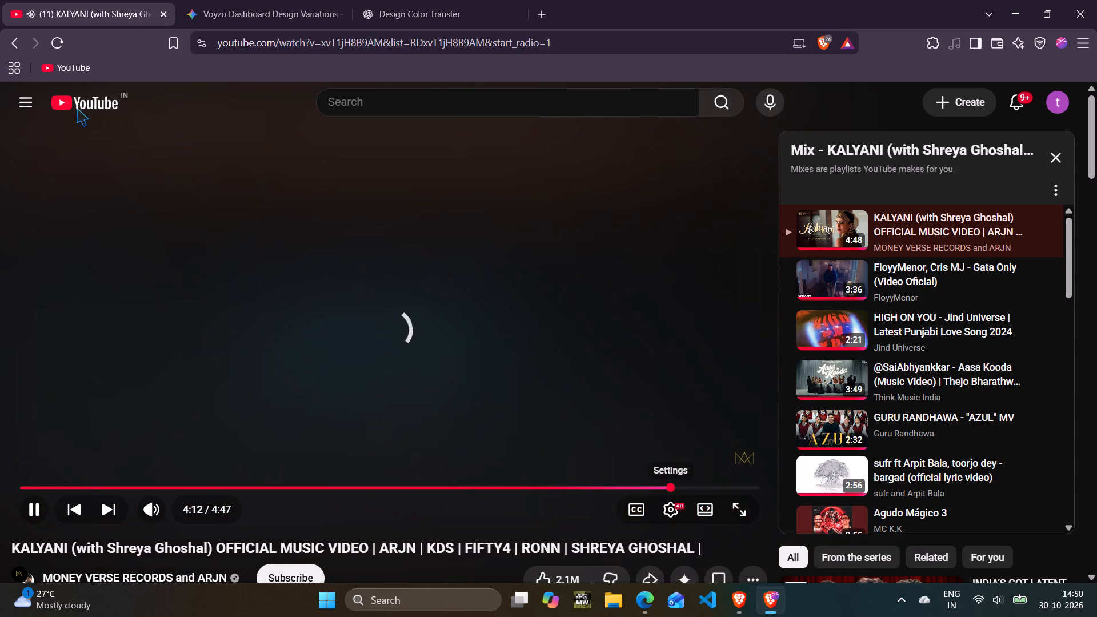
left_click(1012, 13)
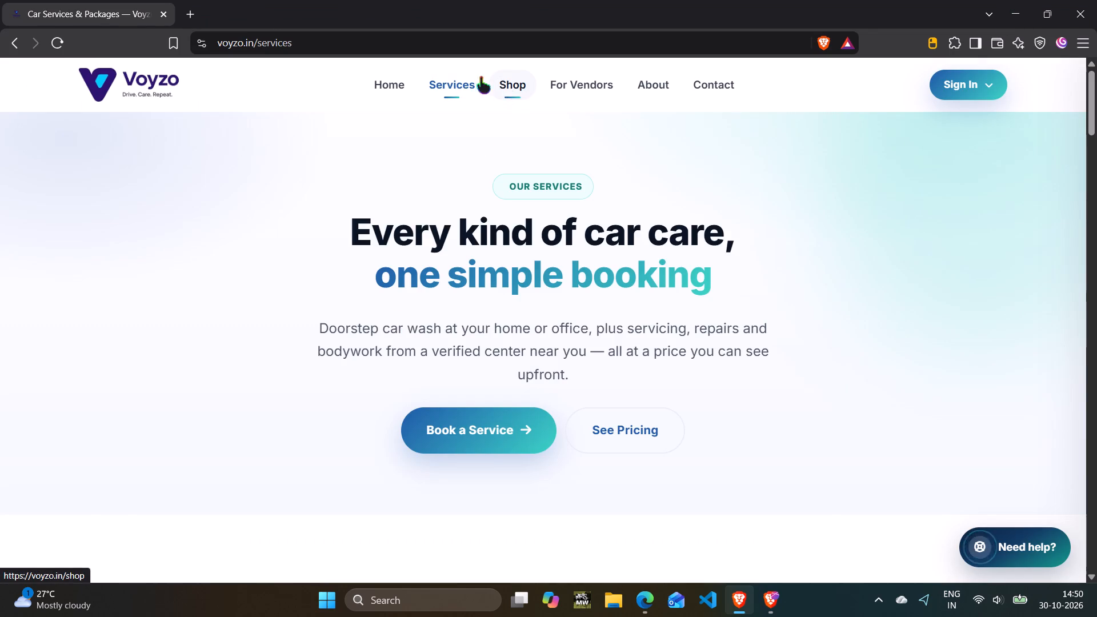
Open the Voyzo Home page and examine all its sections from the service cards through the footer, returning to the hero section.
left_click(412, 91)
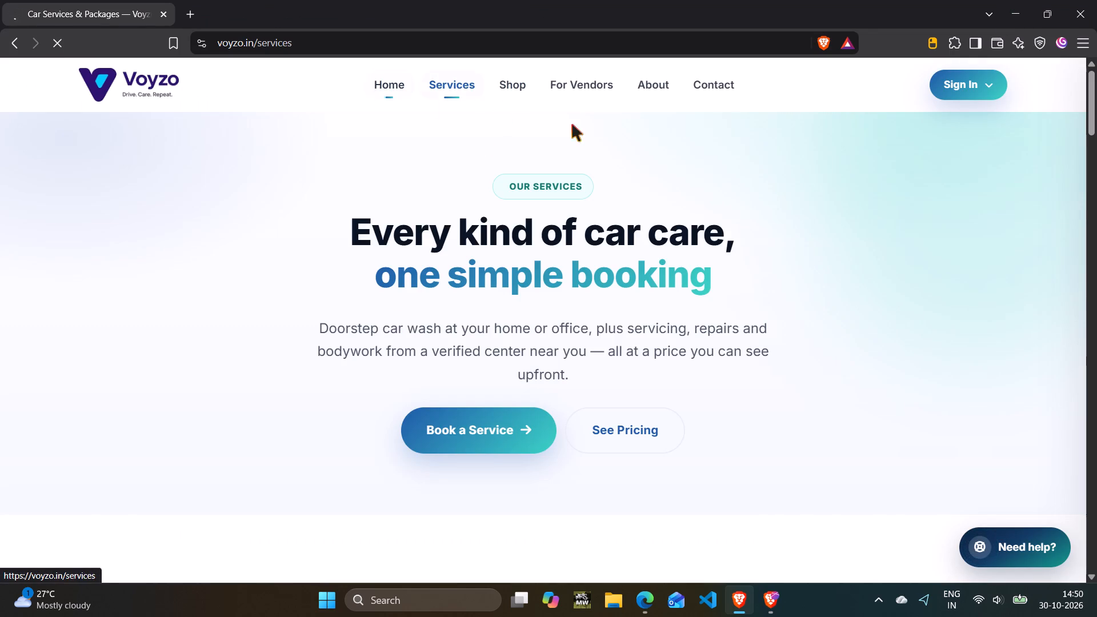
scroll(710, 291, "down", 20)
scroll(710, 291, "down", 7)
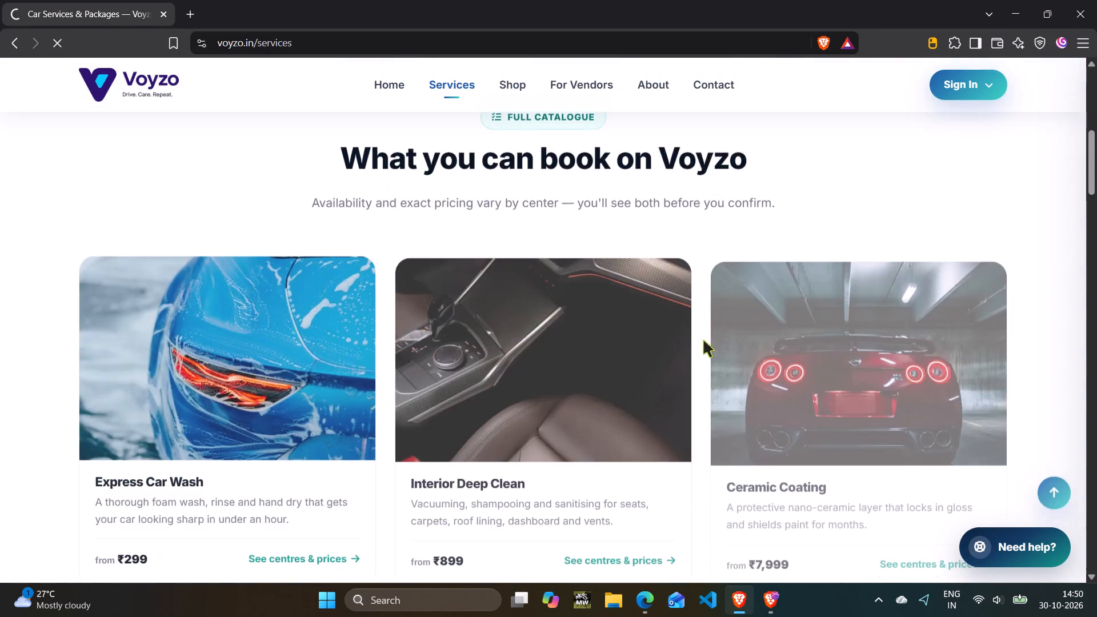
scroll(703, 340, "down", 18)
scroll(701, 345, "down", 14)
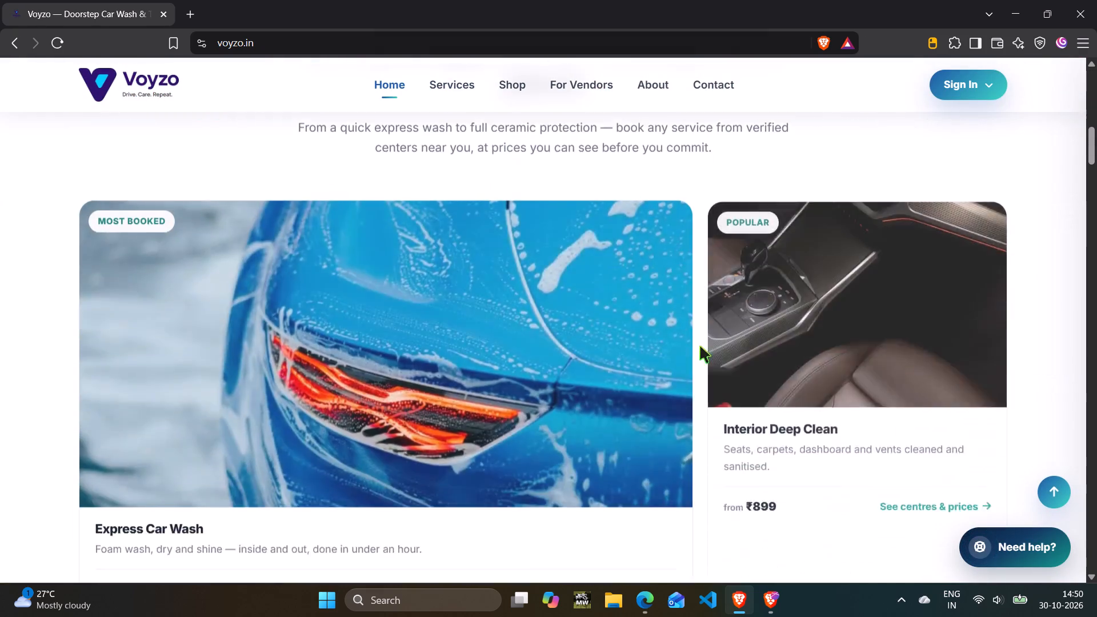
scroll(700, 346, "down", 15)
scroll(699, 347, "down", 20)
scroll(699, 347, "down", 4)
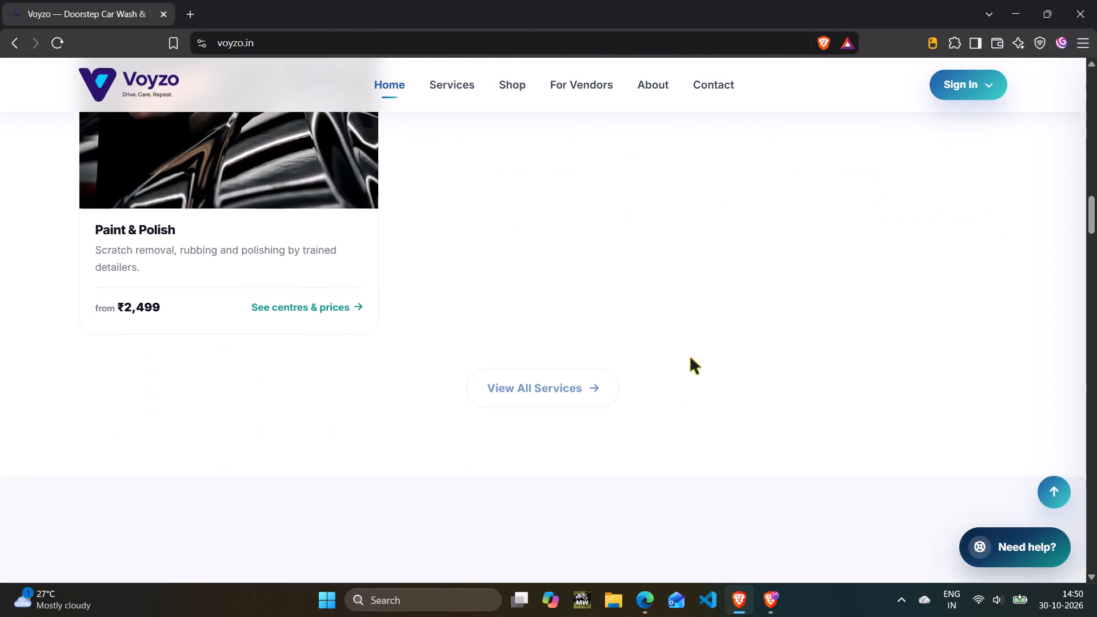
scroll(690, 357, "down", 14)
scroll(690, 355, "down", 7)
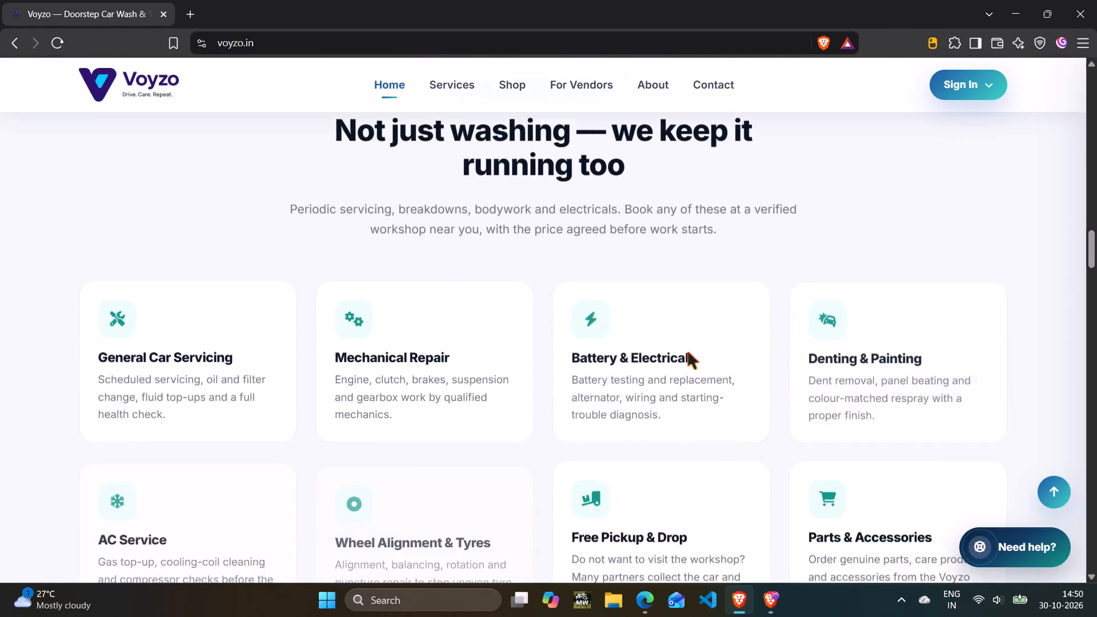
scroll(688, 352, "down", 20)
scroll(688, 352, "down", 15)
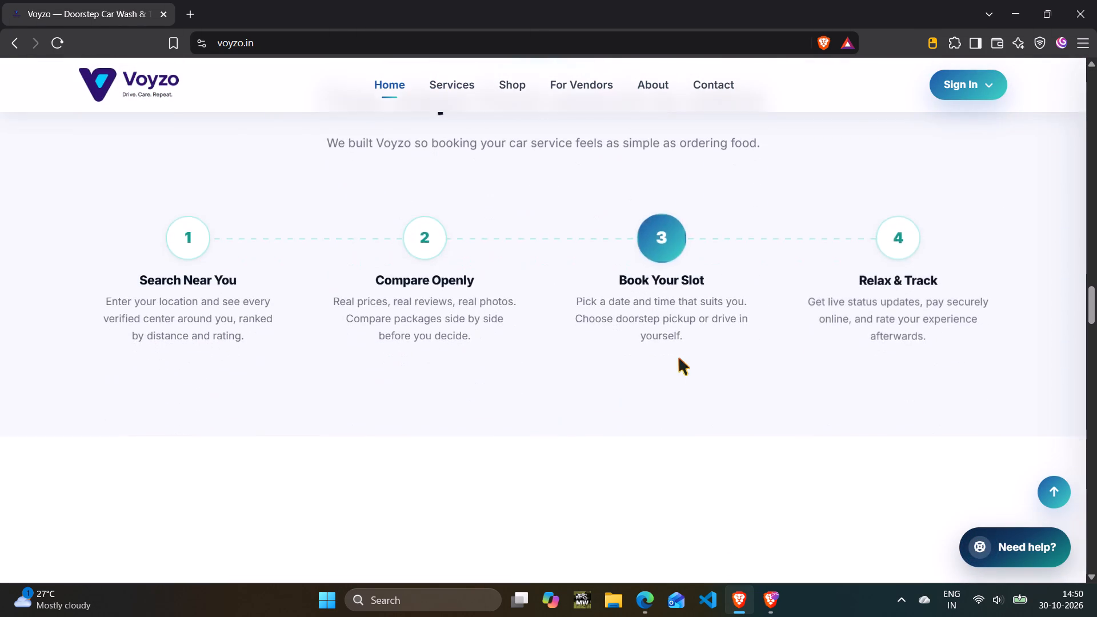
scroll(679, 358, "down", 19)
scroll(676, 359, "down", 7)
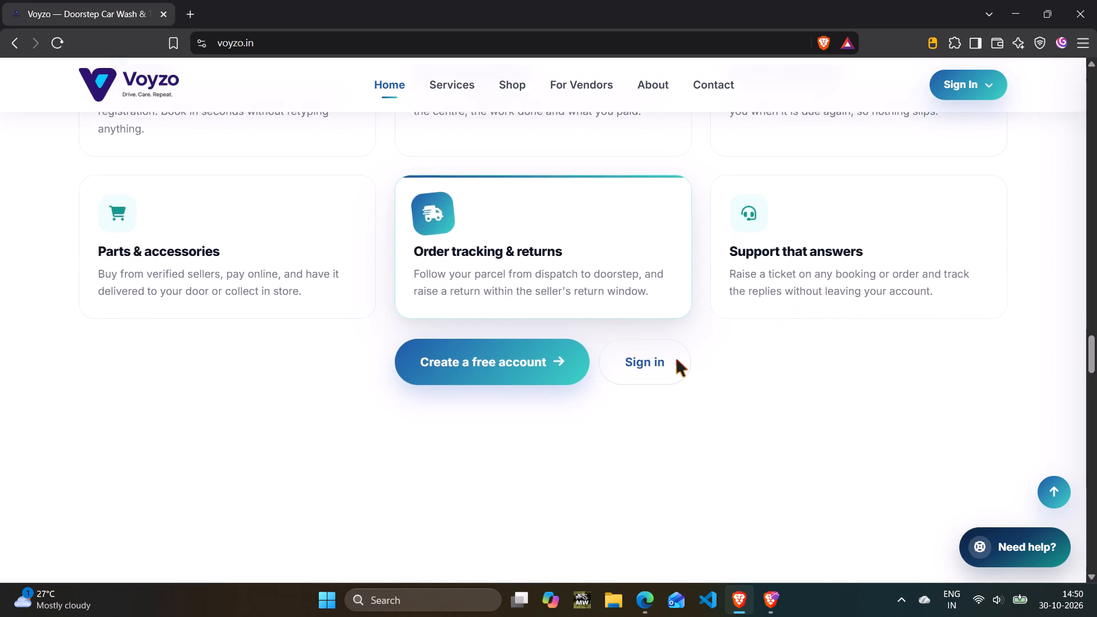
scroll(676, 359, "down", 15)
scroll(674, 364, "down", 9)
scroll(674, 364, "down", 15)
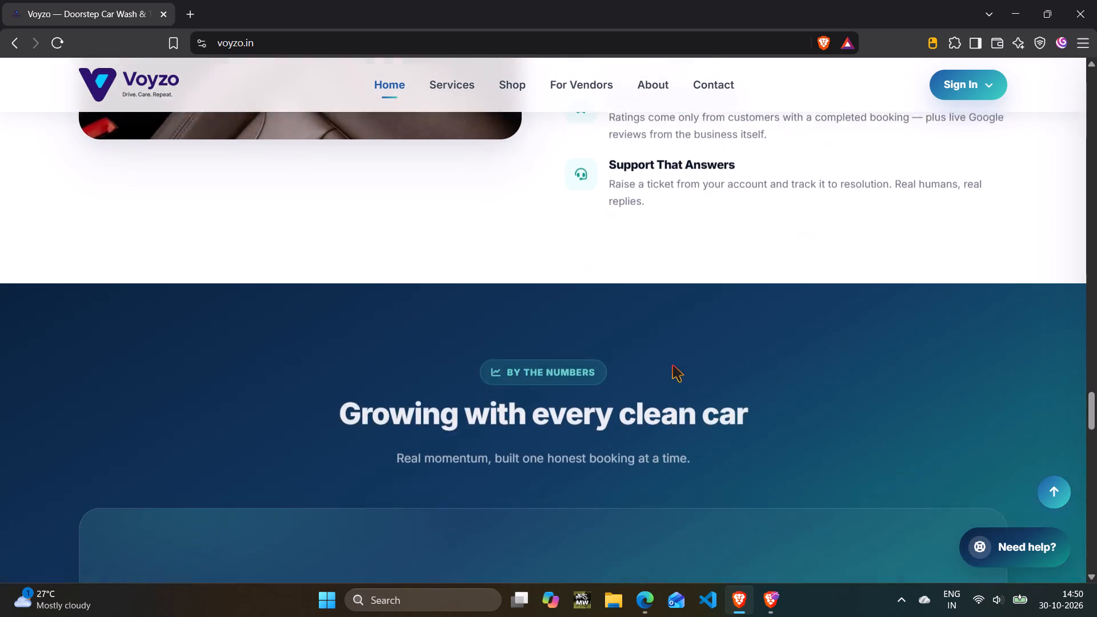
scroll(671, 364, "down", 15)
scroll(667, 369, "down", 17)
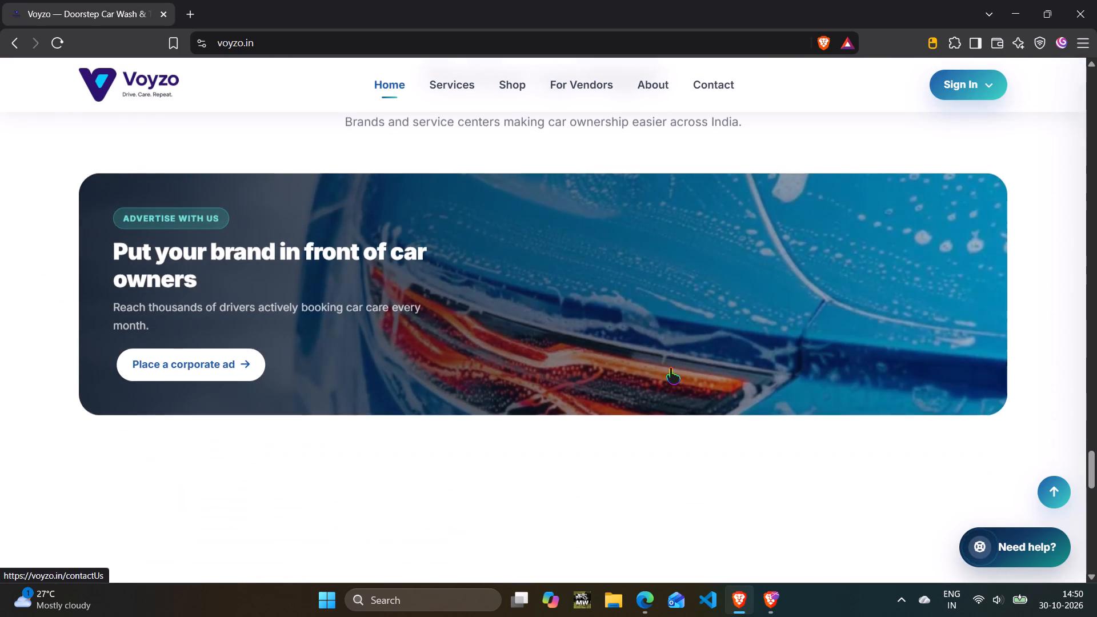
scroll(671, 367, "down", 20)
scroll(671, 367, "down", 18)
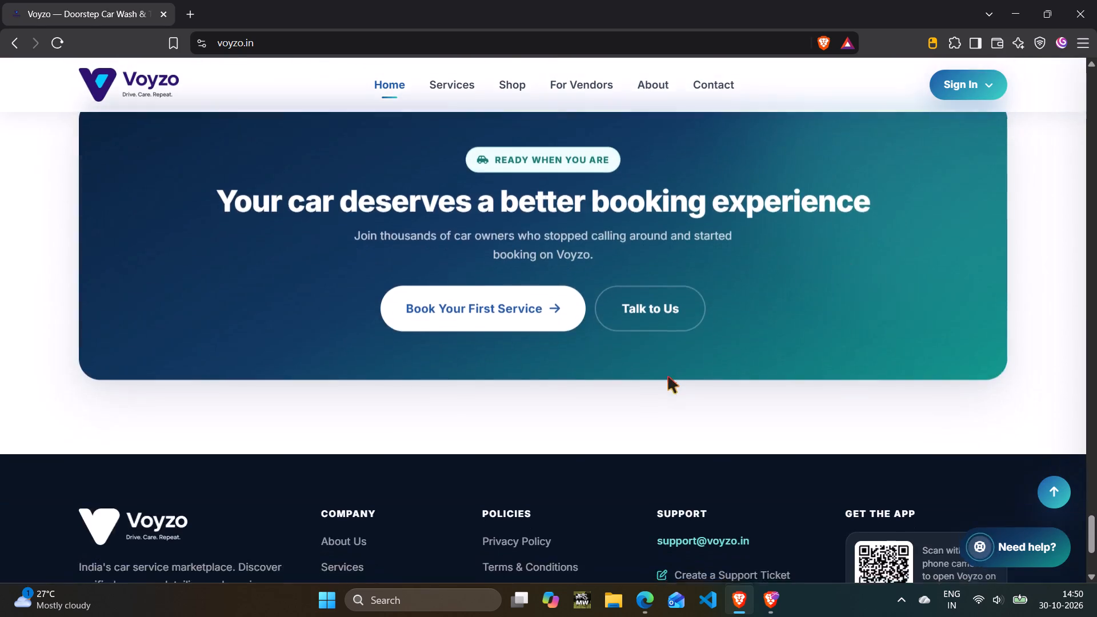
scroll(668, 376, "down", 11)
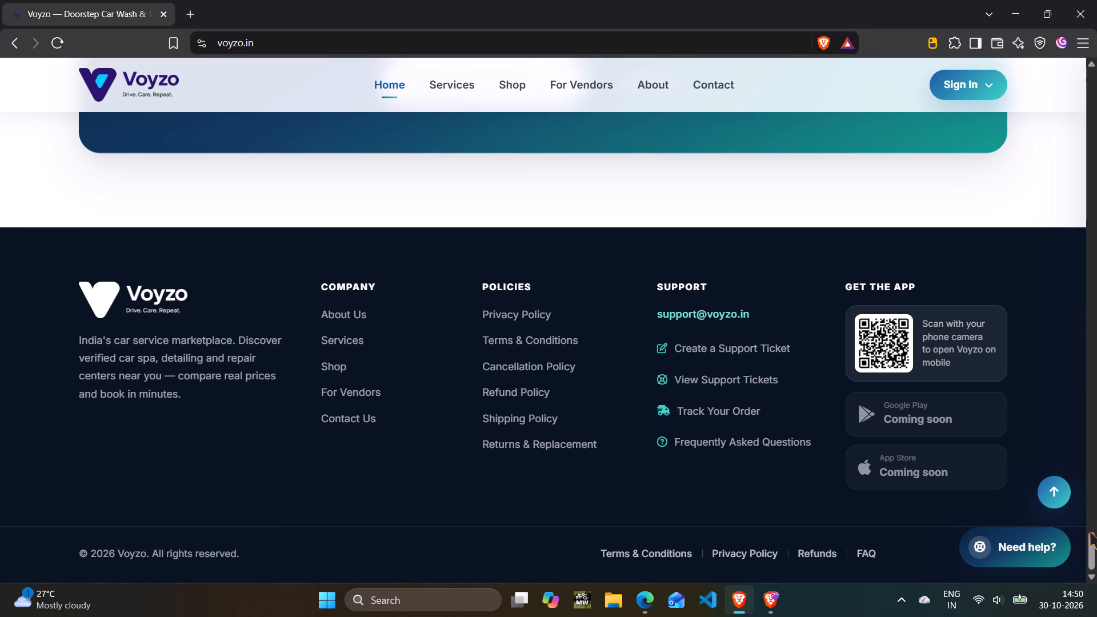
left_click_drag(1090, 531, 1046, 233)
left_click_drag(1088, 506, 1043, 72)
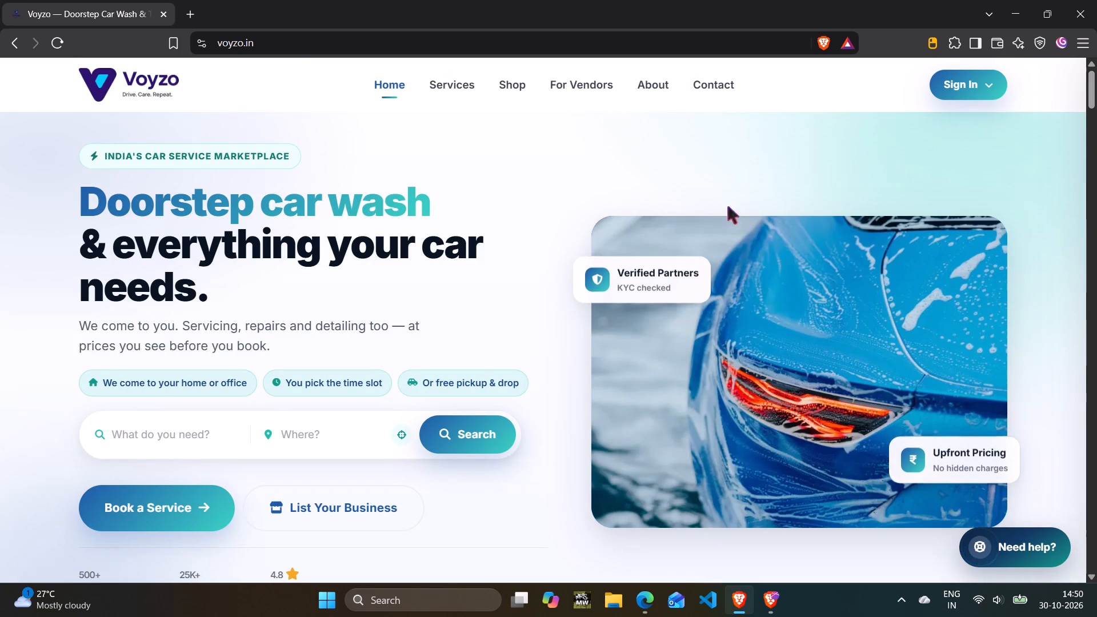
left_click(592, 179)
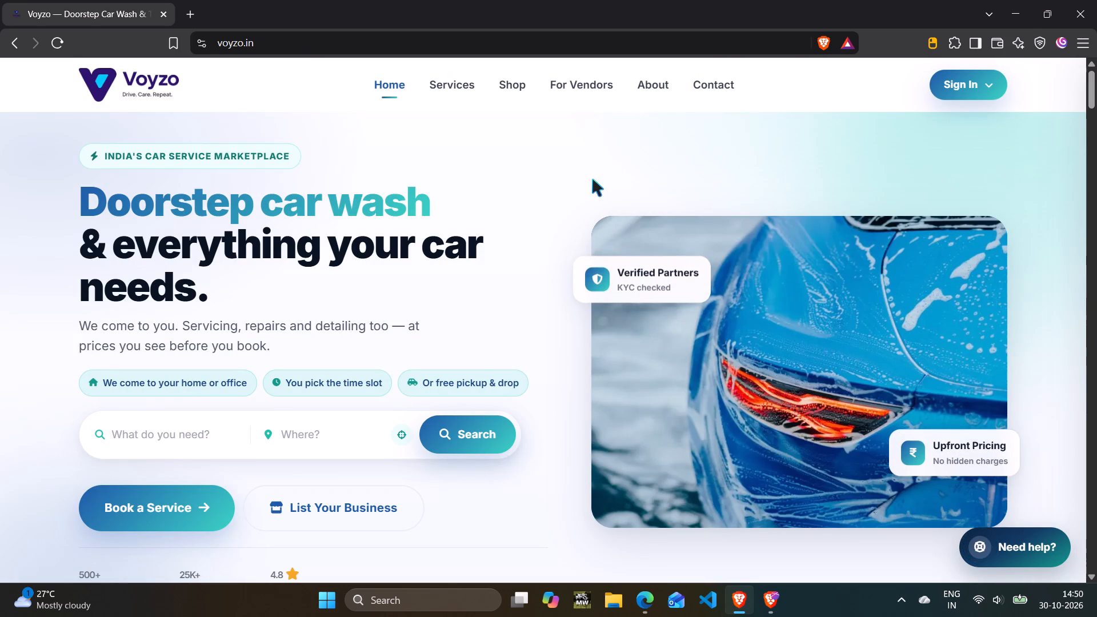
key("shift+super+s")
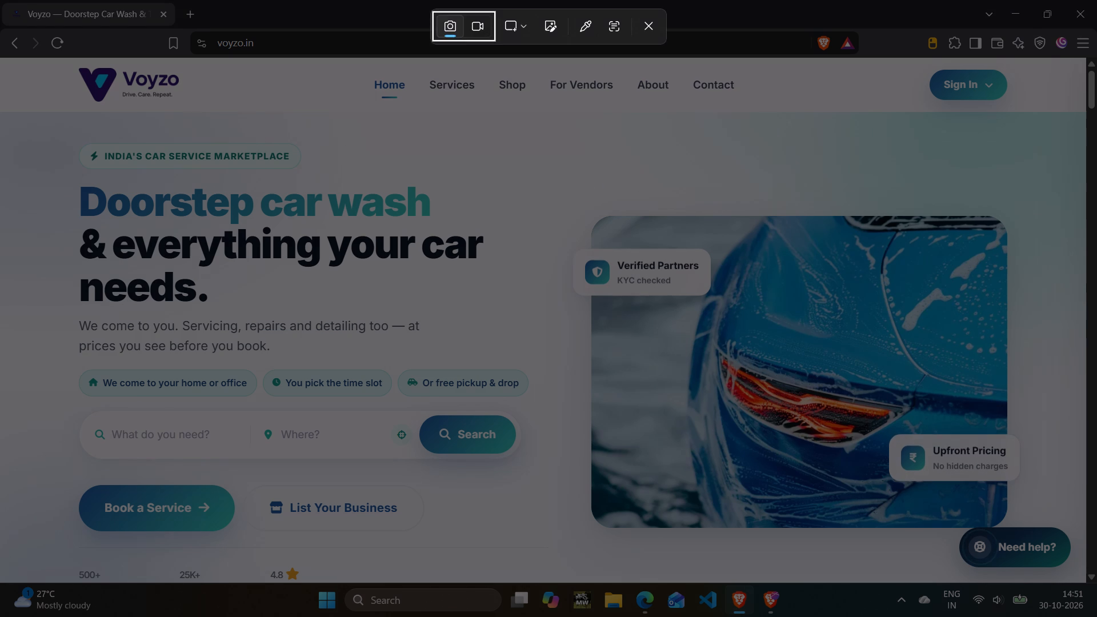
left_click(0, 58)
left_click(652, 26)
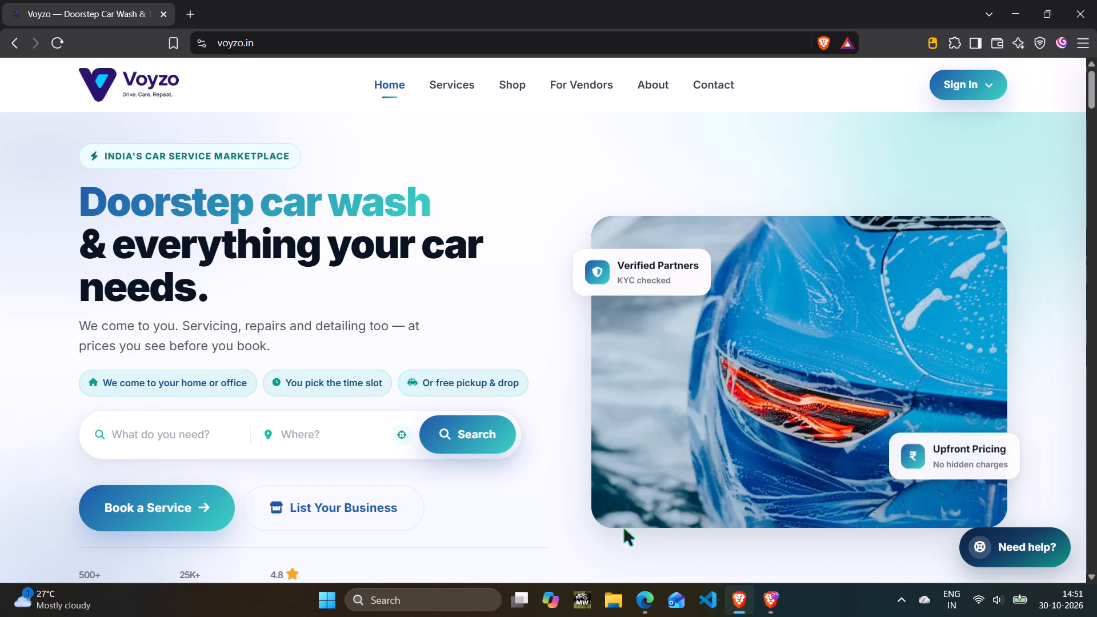
Open a File Explorer window.
left_click(602, 602)
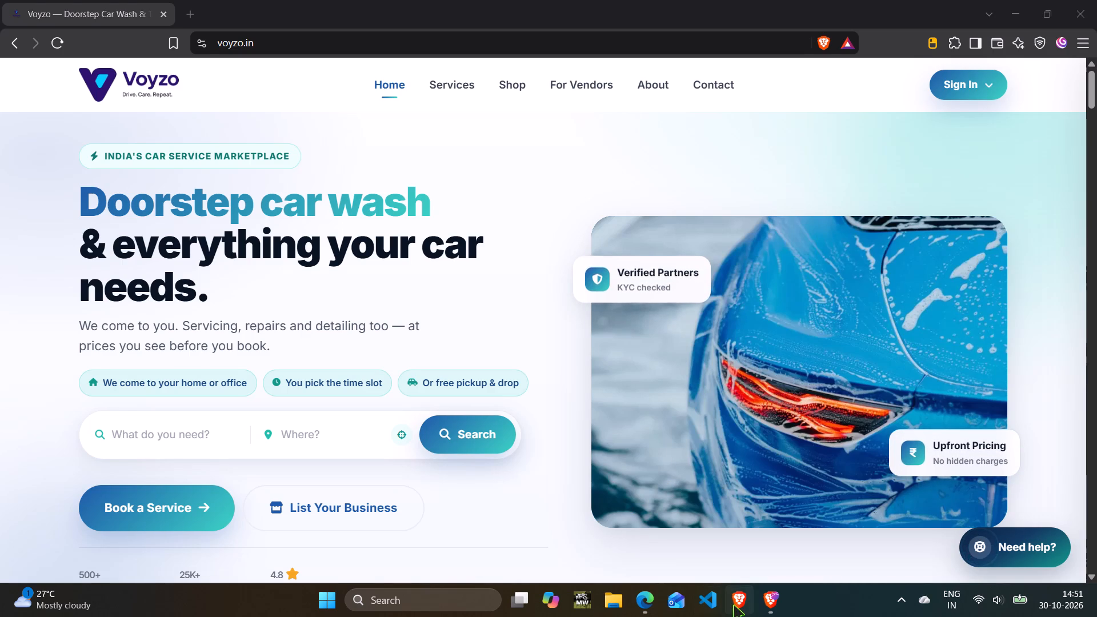
Switch to the YouTube window, play "HIGH ON YOU - Jind Universe" from the mix, and minimize the window.
left_click(764, 603)
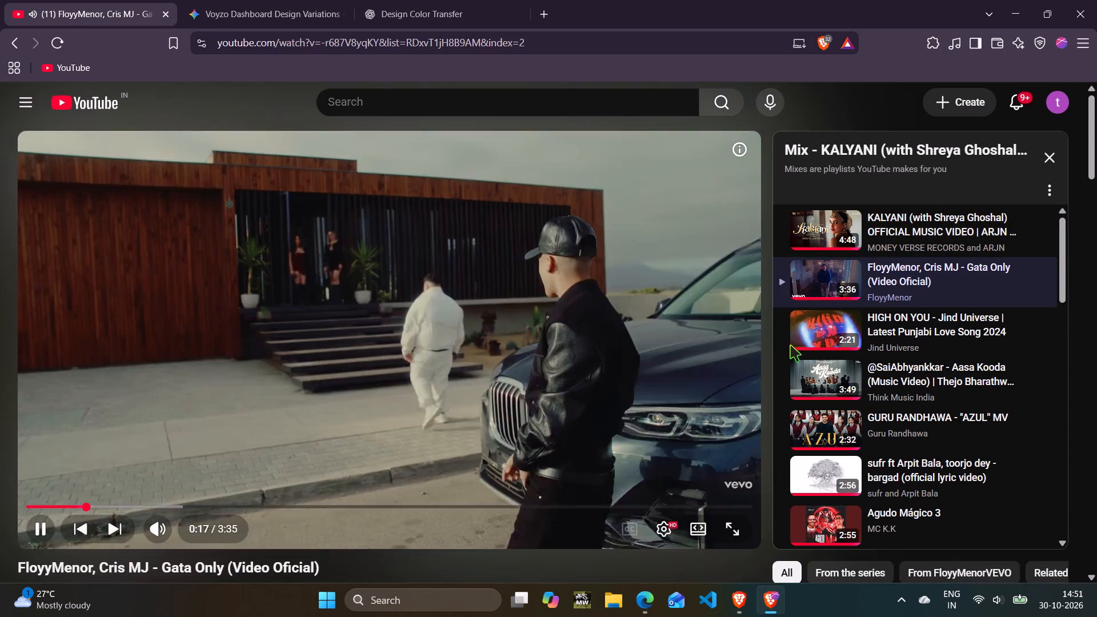
left_click(899, 322)
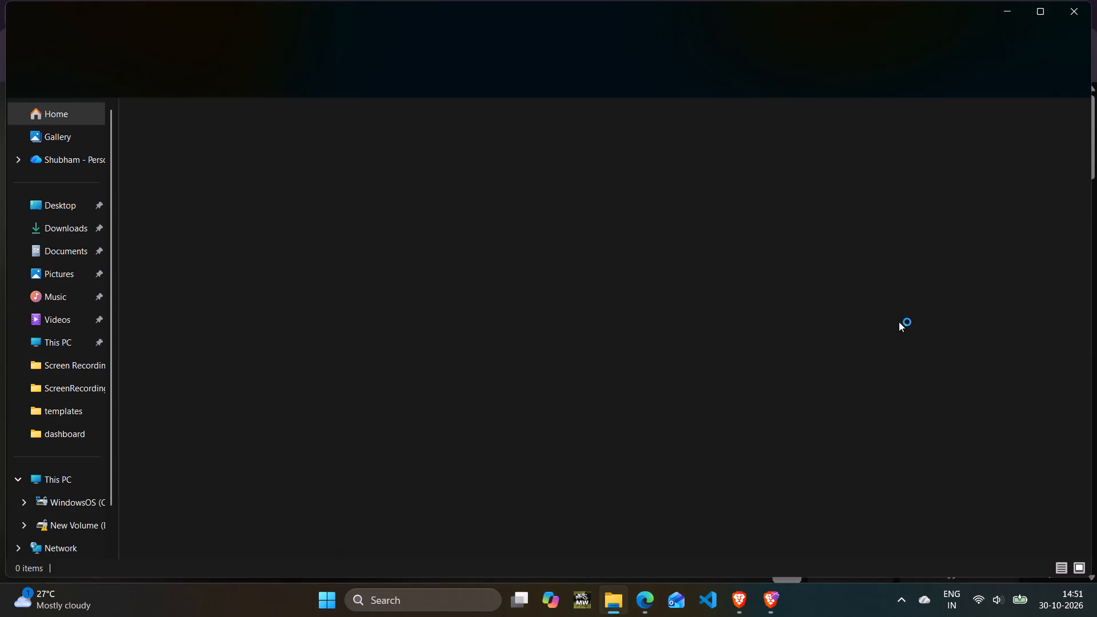
left_click(760, 604)
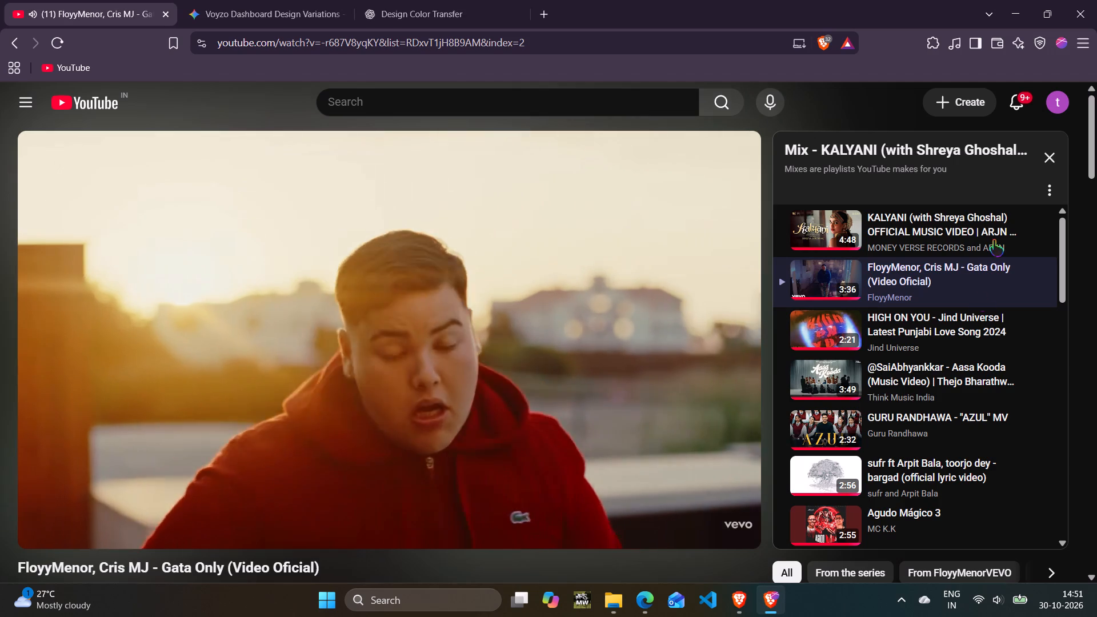
left_click(912, 325)
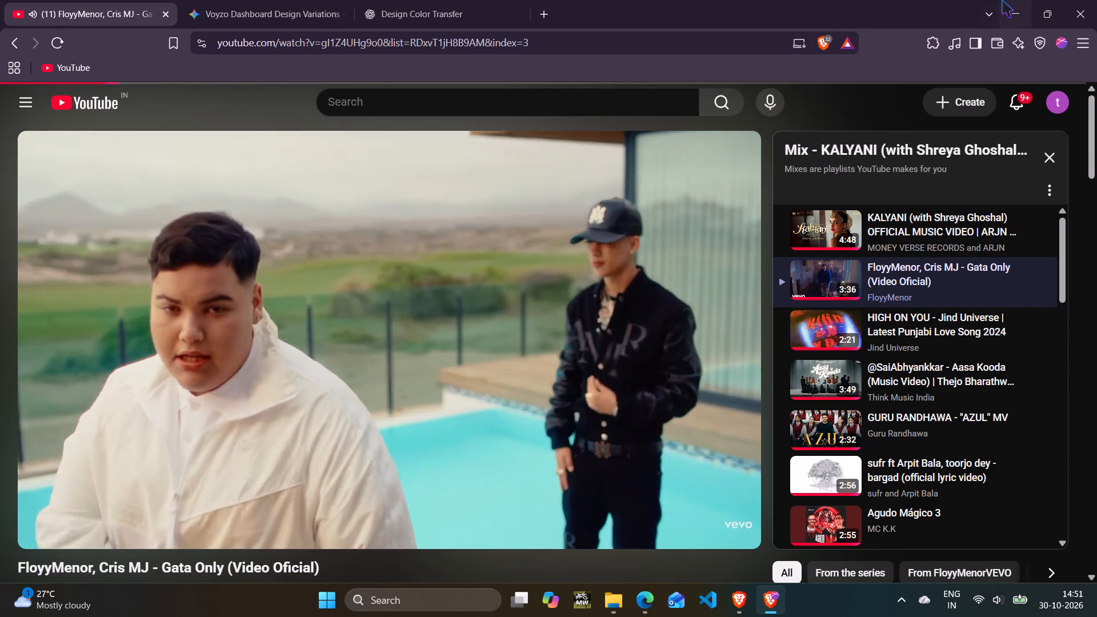
left_click(1011, 10)
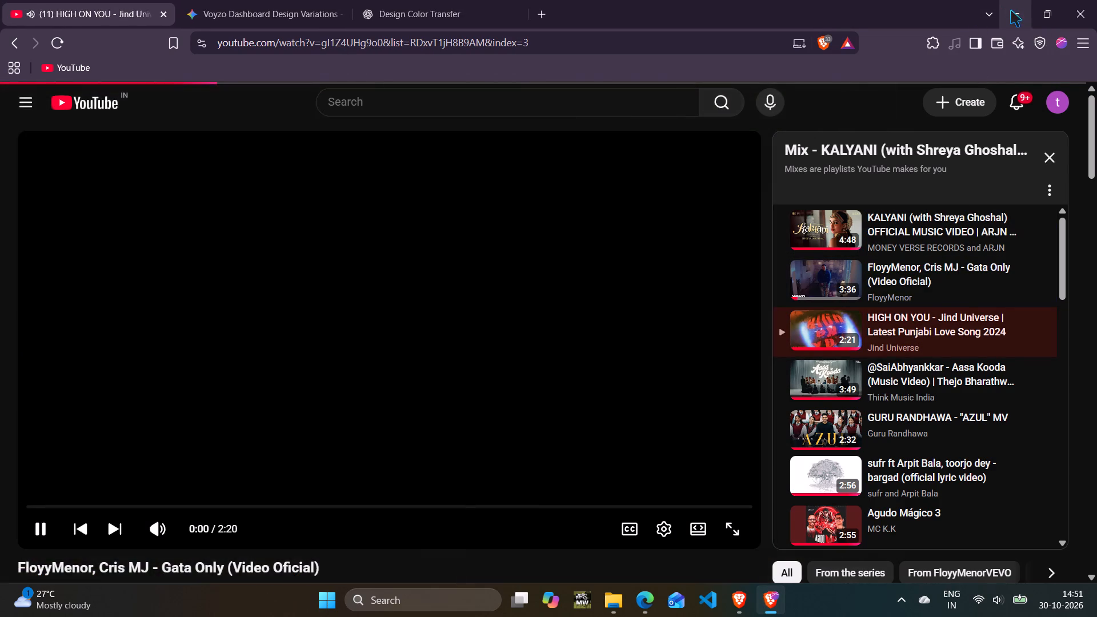
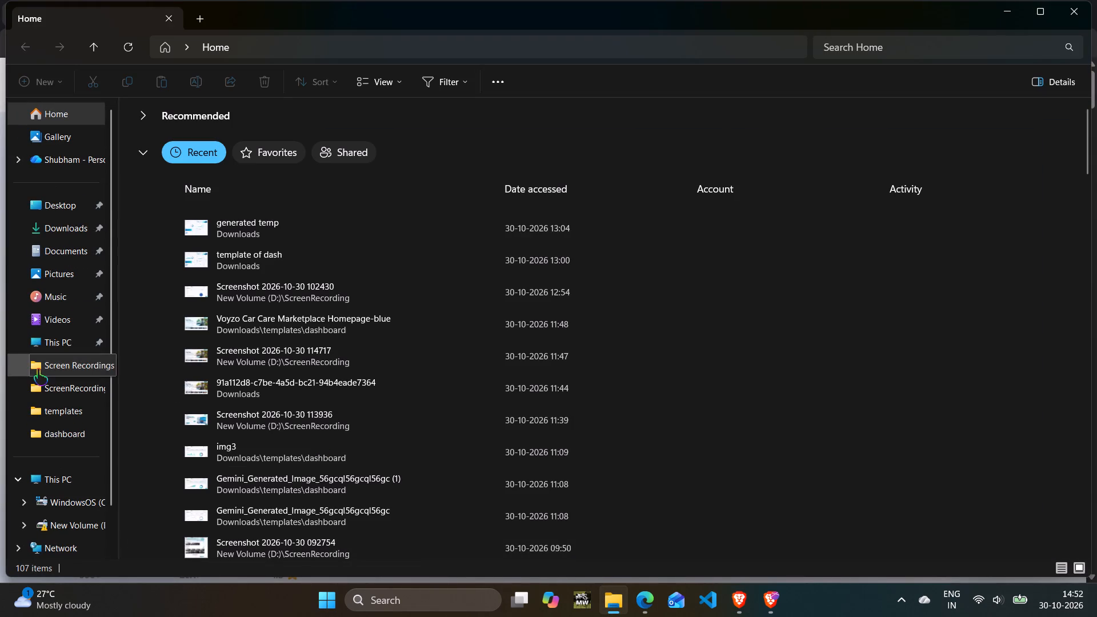
Create a folder named Day2 designs inside the ScreenRecording folder on drive D.
left_click(39, 383)
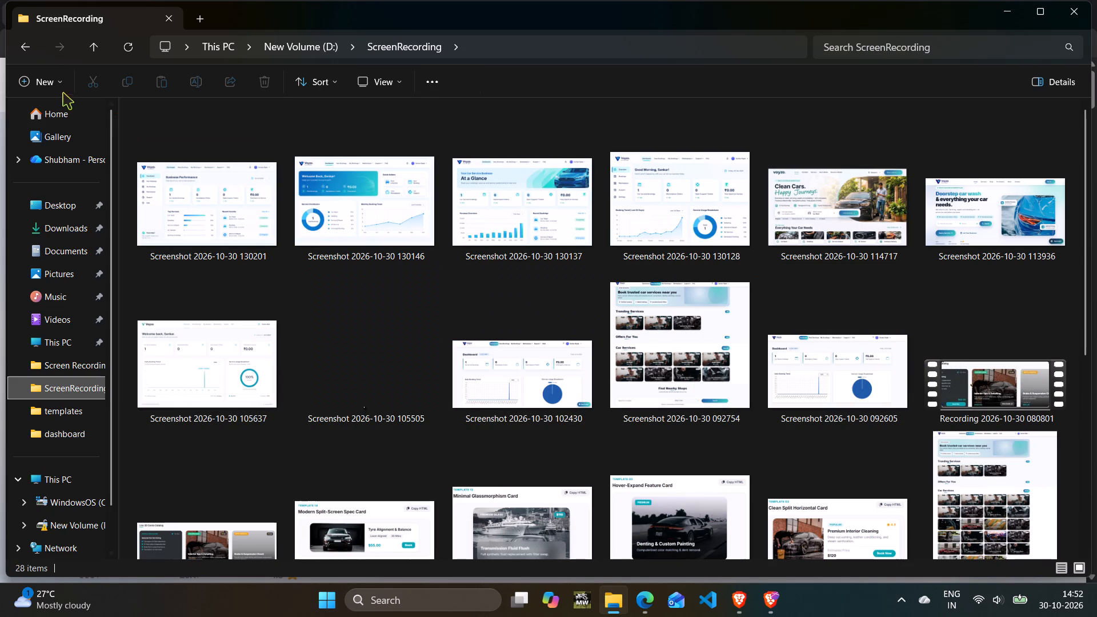
left_click(50, 80)
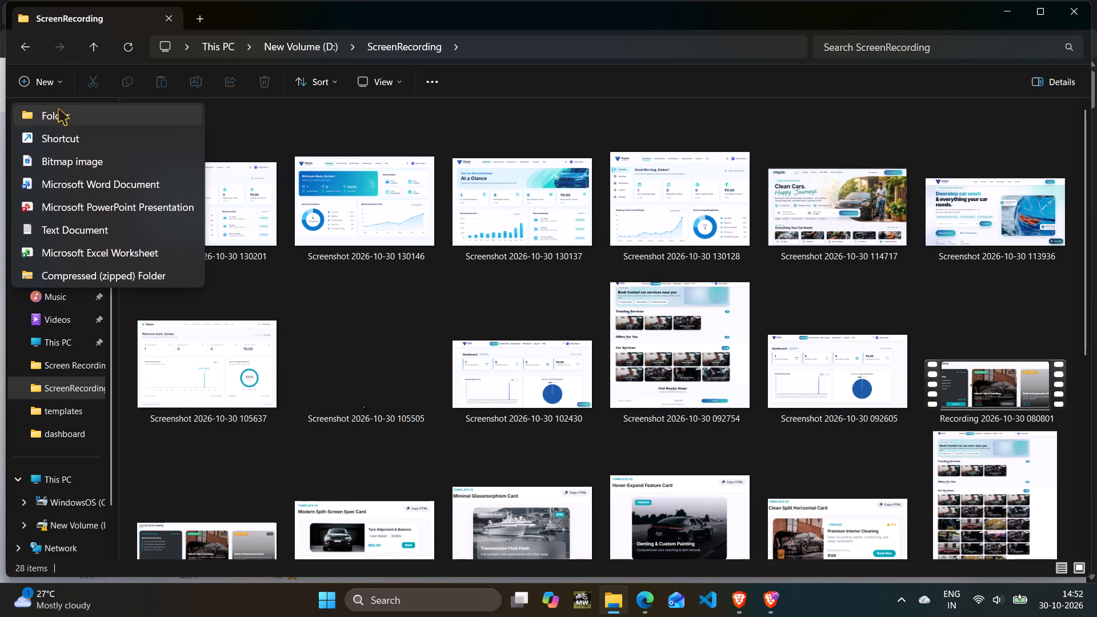
left_click(59, 113)
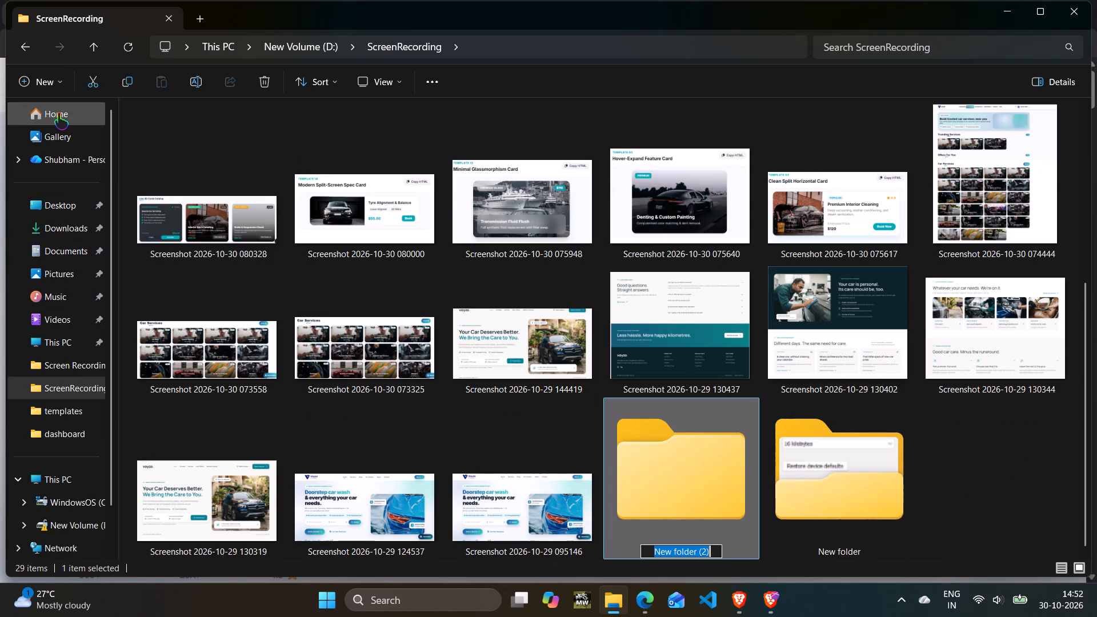
type("Day2 designs")
key("Return")
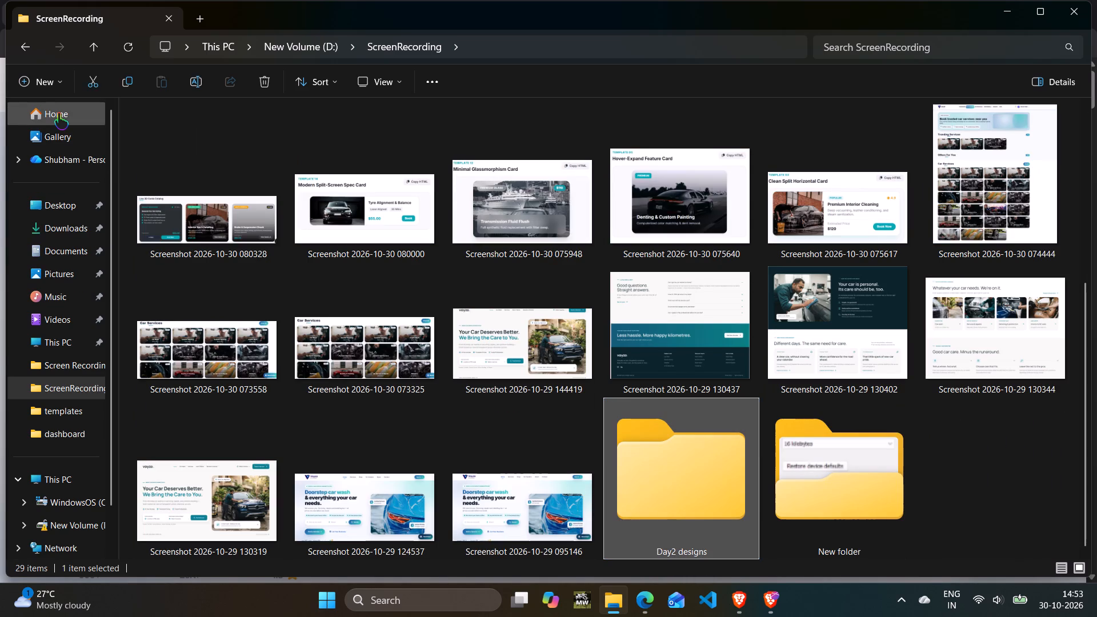
left_click(1035, 426)
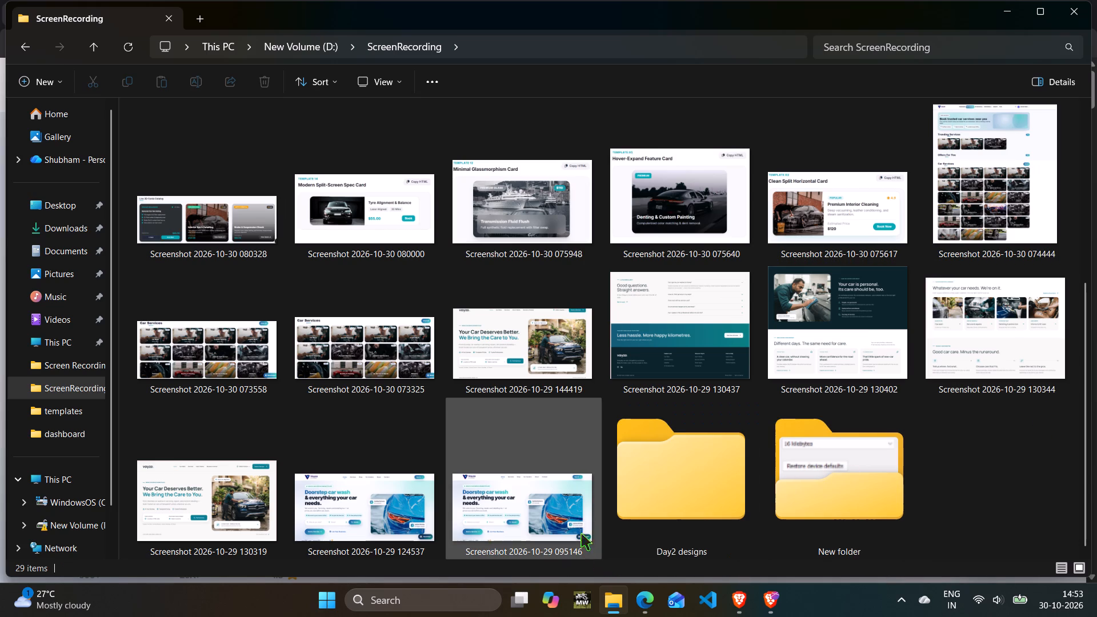
scroll(321, 346, "up", 11)
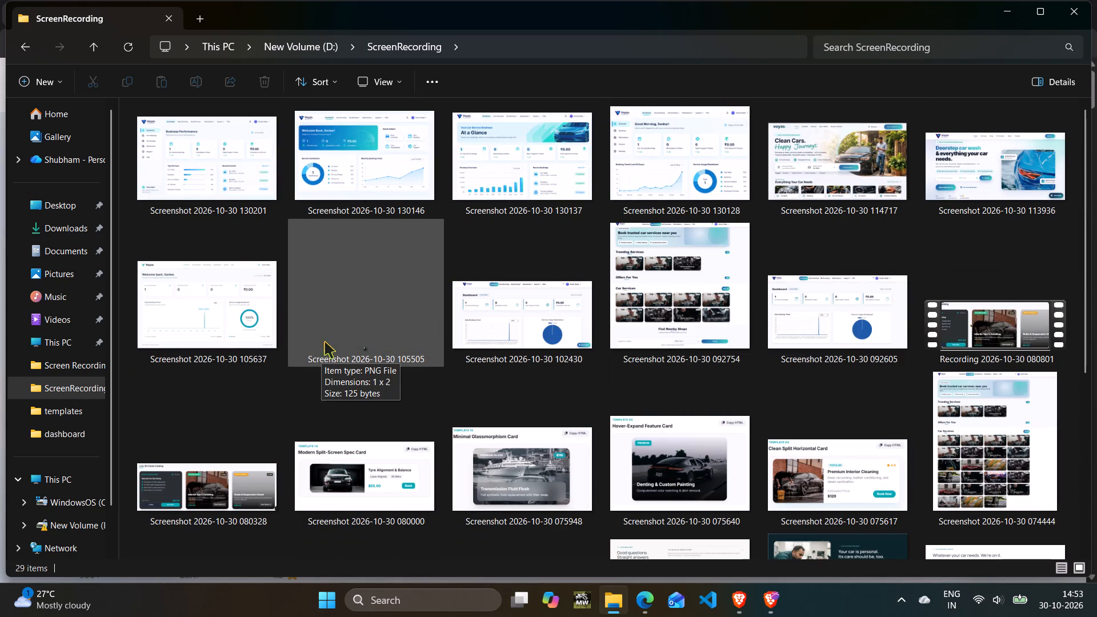
left_click_drag(127, 169, 418, 378)
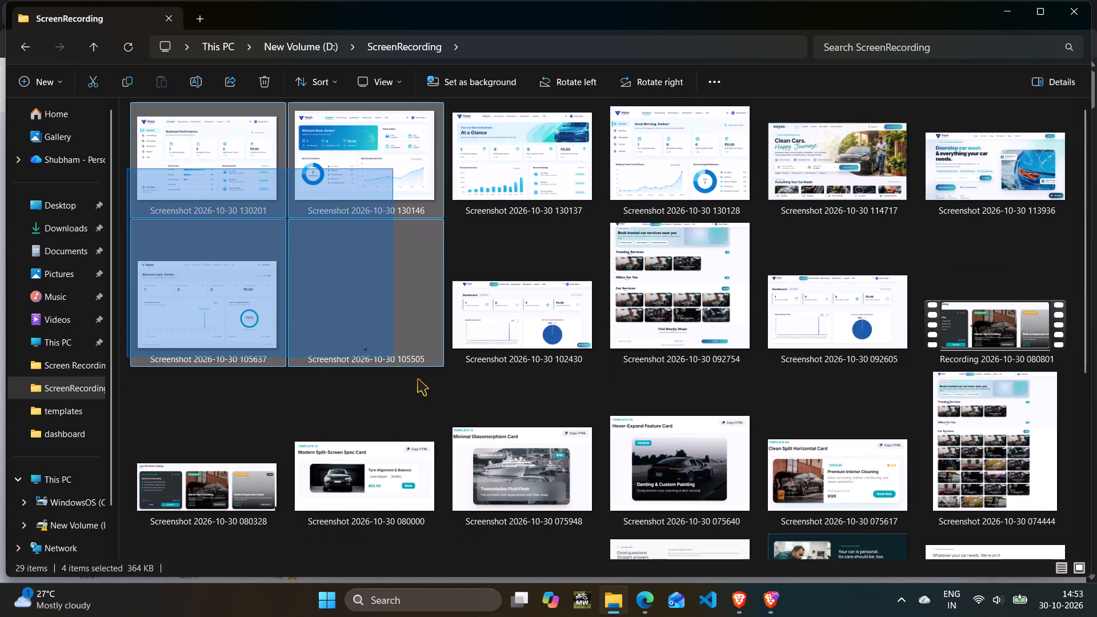
left_click_drag(418, 378, 972, 509)
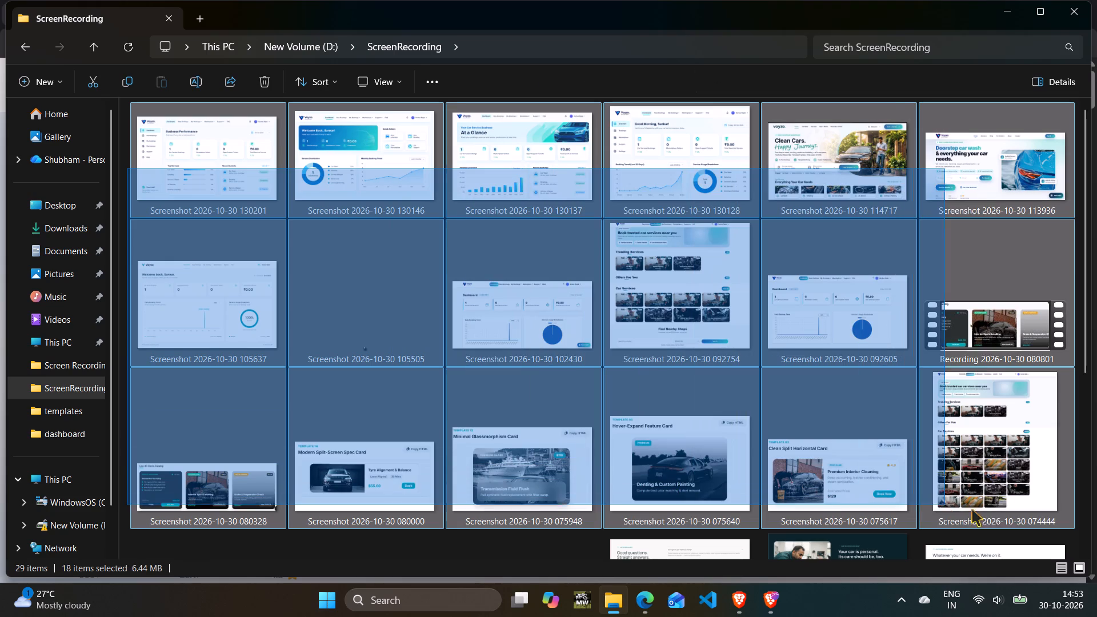
left_click_drag(972, 509, 1036, 577)
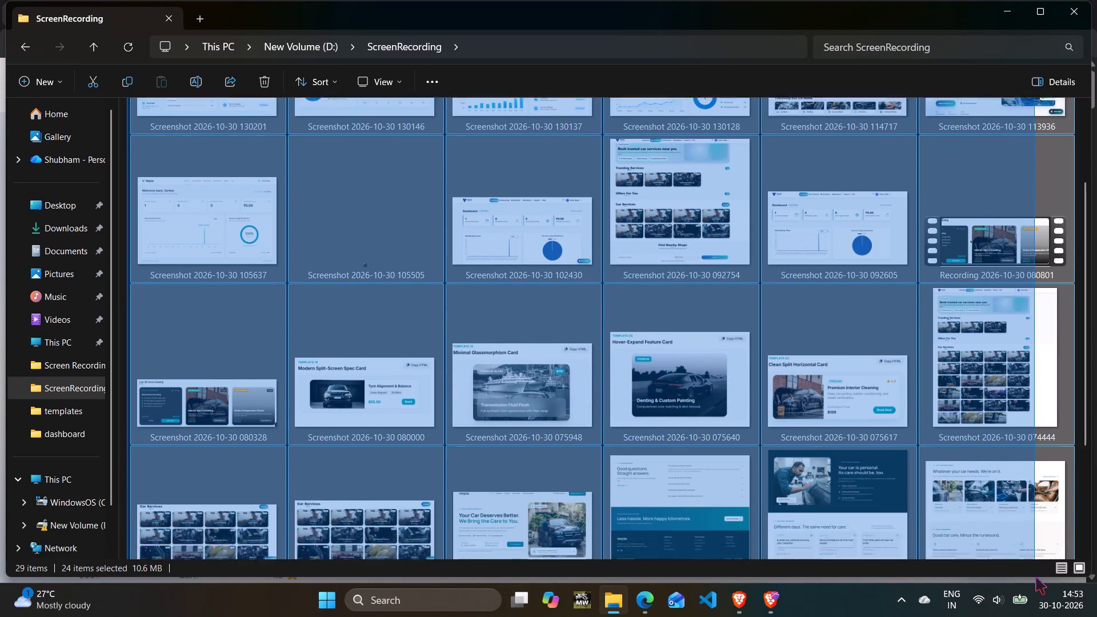
left_click_drag(1036, 577, 1006, 369)
key("ctrl+x")
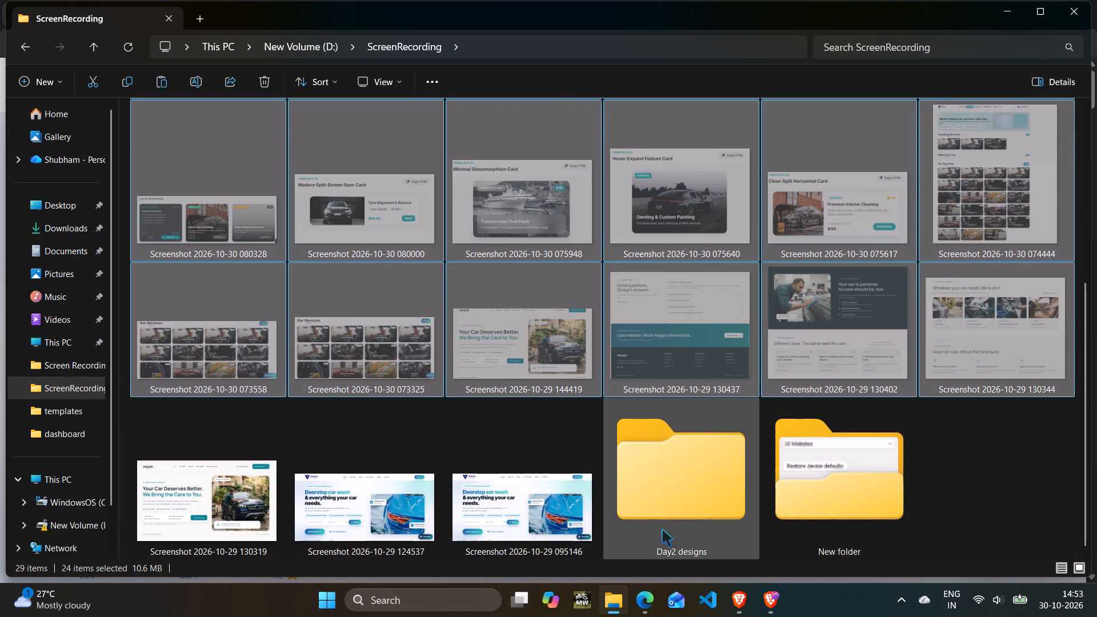
double_click(662, 520)
key("ctrl+v")
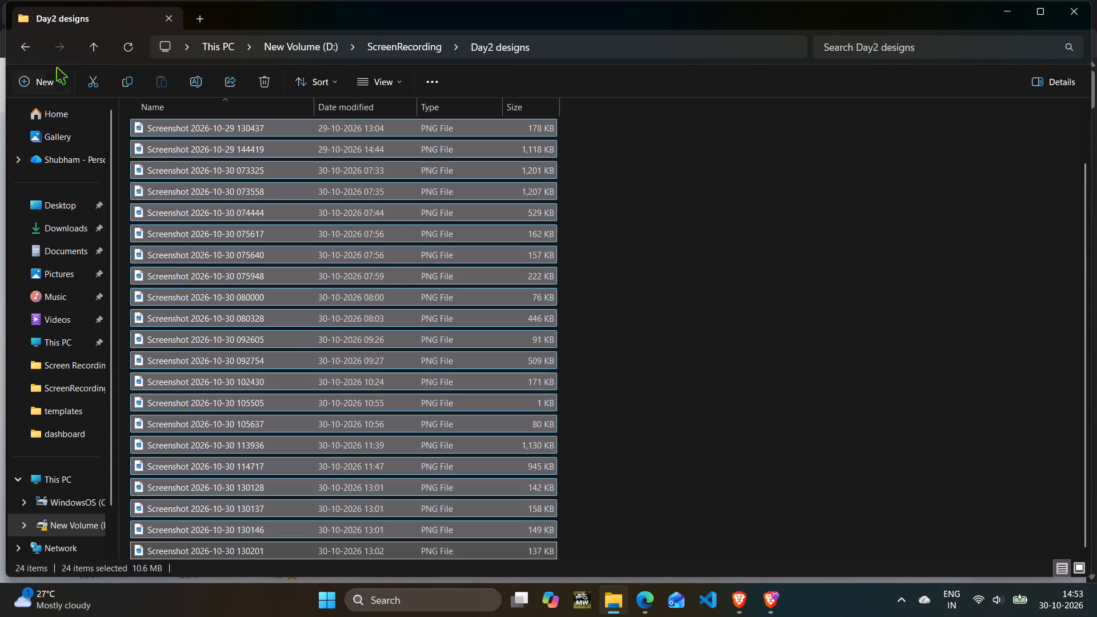
left_click(29, 50)
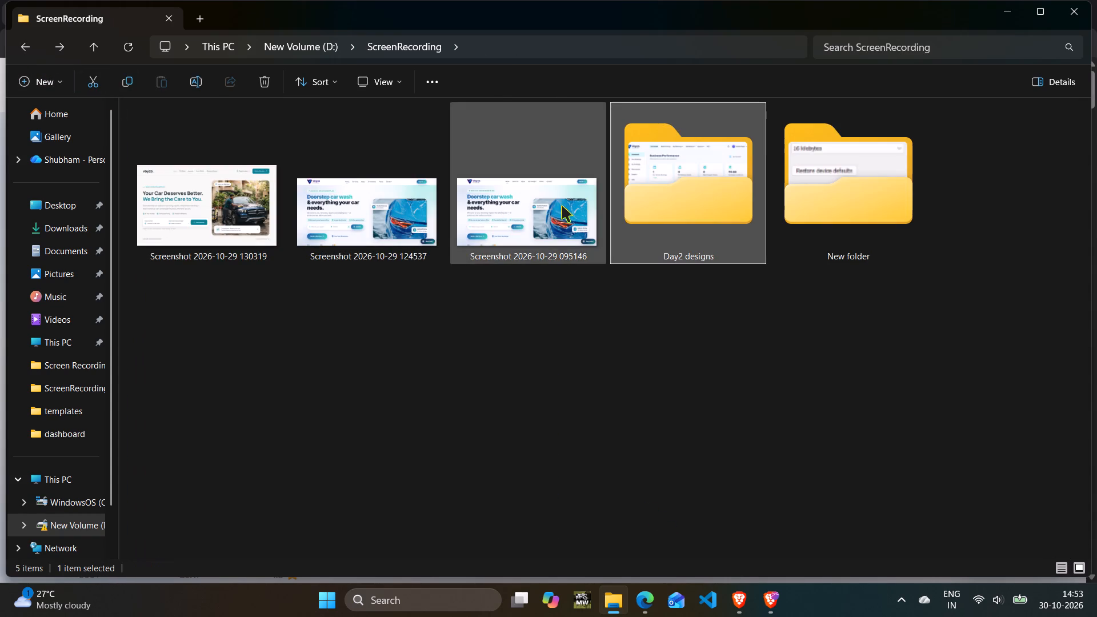
left_click_drag(566, 283, 235, 217)
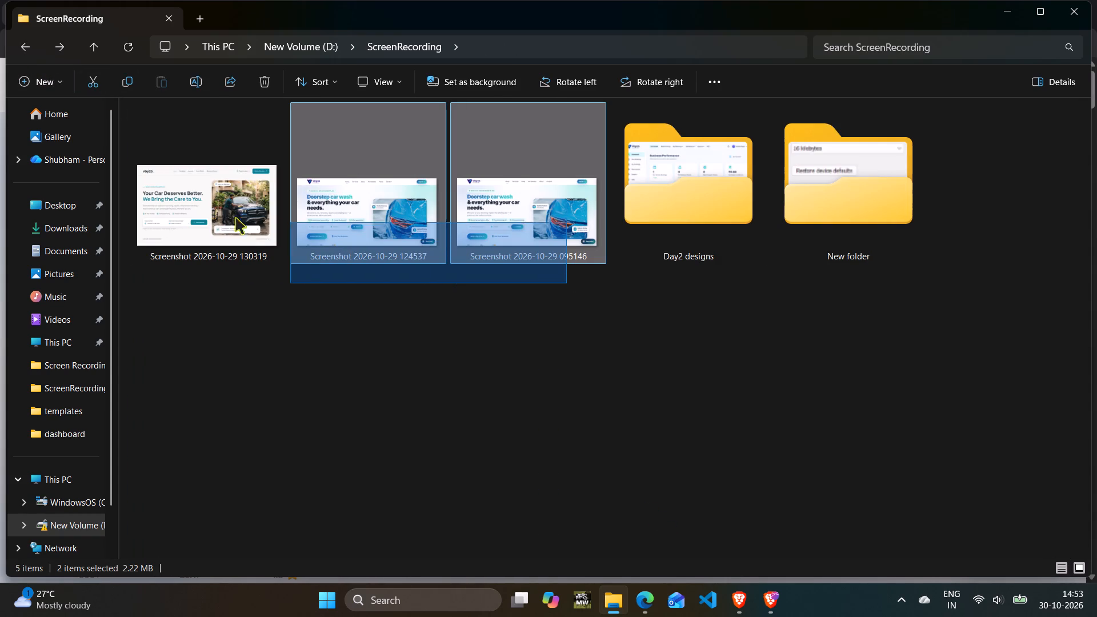
left_click_drag(235, 217, 201, 211)
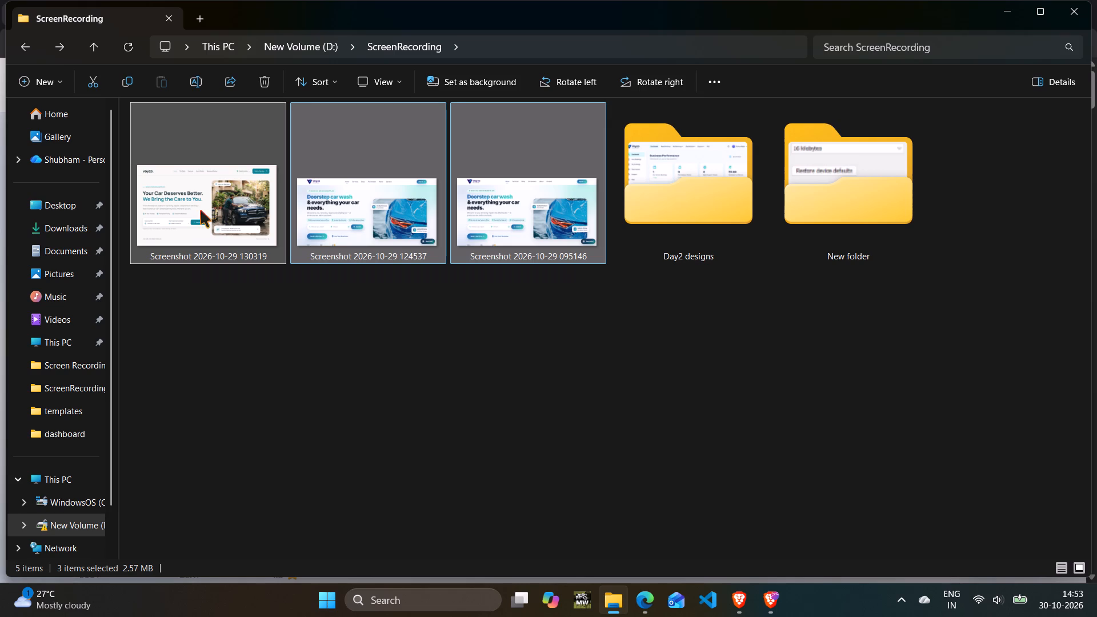
key("ctrl+x")
double_click(716, 186)
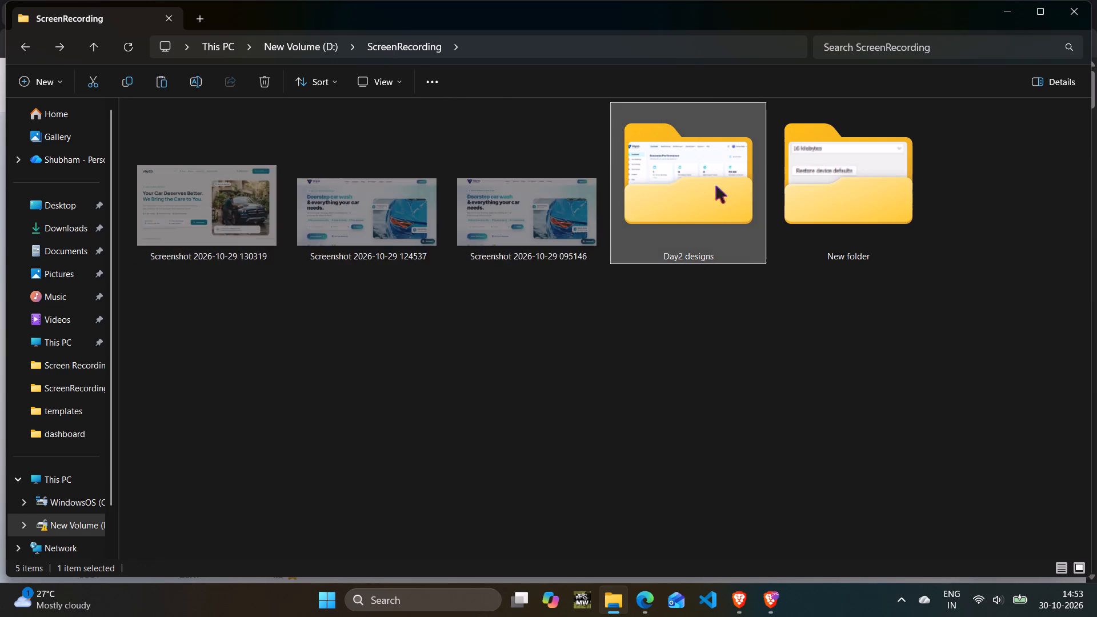
key("ctrl+v")
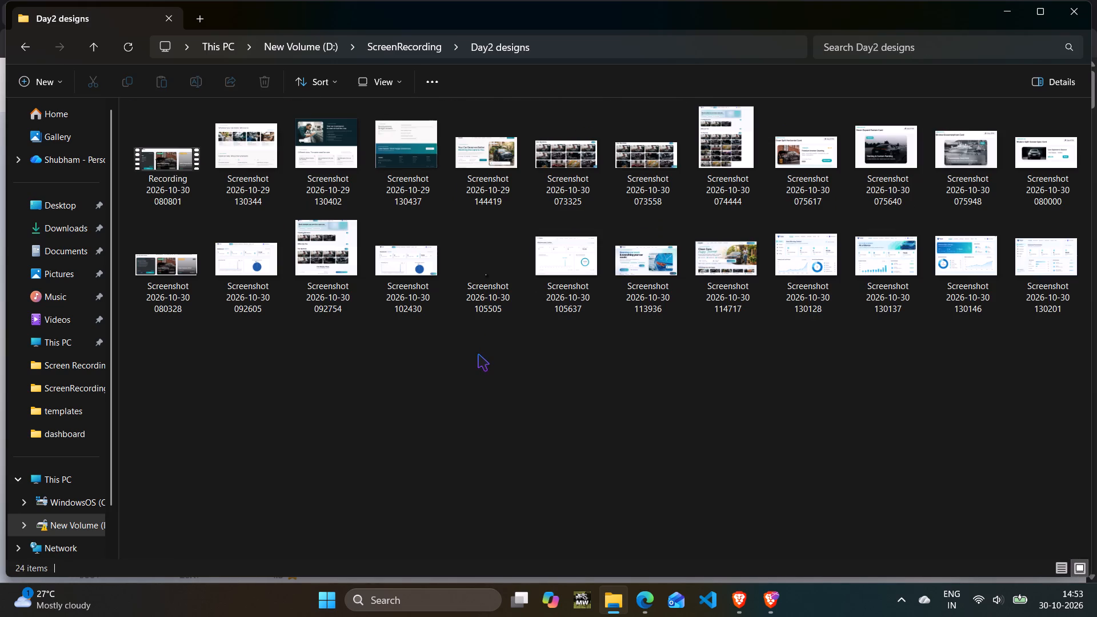
left_click(350, 350)
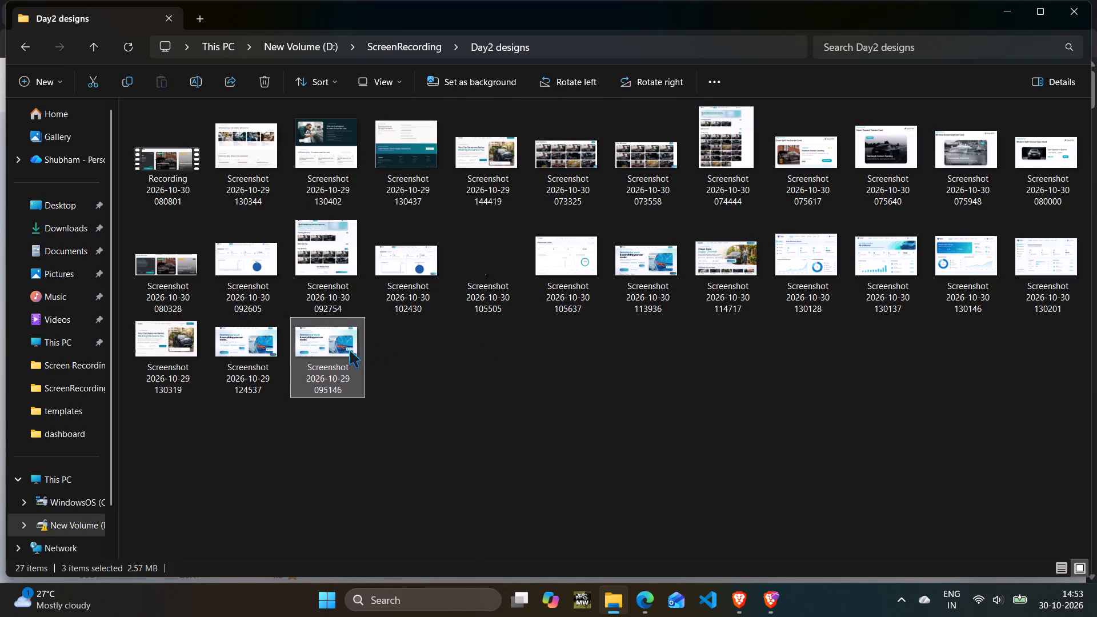
key("ctrl+x")
left_click(249, 360)
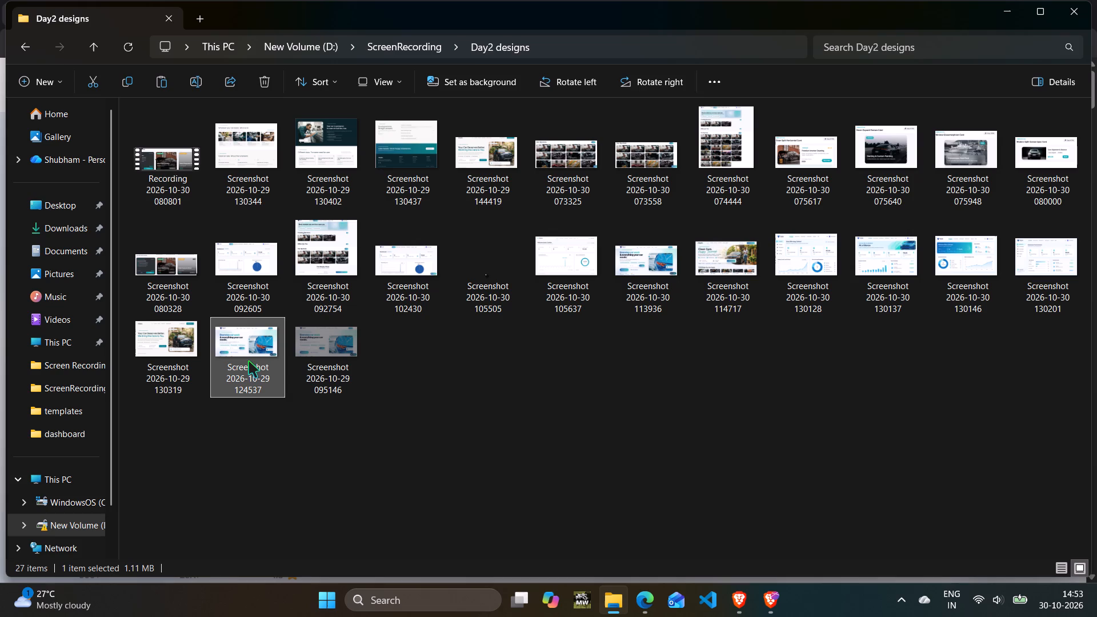
key("shift+Delete")
key("Return")
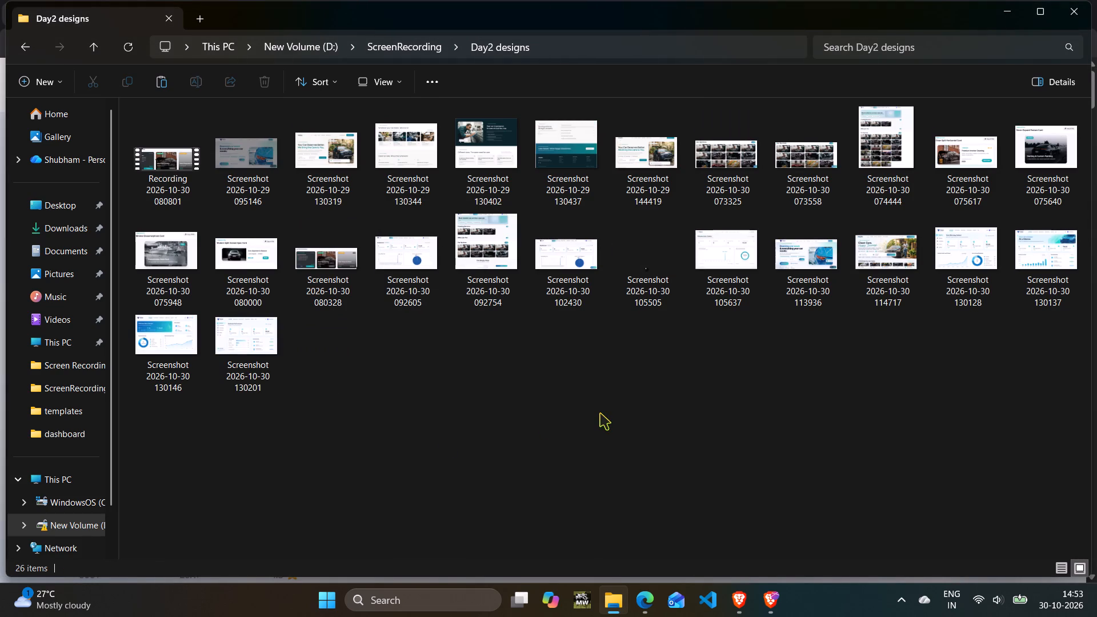
left_click(584, 412)
left_click(31, 44)
left_click(471, 335)
key("ctrl+v")
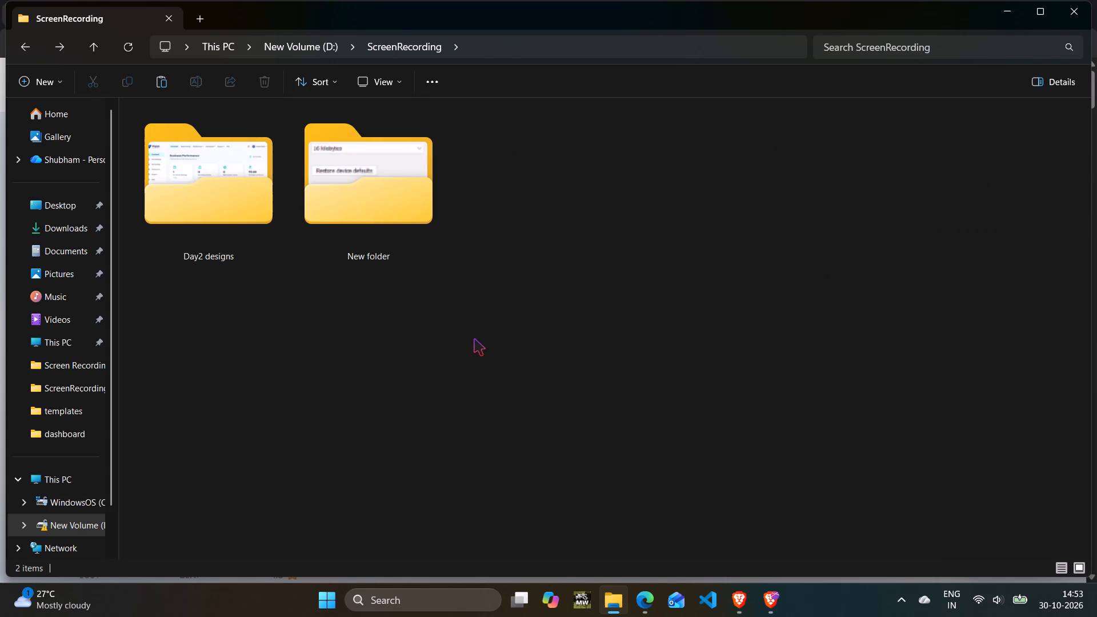
left_click(476, 338)
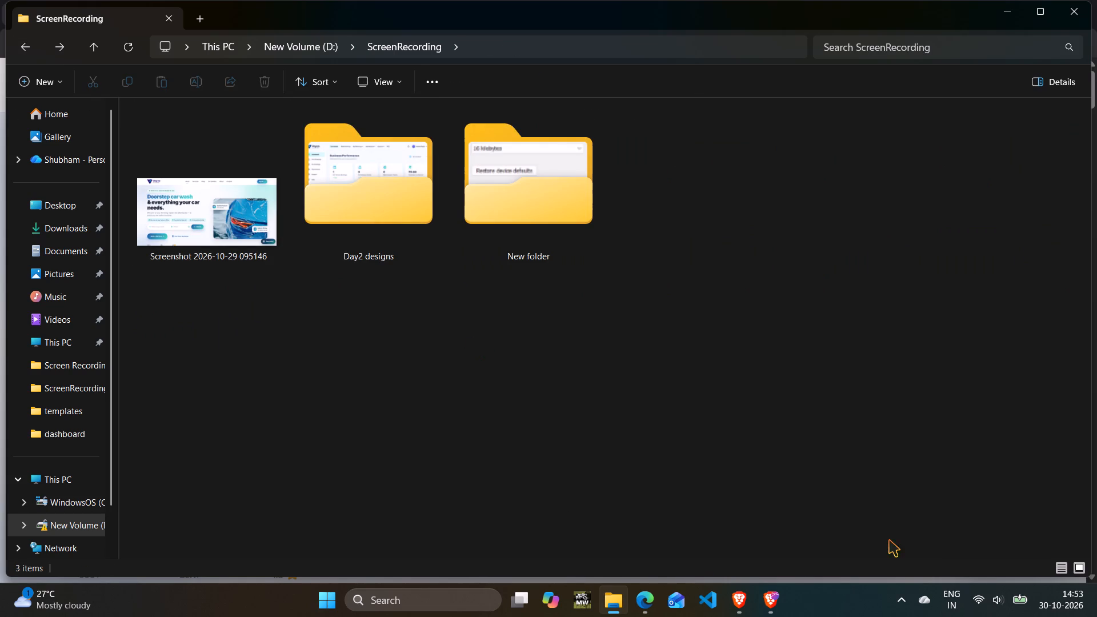
Launch Microsoft Word and create a blank document.
left_click(419, 599)
type("word")
key("Return")
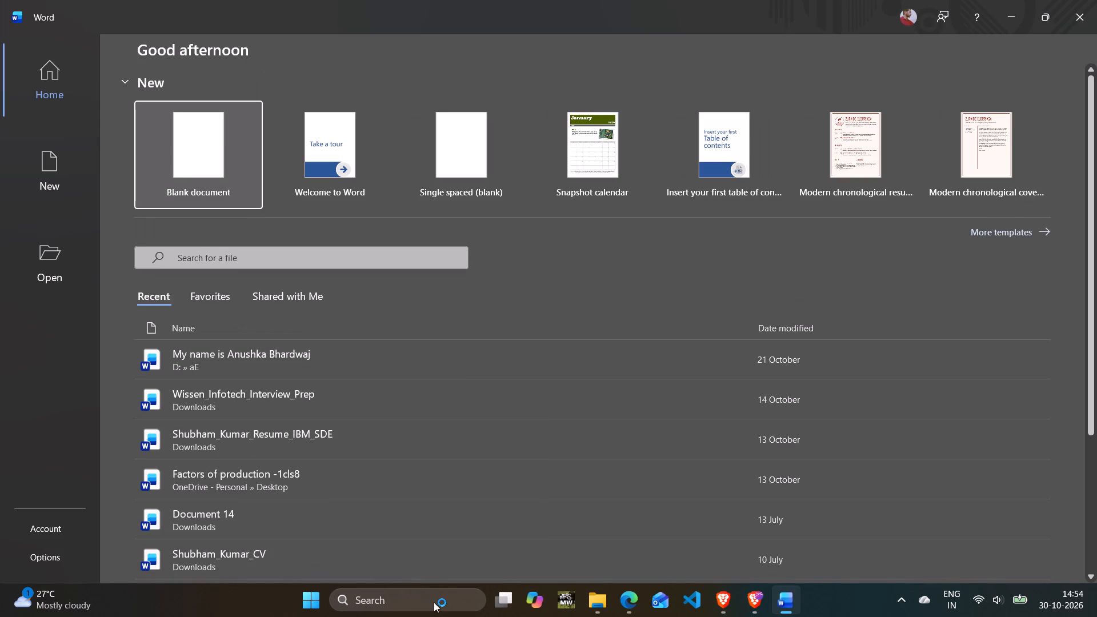
left_click(191, 150)
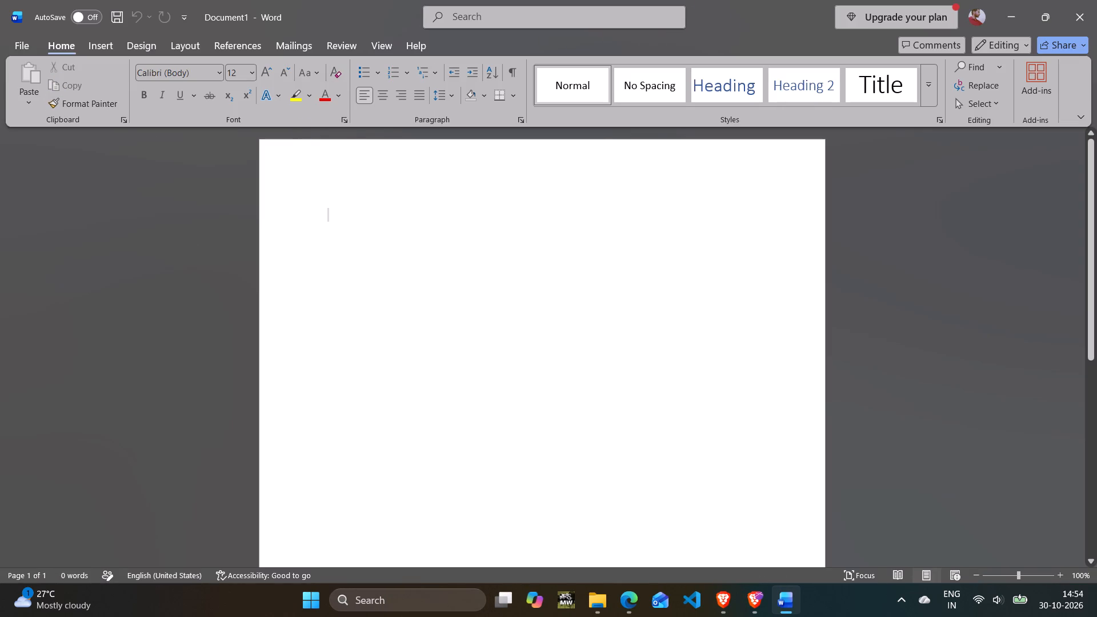
Open the new Word document's file name for editing.
left_click(254, 15)
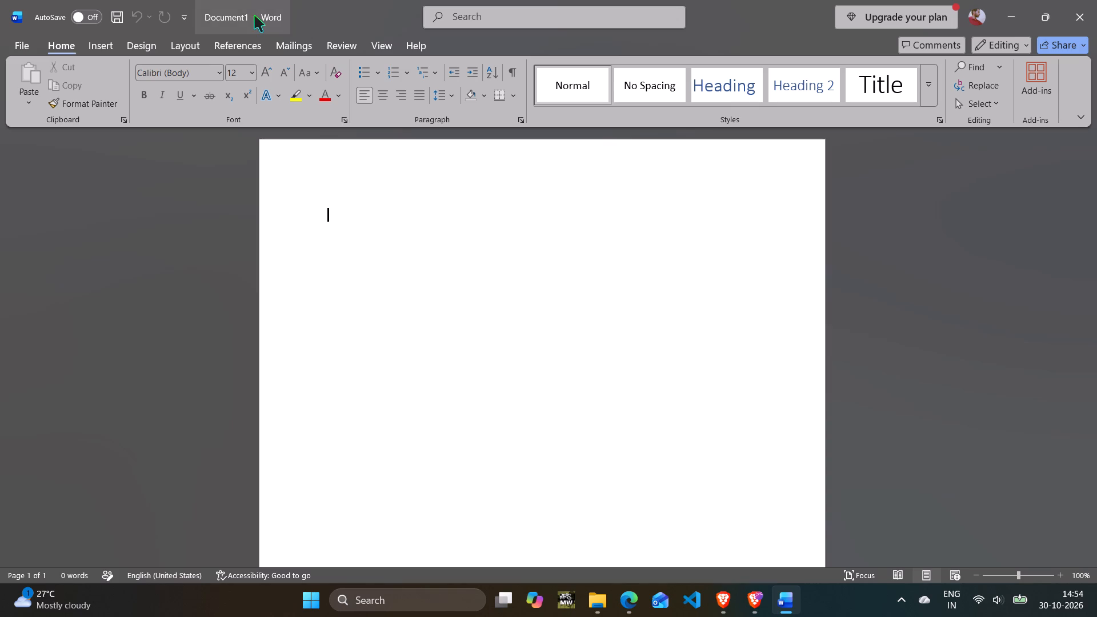
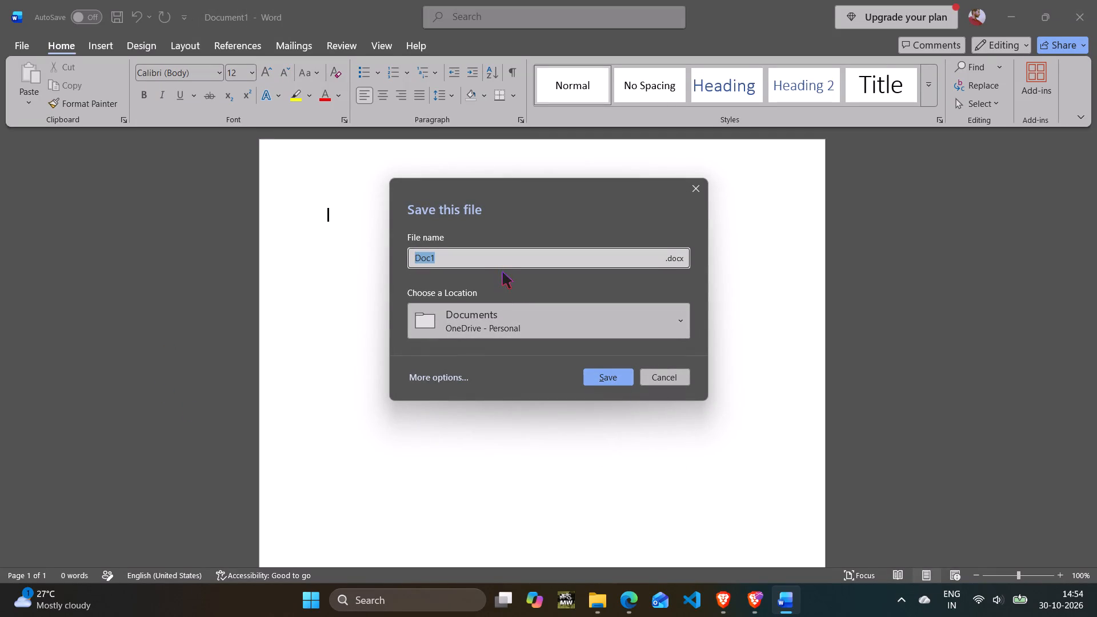
Save the new Word document as before-after in the OneDrive Documents folder.
type("before-after")
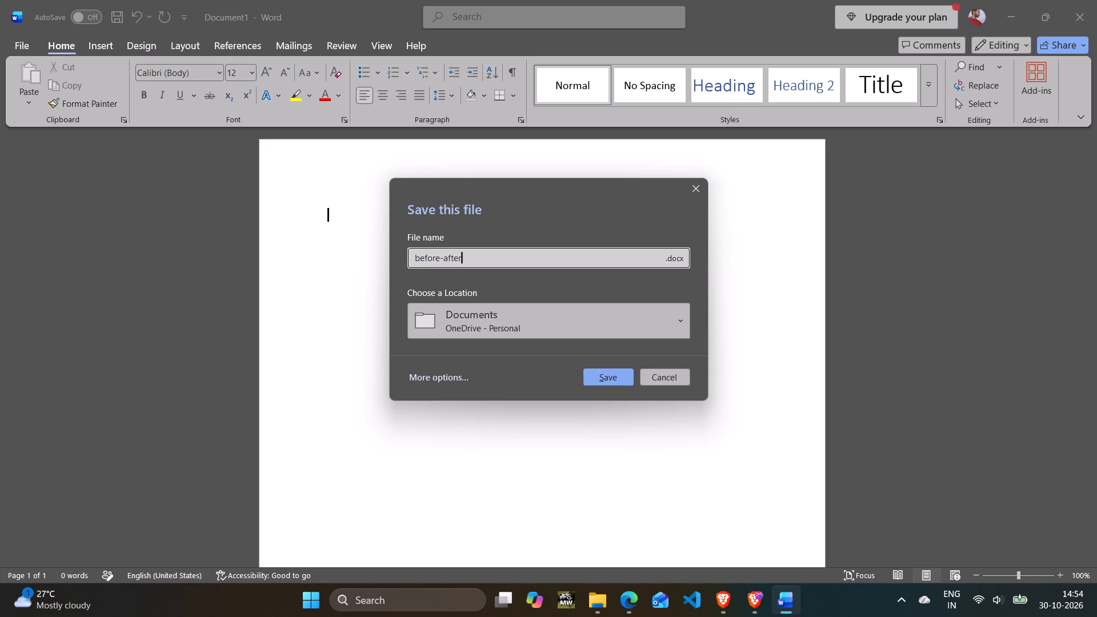
key("Return")
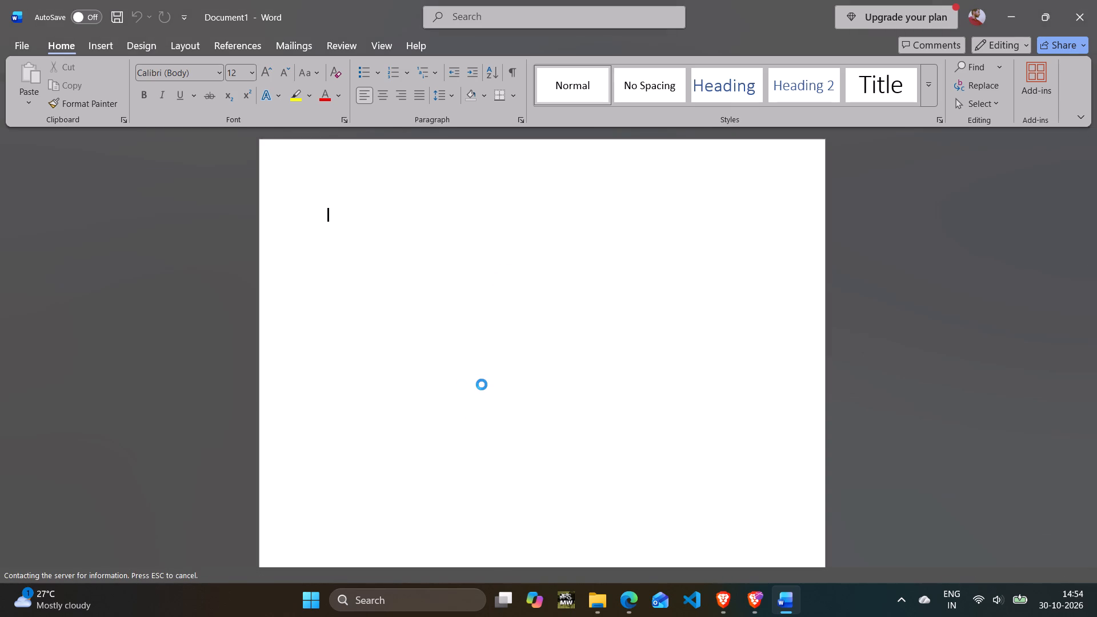
left_click(493, 271)
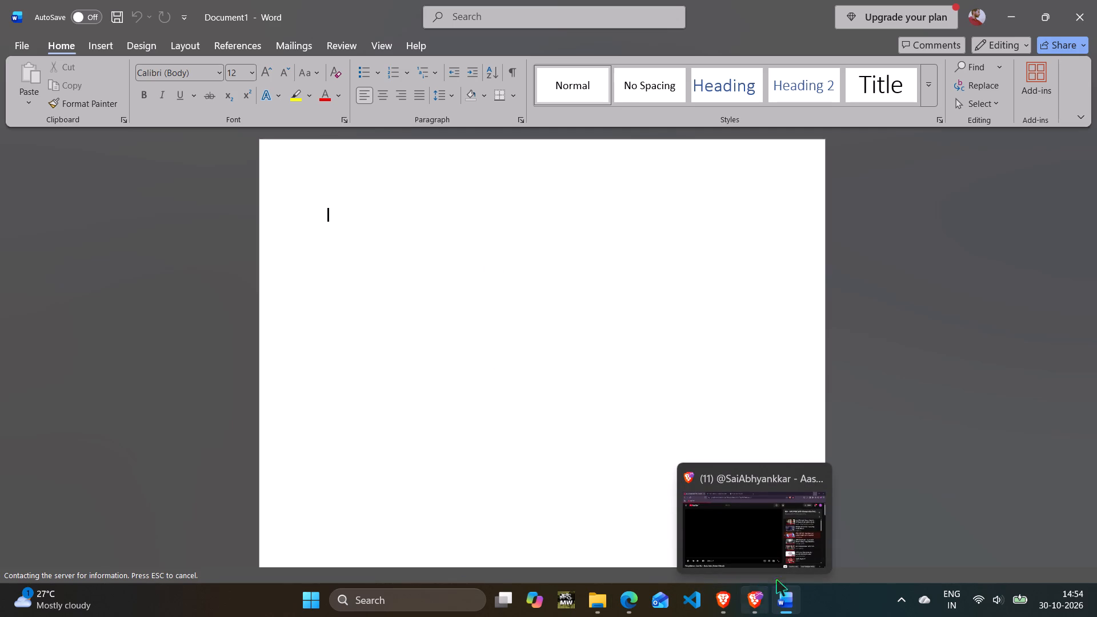
right_click(825, 600)
left_click(859, 541)
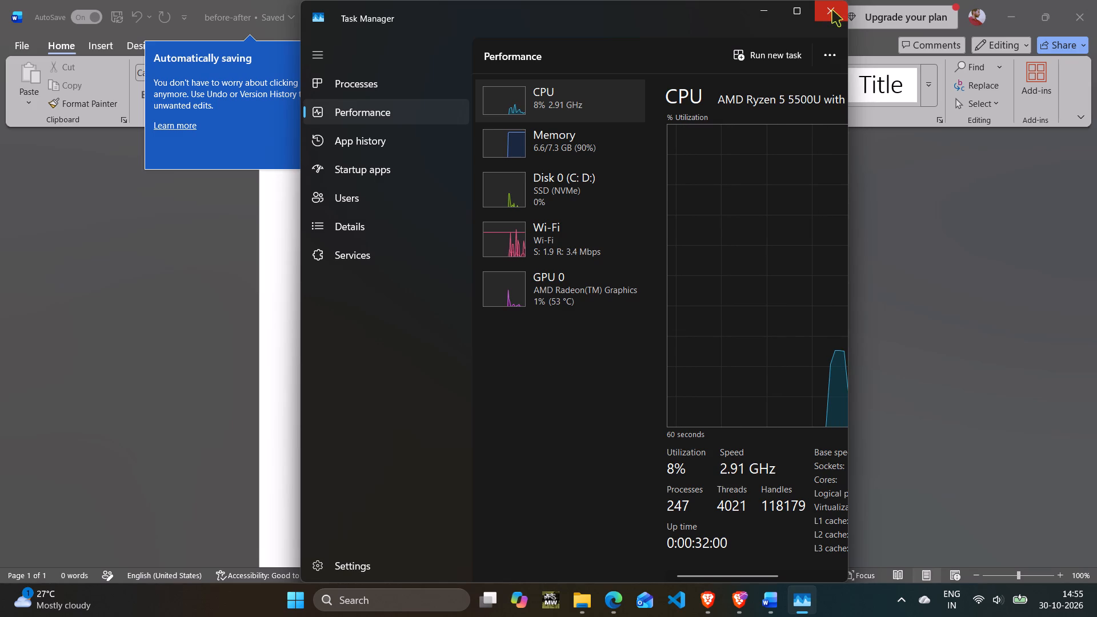
Dismiss the Automatically saving tip in the before-after document.
left_click(325, 151)
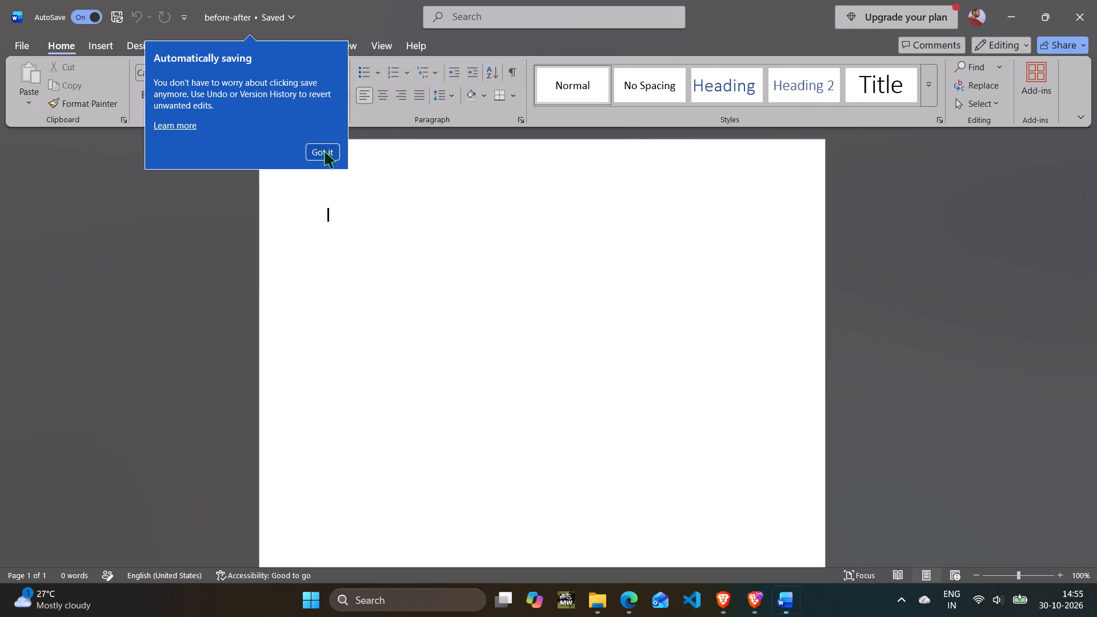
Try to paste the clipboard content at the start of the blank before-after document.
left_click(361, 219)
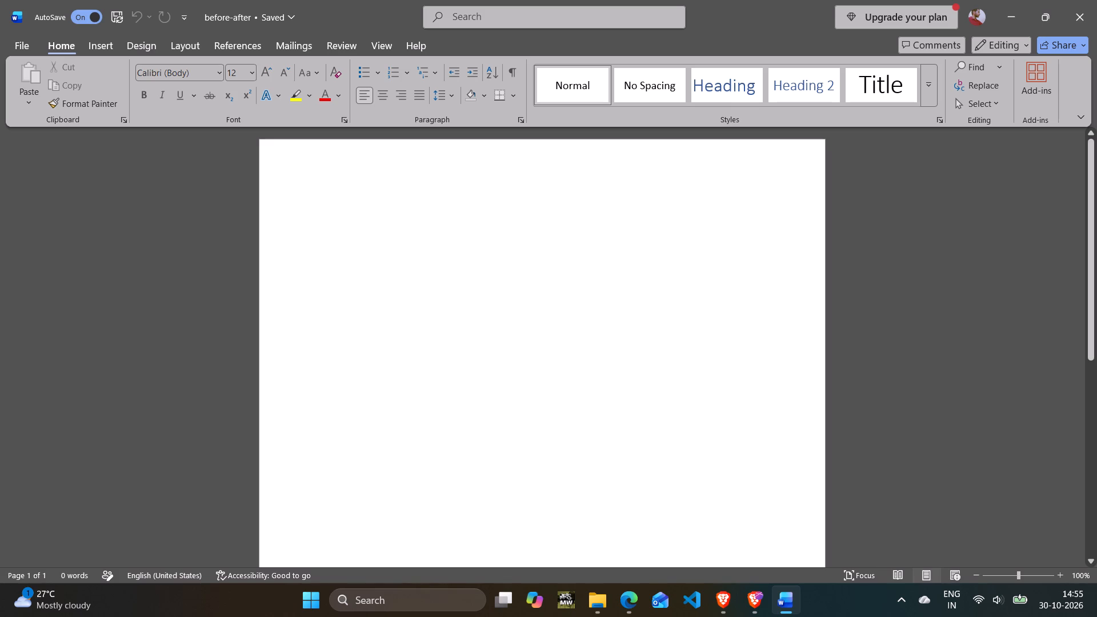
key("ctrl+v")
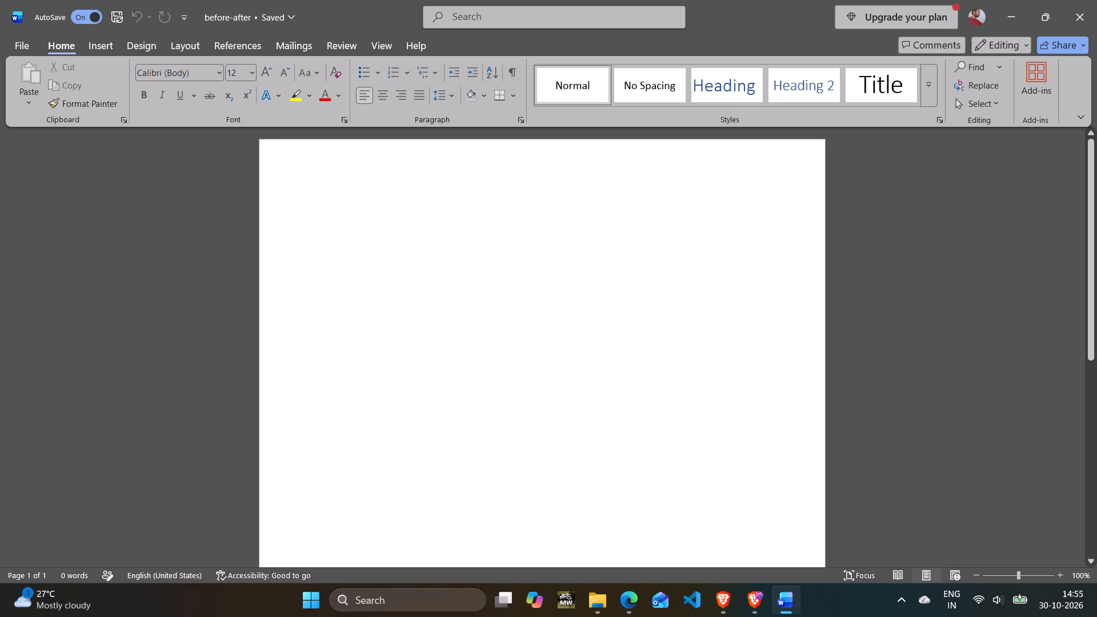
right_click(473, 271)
Switch to File Explorer at the ScreenRecording folder on drive D.
left_click(587, 597)
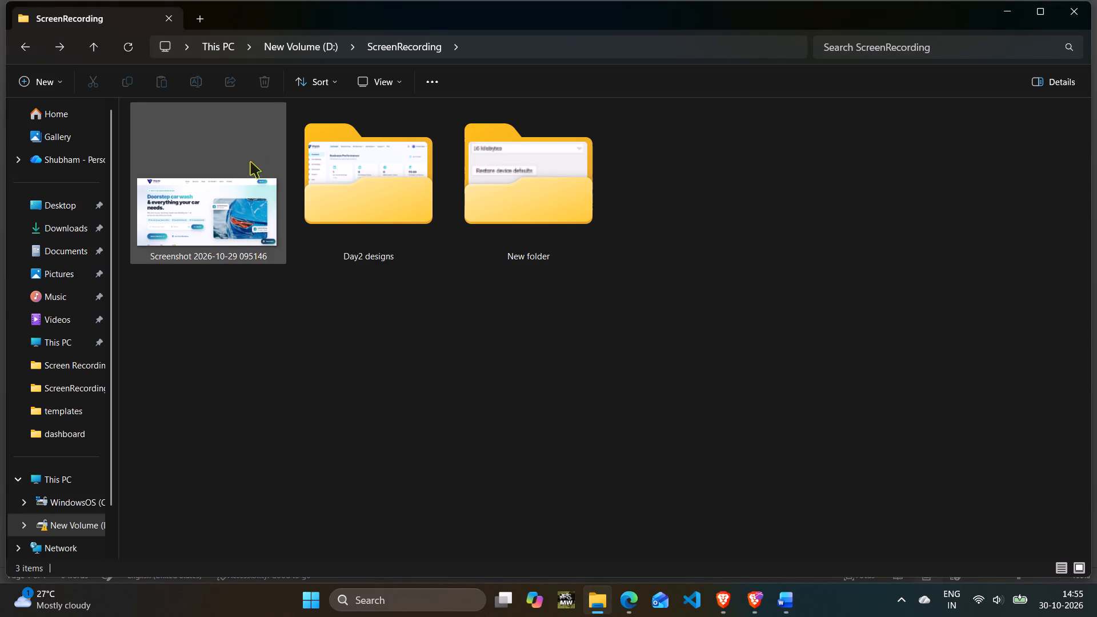
left_click(243, 163)
key("ctrl+c")
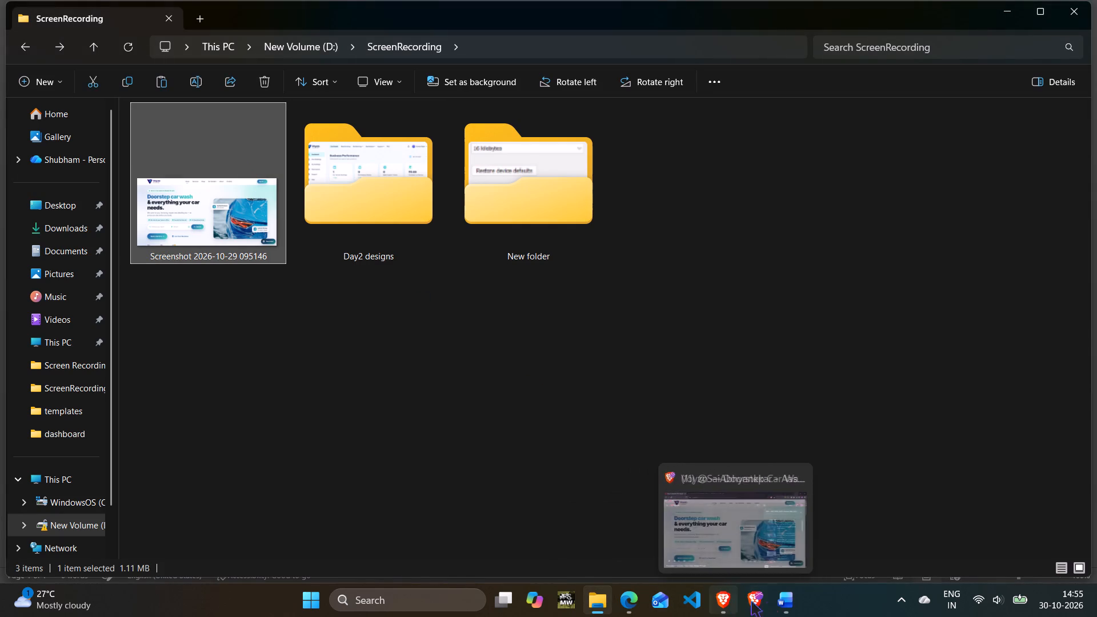
left_click(776, 600)
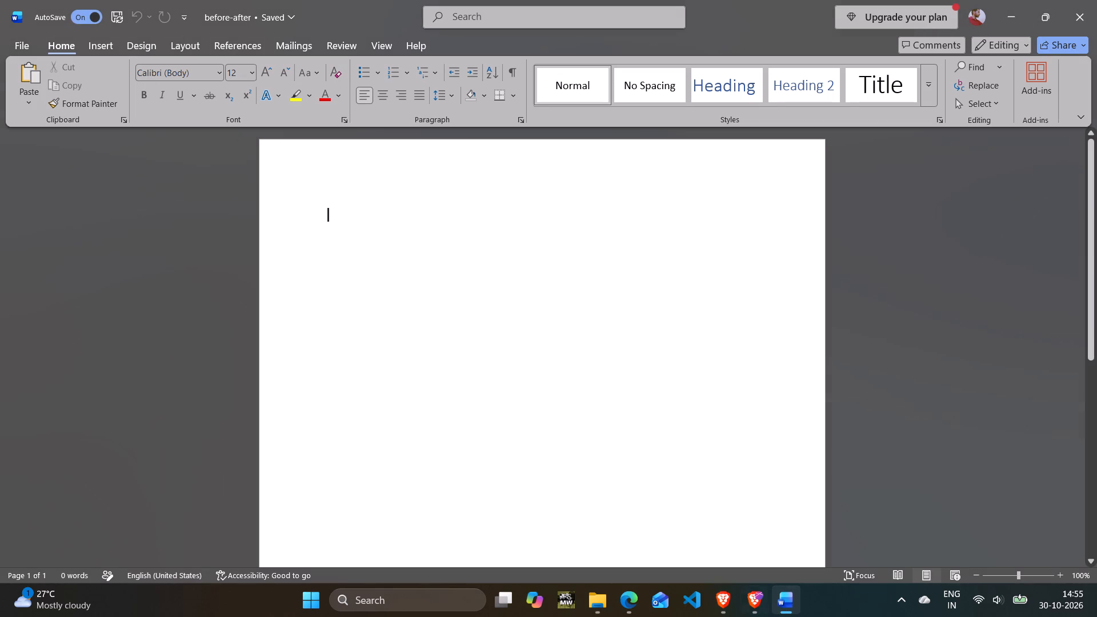
key("ctrl+v")
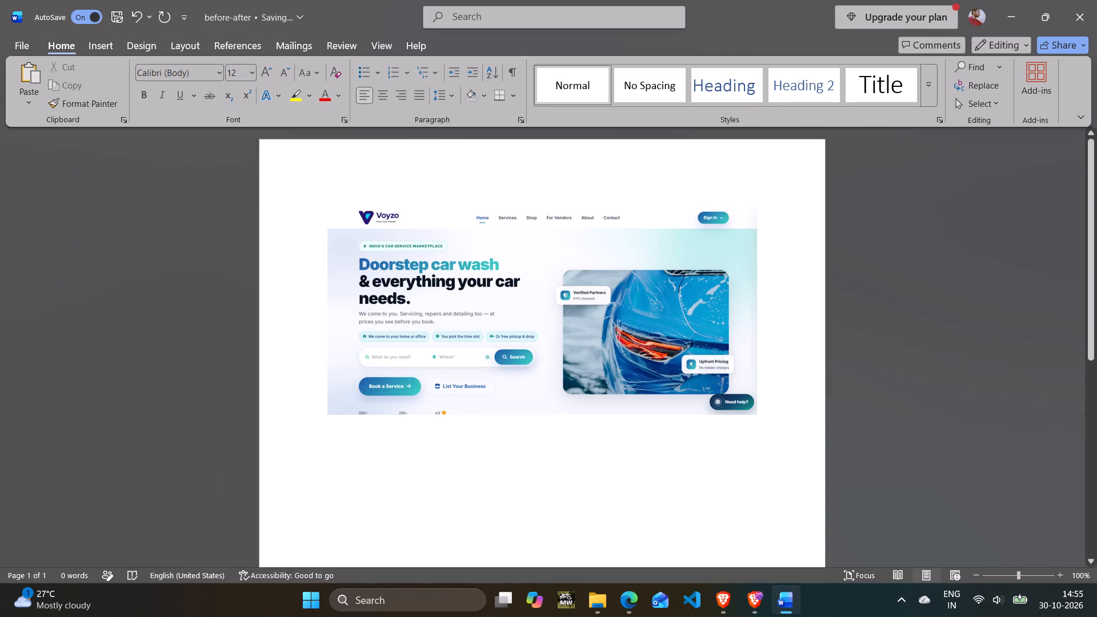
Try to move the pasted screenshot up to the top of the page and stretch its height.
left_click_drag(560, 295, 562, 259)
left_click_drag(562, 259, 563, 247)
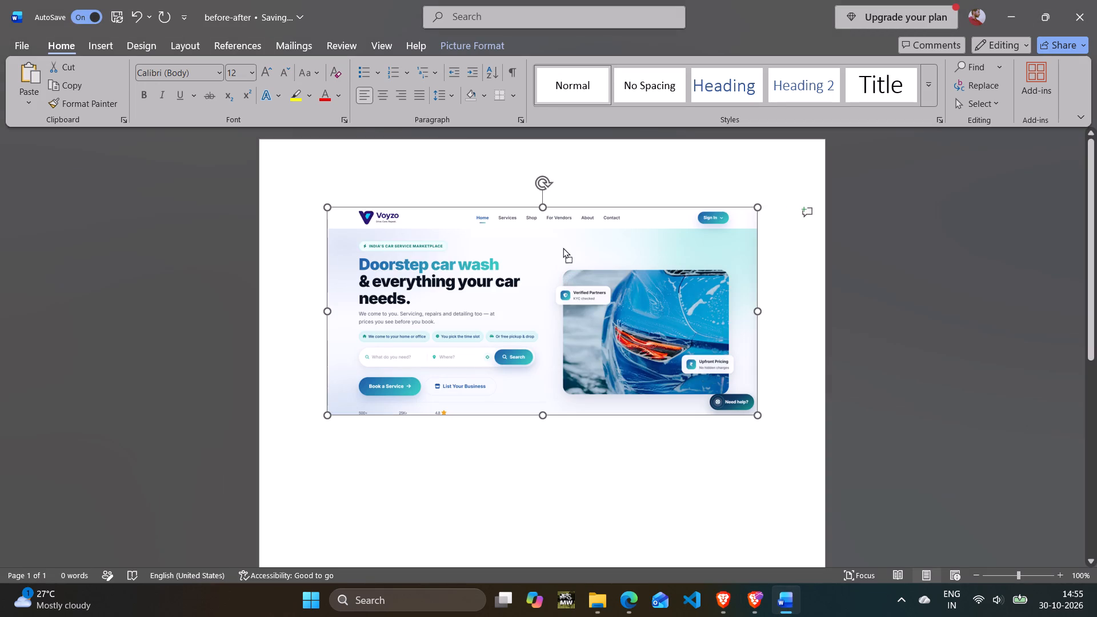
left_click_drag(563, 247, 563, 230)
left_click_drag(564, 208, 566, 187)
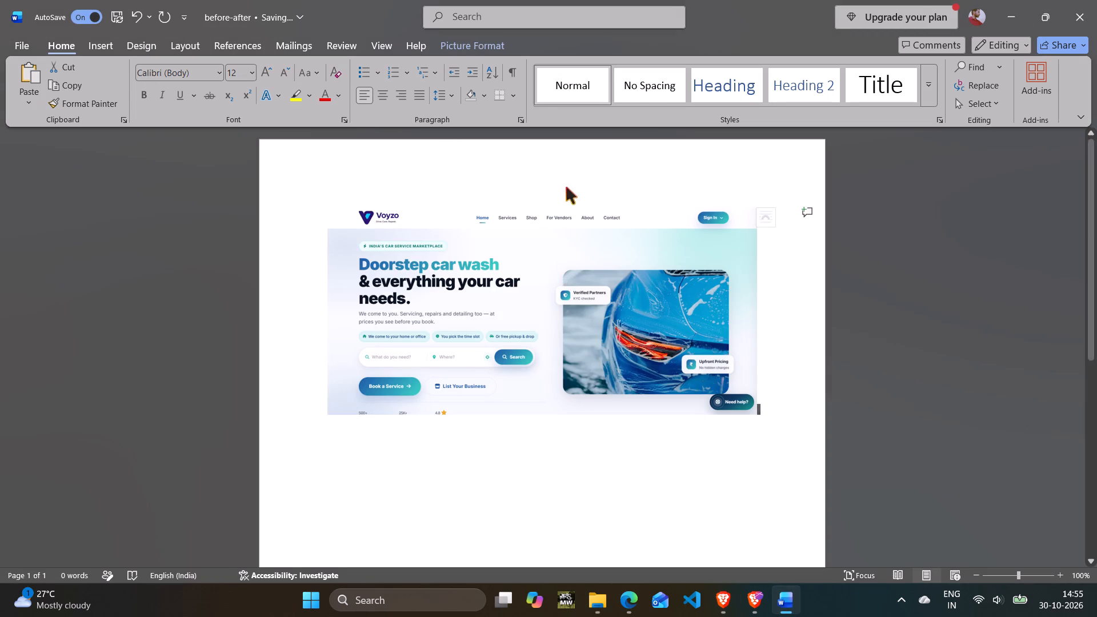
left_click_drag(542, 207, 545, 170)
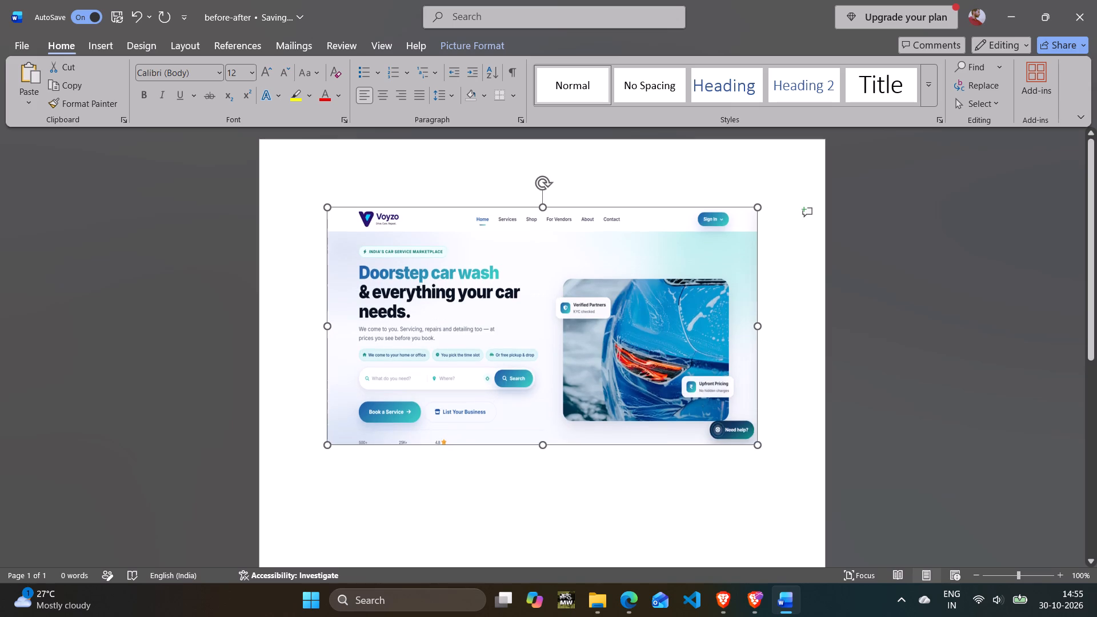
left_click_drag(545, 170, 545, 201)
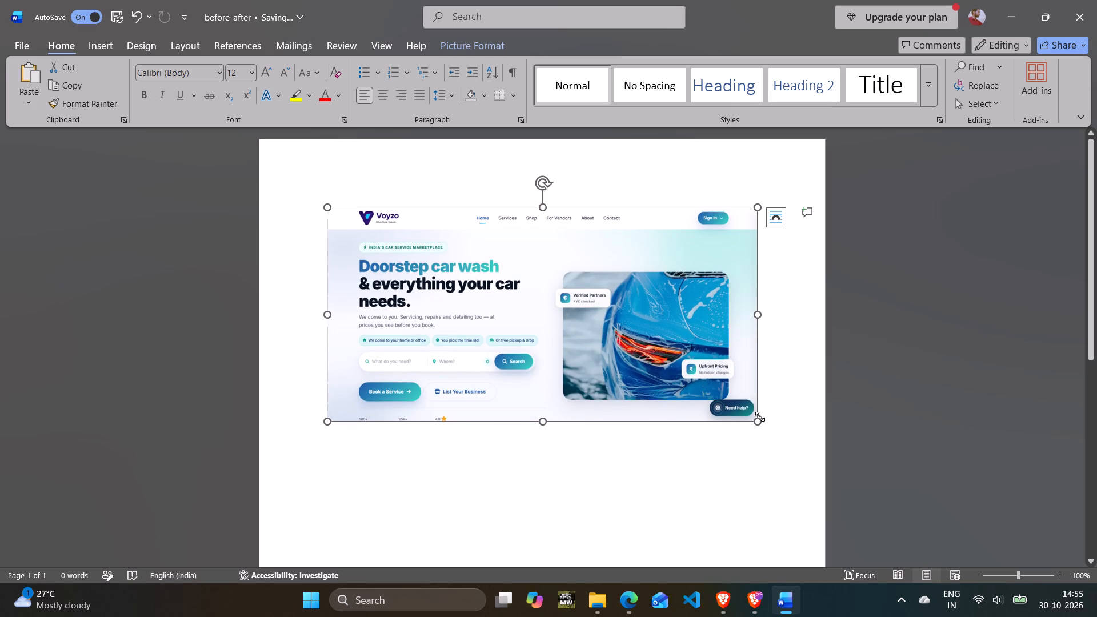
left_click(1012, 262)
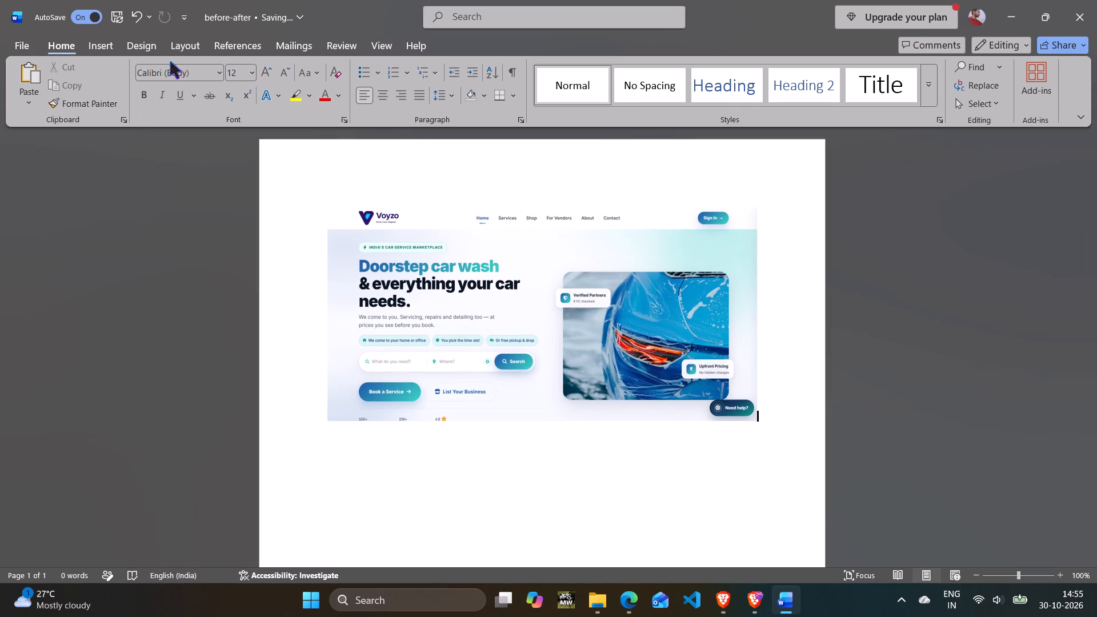
Open the custom margin settings and set the document's top margin to 0 cm.
left_click(109, 47)
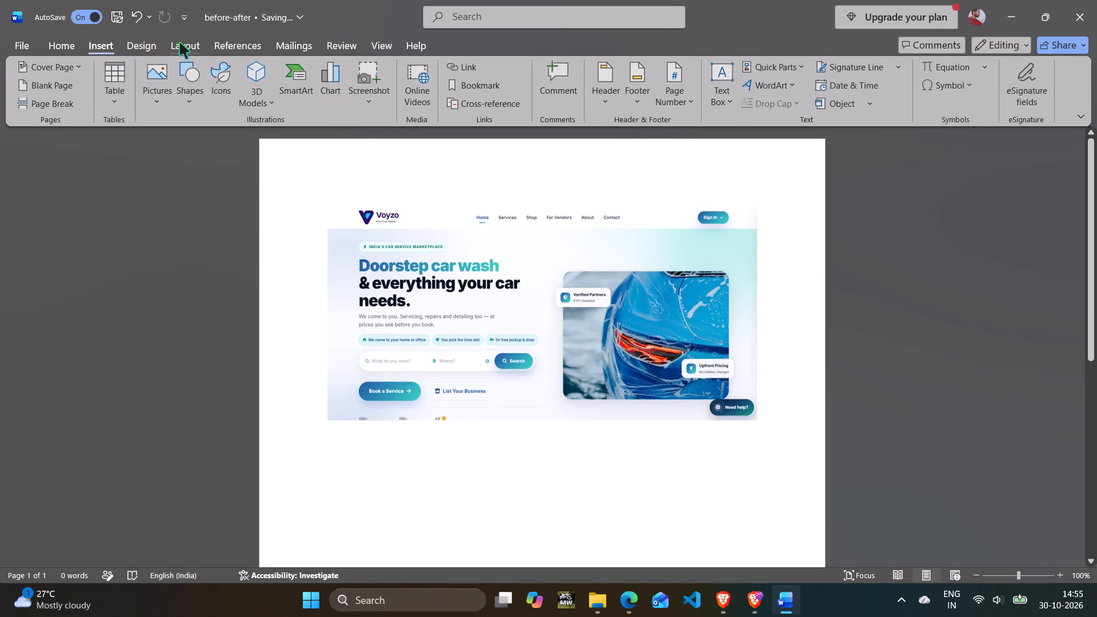
left_click(179, 42)
left_click(38, 86)
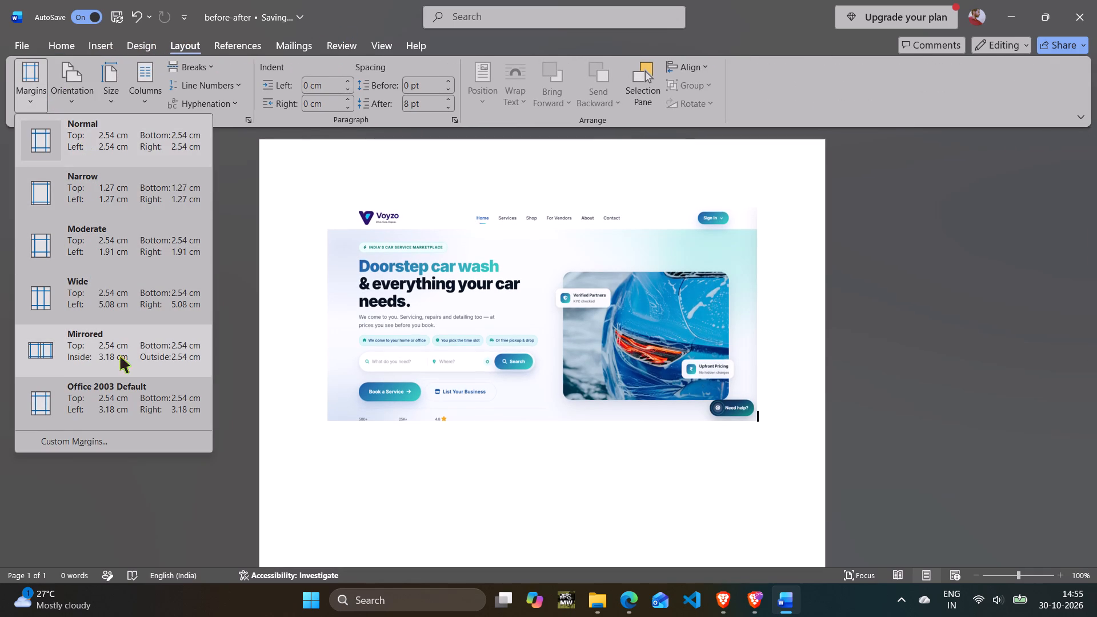
left_click(67, 445)
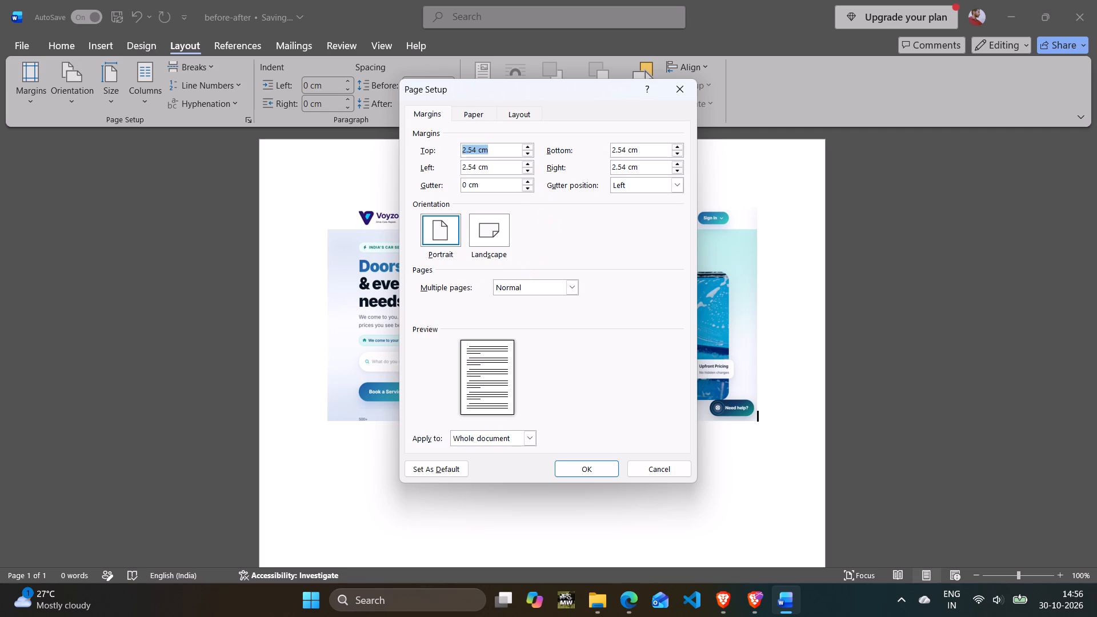
key("Insert")
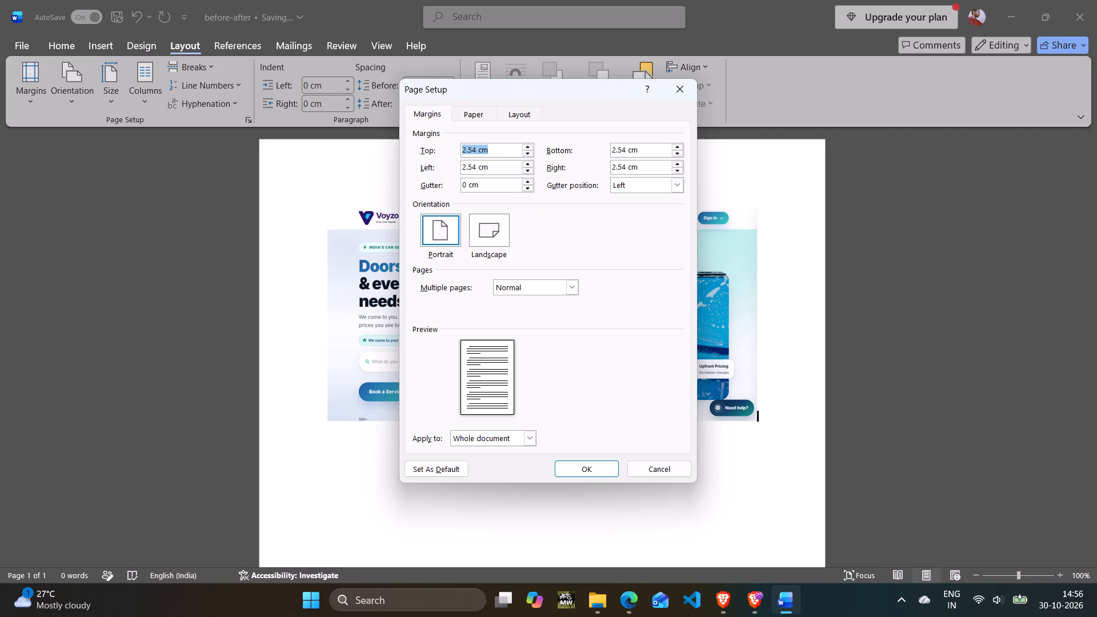
left_click(500, 164)
key("Insert")
left_click_drag(515, 150, 394, 156)
key("Insert")
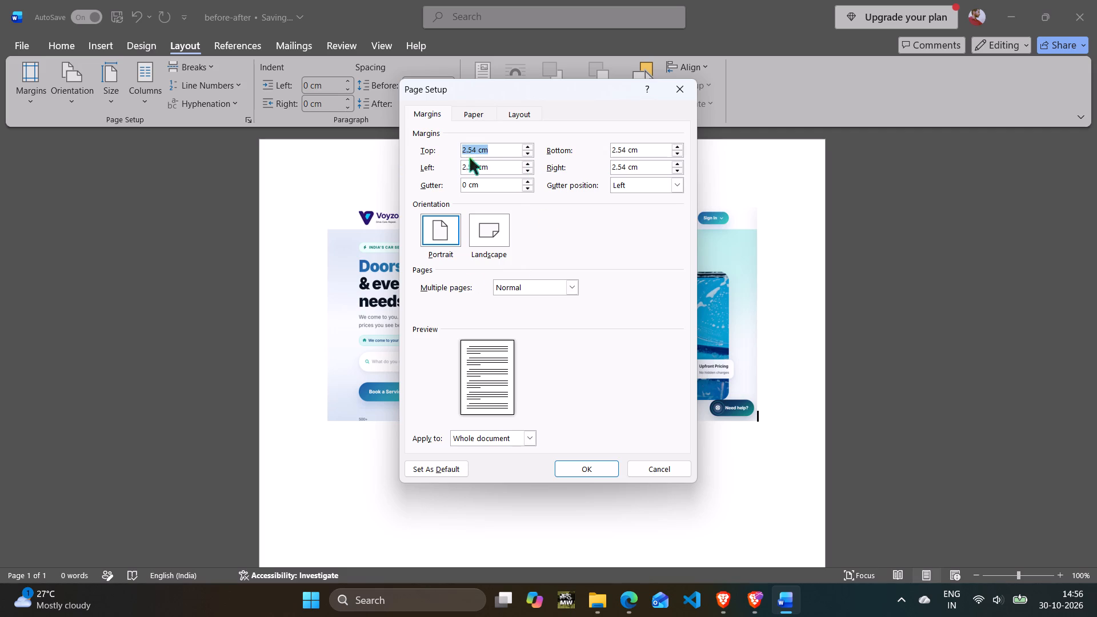
left_click(475, 149)
key("BackSpace")
key("BackSpace")
key("BackSpace")
key("BackSpace")
key("BackSpace")
key("BackSpace")
key("BackSpace")
key("BackSpace")
key("Insert")
key("0")
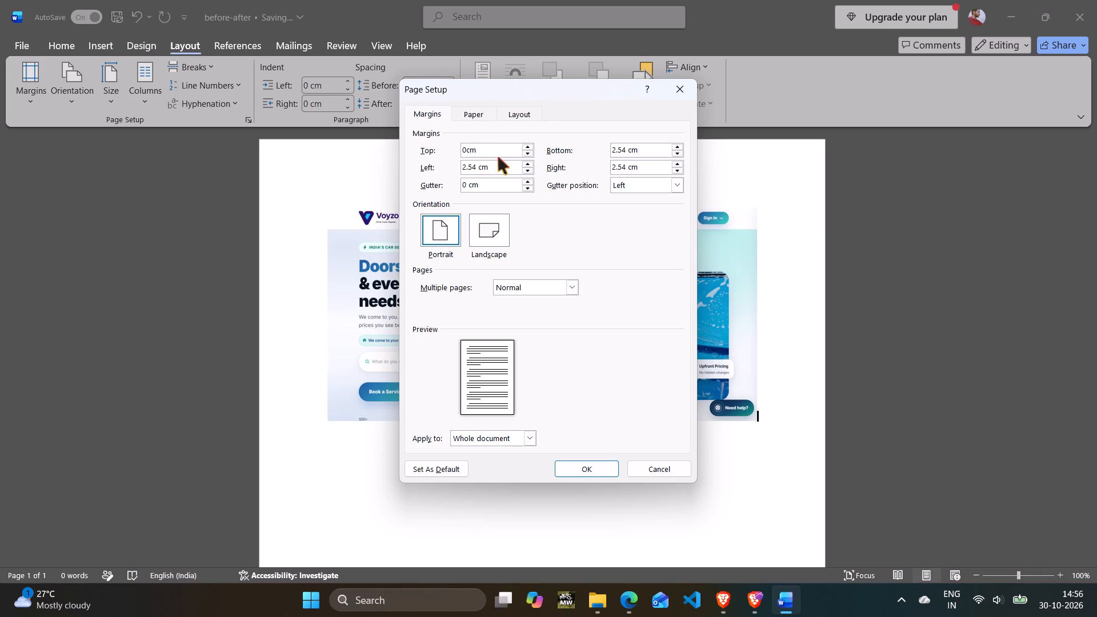
left_click(568, 135)
Set the left margin to 0 and apply the page setup to the whole document.
left_click(500, 165)
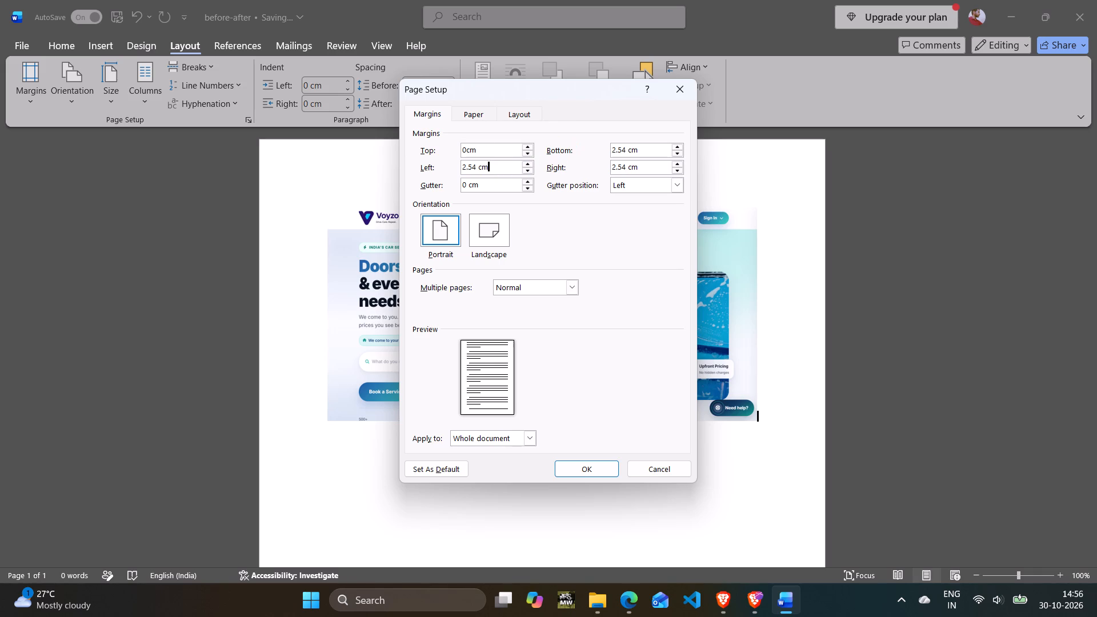
key("ctrl+a")
key("0")
key("Return")
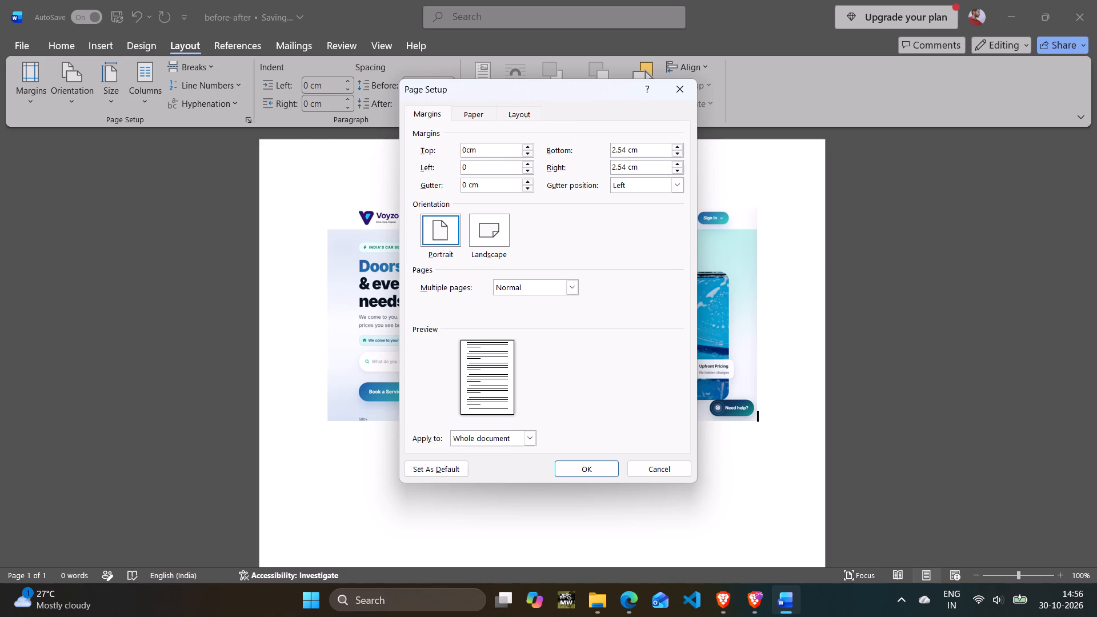
Enlarge the pasted Voyzo screenshot to span the full page width and slightly reduce its height.
left_click(492, 210)
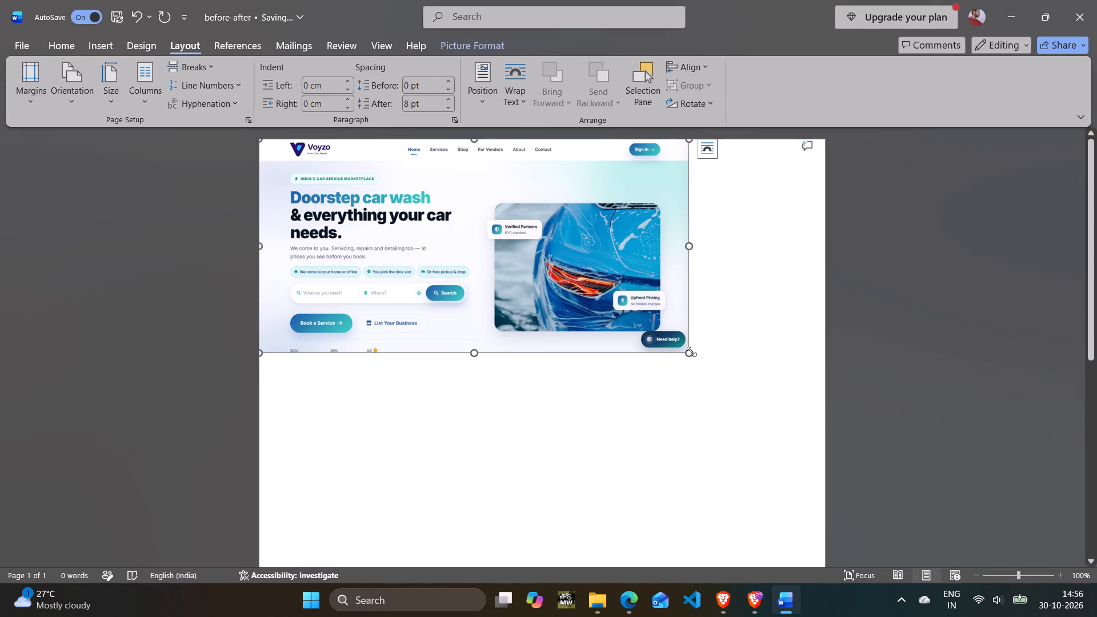
left_click_drag(691, 351, 822, 376)
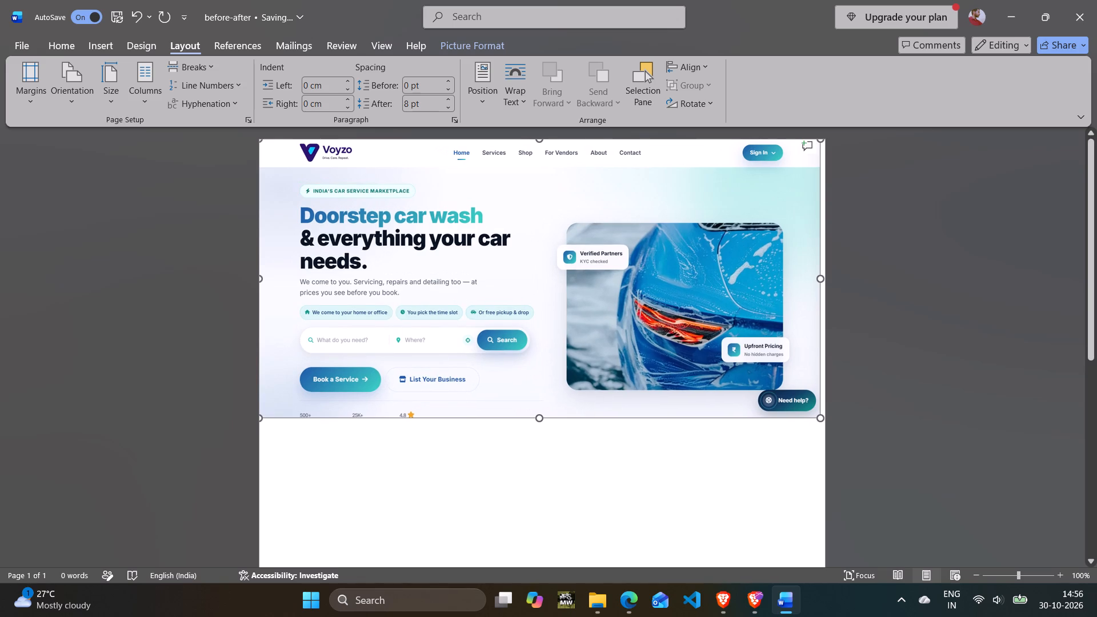
left_click_drag(822, 376, 825, 379)
left_click_drag(634, 179, 636, 205)
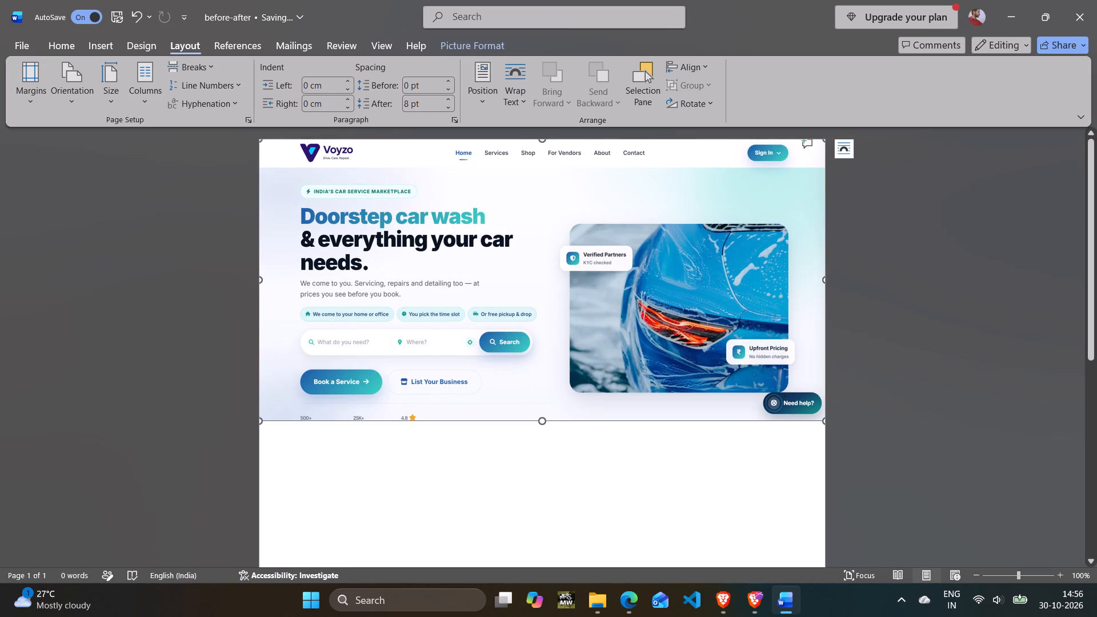
left_click(542, 140)
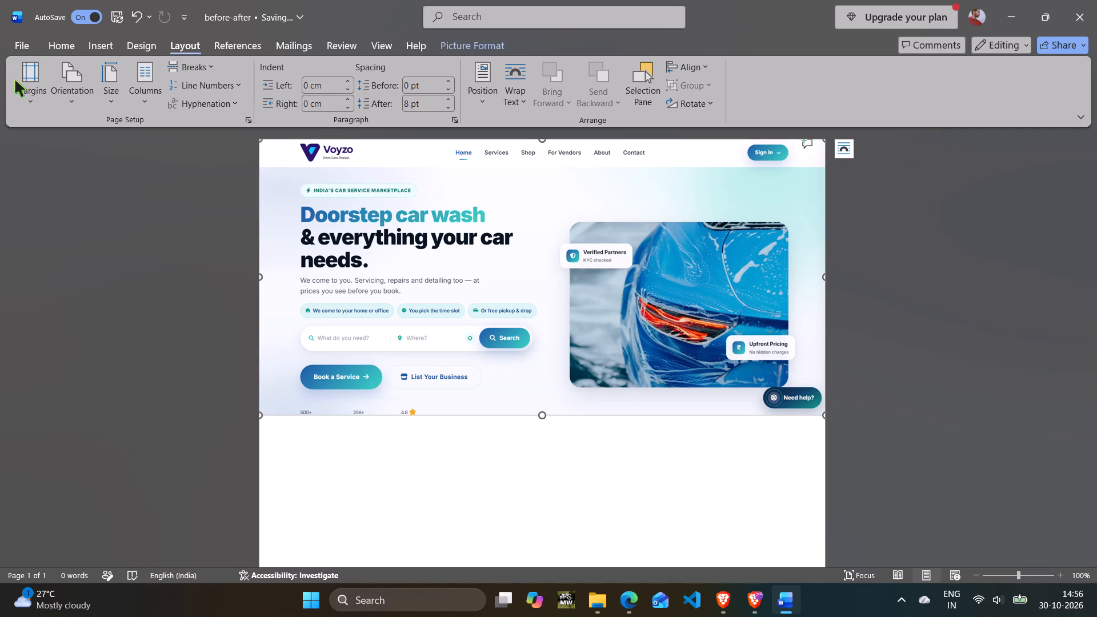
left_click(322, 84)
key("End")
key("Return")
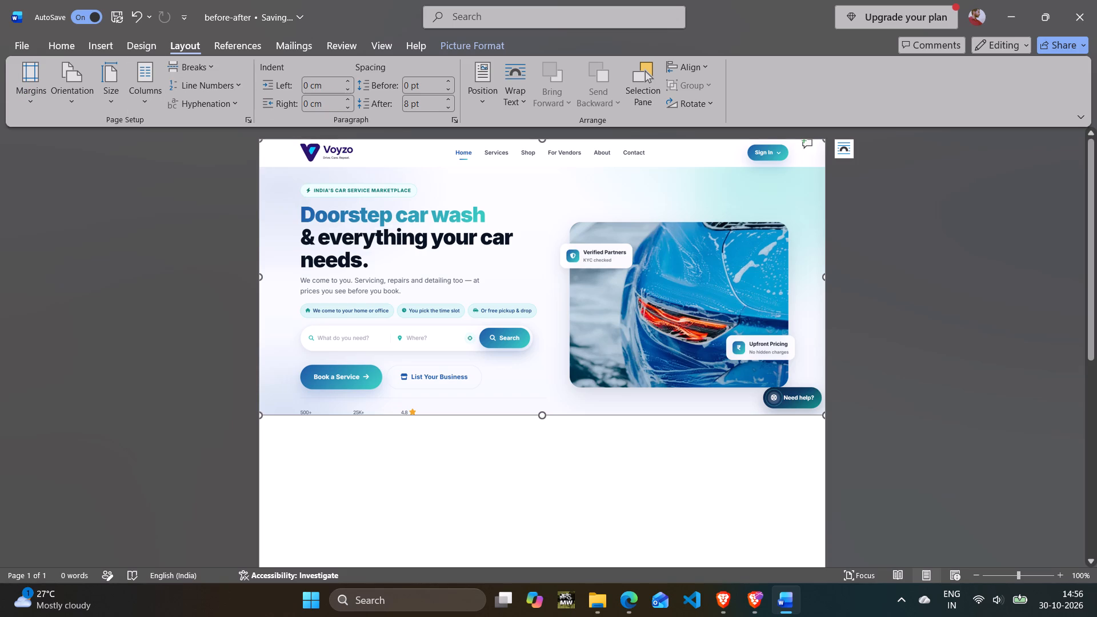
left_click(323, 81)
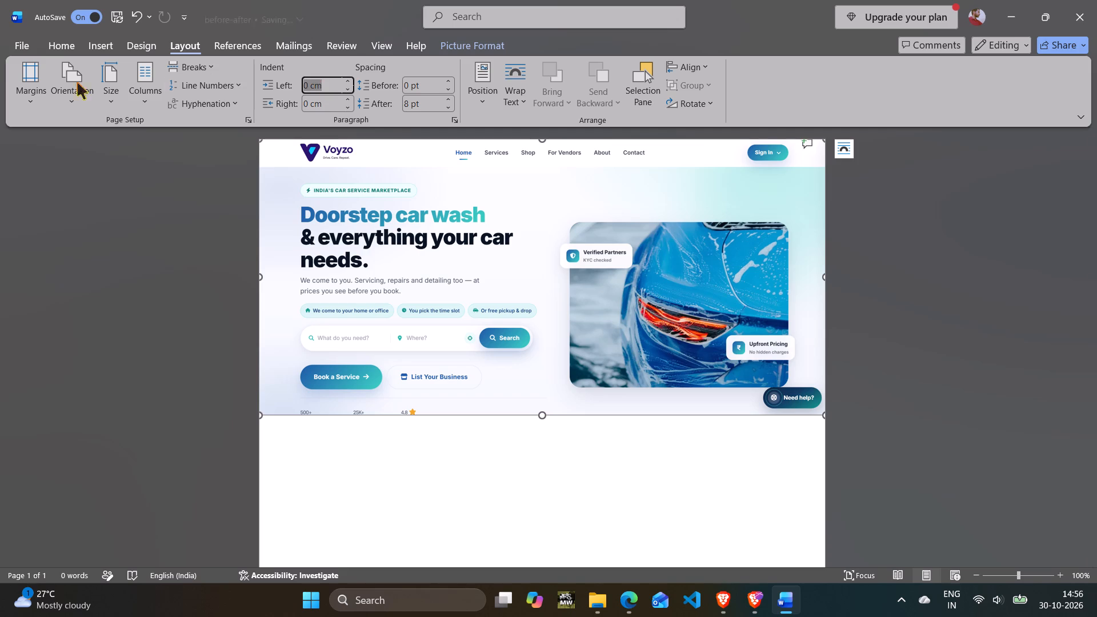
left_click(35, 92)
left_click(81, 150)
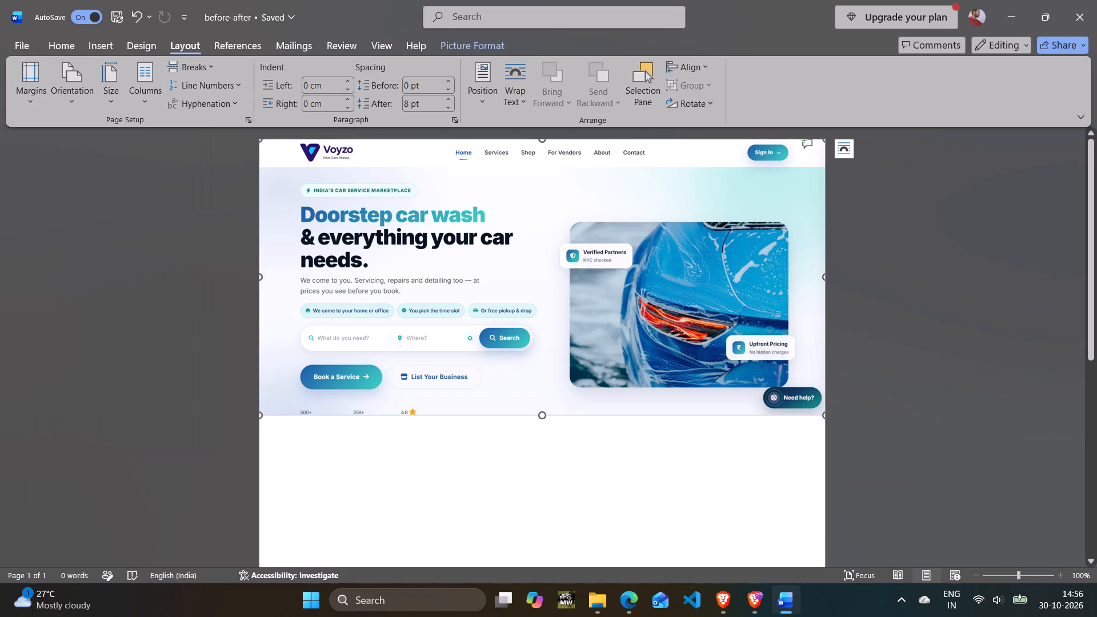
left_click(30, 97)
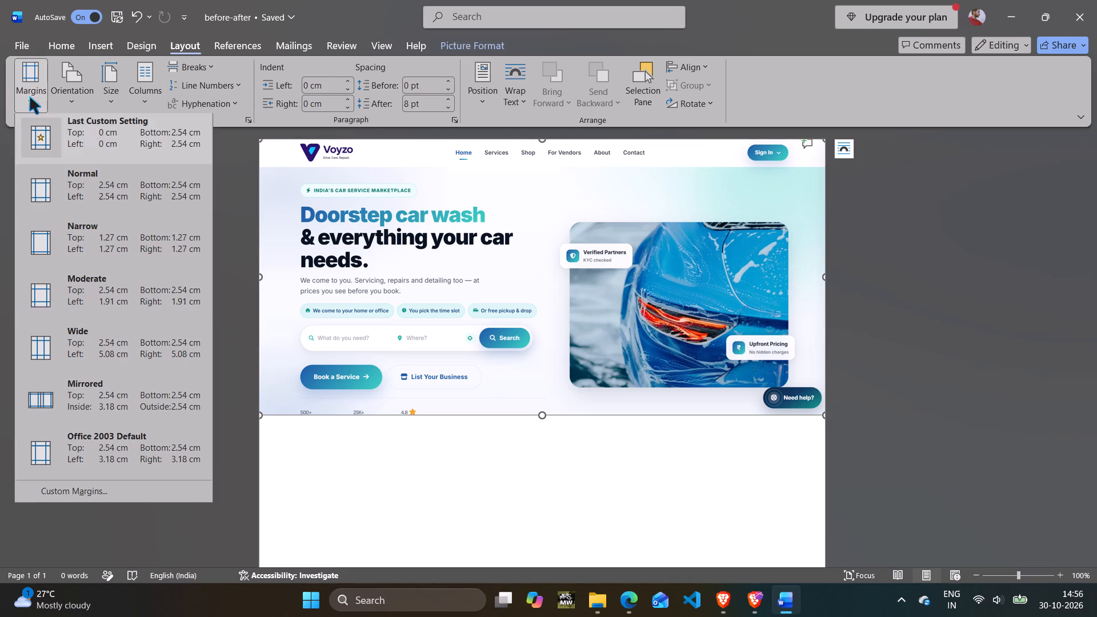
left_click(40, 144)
Set the document's top margin to 1 cm in the custom margin settings.
left_click(29, 82)
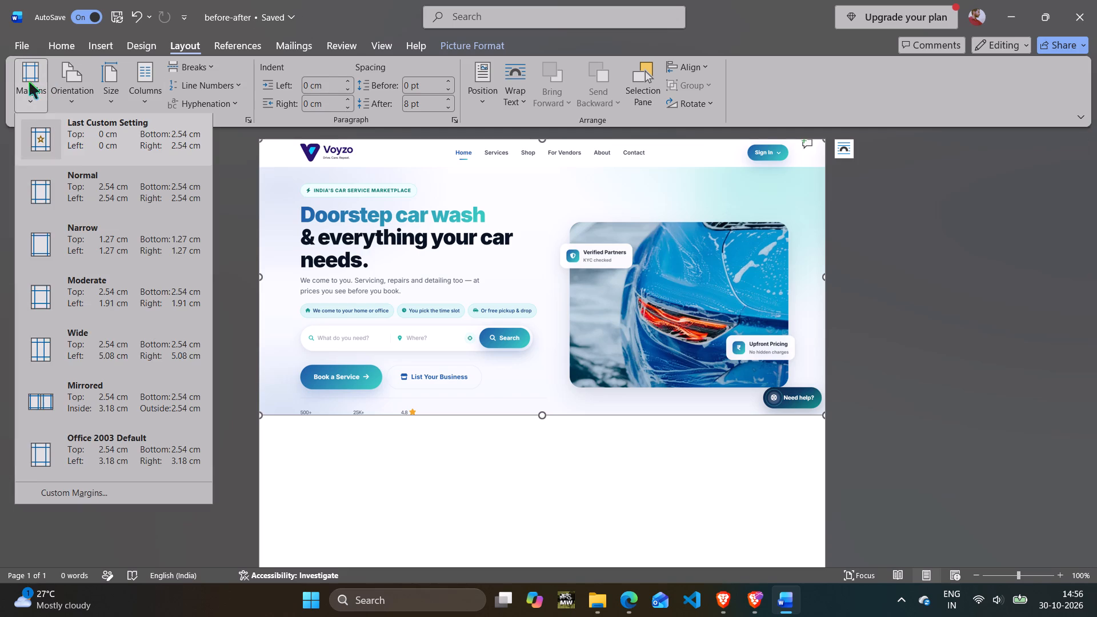
left_click(51, 496)
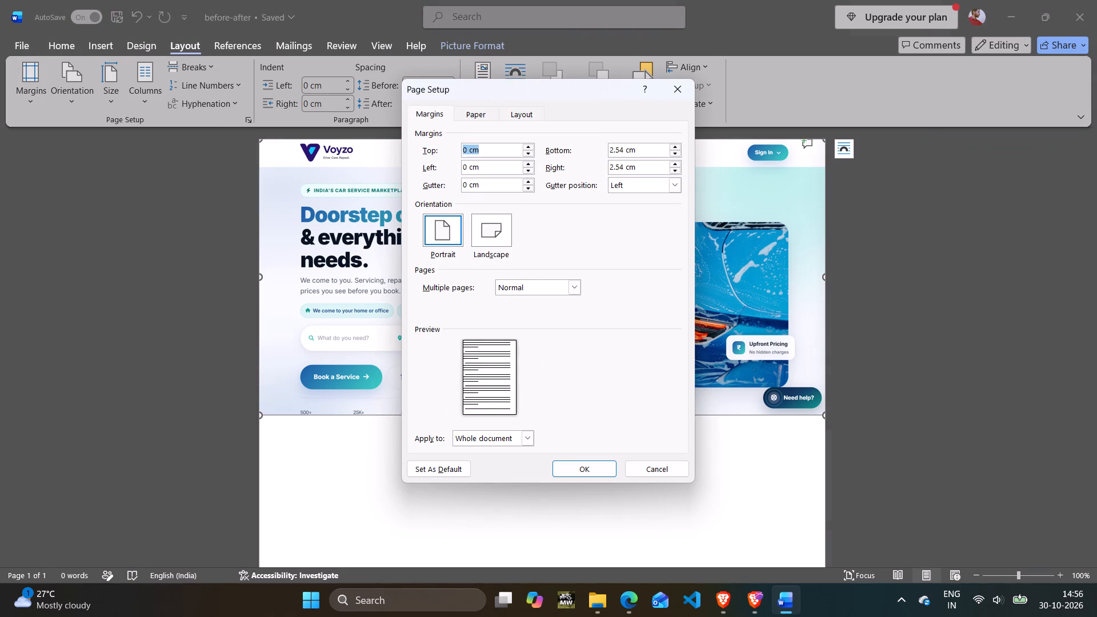
key("1")
key("Return")
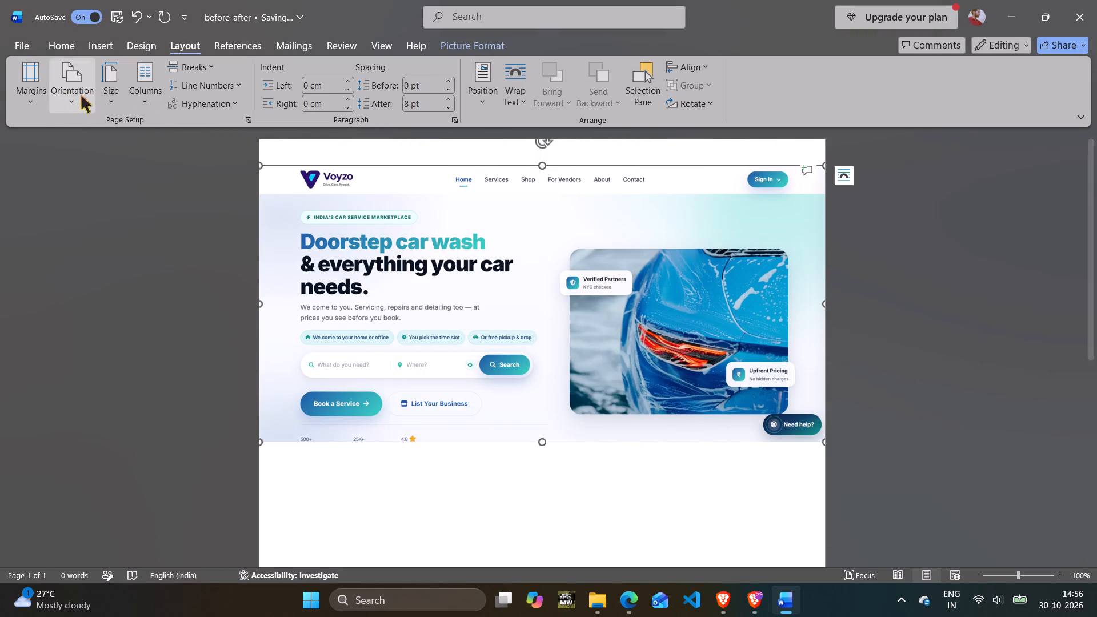
Set the left, right and bottom page margins to 1 cm and apply them to the whole document.
left_click(29, 95)
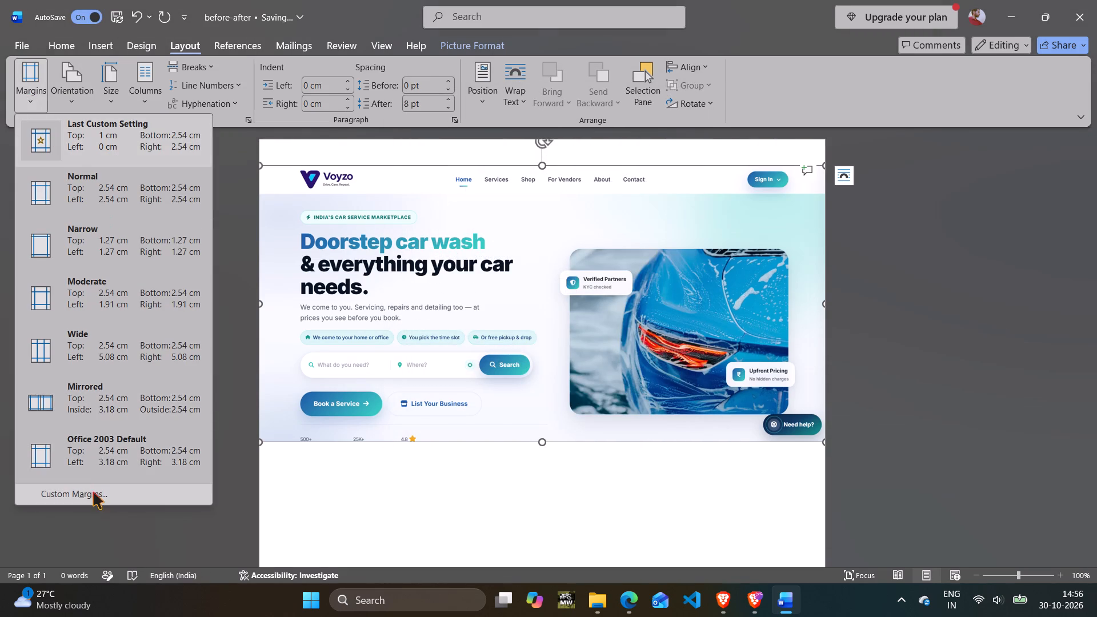
left_click(93, 492)
left_click(467, 166)
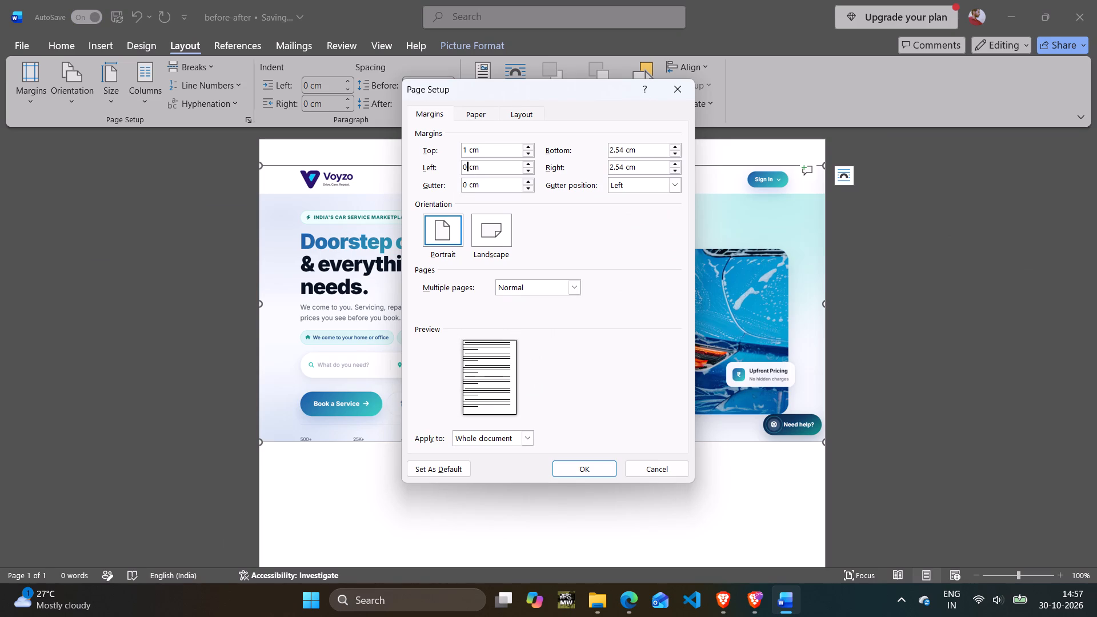
key("1")
left_click_drag(625, 166, 614, 167)
left_click_drag(614, 167, 608, 167)
key("1")
left_click_drag(623, 150, 580, 154)
key("1")
left_click(581, 461)
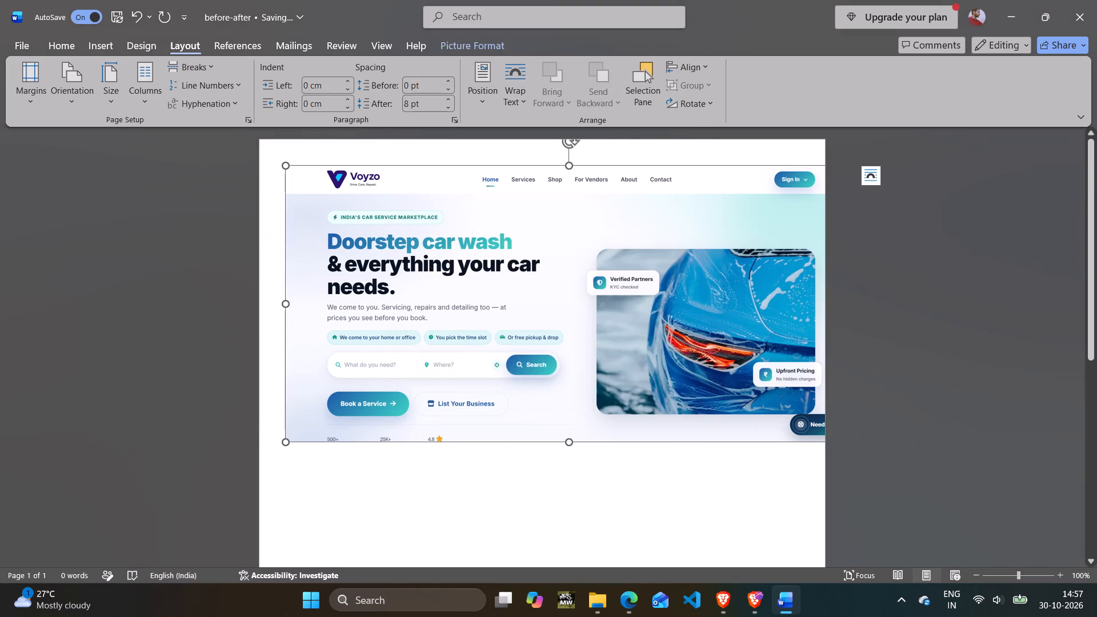
Narrow the Voyzo screenshot to fit between the page's side margins and slightly reduce its height.
left_click(667, 286)
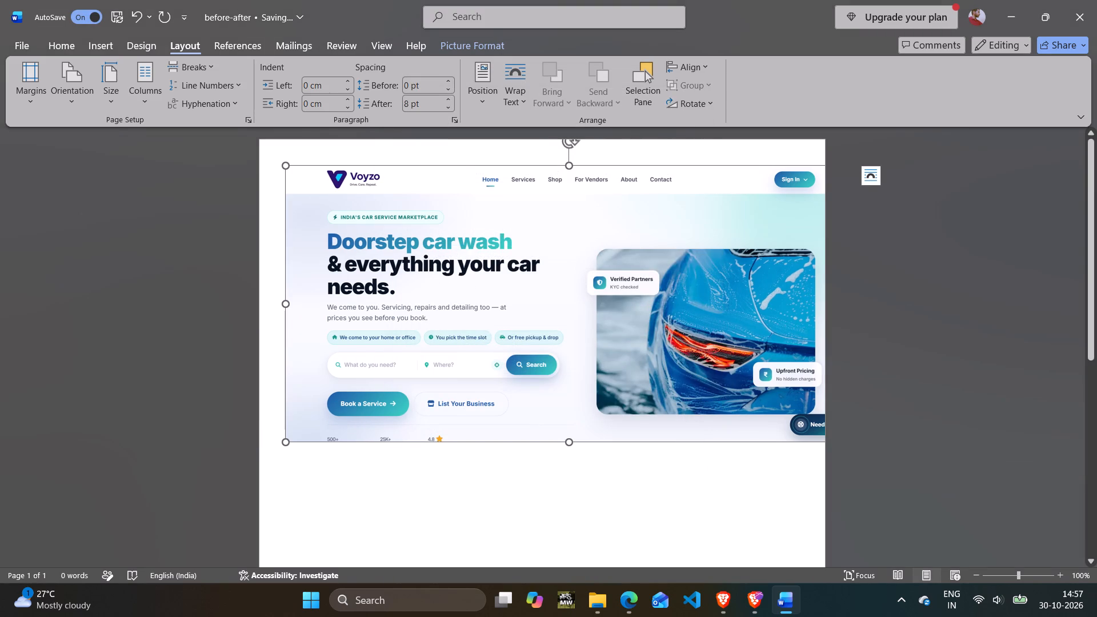
left_click(820, 285)
left_click_drag(796, 287, 724, 285)
left_click_drag(287, 306, 345, 311)
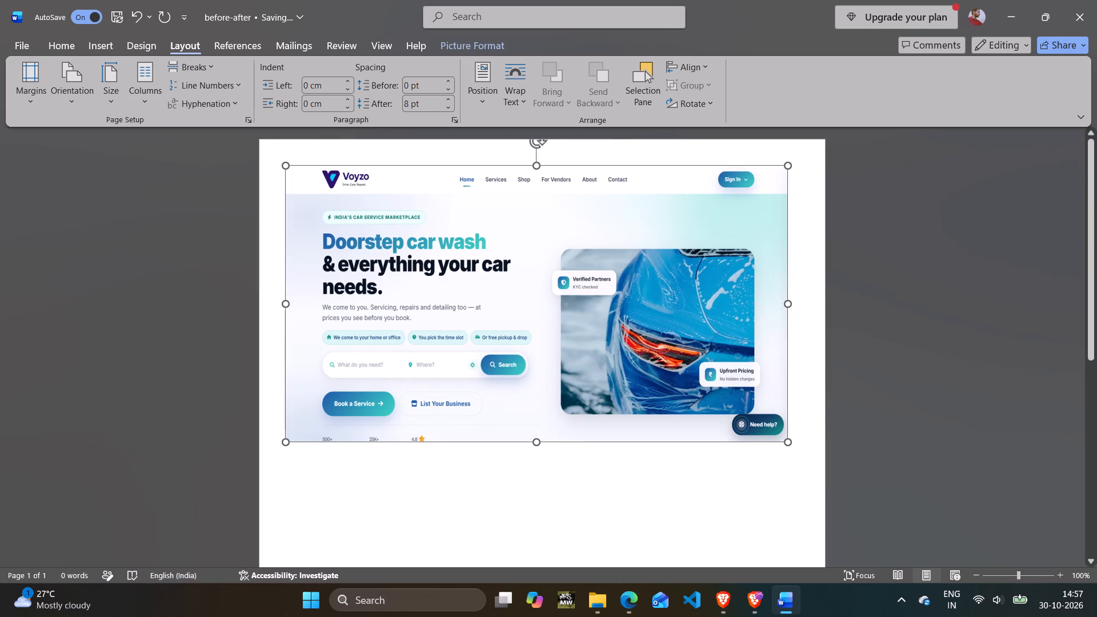
left_click_drag(345, 311, 343, 311)
left_click_drag(795, 305, 807, 305)
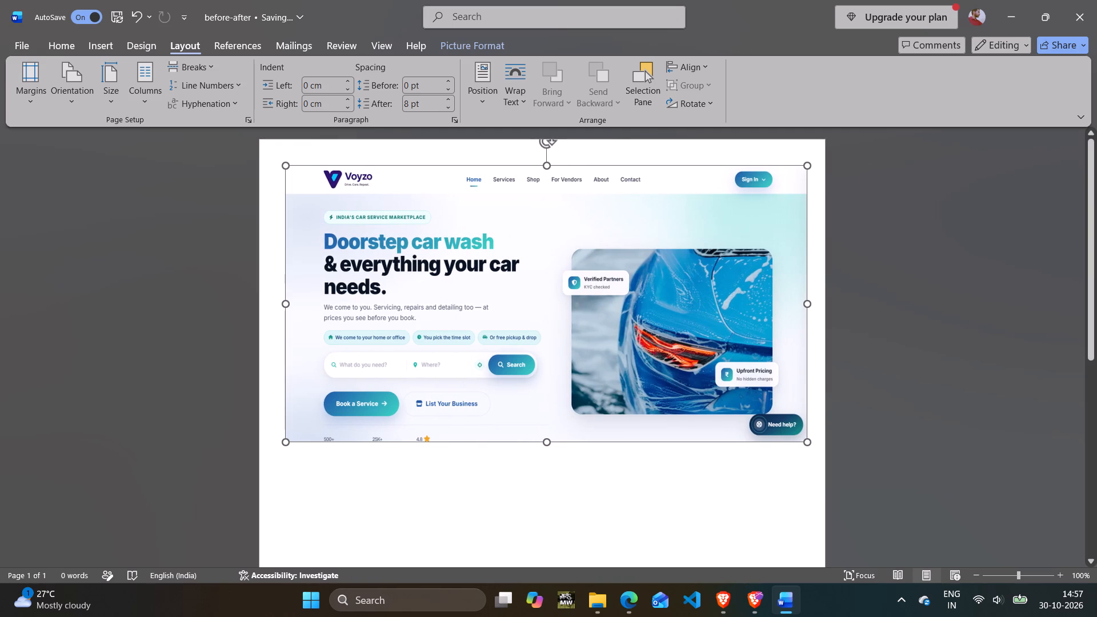
left_click_drag(807, 305, 807, 305)
left_click_drag(543, 444, 543, 440)
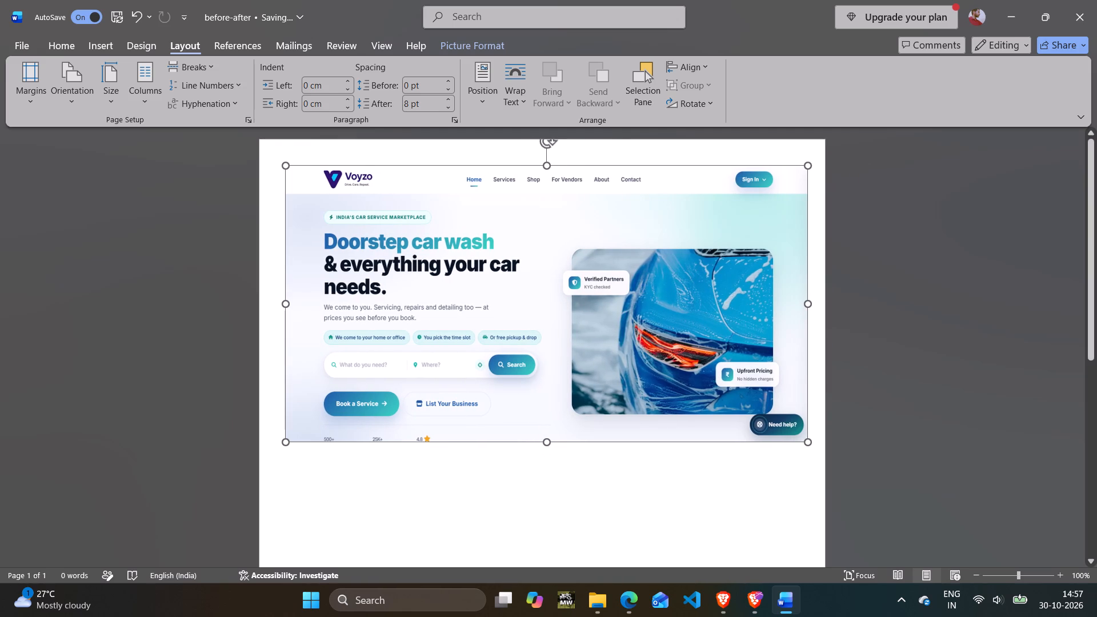
left_click_drag(543, 440, 543, 438)
left_click_drag(558, 168, 558, 160)
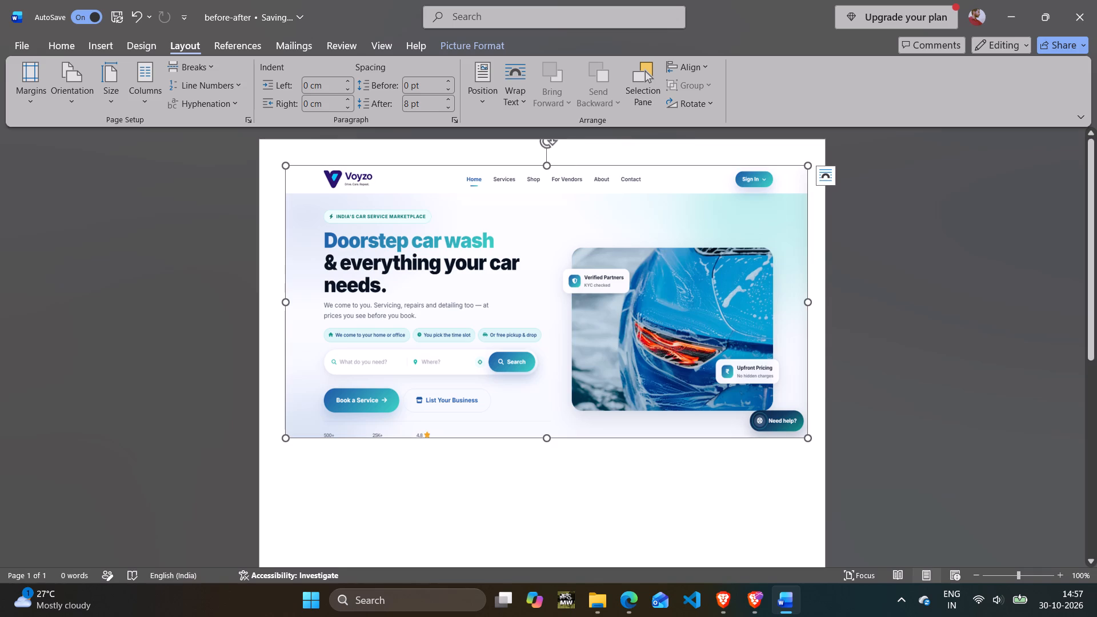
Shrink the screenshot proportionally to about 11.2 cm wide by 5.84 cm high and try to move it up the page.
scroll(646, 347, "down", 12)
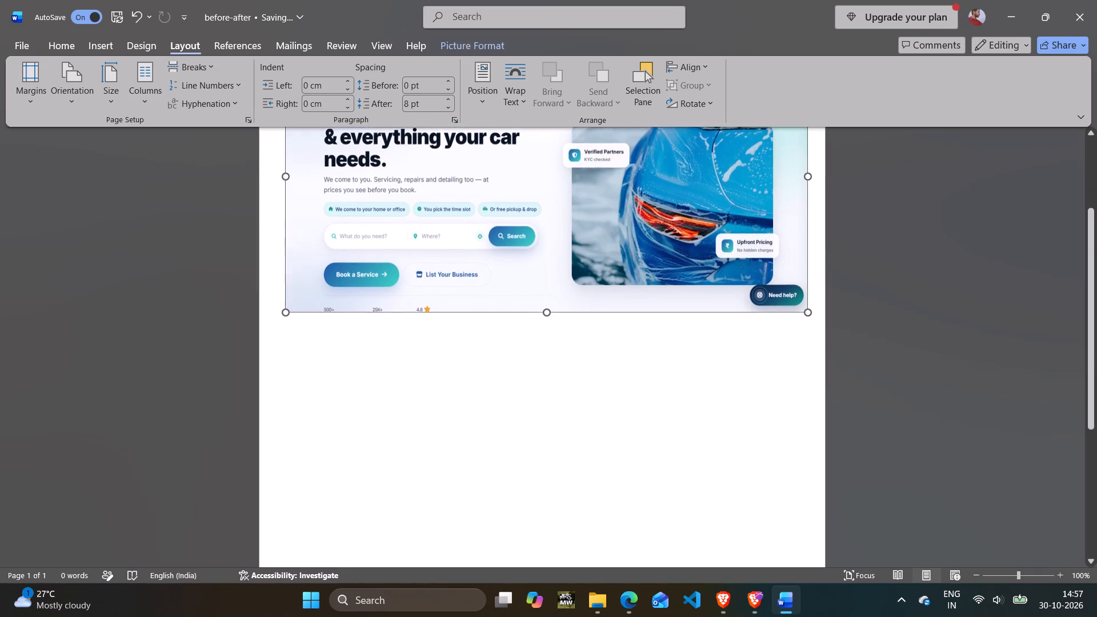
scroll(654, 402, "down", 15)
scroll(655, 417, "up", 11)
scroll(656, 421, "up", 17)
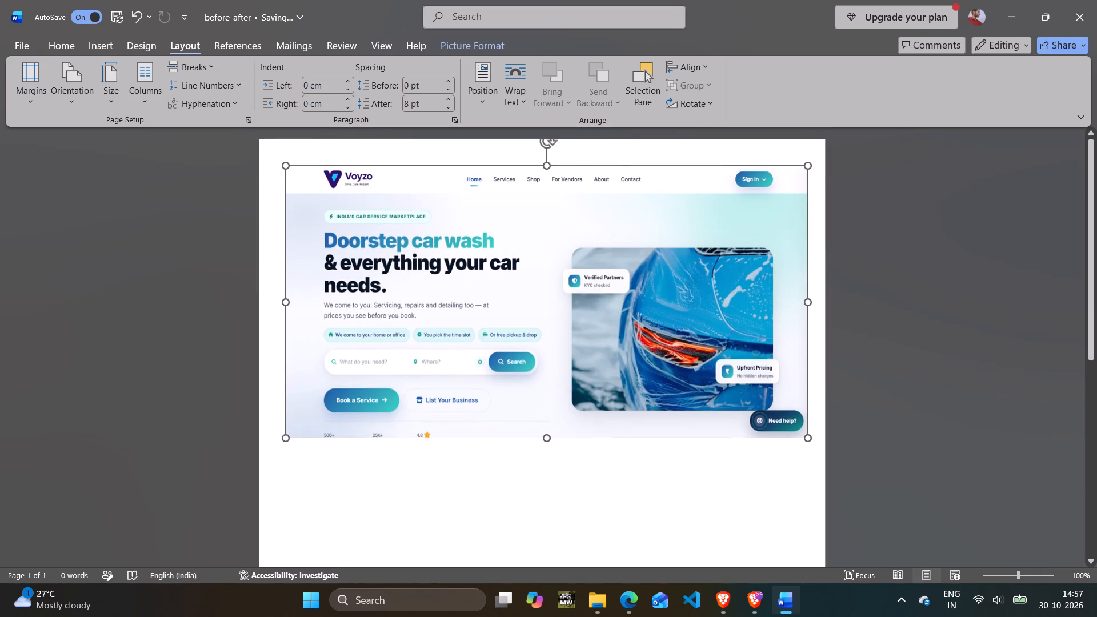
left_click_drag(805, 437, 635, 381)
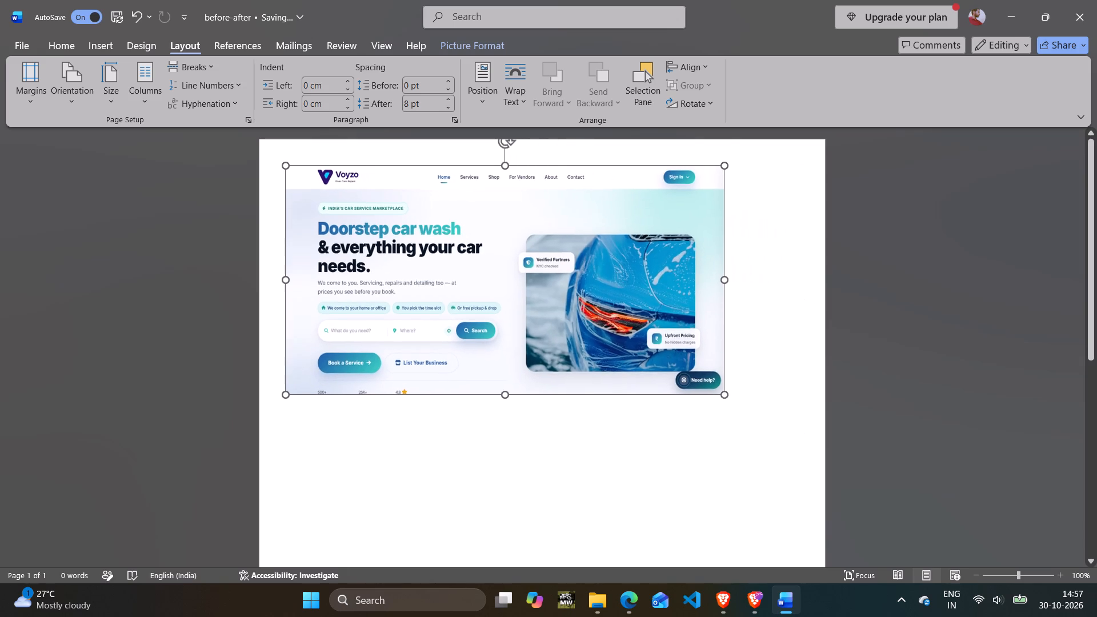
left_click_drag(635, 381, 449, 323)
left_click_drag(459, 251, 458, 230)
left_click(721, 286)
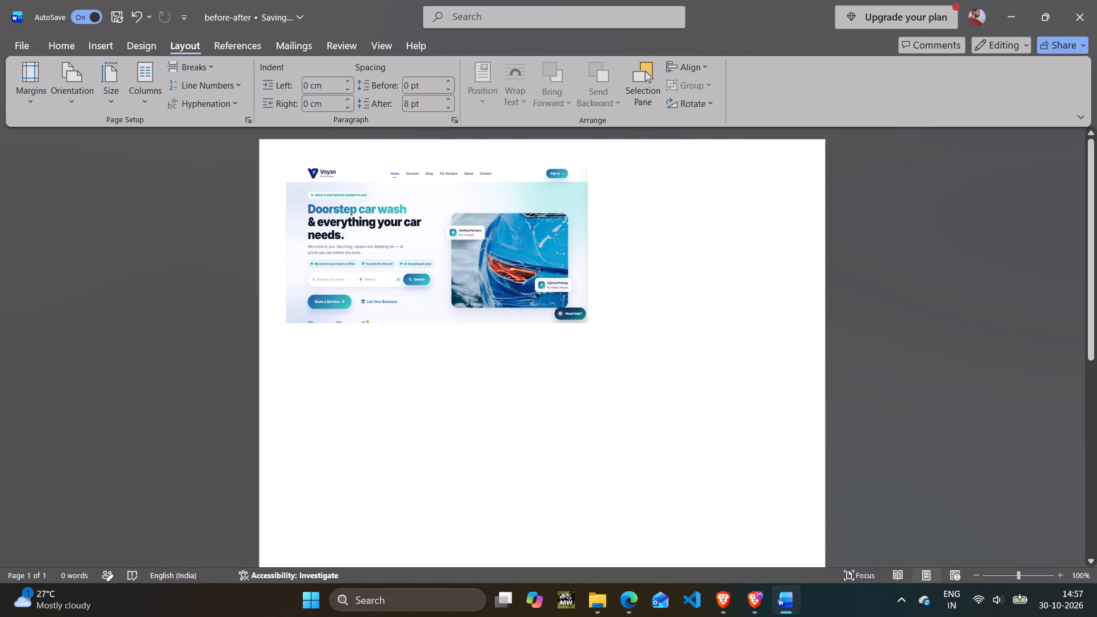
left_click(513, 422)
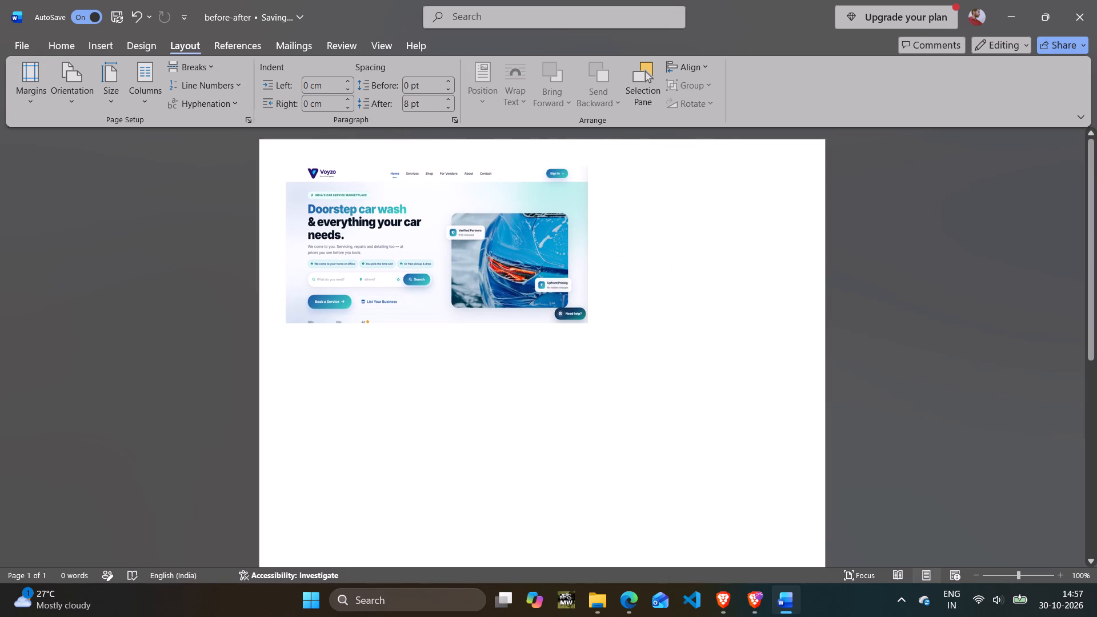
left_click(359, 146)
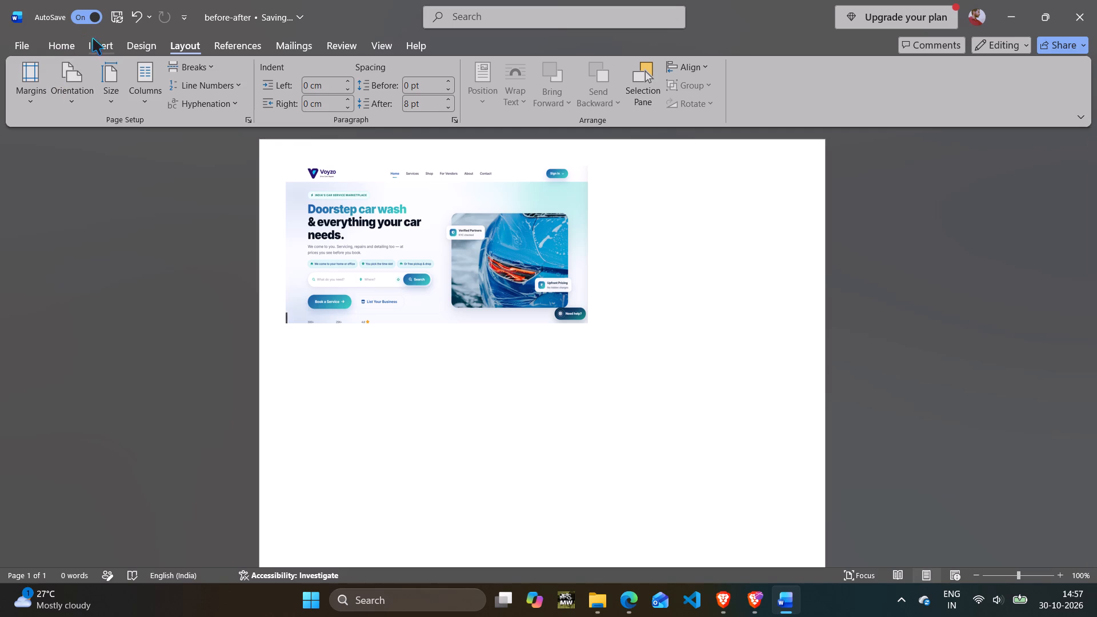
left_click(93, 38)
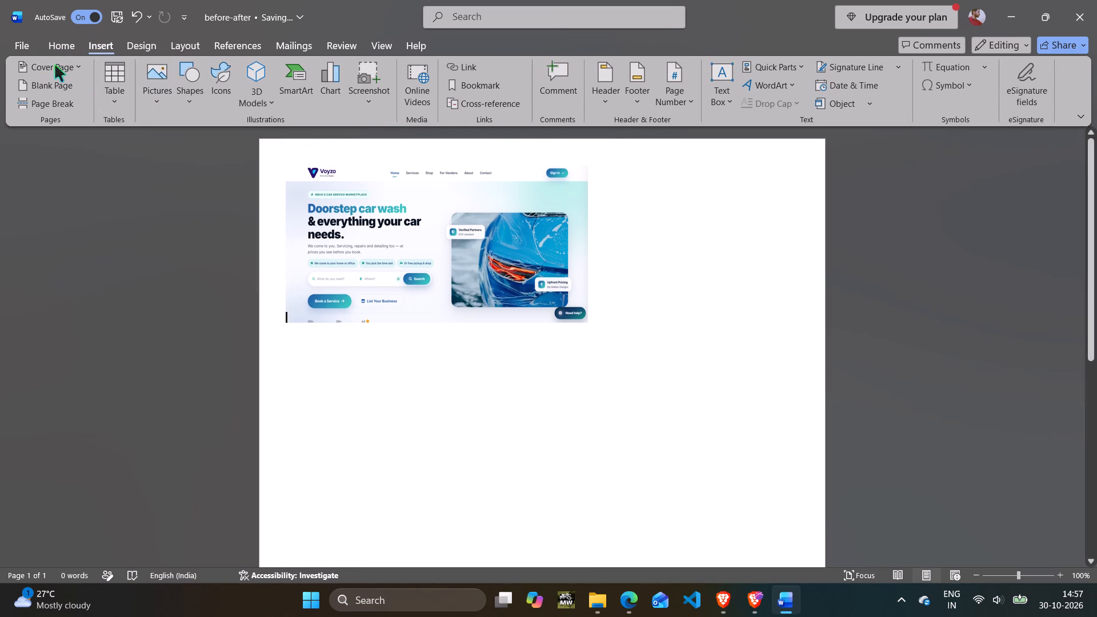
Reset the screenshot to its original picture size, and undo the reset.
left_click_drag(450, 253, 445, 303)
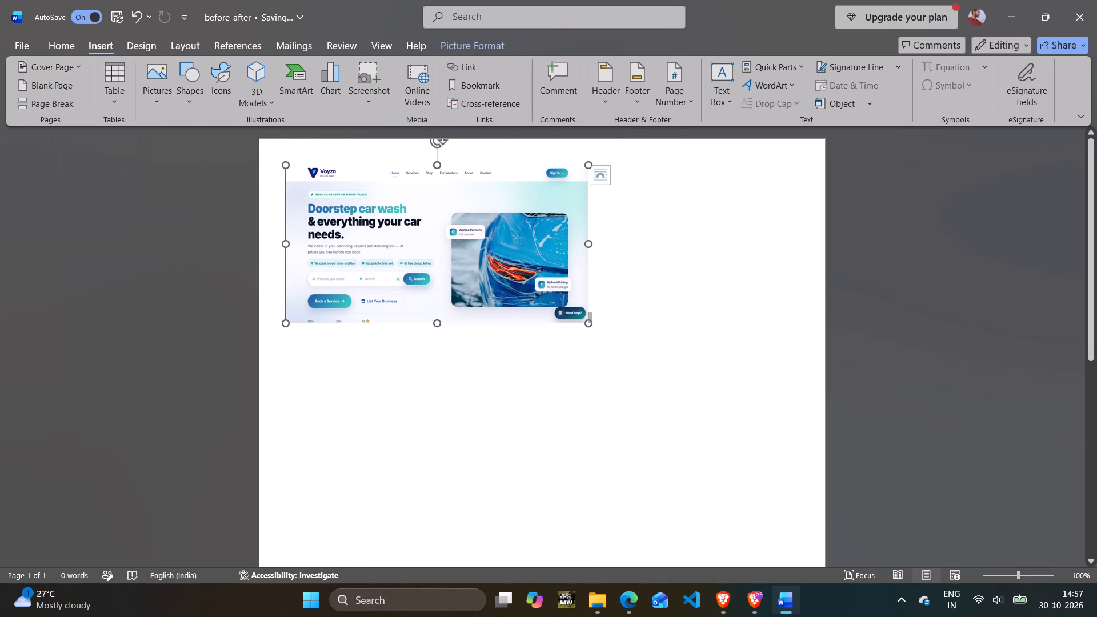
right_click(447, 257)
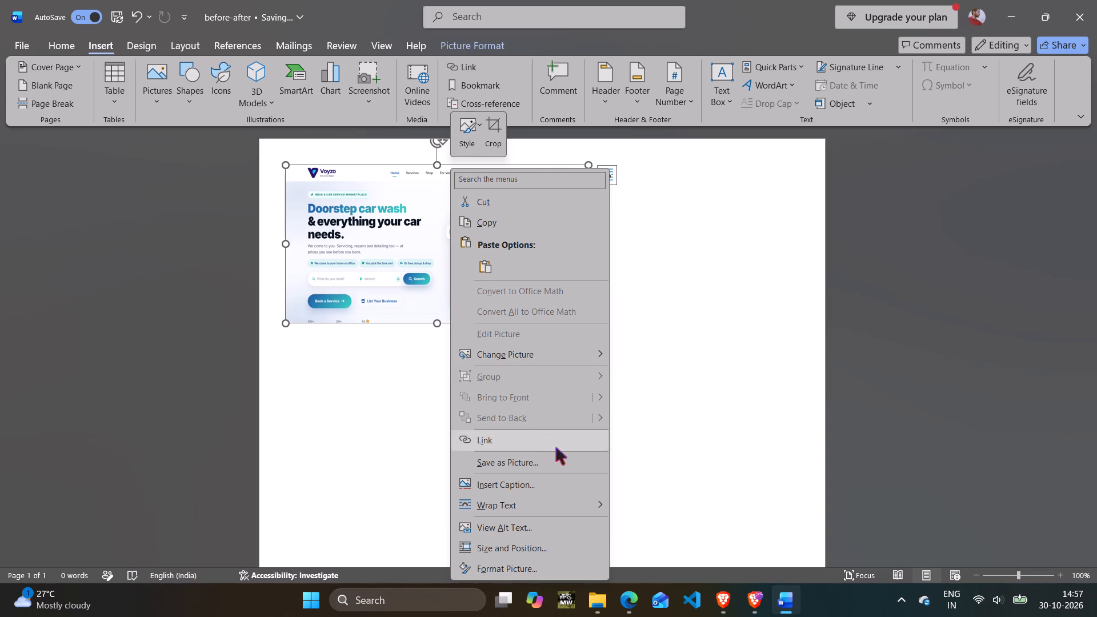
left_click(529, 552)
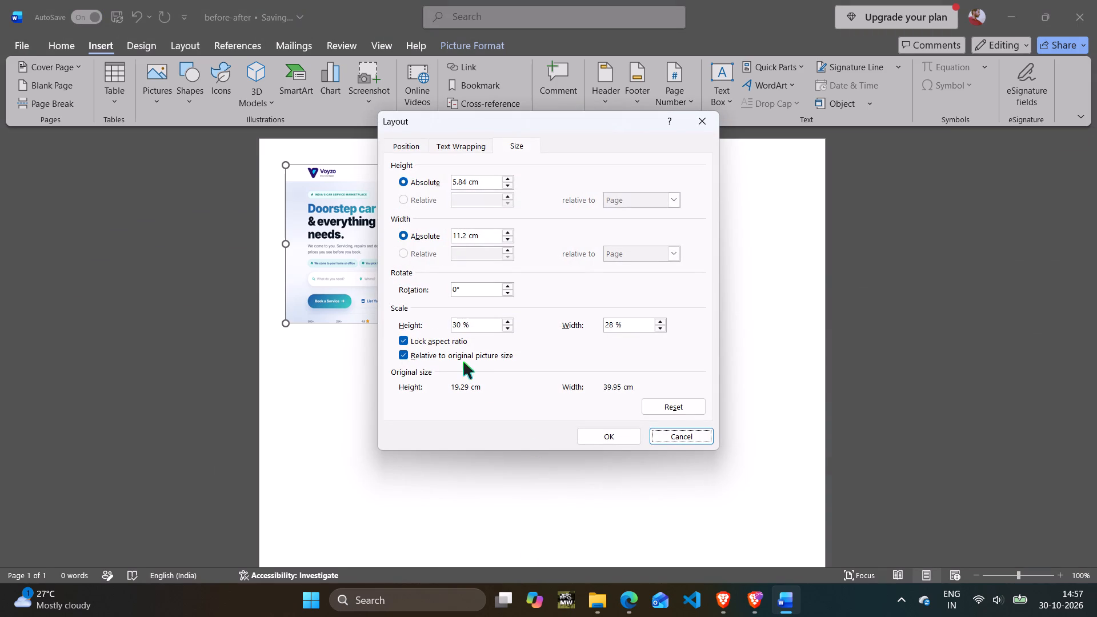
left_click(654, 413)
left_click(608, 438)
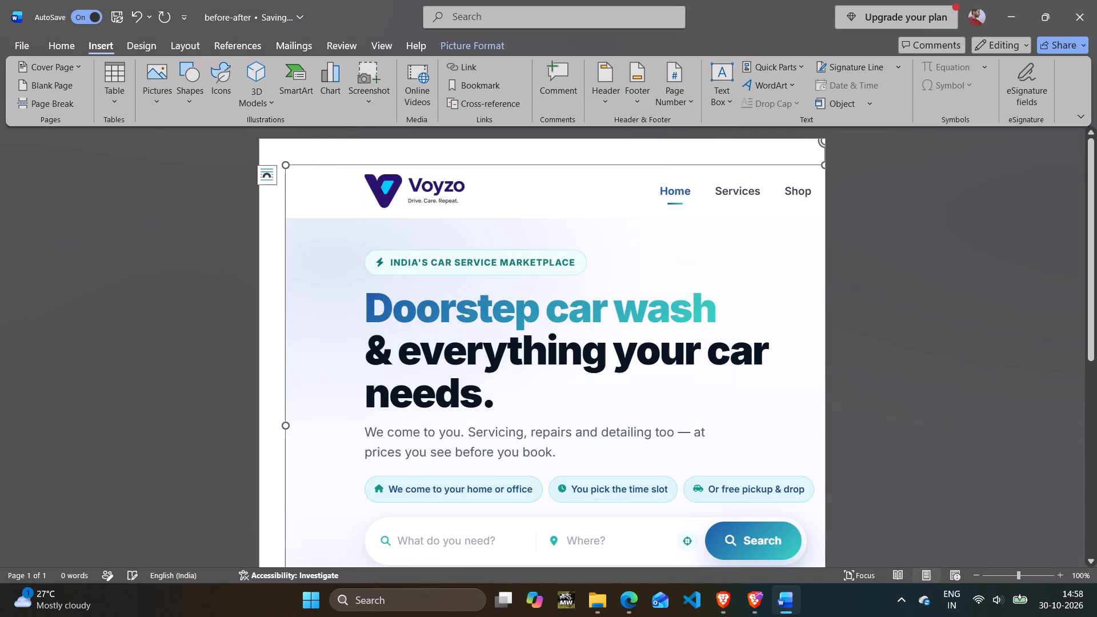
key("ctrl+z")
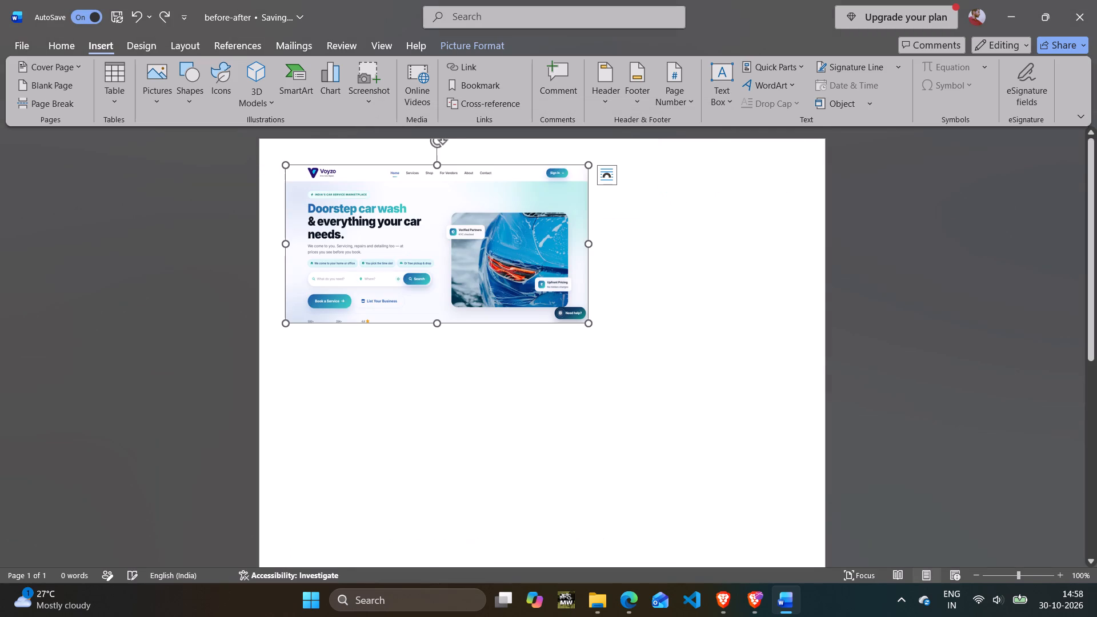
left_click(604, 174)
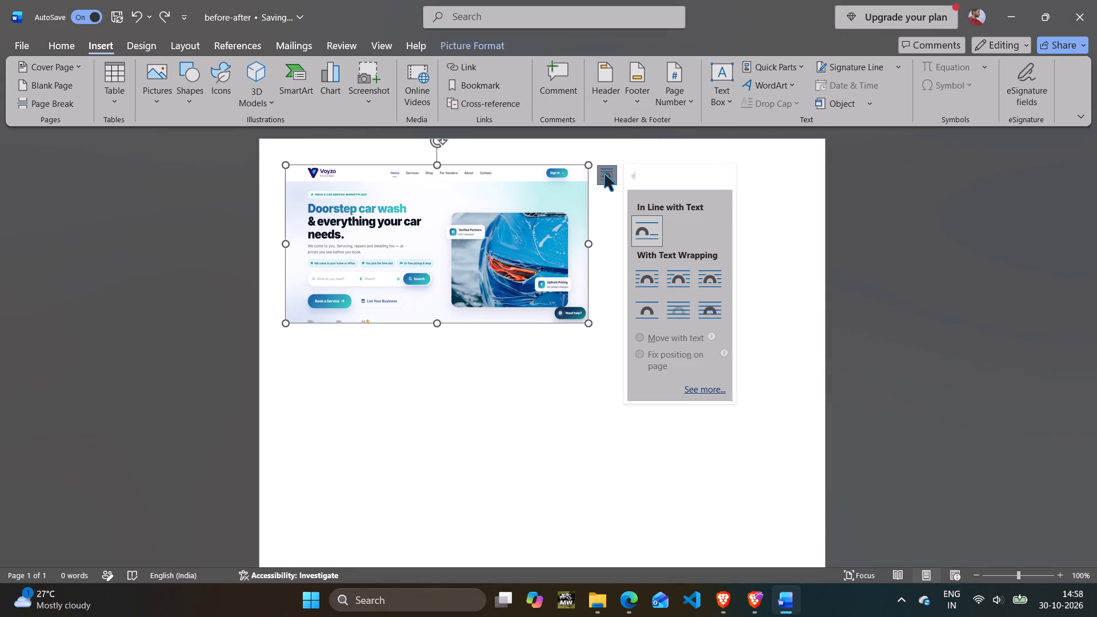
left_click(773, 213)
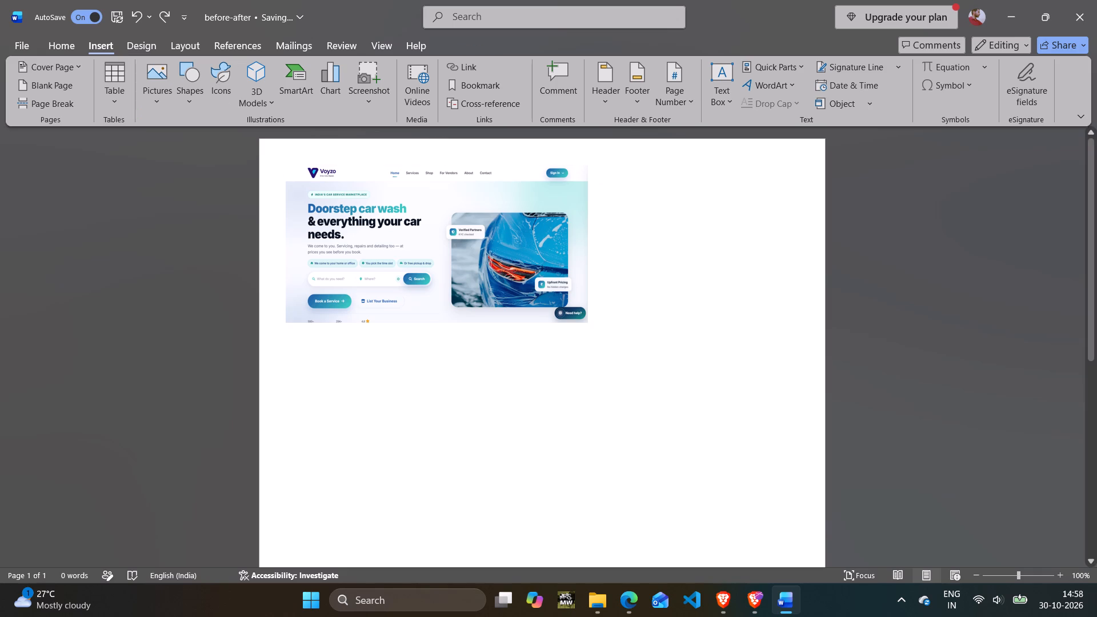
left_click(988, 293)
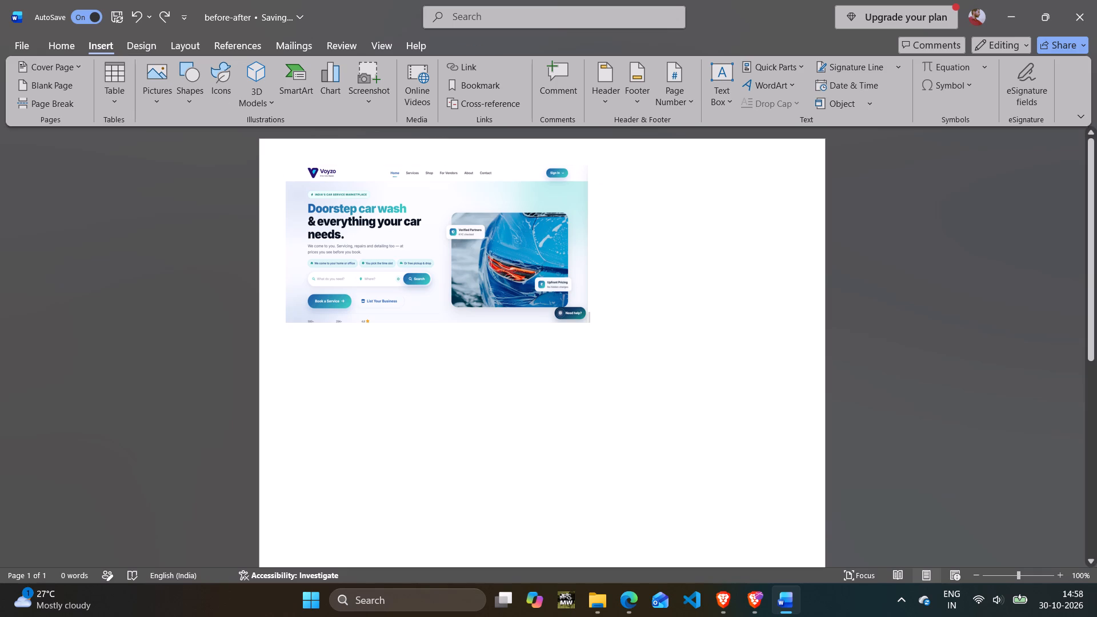
Enlarge the screenshot proportionally until it nearly fills the width between the page margins.
left_click(426, 217)
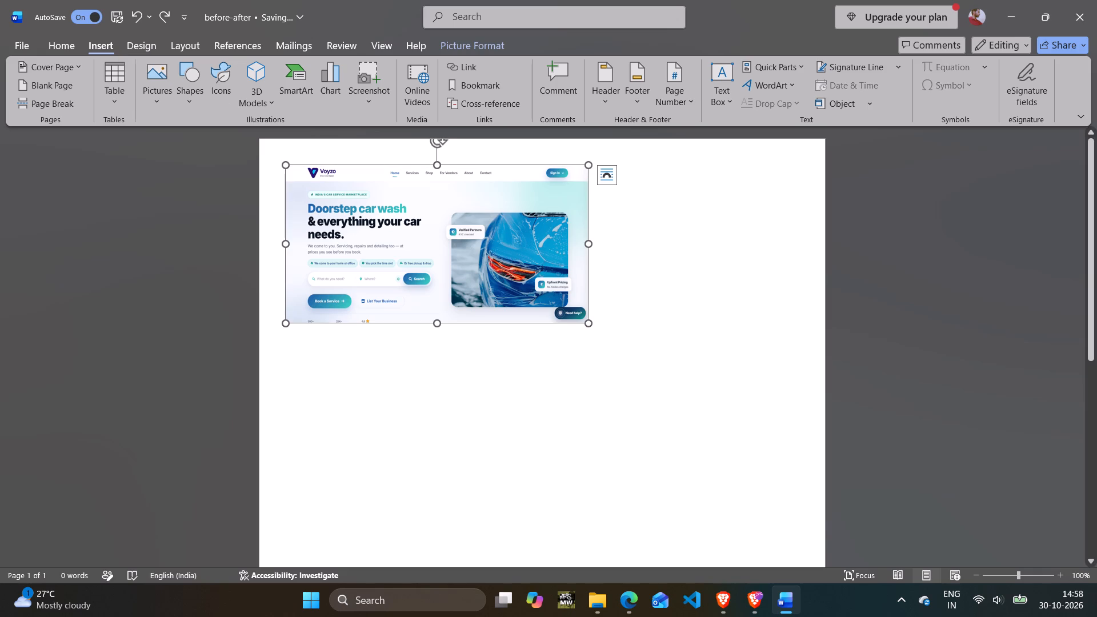
left_click_drag(590, 322, 725, 379)
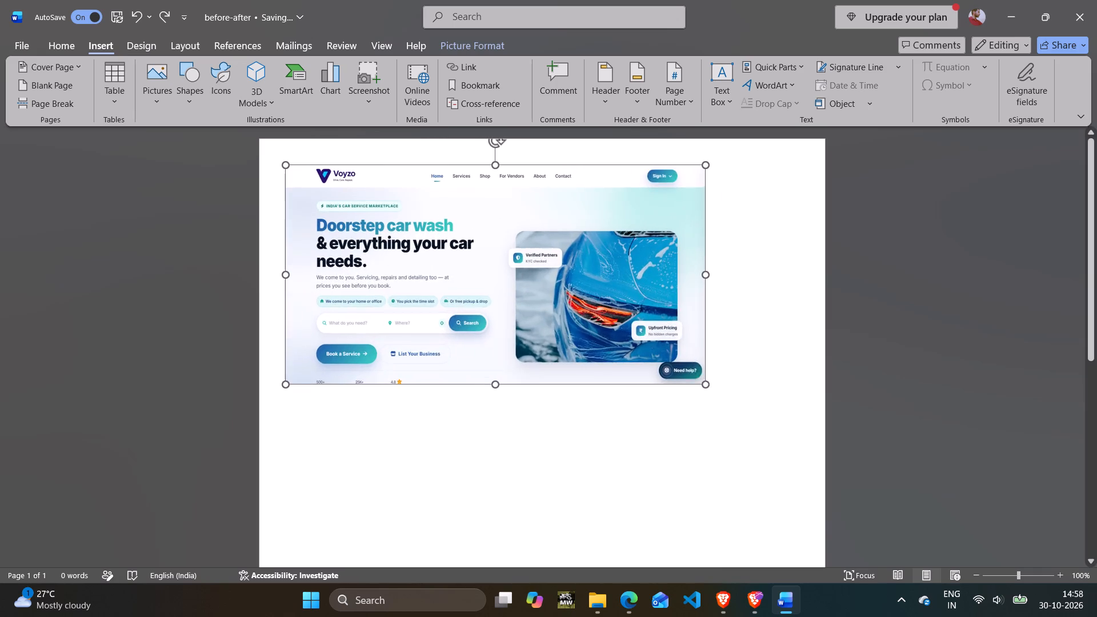
left_click_drag(725, 379, 786, 401)
scroll(708, 391, "down", 4)
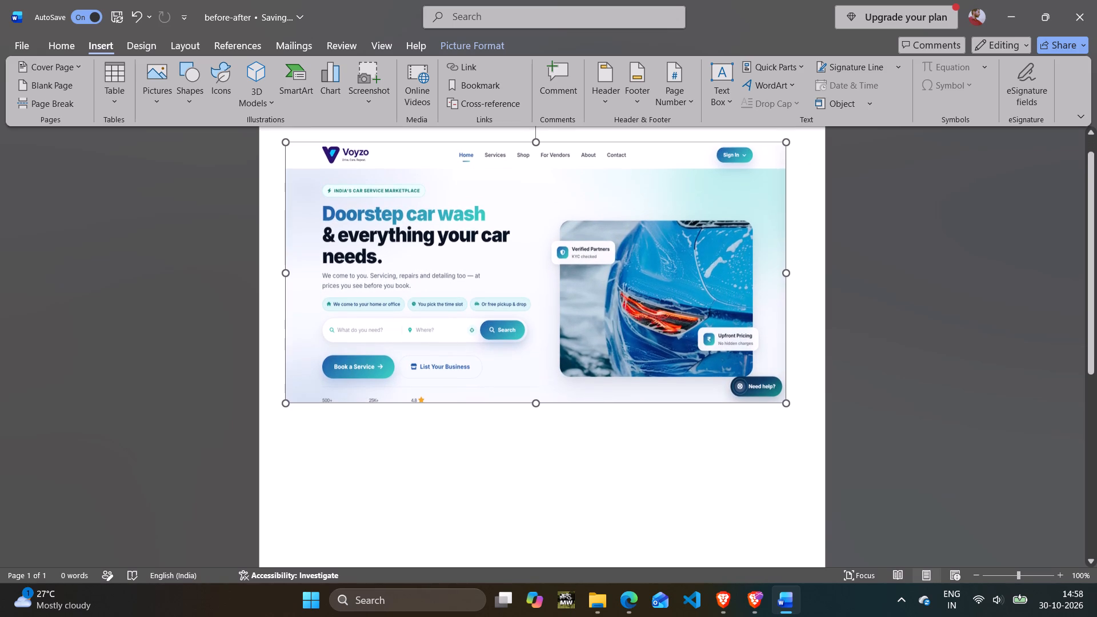
Switch to File Explorer and preview the generated temp image in the Downloads folder.
scroll(707, 392, "down", 9)
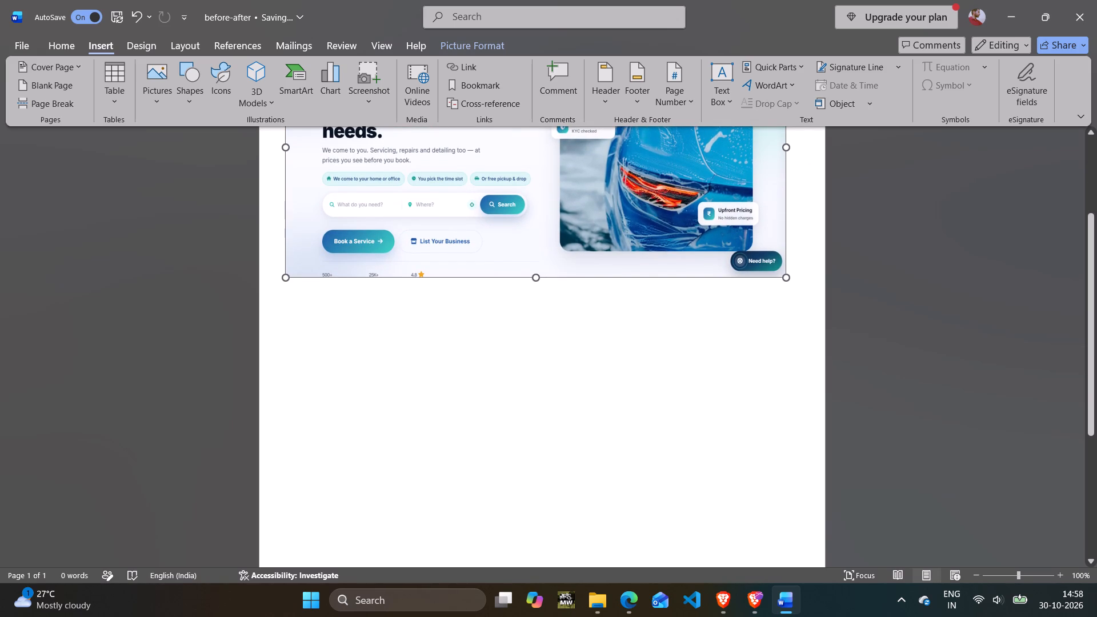
left_click(605, 601)
double_click(414, 226)
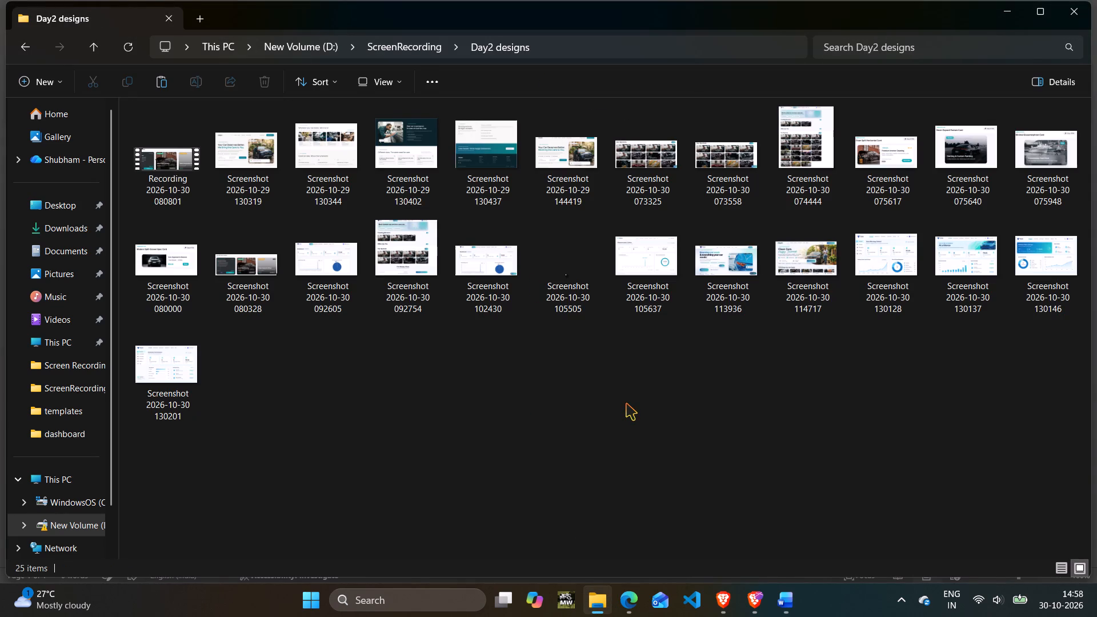
left_click(42, 226)
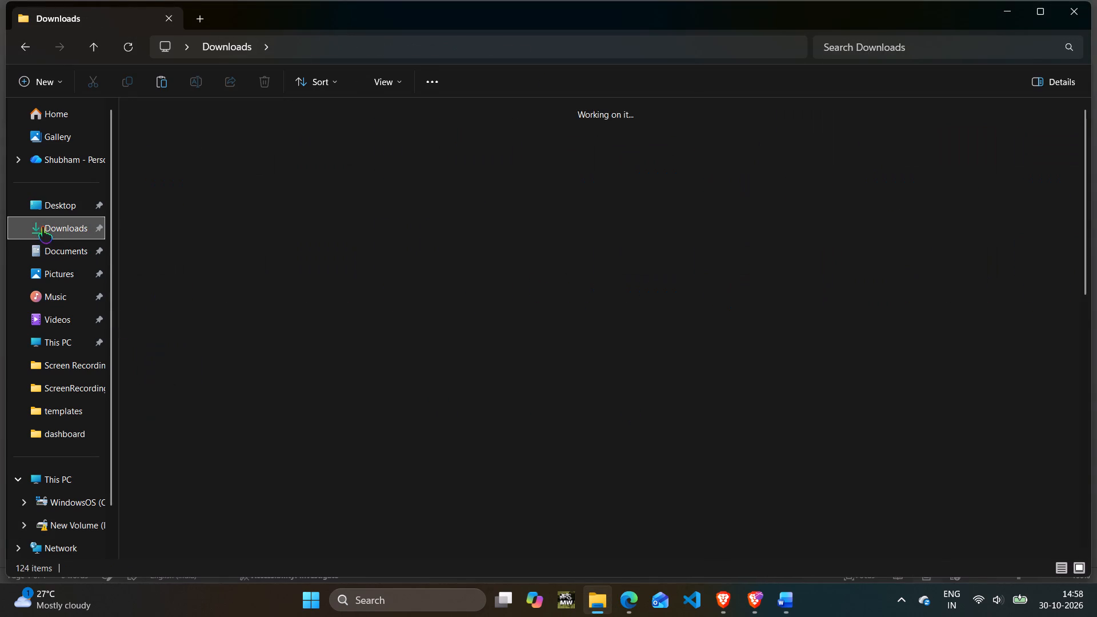
double_click(210, 158)
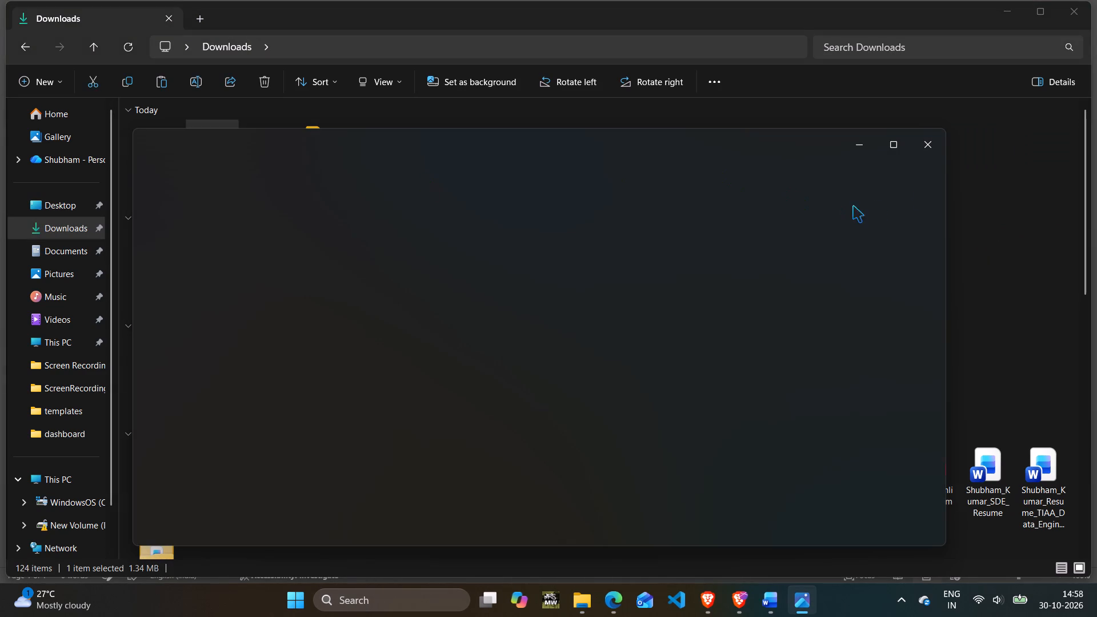
left_click(931, 142)
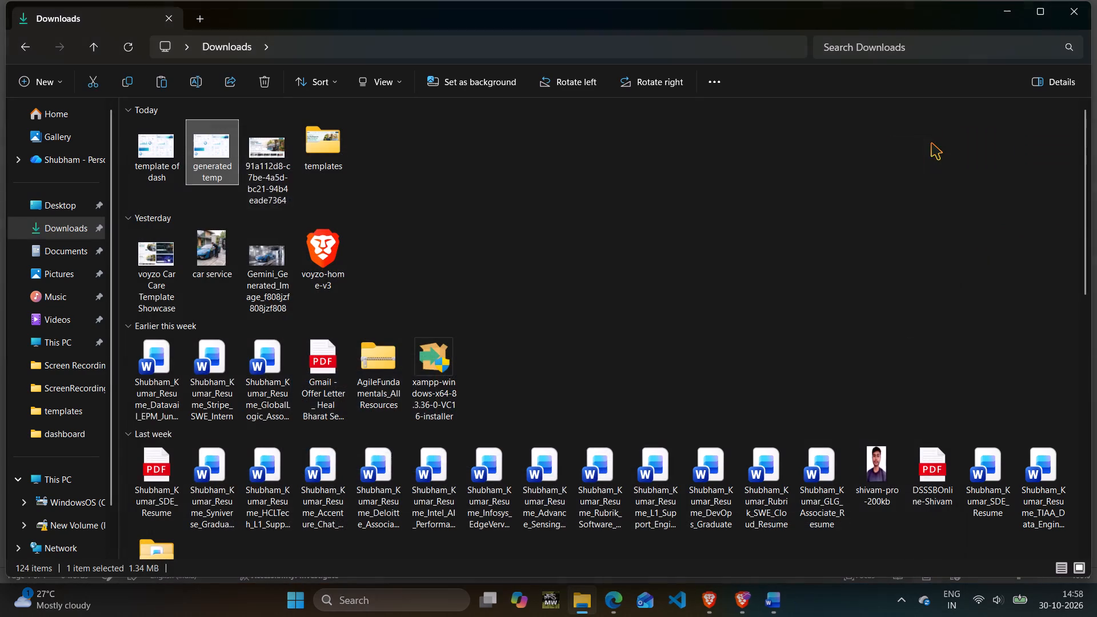
Move the template of dash and generated temp images from Downloads into the Day2 designs folder inside ScreenRecording.
left_click(216, 146)
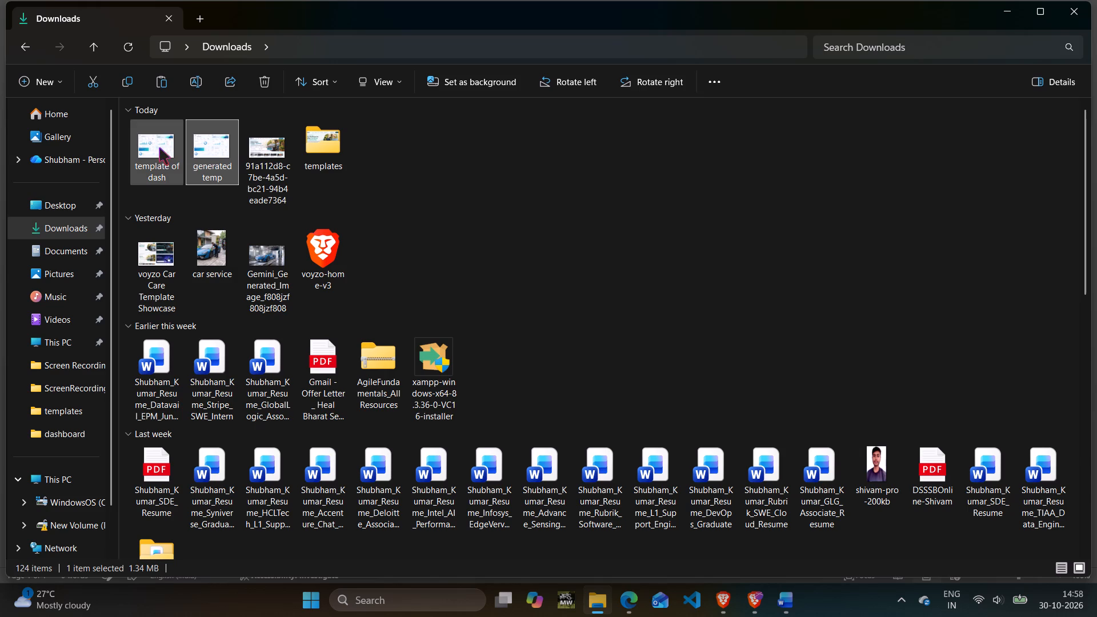
left_click(159, 147, "ctrl")
key("ctrl+x")
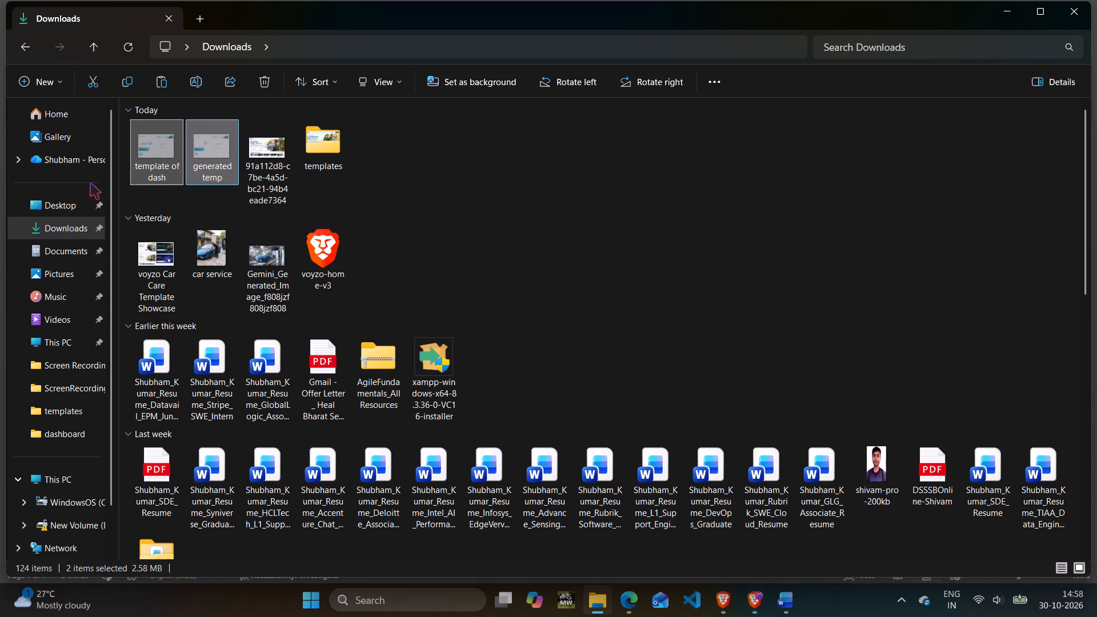
left_click(70, 431)
left_click(67, 413)
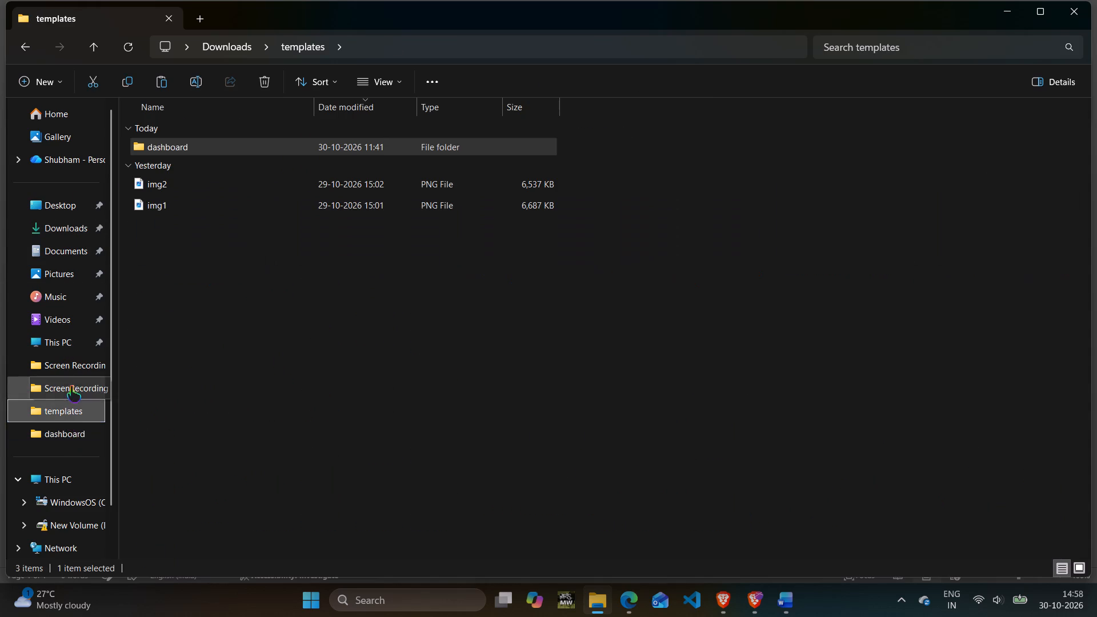
left_click(73, 382)
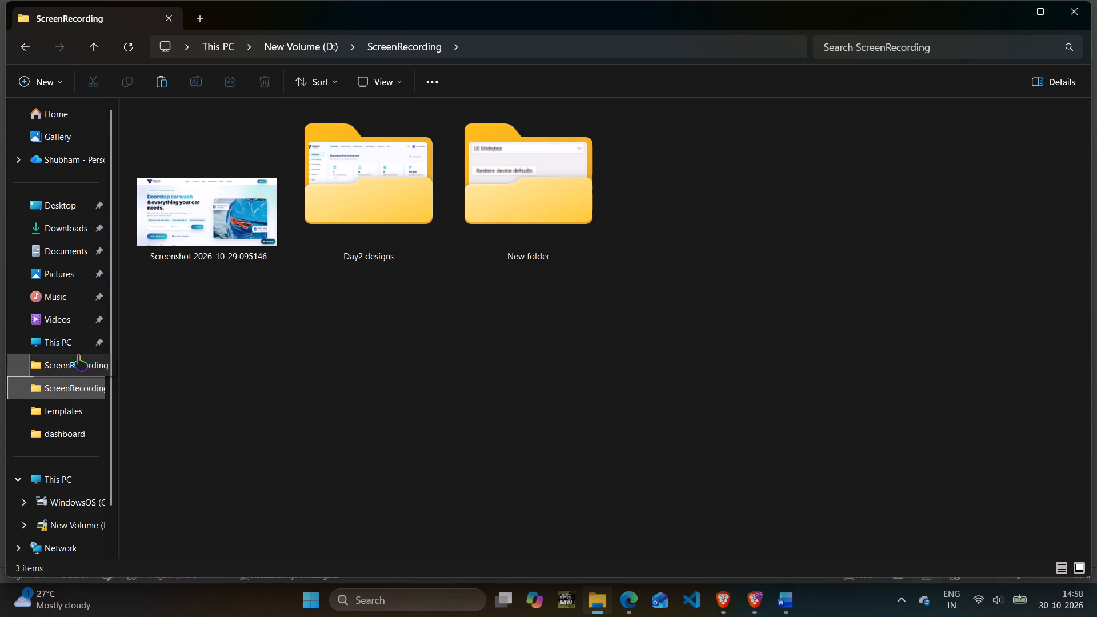
double_click(363, 193)
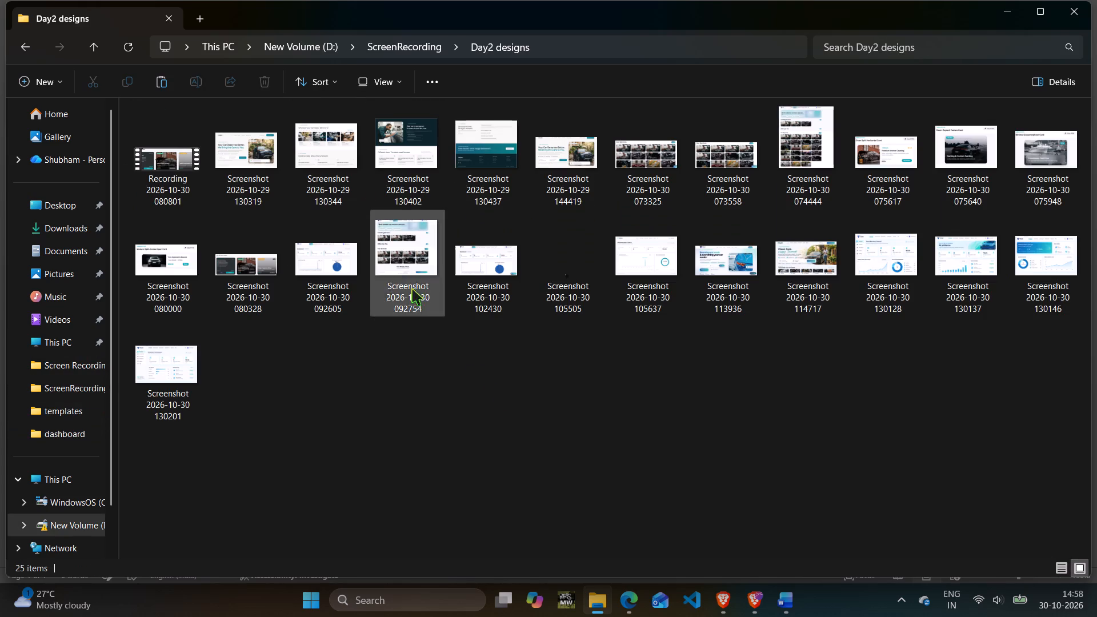
left_click(508, 397)
key("ctrl+v")
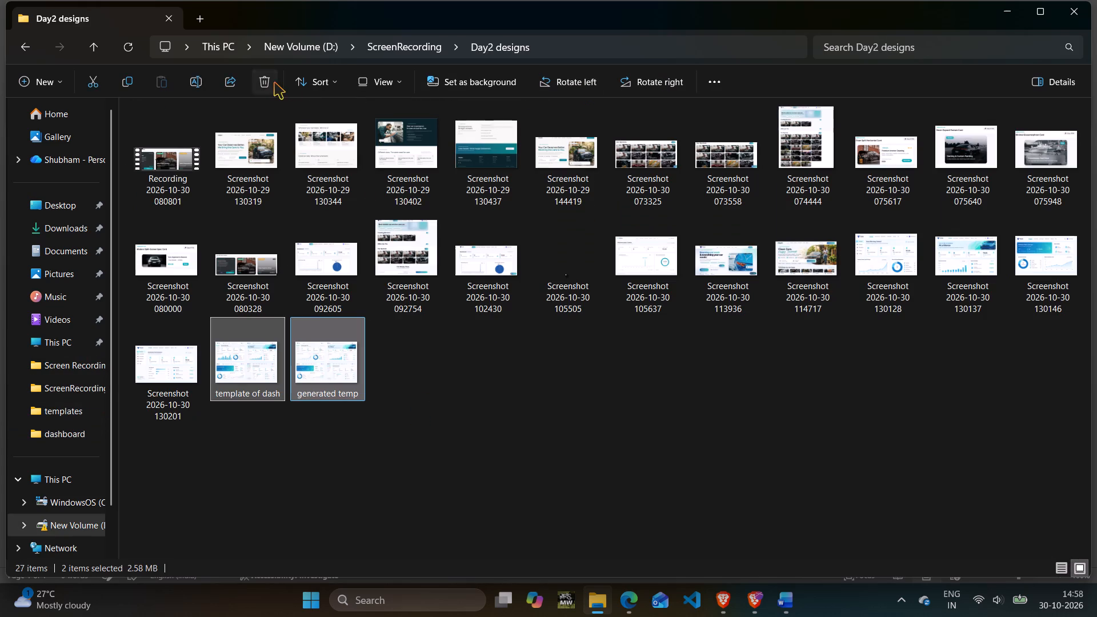
Display the files in the Day2 designs folder with larger thumbnails.
left_click(373, 85)
left_click(381, 118)
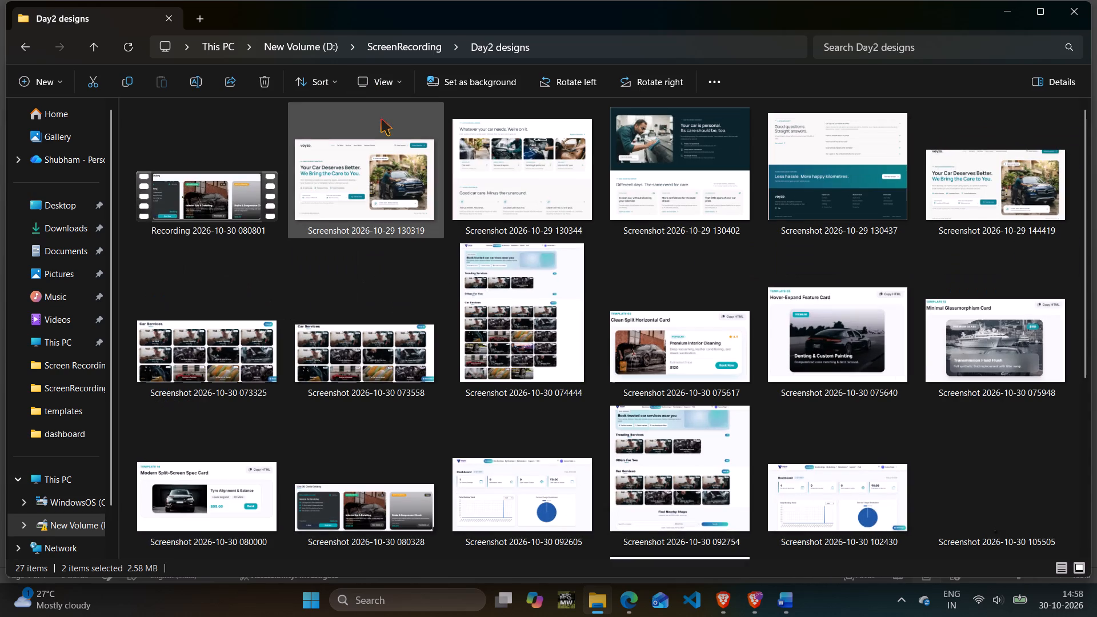
left_click(519, 312)
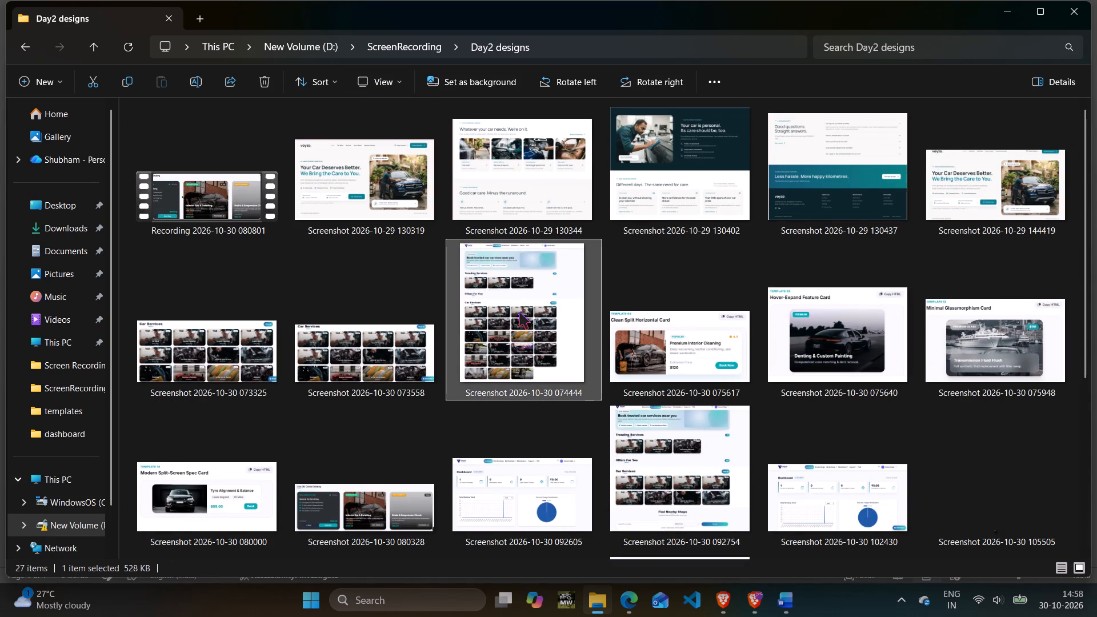
left_click(726, 594)
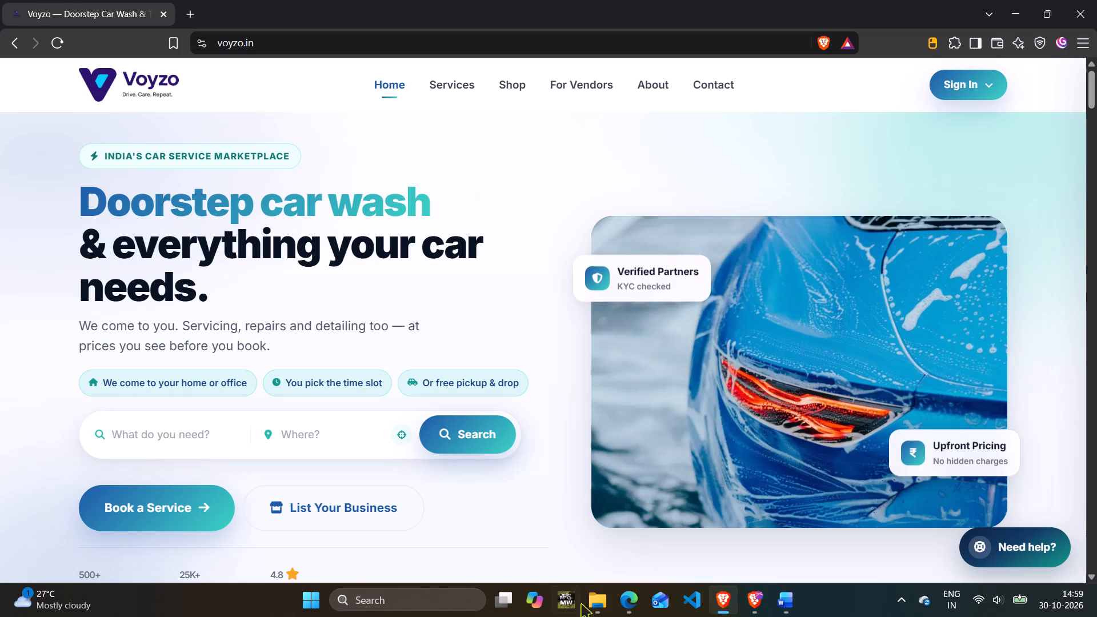
left_click(596, 608)
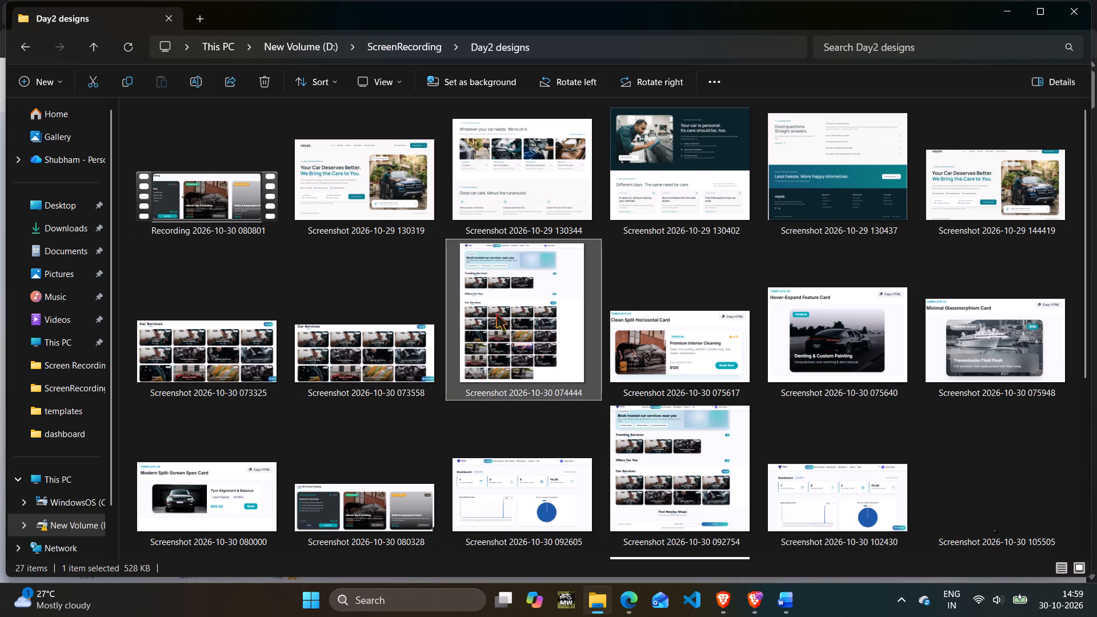
scroll(727, 431, "down", 4)
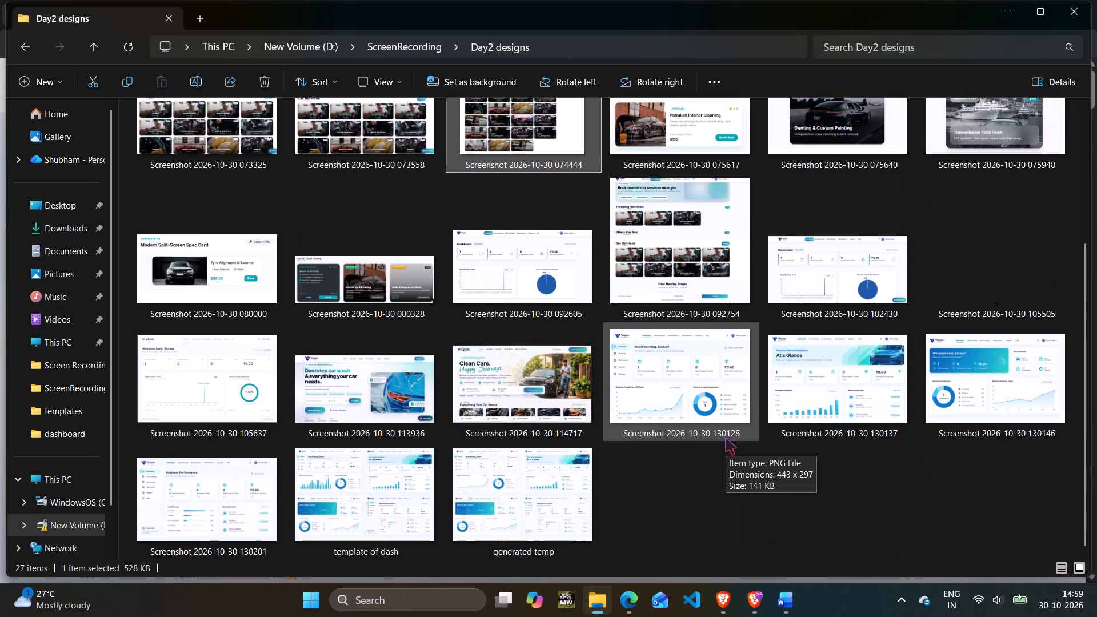
scroll(726, 439, "up", 1)
scroll(726, 440, "down", 4)
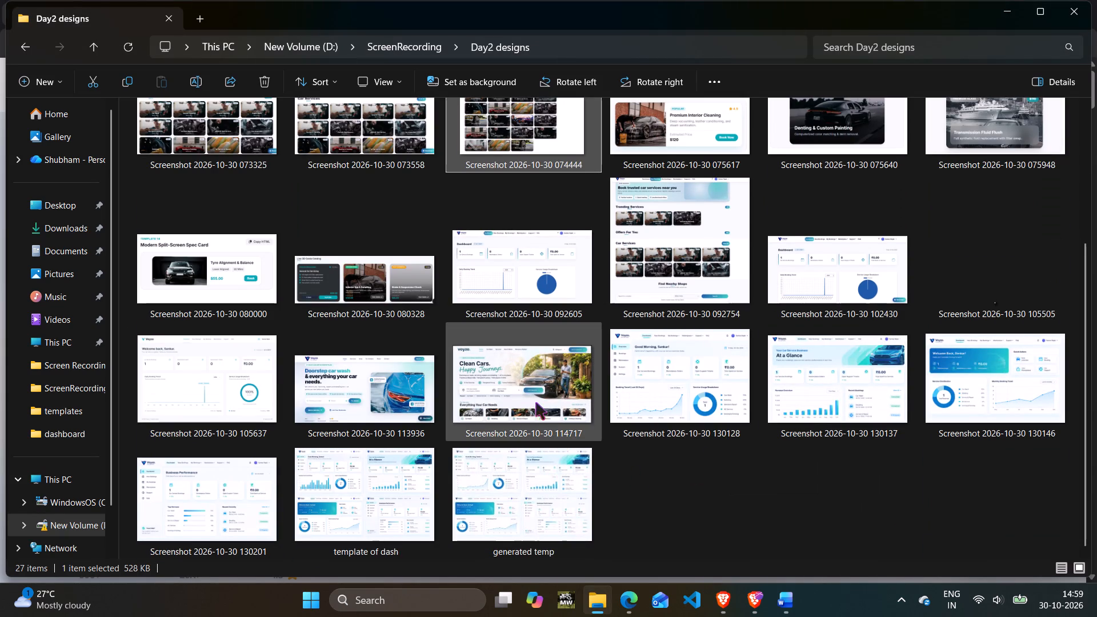
double_click(536, 402)
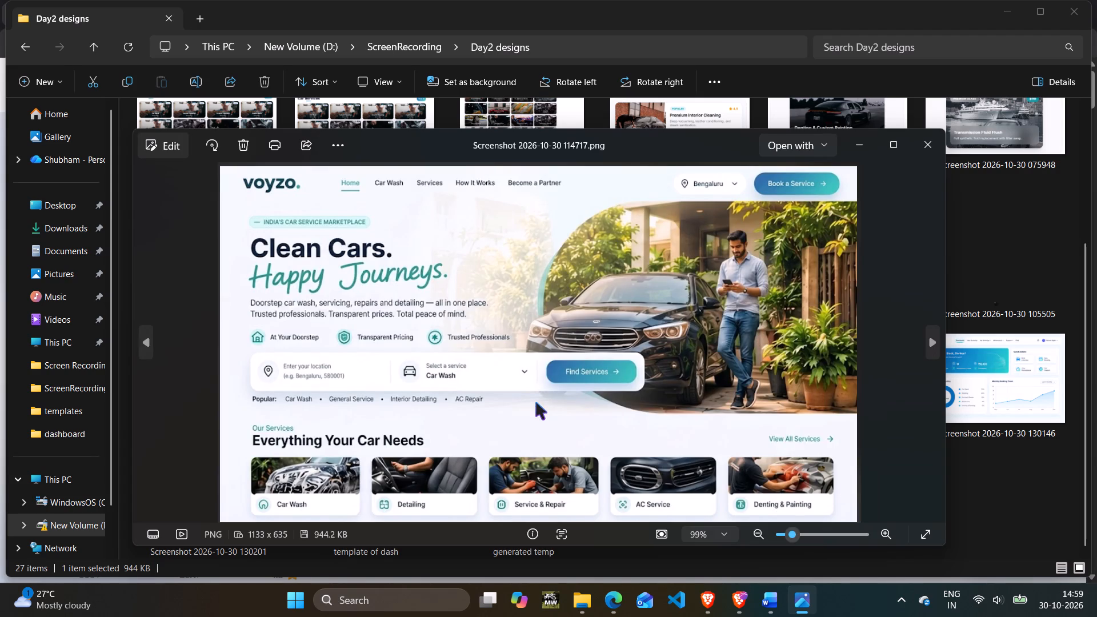
scroll(536, 402, "down", 3)
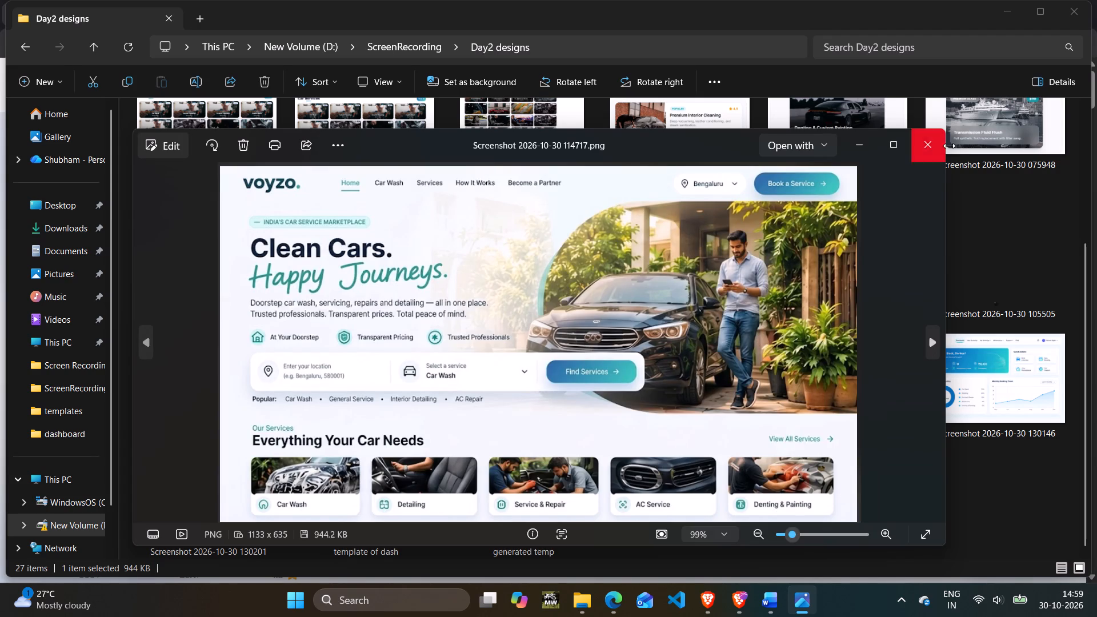
left_click(931, 146)
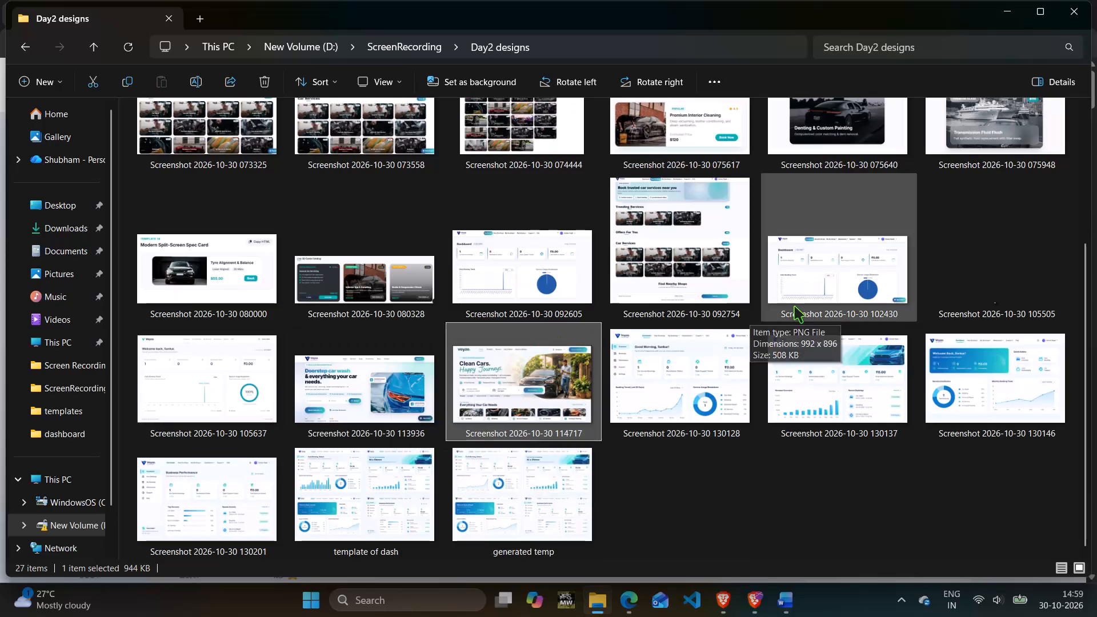
scroll(794, 306, "up", 2)
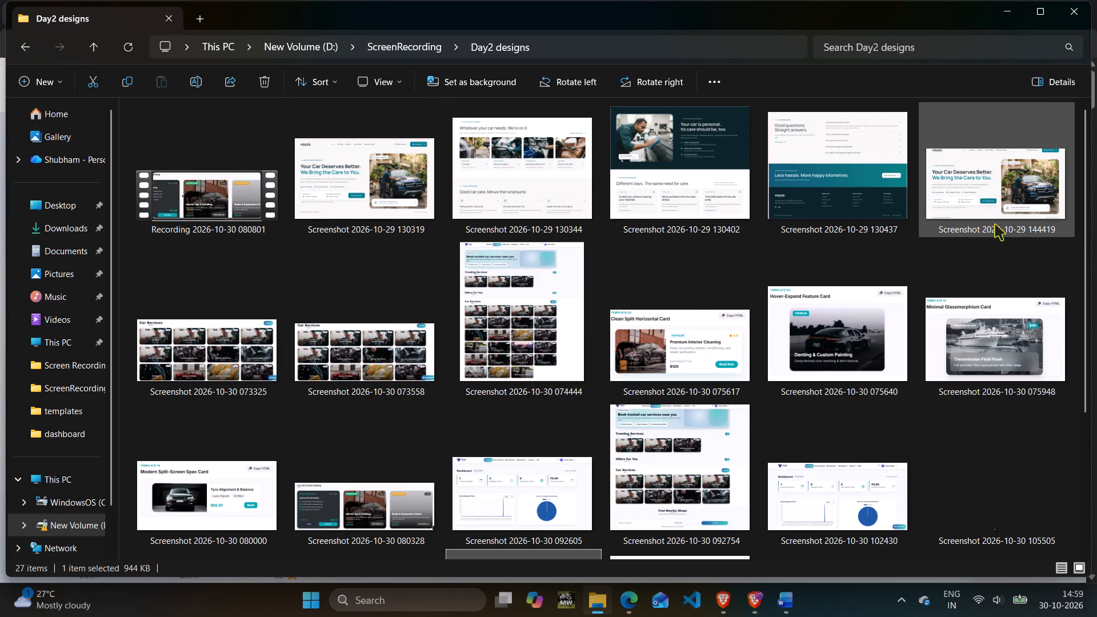
scroll(995, 223, "up", 3)
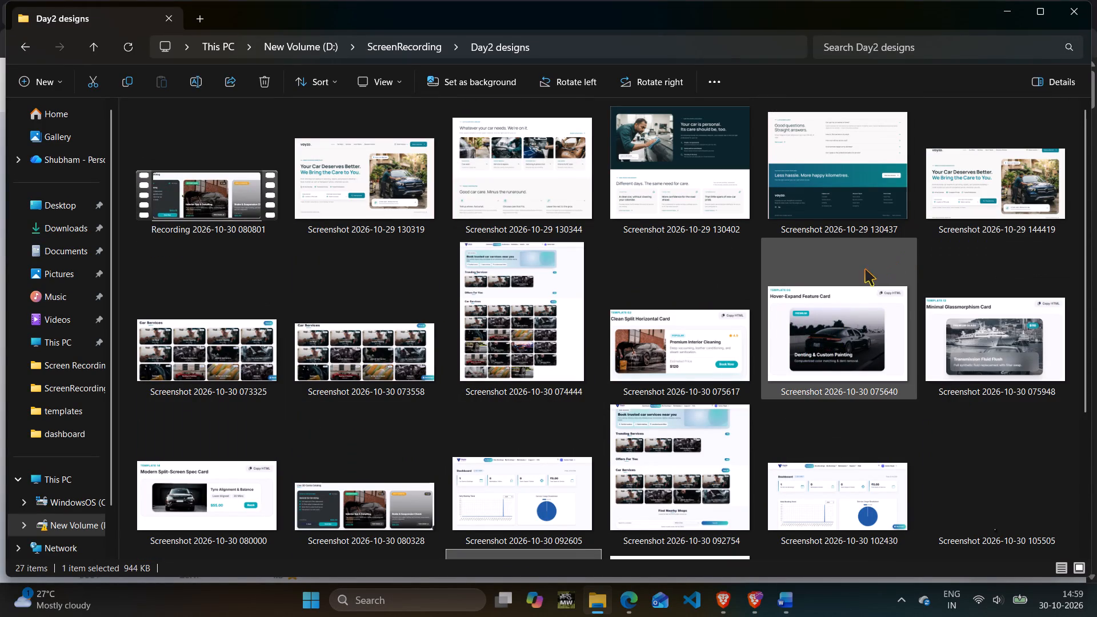
scroll(842, 280, "down", 7)
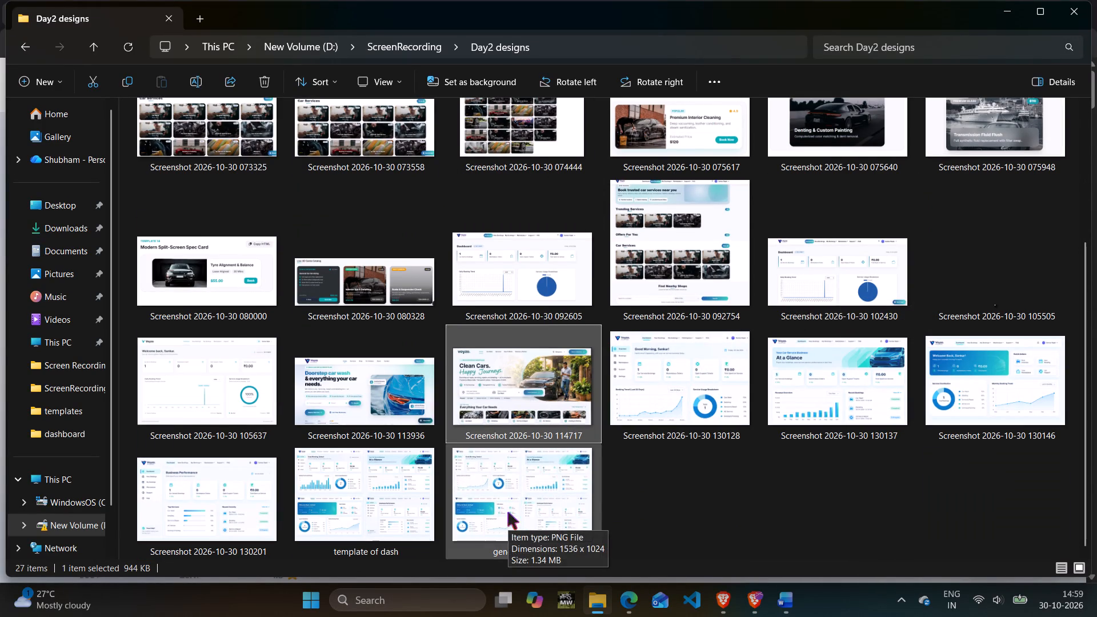
Sort the Day2 designs files by date and look through the reordered screenshots.
left_click(316, 85)
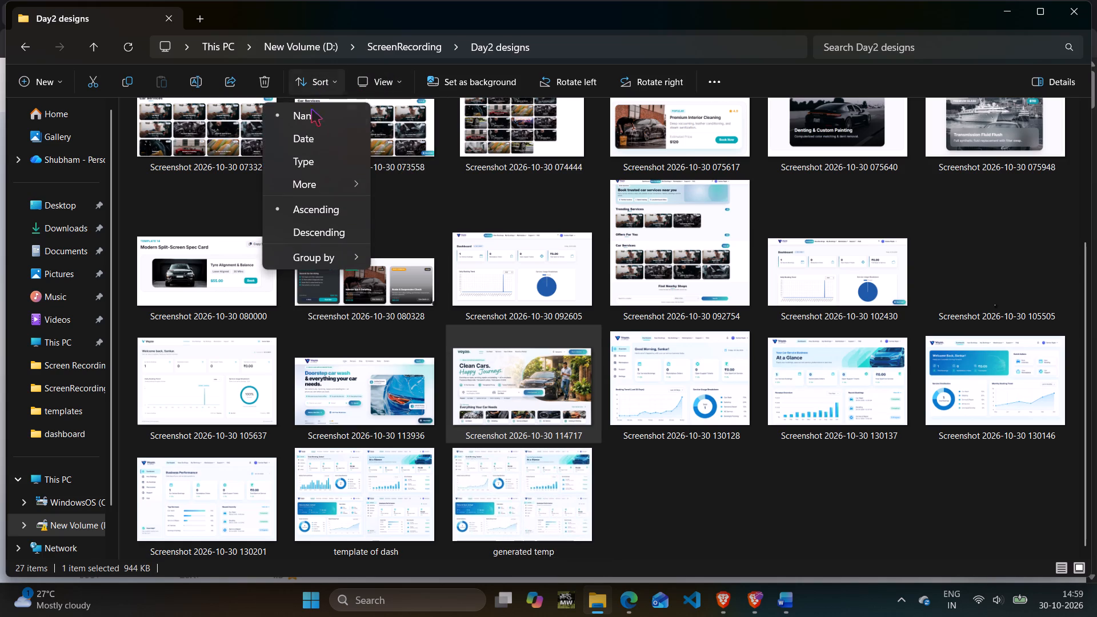
left_click(311, 141)
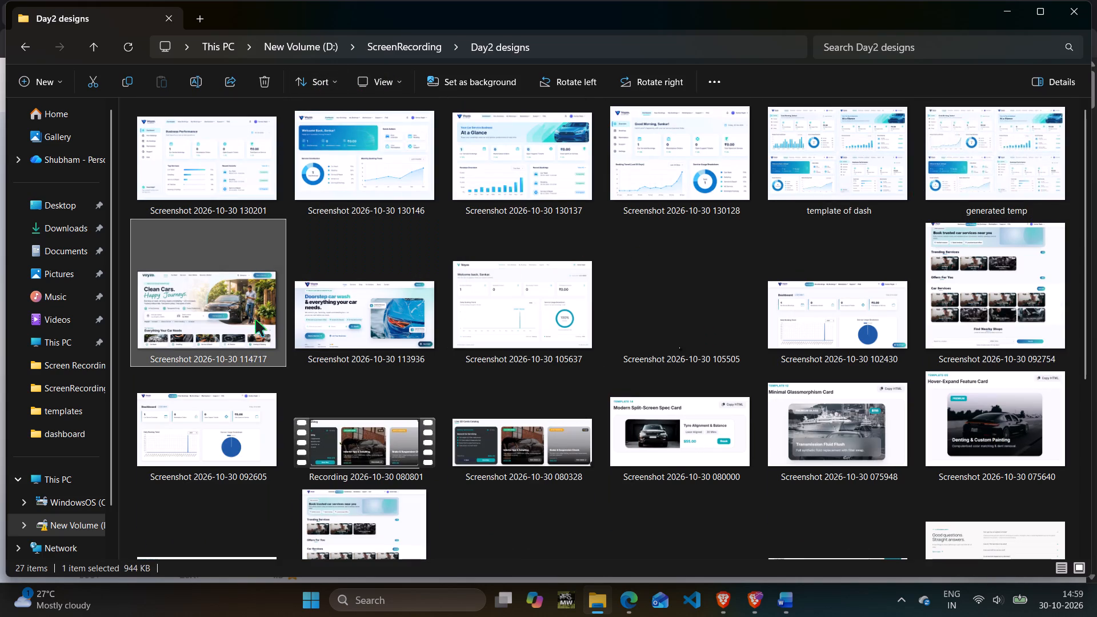
scroll(596, 447, "down", 6)
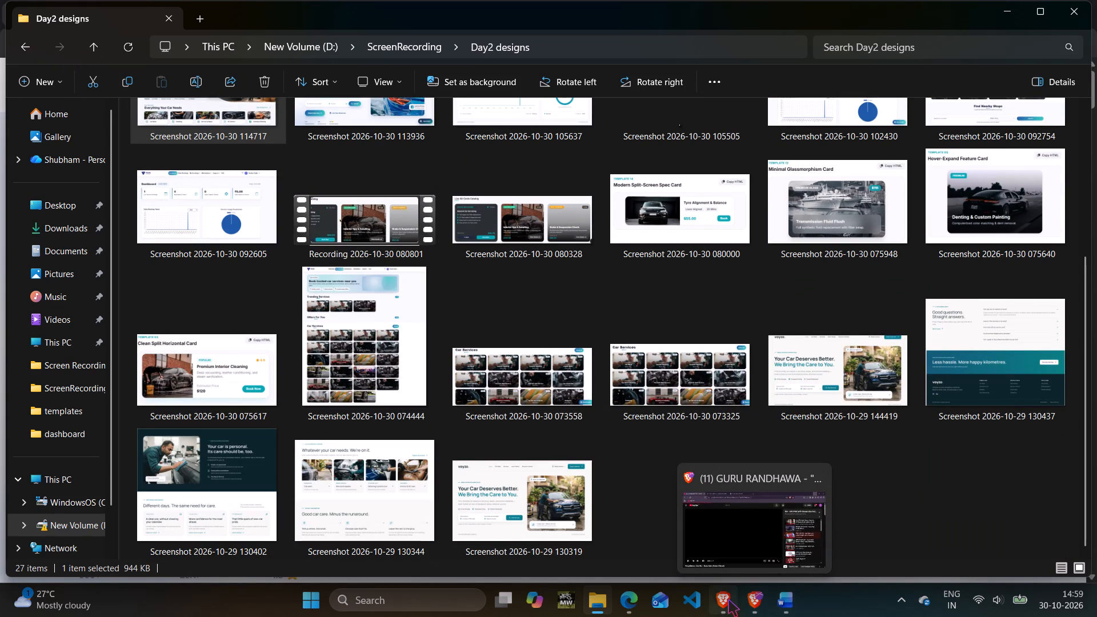
left_click(608, 599)
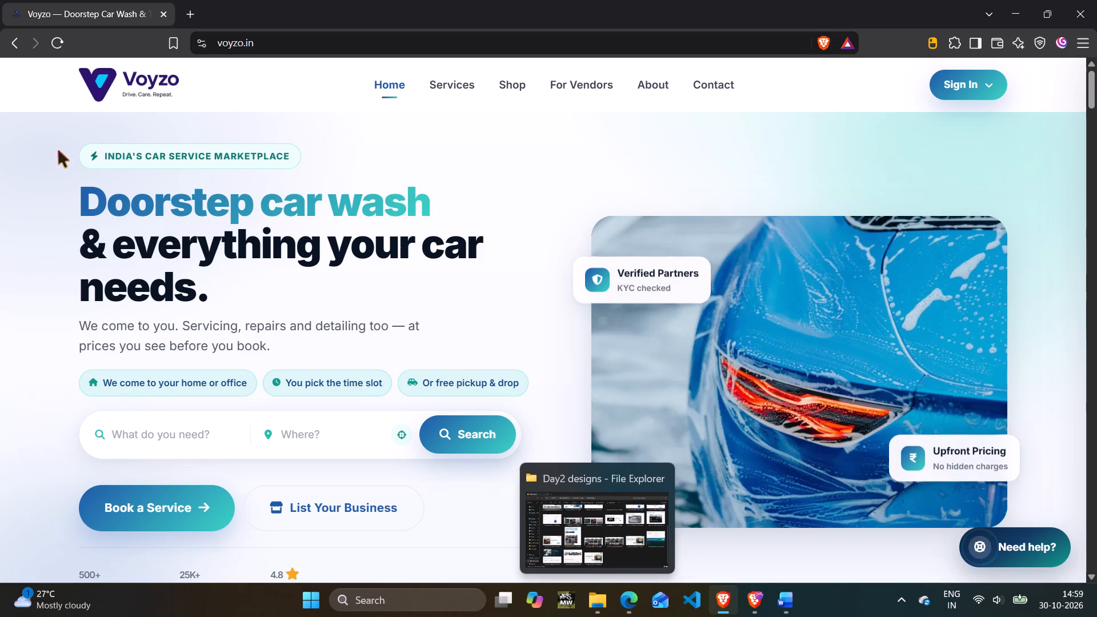
left_click(601, 596)
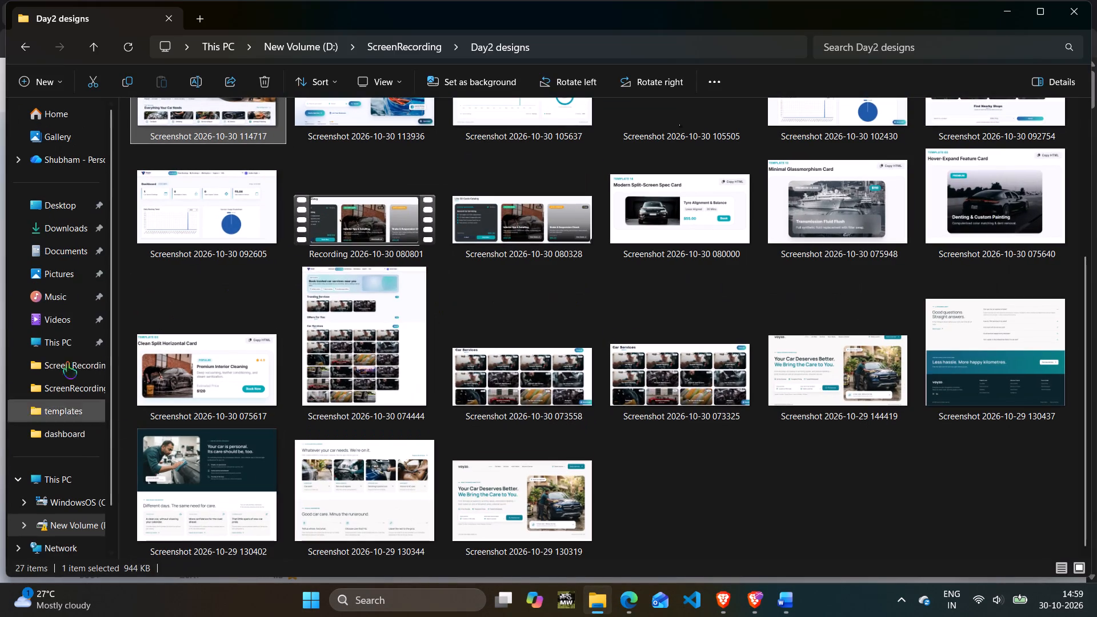
In a new File Explorer tab, permanently delete yesterday's voyzo Car Care Template Showcase, car service, Gemini_Generated_Image and voyzo-home-v3 files from Downloads.
left_click(199, 19)
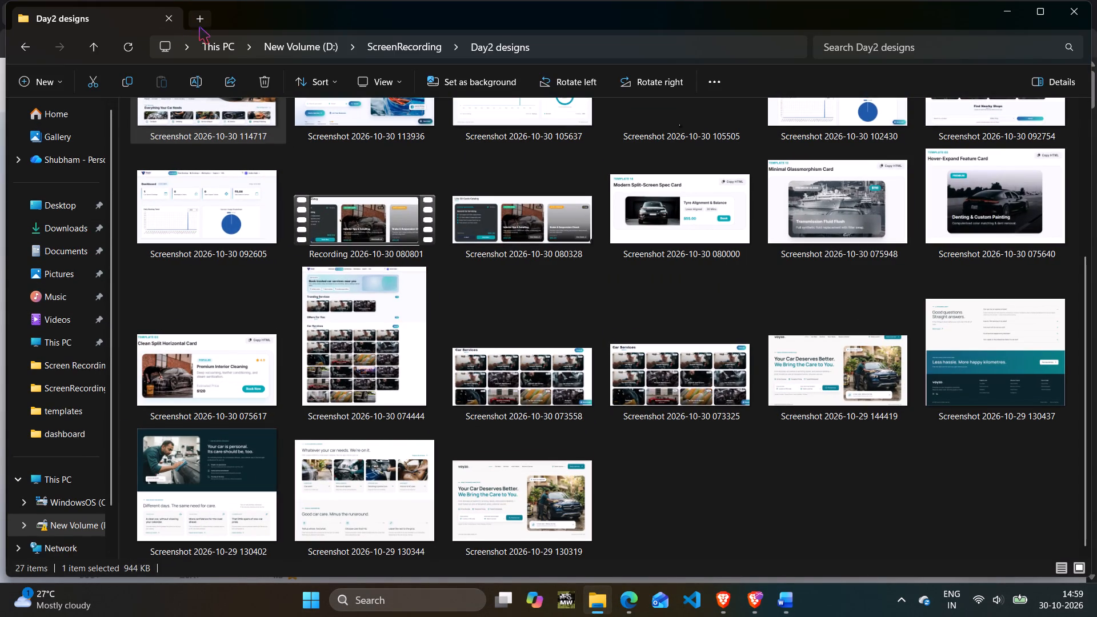
left_click(70, 229)
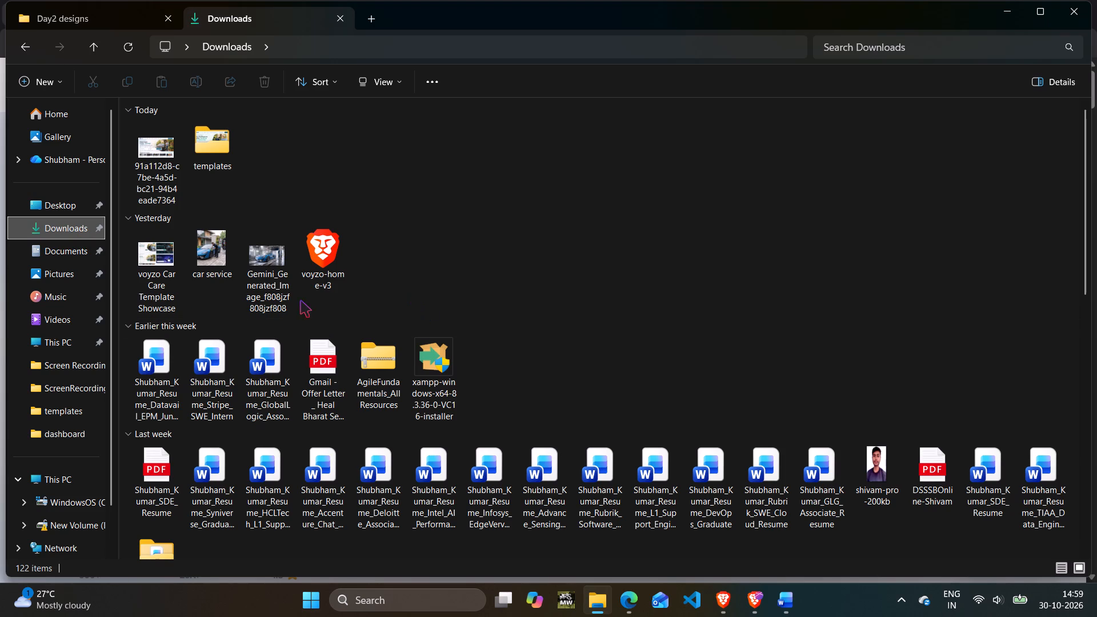
left_click(291, 301)
left_click(227, 273, "ctrl")
left_click(165, 275, "ctrl")
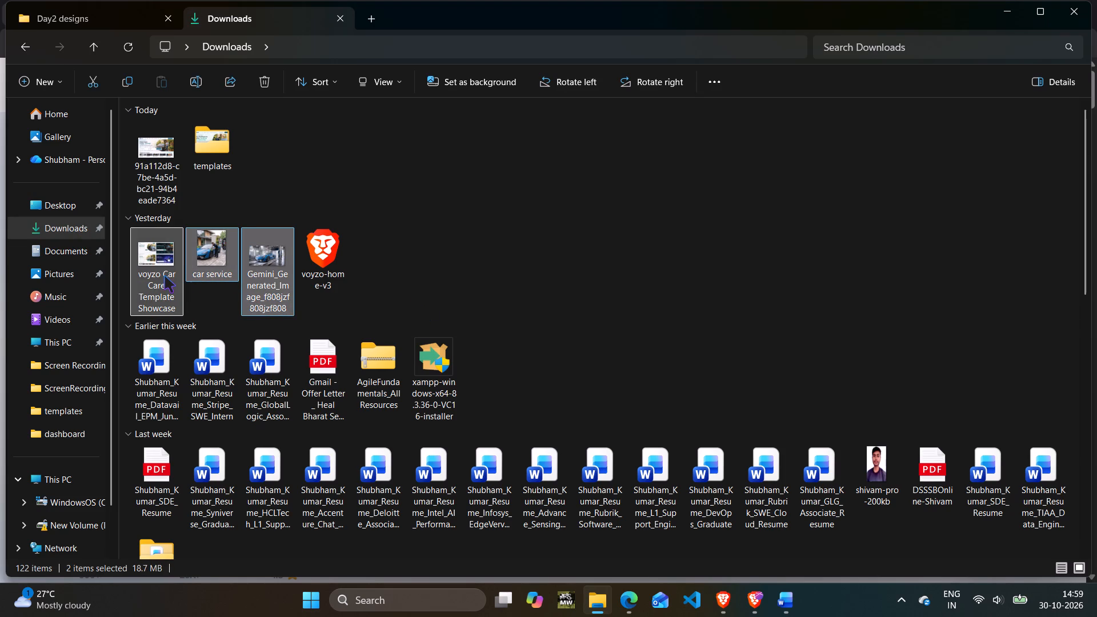
key("shift+Delete")
key("Return")
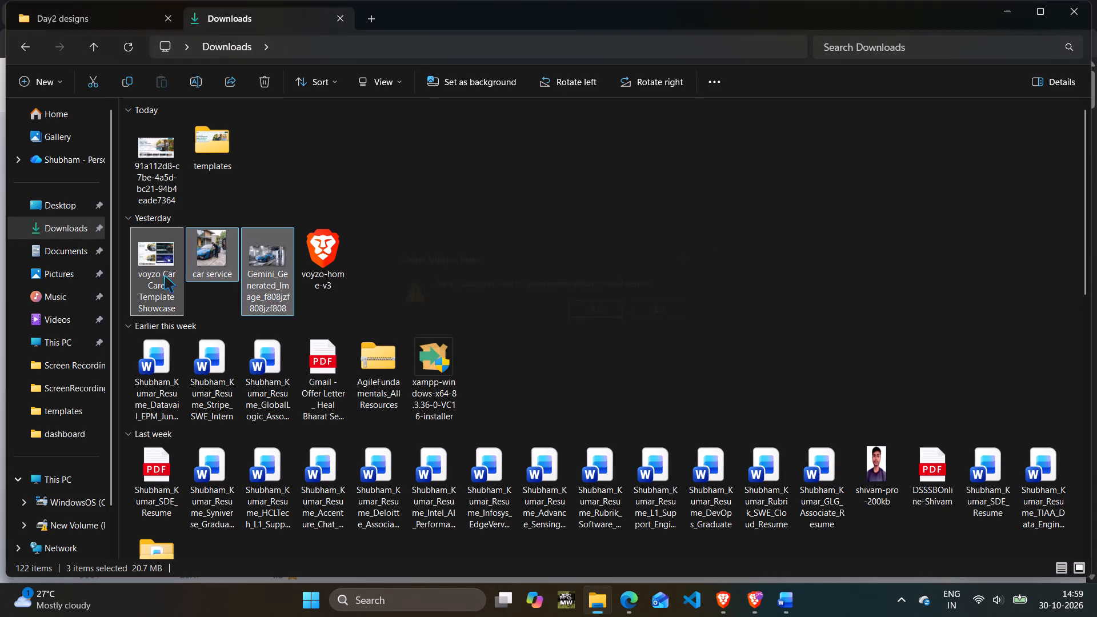
left_click(165, 275)
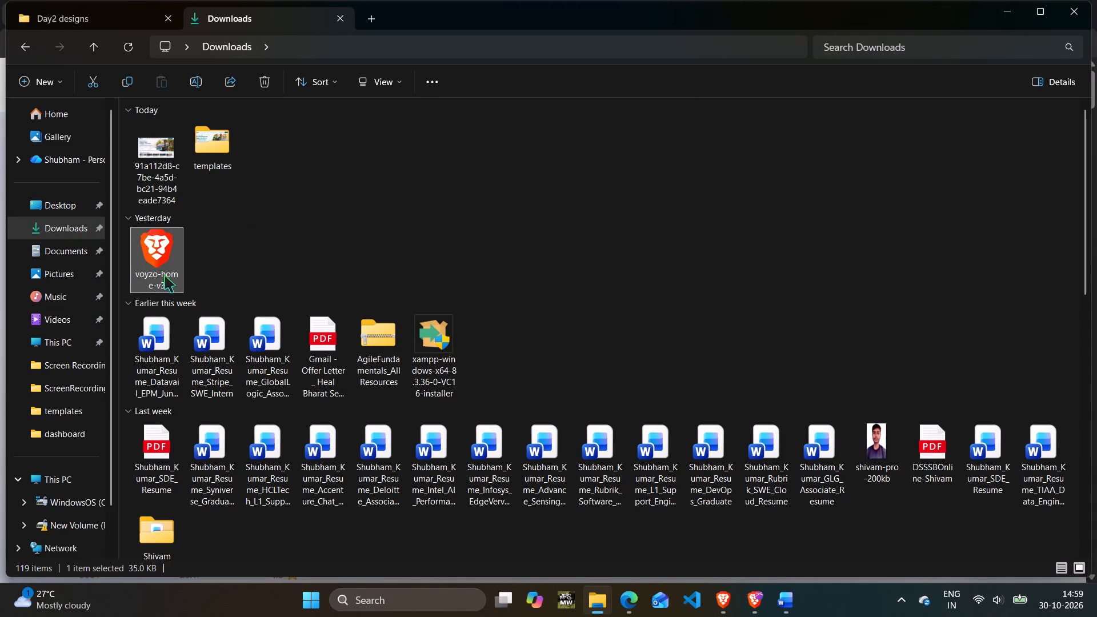
key("shift+Delete")
key("Return")
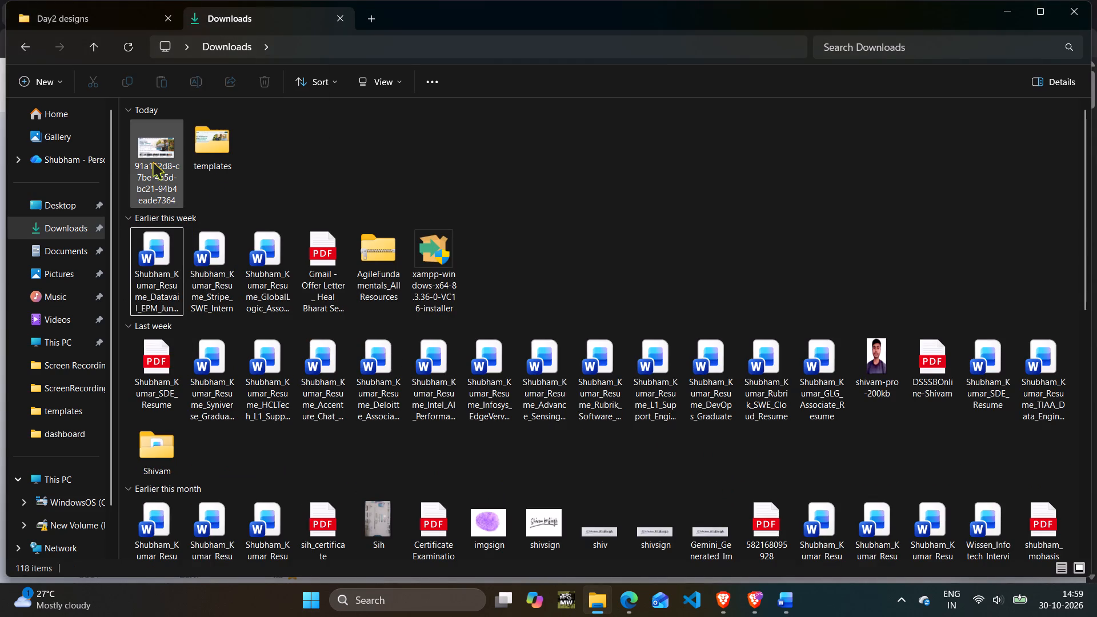
Set Photos as the permanent default for .jpeg files and preview today's Voyzo homepage JPEG from Downloads.
left_click(153, 162)
double_click(153, 162)
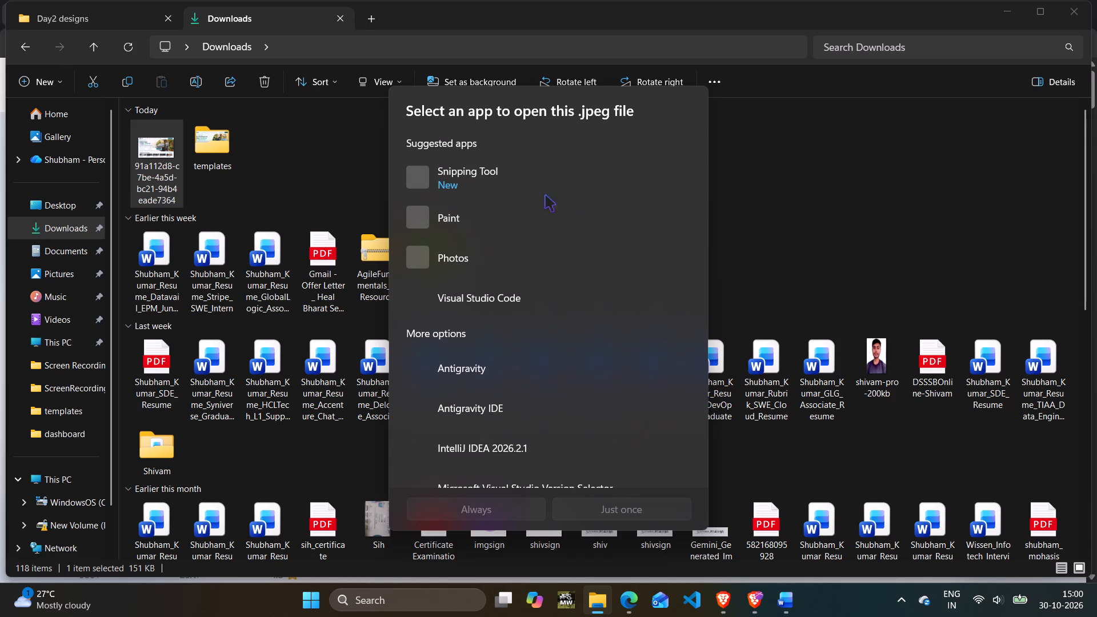
left_click(485, 181)
left_click(463, 259)
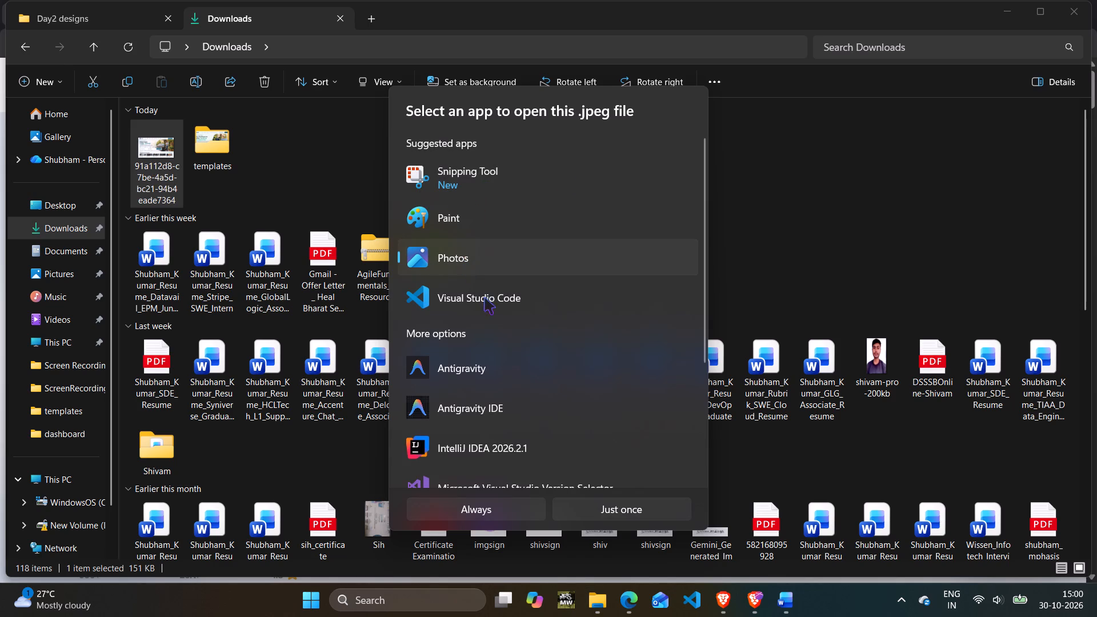
left_click(499, 512)
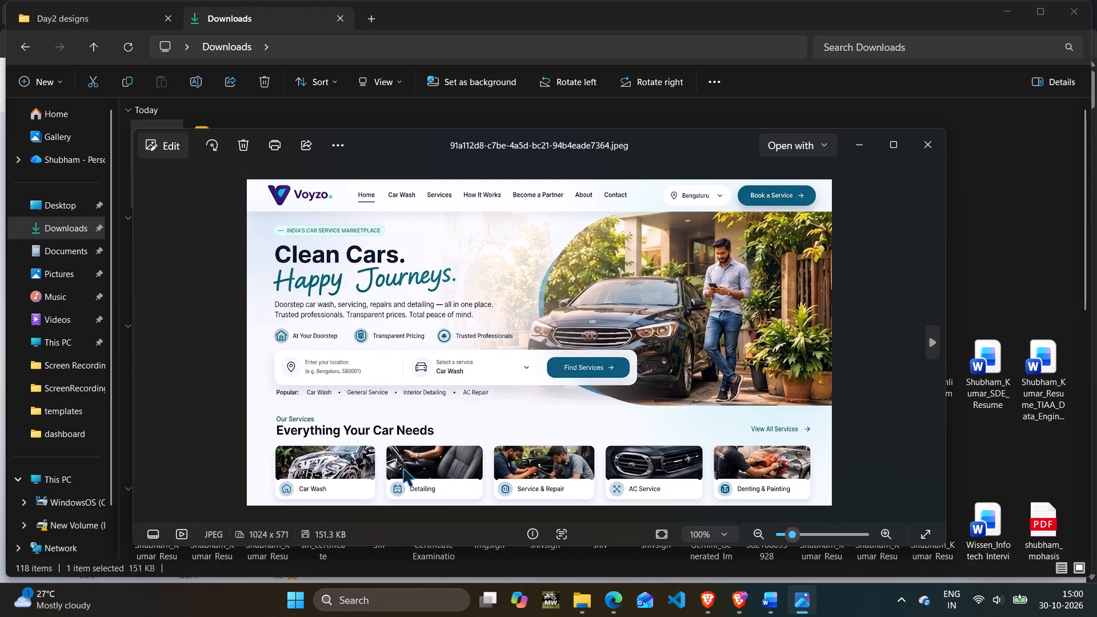
left_click(923, 146)
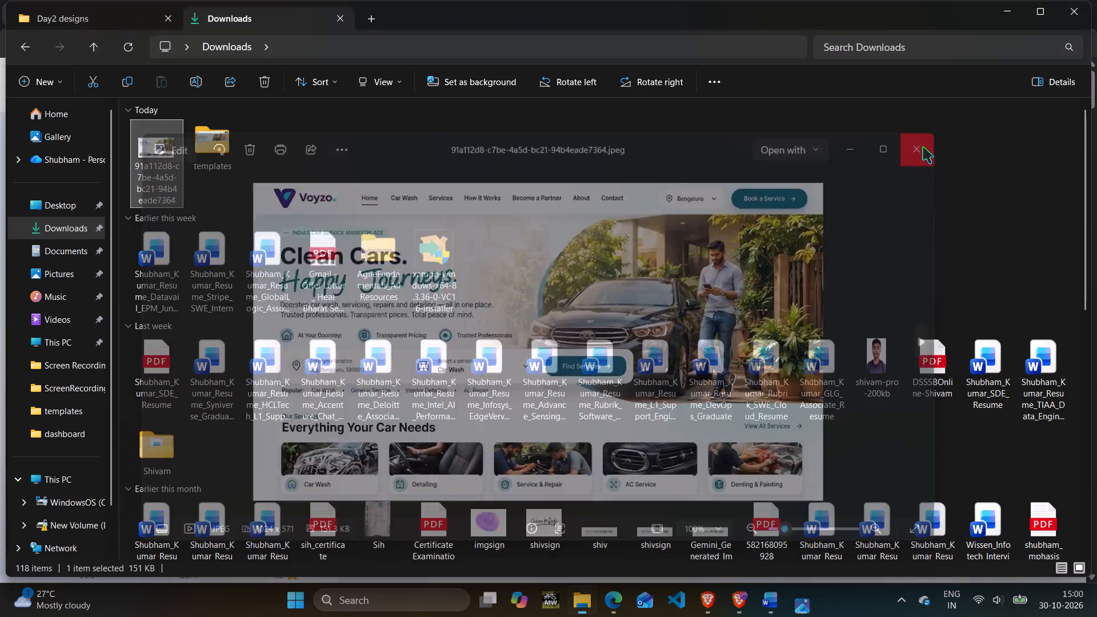
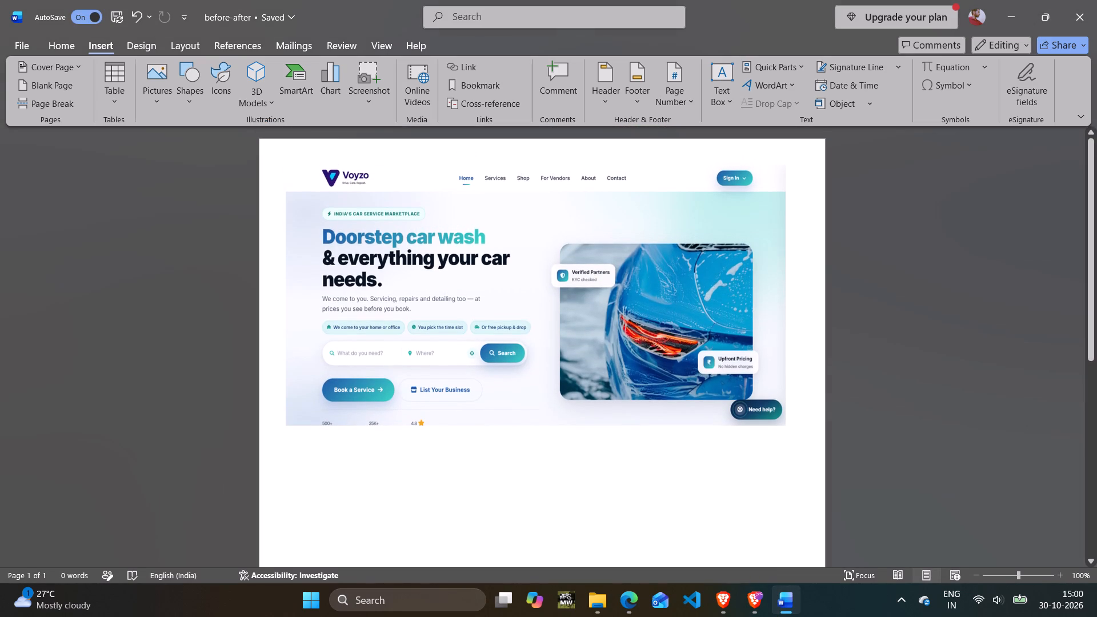
Add the label "Before" on a new line above the Voyzo homepage picture.
key("Return")
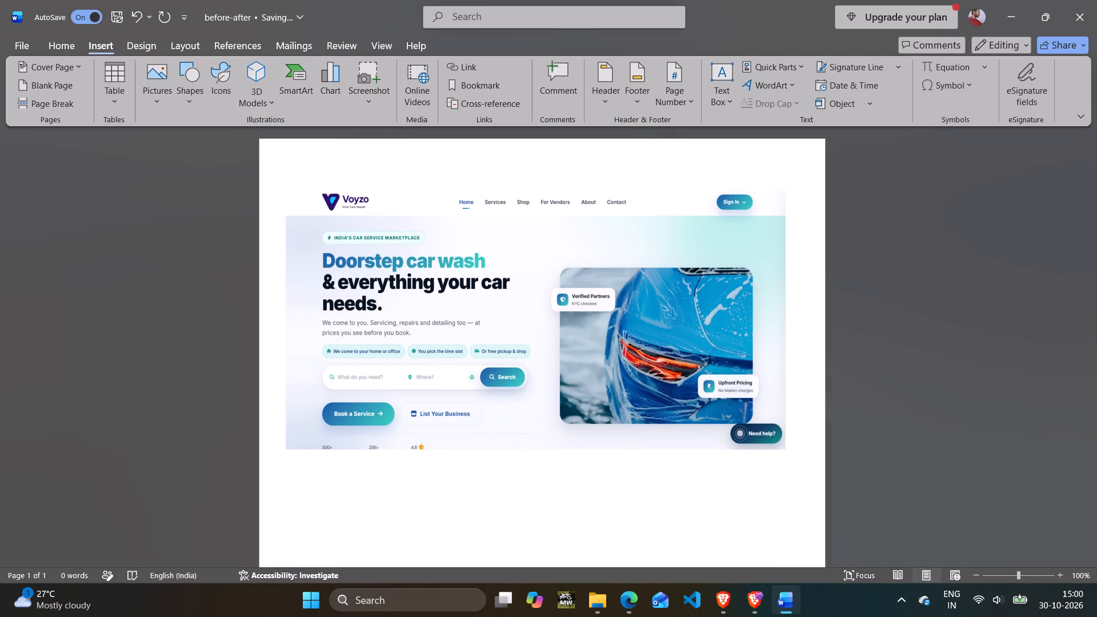
key("BackSpace")
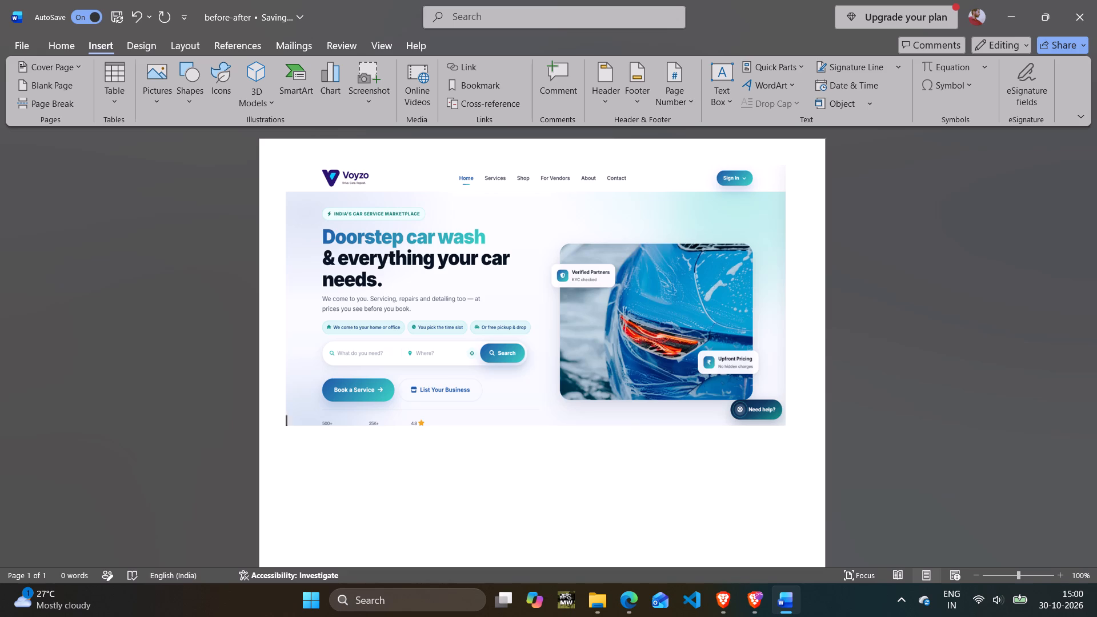
key("Right")
key("Return")
key("Left")
key("Left")
key("shift+b")
type("efo")
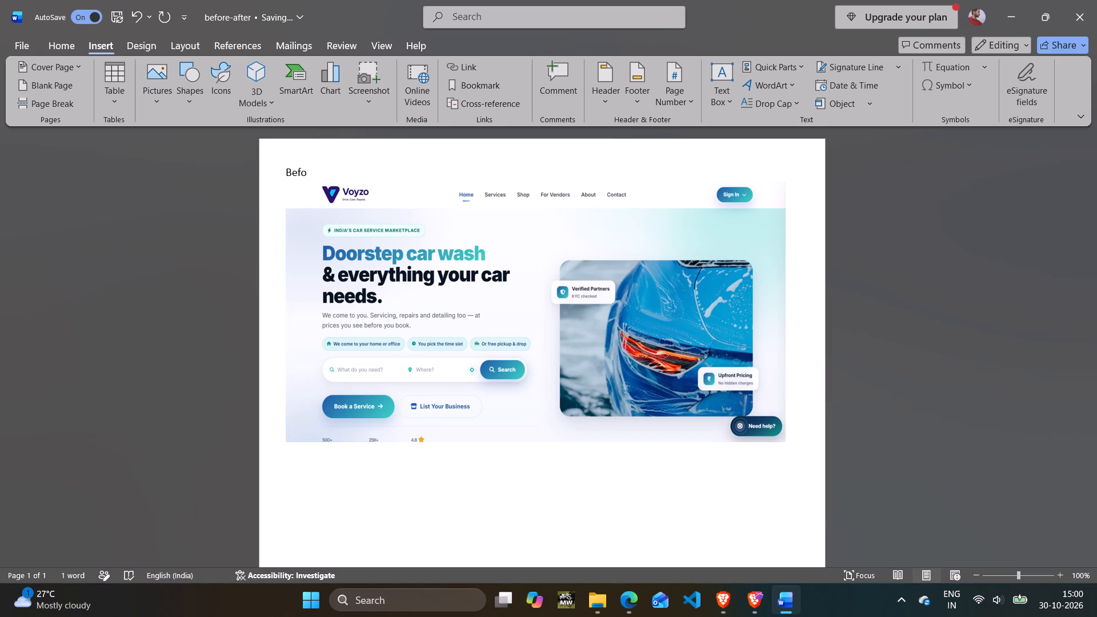
type("re")
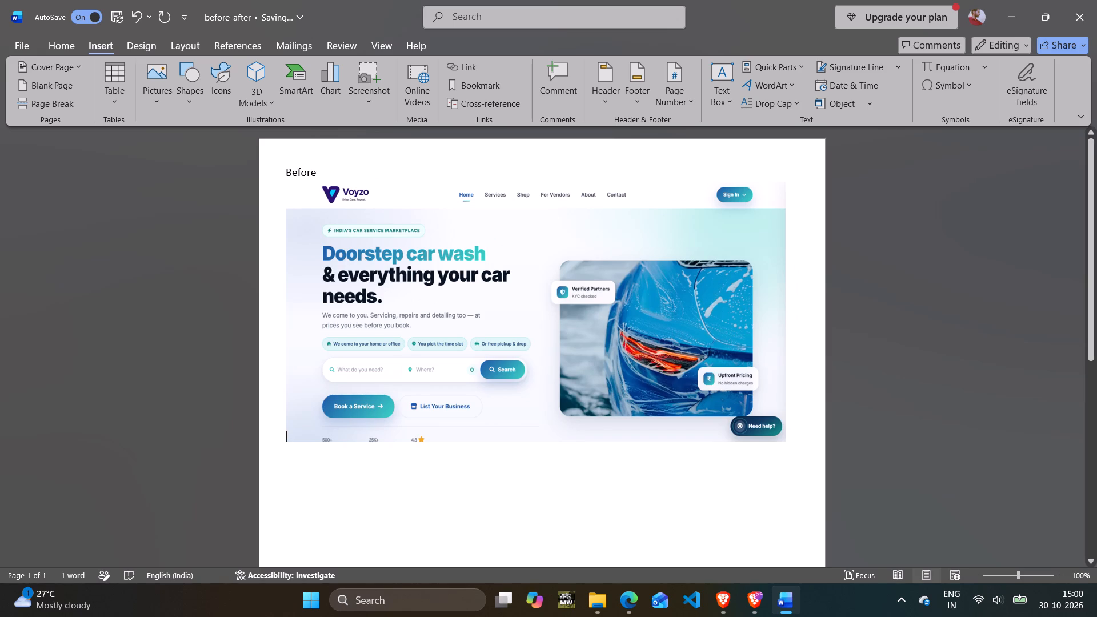
Increase the font size of the "Before" label to 20.
left_click_drag(323, 169, 263, 167)
left_click_drag(263, 167, 261, 166)
double_click(386, 120)
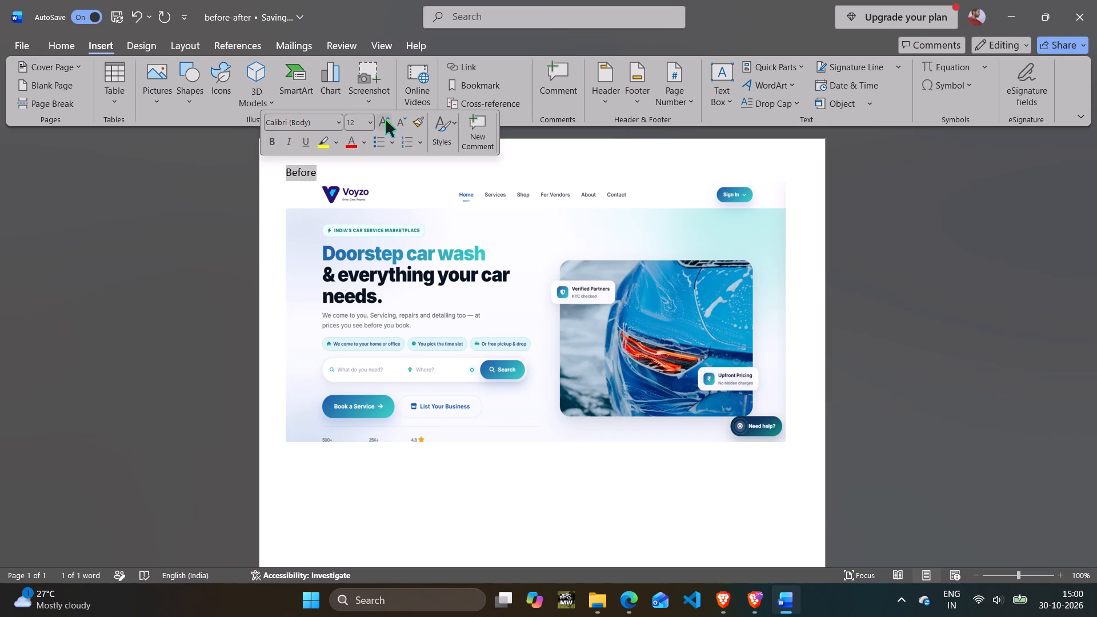
left_click(386, 120)
left_click(386, 120)
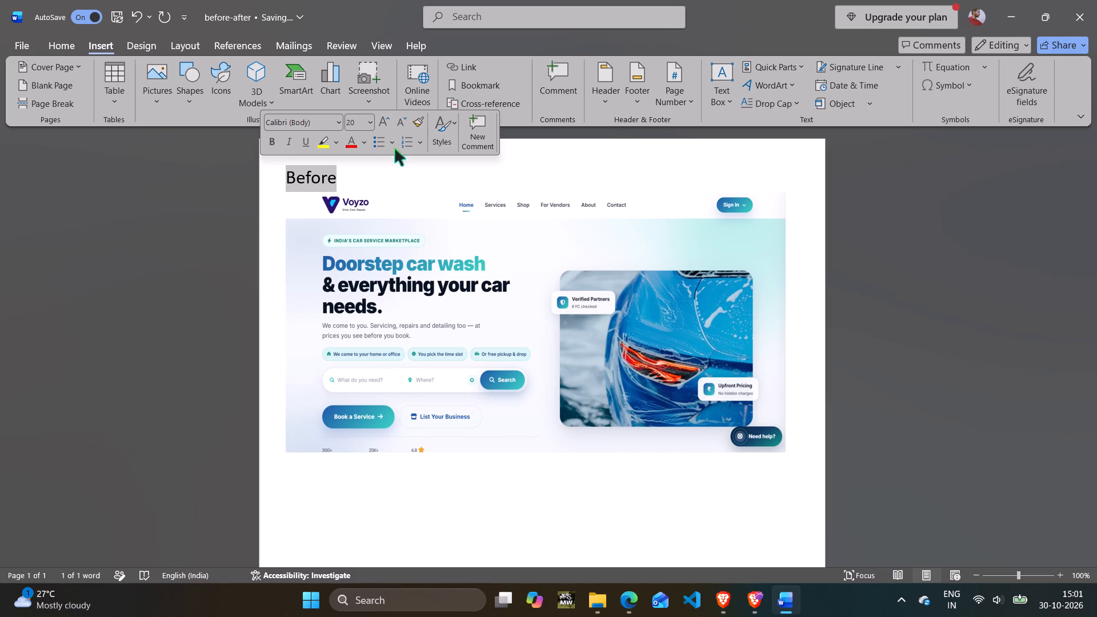
left_click(625, 156)
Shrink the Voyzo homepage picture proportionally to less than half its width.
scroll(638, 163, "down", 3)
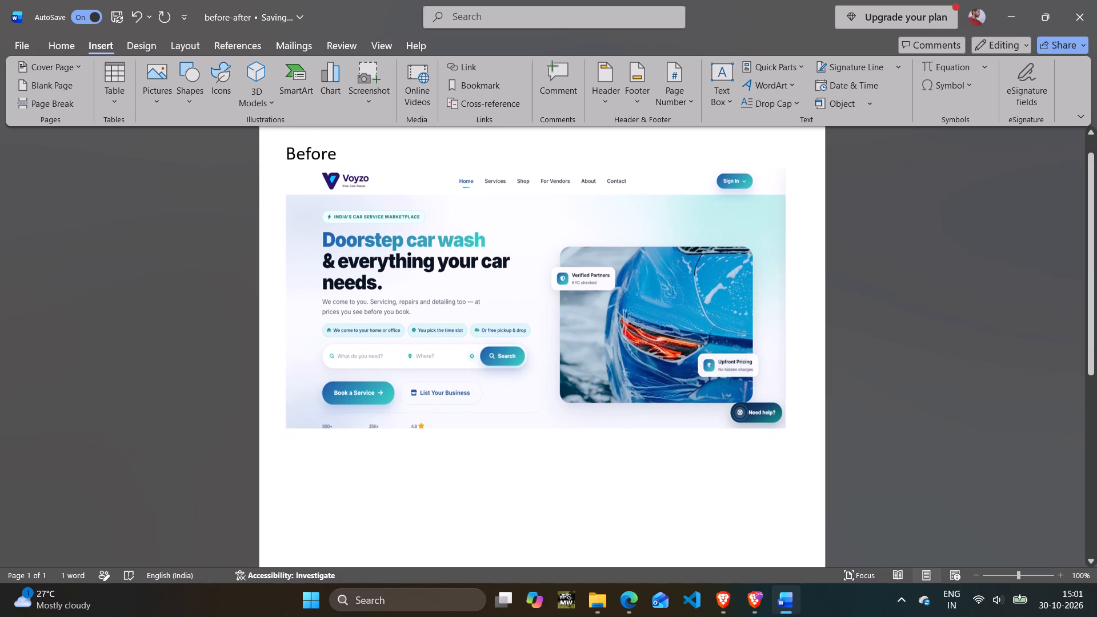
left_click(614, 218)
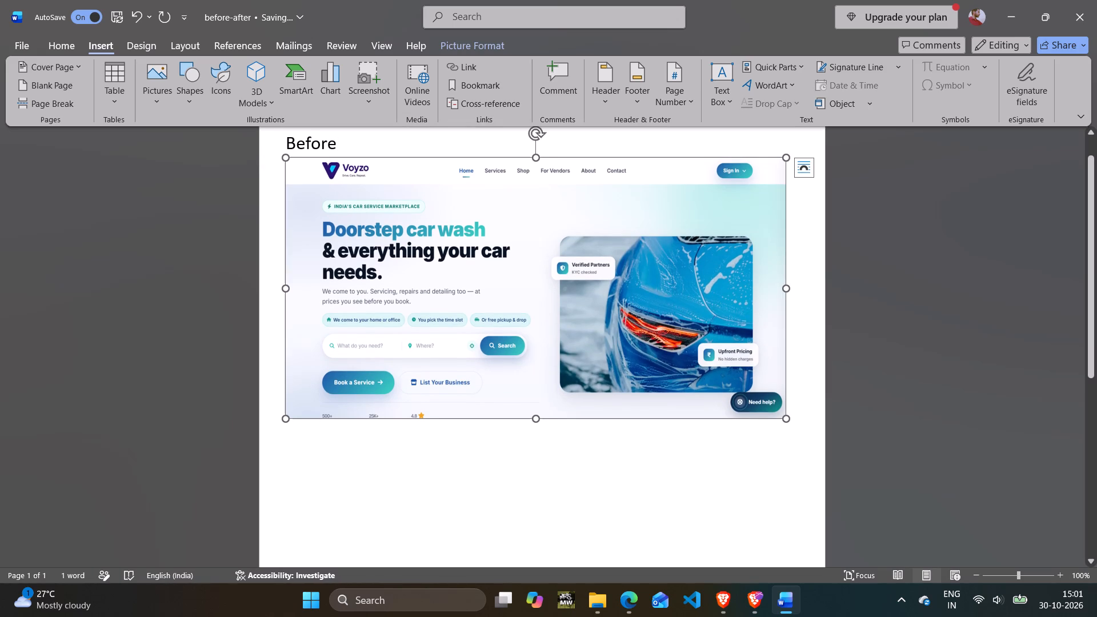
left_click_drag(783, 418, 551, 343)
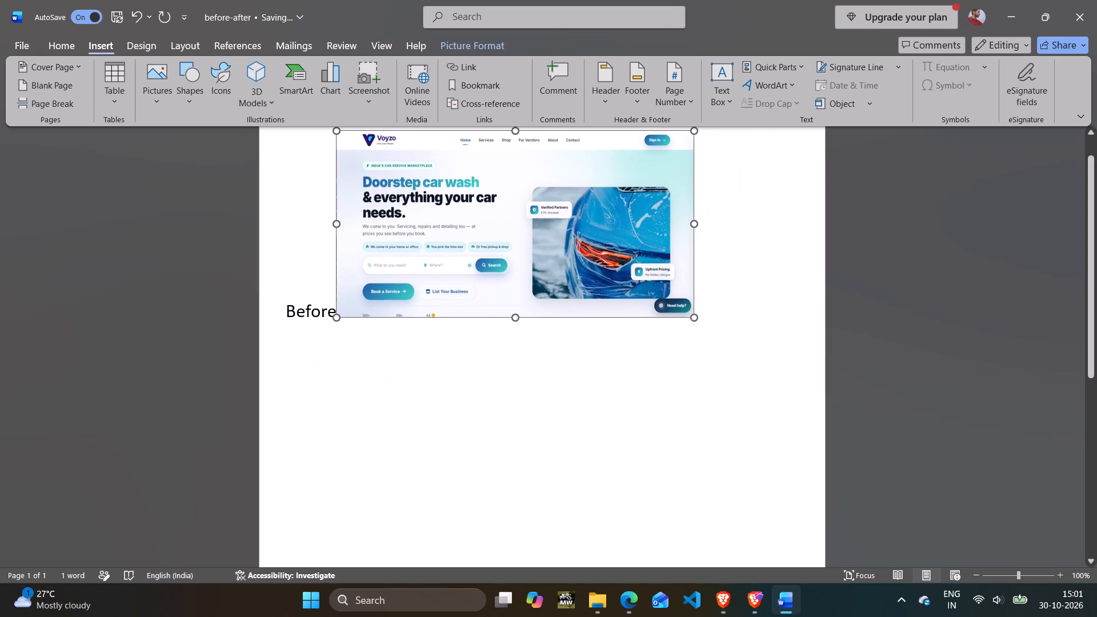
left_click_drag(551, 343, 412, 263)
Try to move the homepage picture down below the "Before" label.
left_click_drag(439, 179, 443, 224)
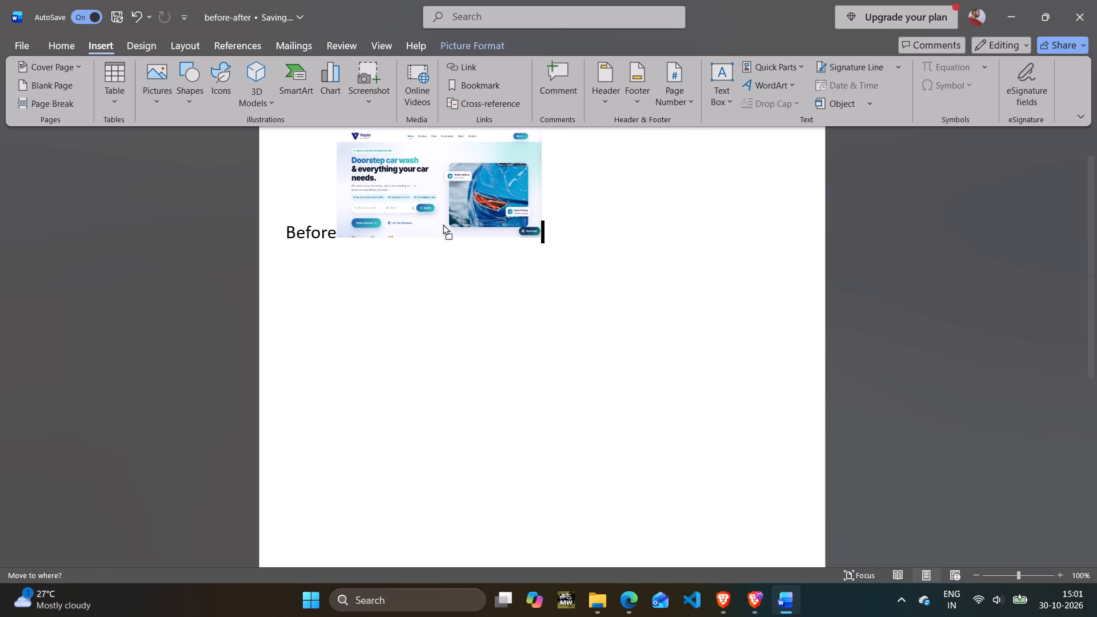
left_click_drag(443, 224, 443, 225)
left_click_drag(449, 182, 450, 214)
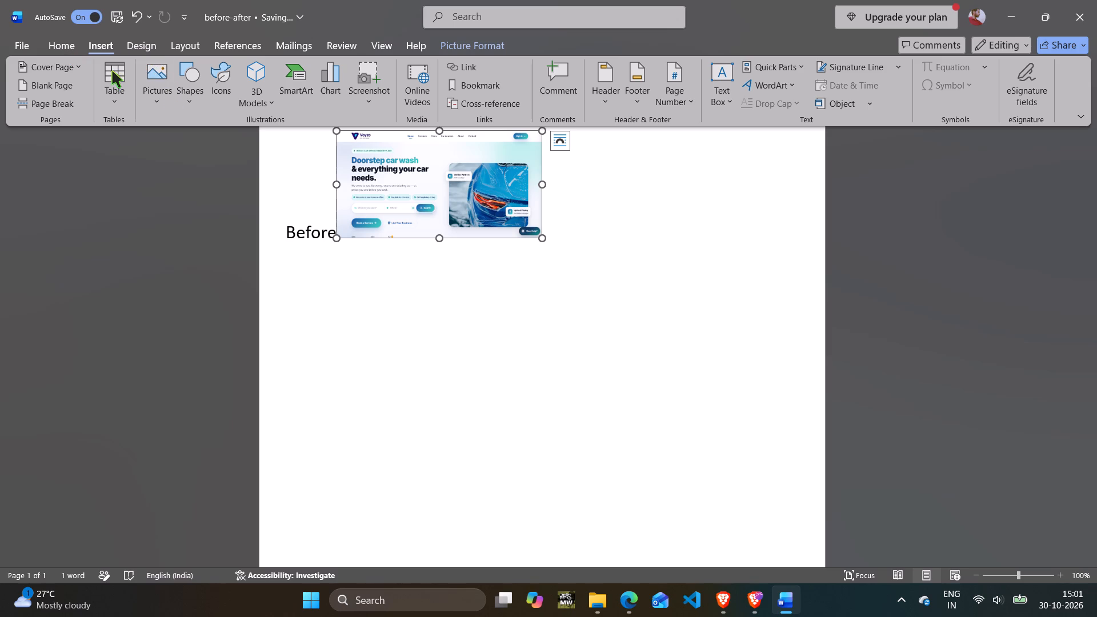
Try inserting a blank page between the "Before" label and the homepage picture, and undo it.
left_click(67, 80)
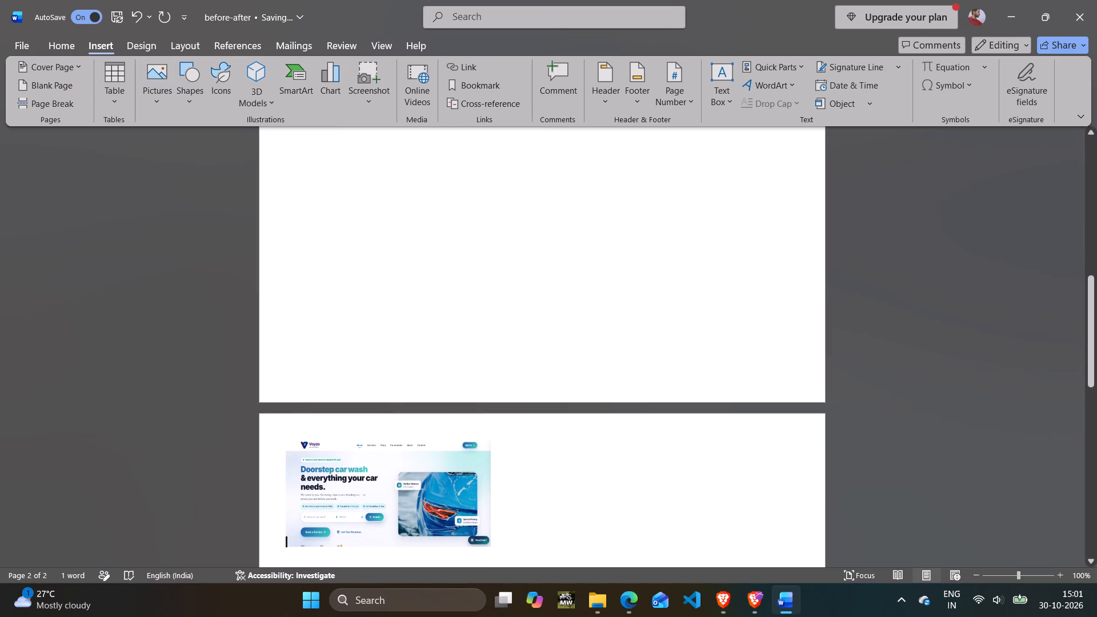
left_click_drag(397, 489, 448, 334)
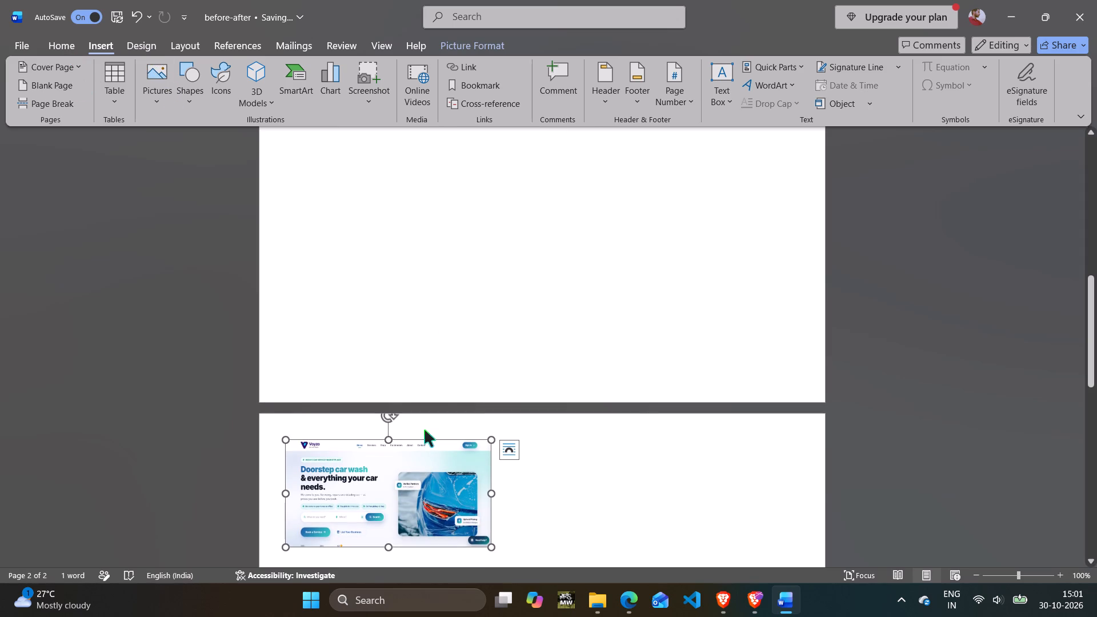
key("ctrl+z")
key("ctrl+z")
Break the line after "Before" so the homepage picture sits on its own line beneath the label.
scroll(433, 423, "up", 6)
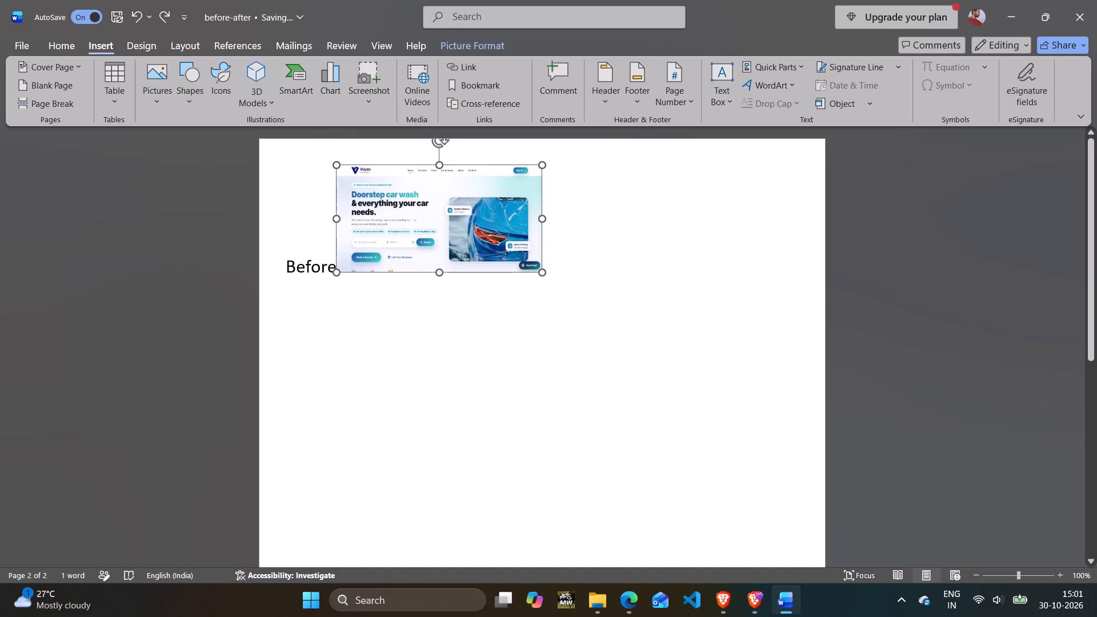
scroll(297, 258, "up", 3)
left_click(299, 278)
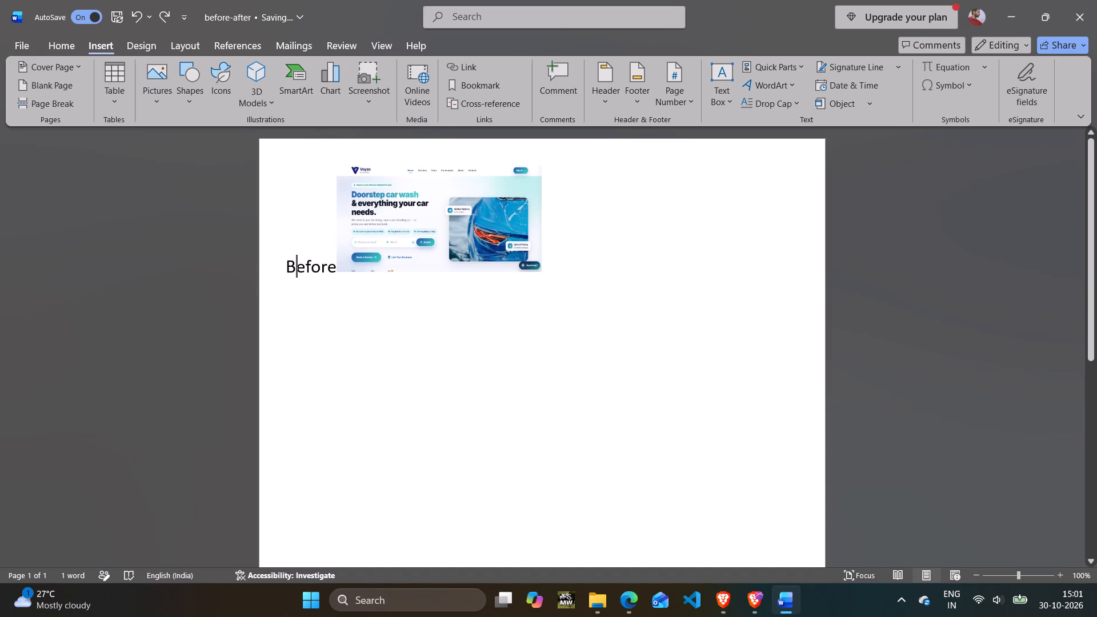
left_click(333, 266)
key("Return")
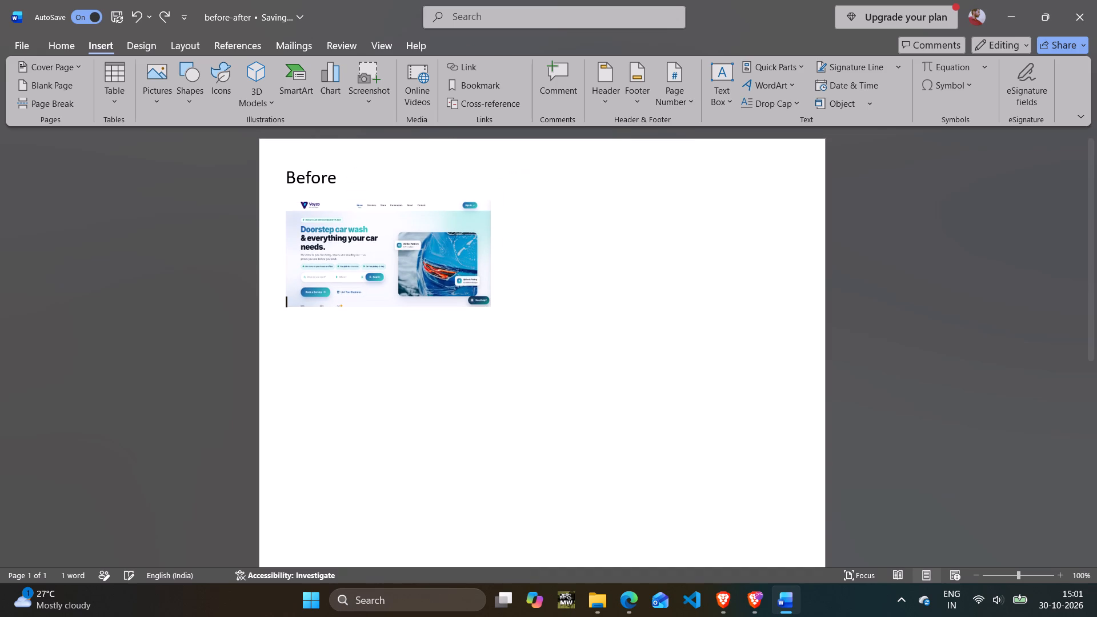
Enlarge the homepage picture proportionally to slightly less than the full text width.
left_click(430, 266)
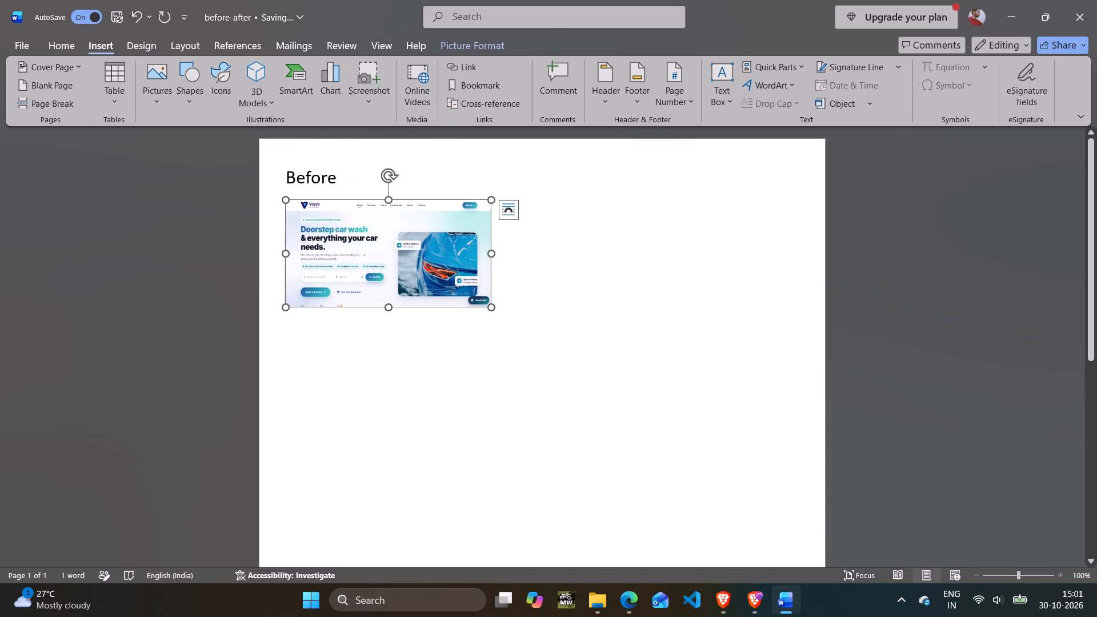
left_click_drag(492, 310, 556, 316)
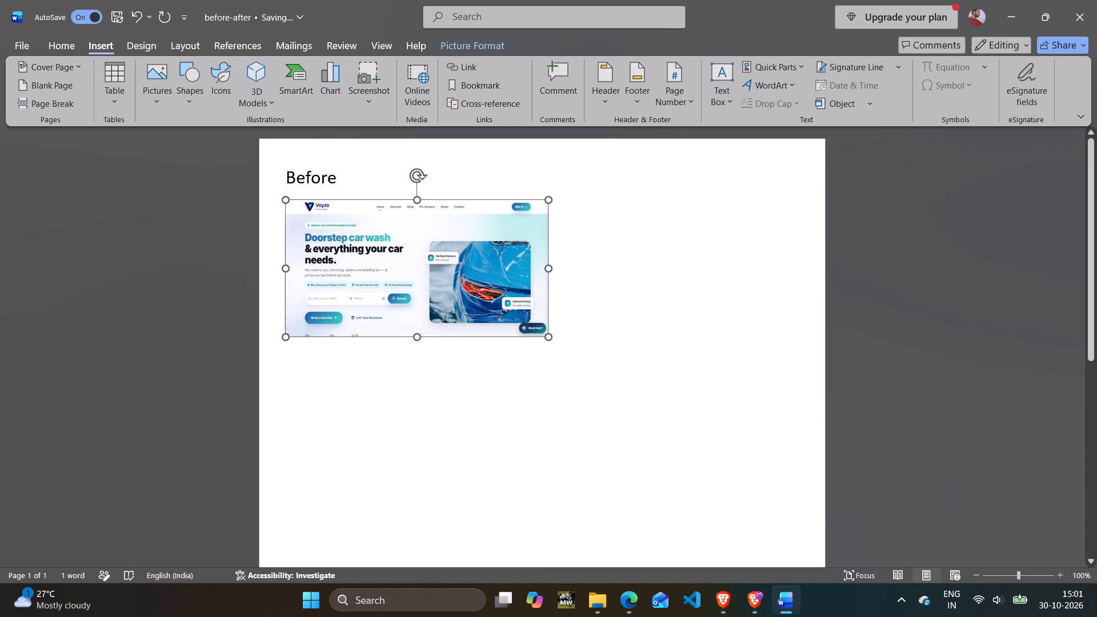
left_click_drag(556, 316, 728, 353)
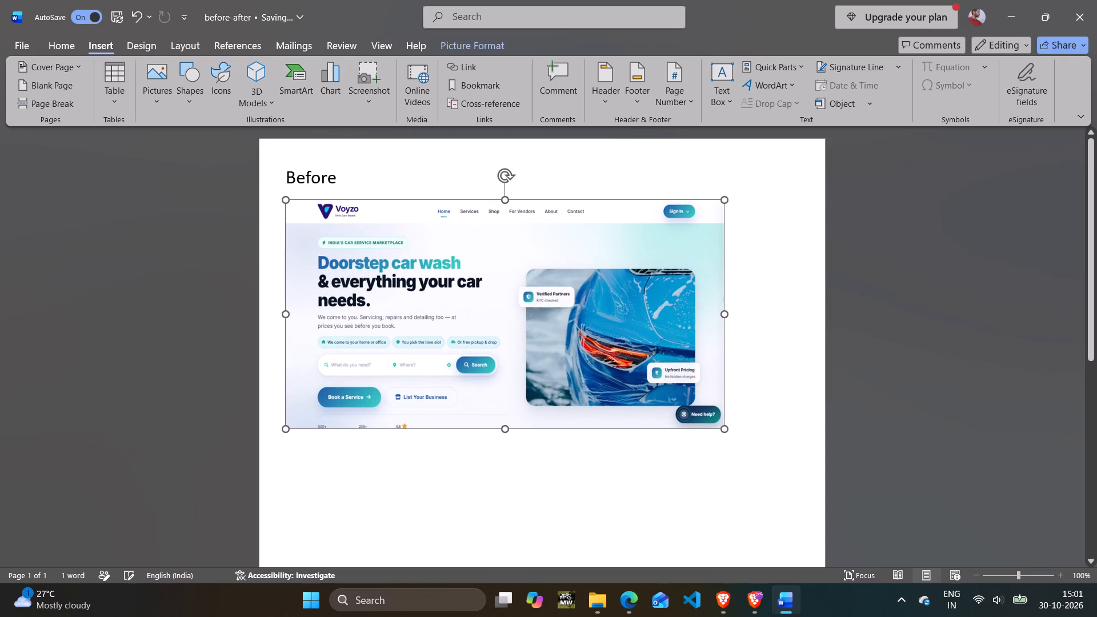
Add the label "After" below the homepage picture, leaving an empty line between them.
left_click(946, 295)
scroll(946, 295, "down", 10)
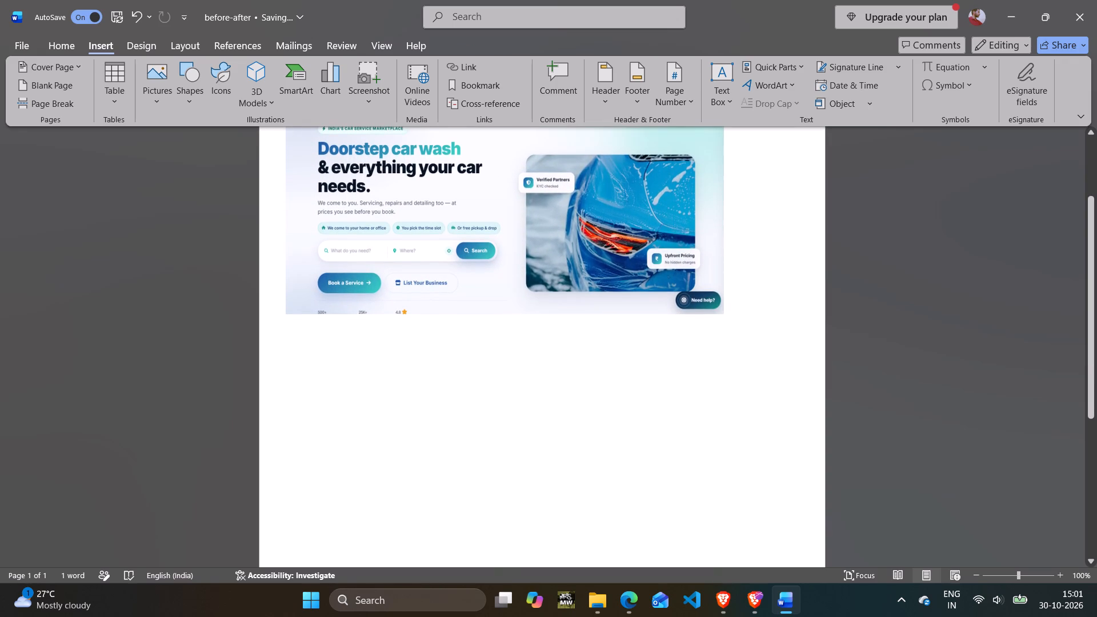
key("Return")
key("Return")
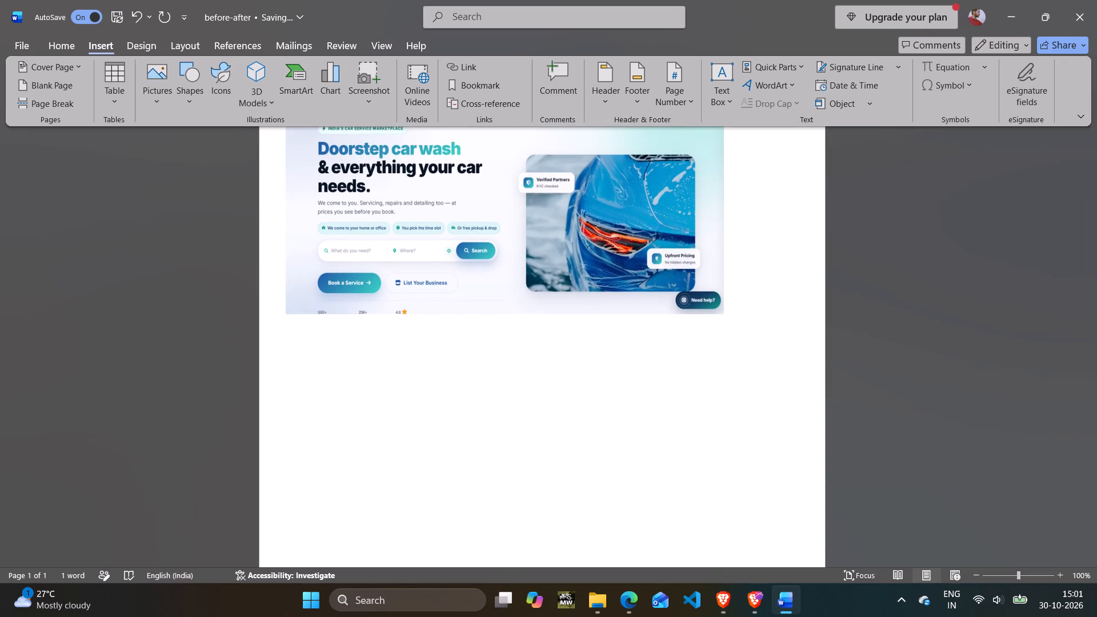
key("shift+f")
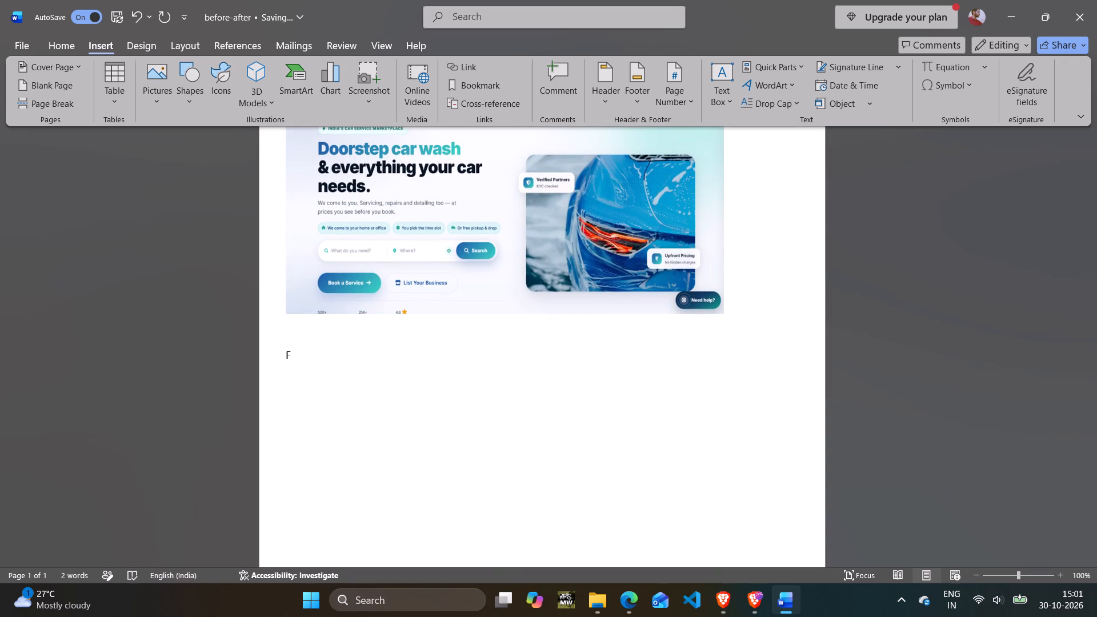
key("BackSpace")
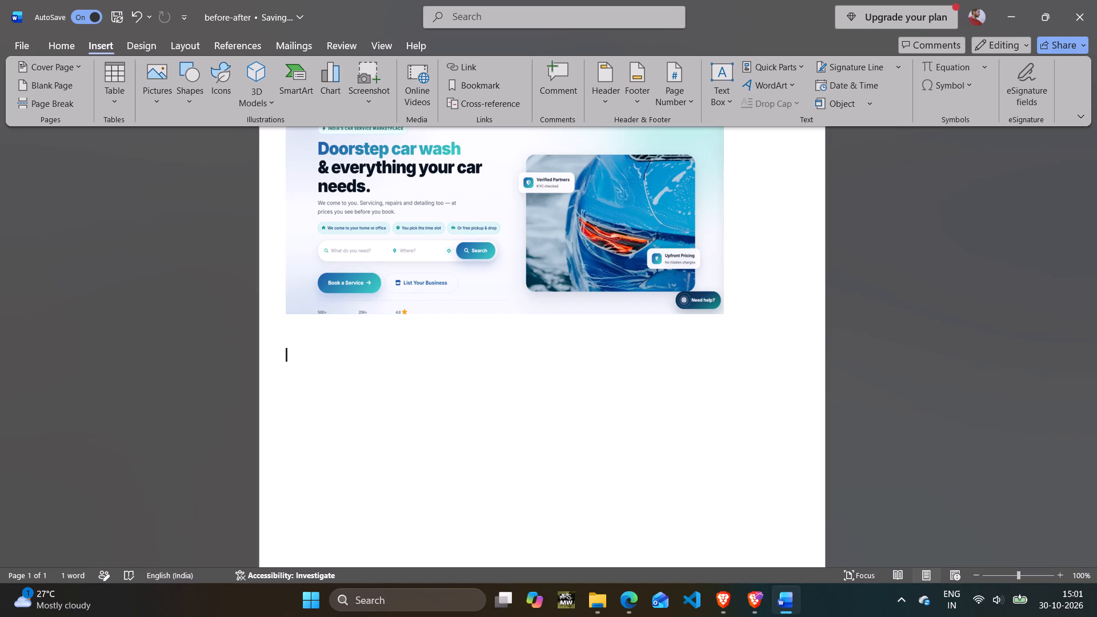
type("After")
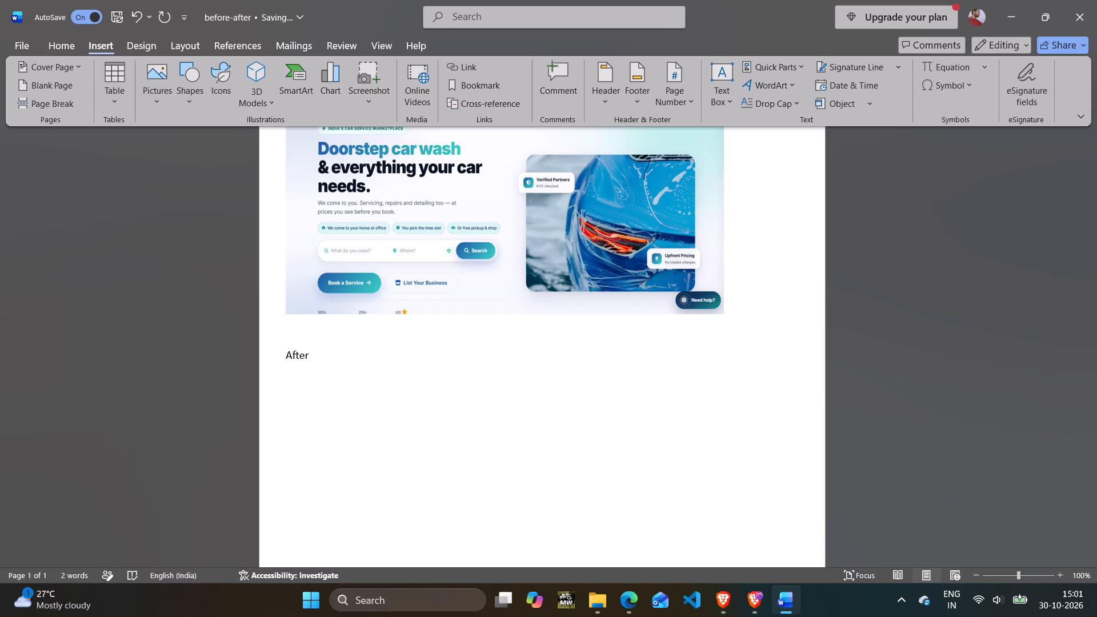
key("space")
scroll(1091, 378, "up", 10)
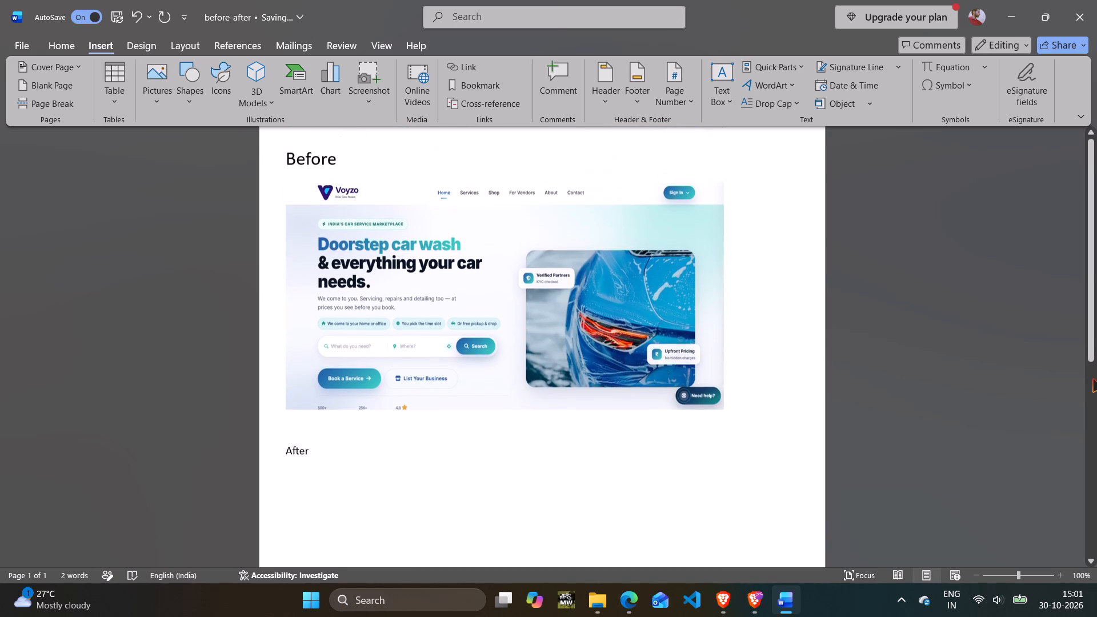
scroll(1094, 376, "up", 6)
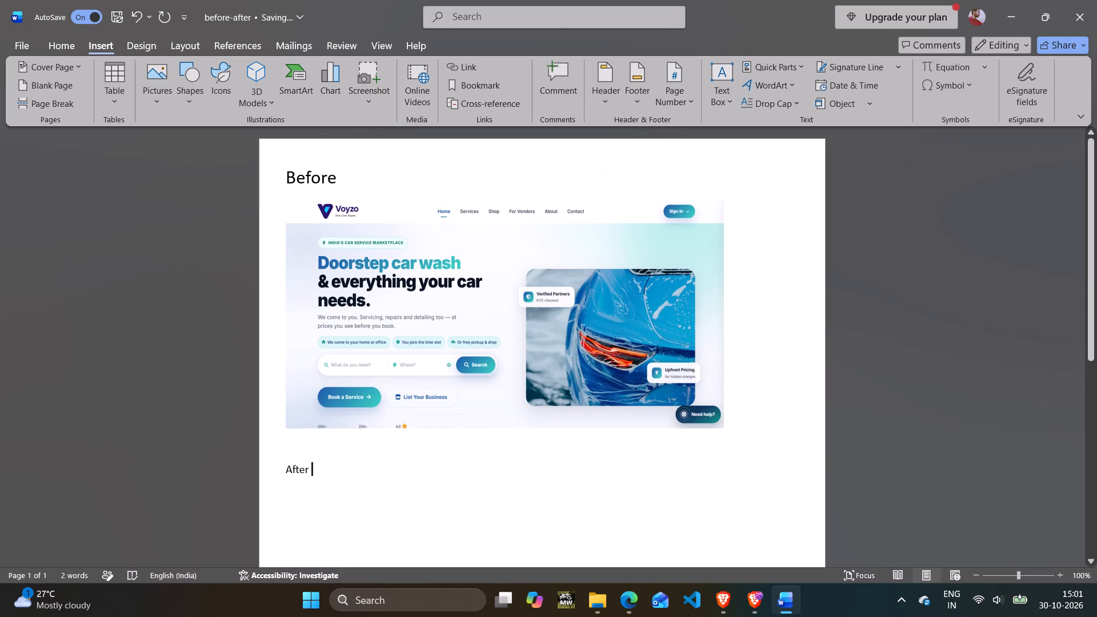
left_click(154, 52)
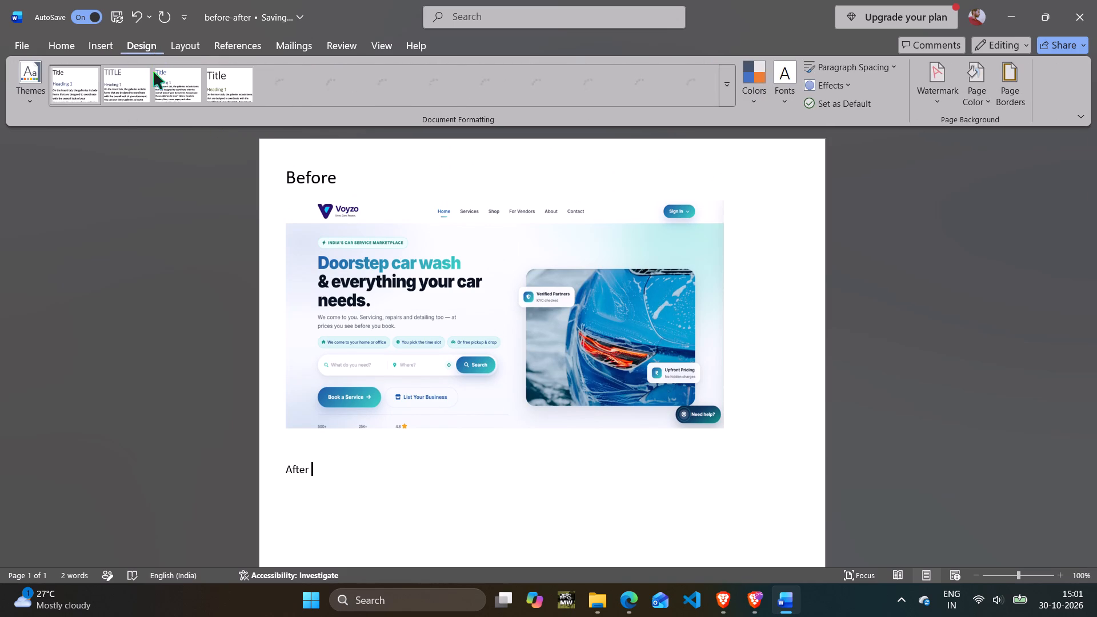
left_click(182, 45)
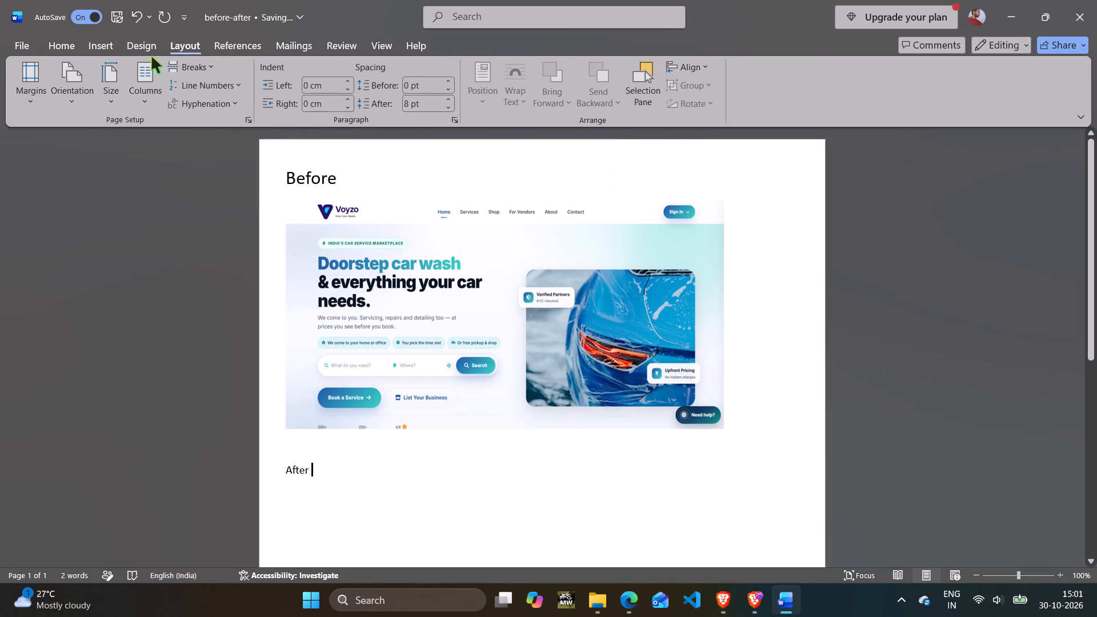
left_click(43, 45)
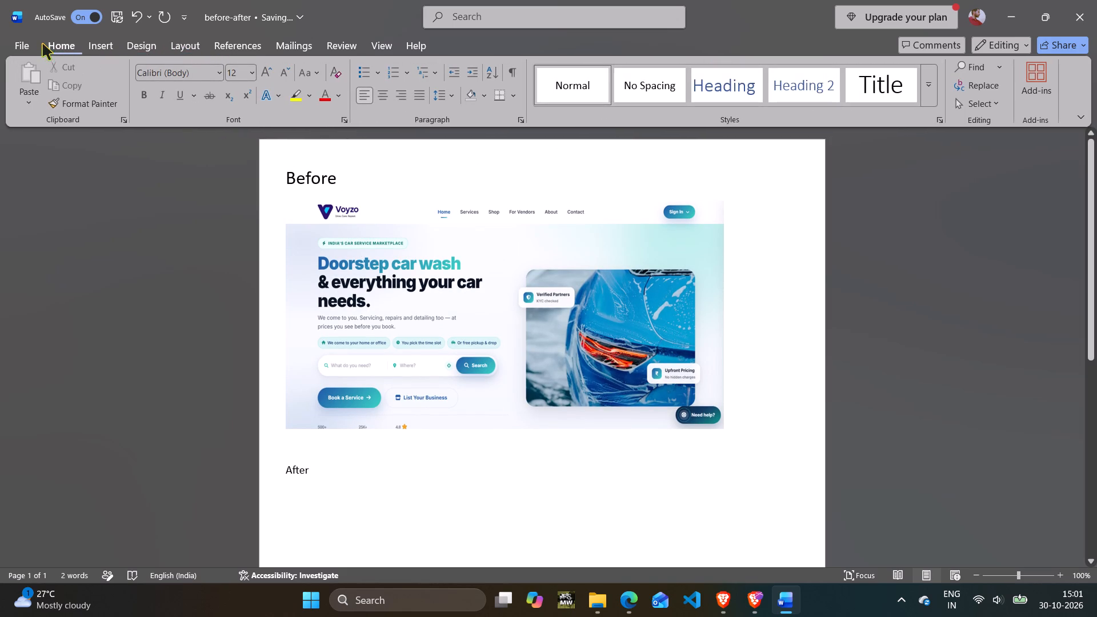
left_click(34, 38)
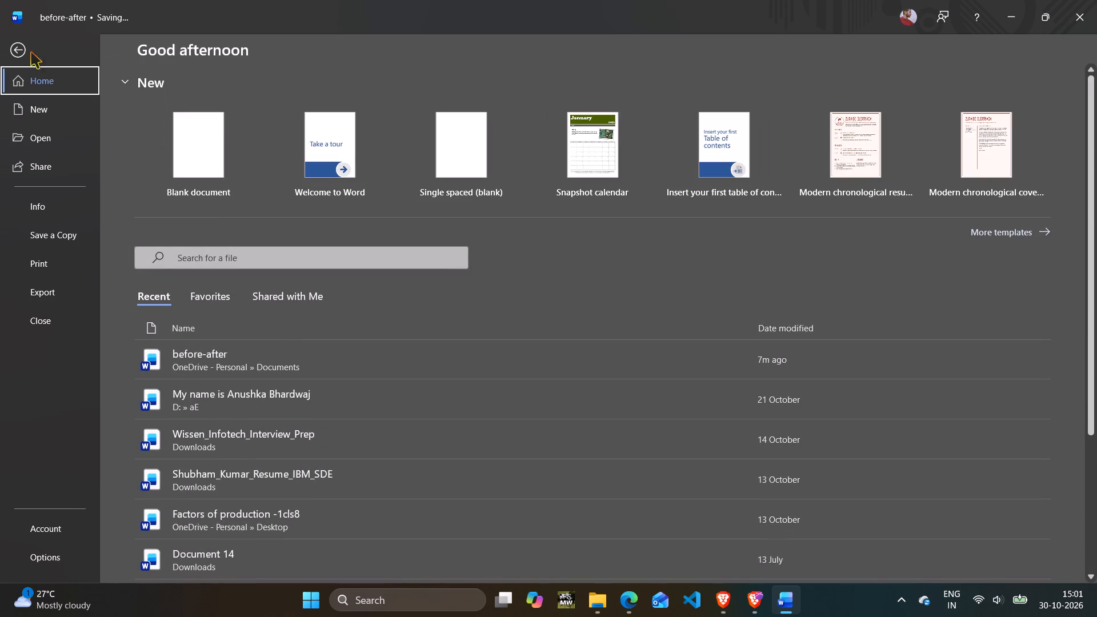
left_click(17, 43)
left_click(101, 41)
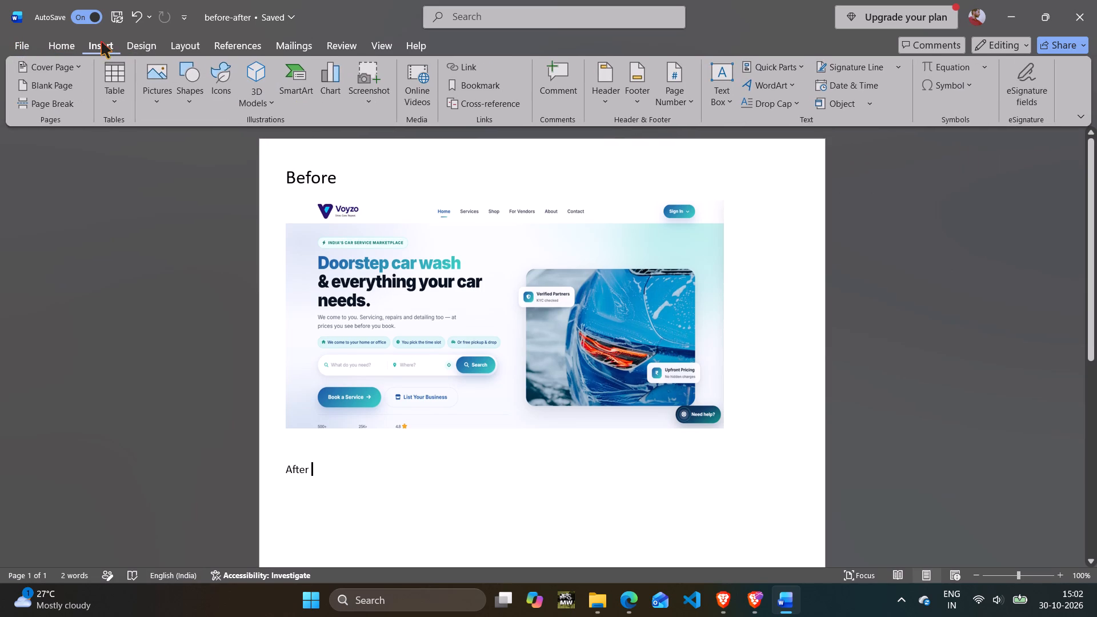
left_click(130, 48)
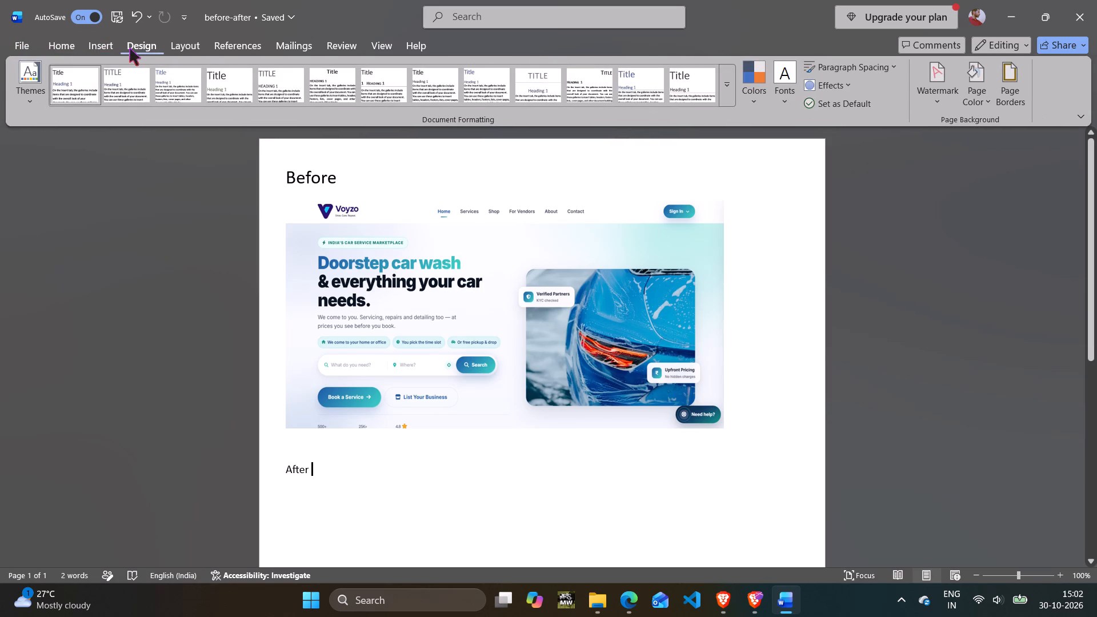
Change the page orientation to Landscape.
left_click(171, 45)
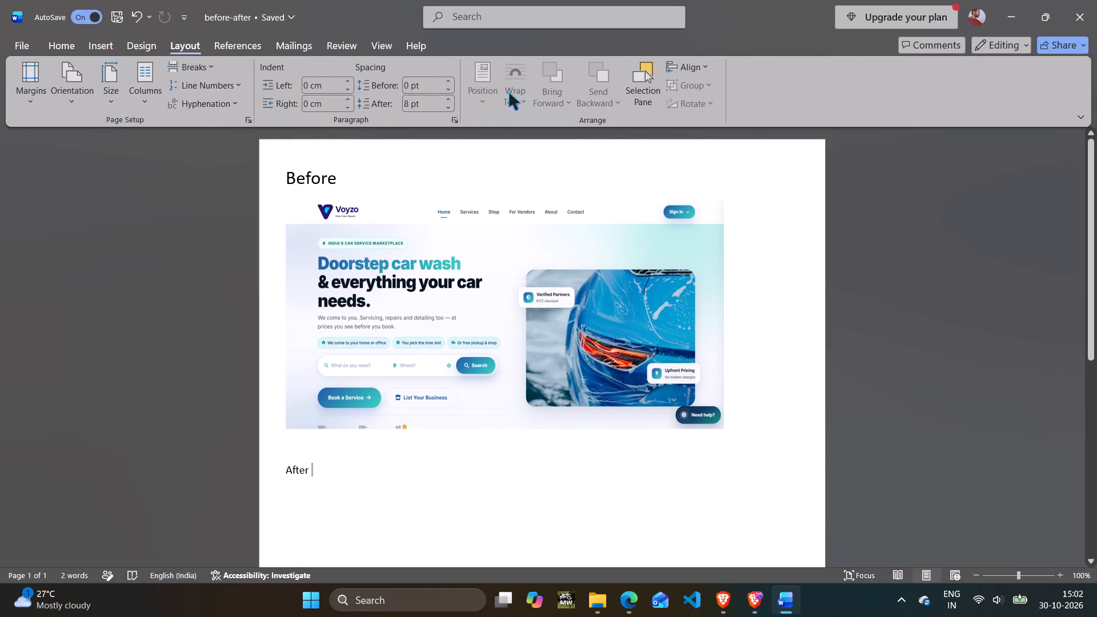
left_click(493, 103)
left_click(477, 101)
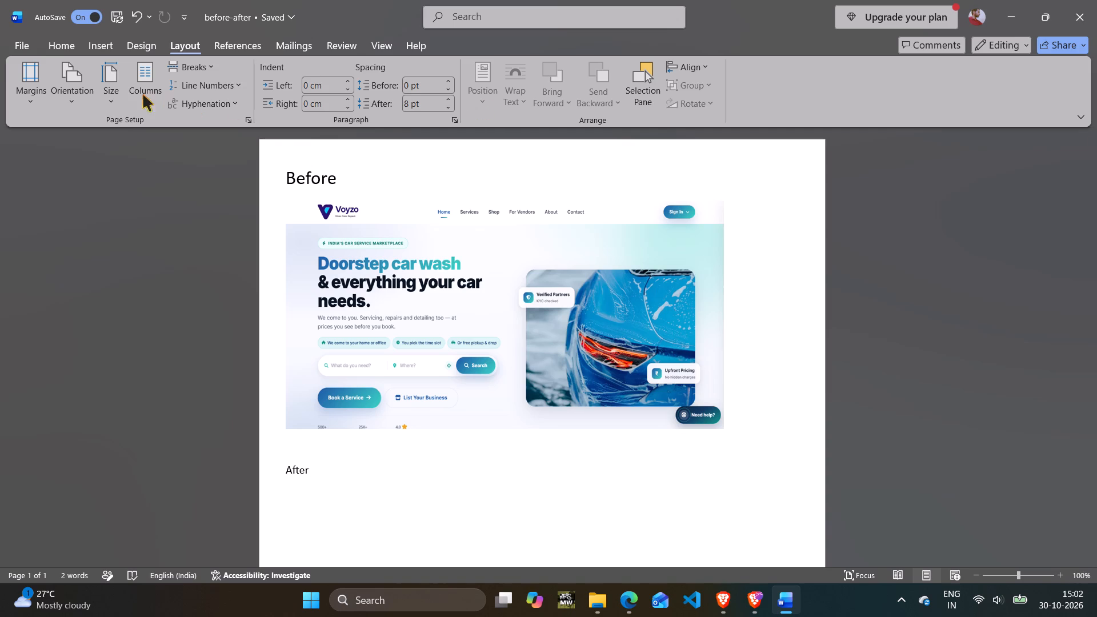
left_click(71, 86)
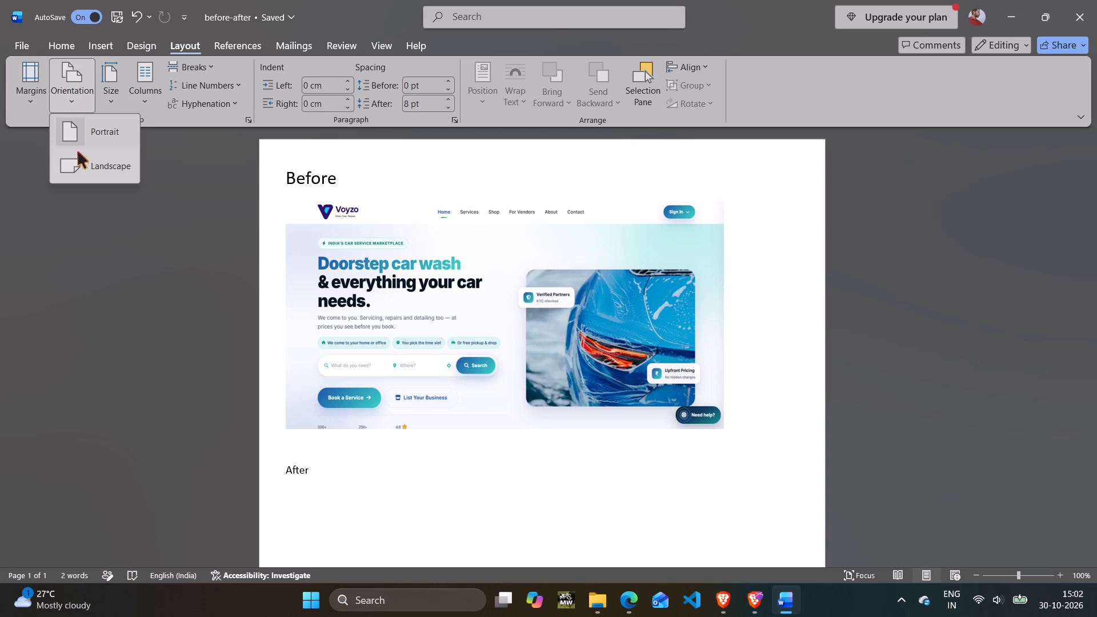
left_click(78, 151)
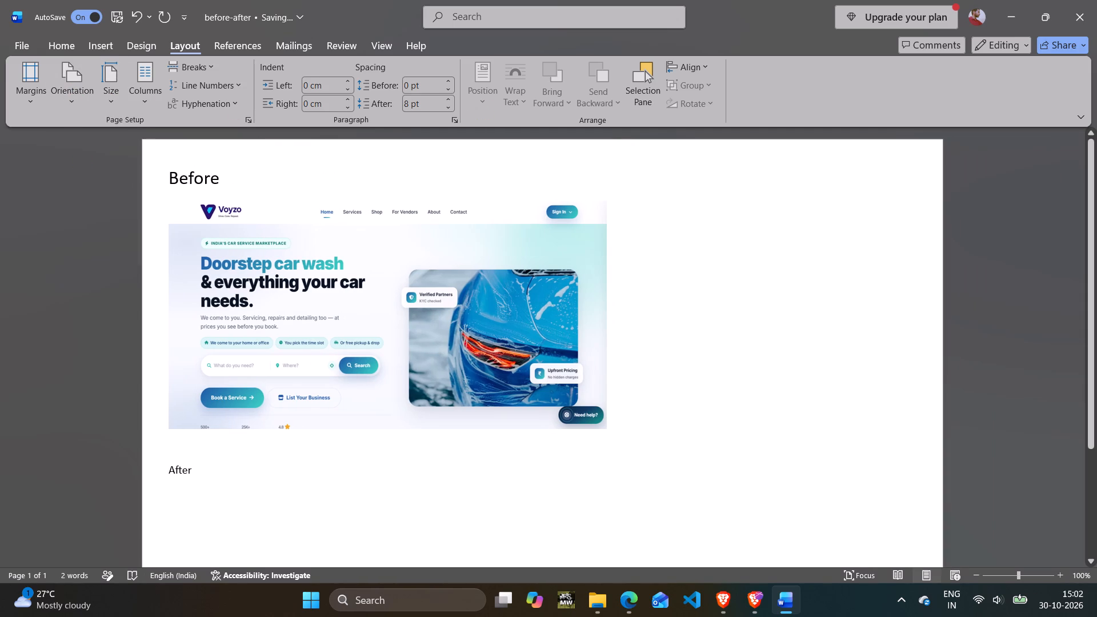
Narrow the homepage picture to about half the text width, keeping its height.
left_click(494, 331)
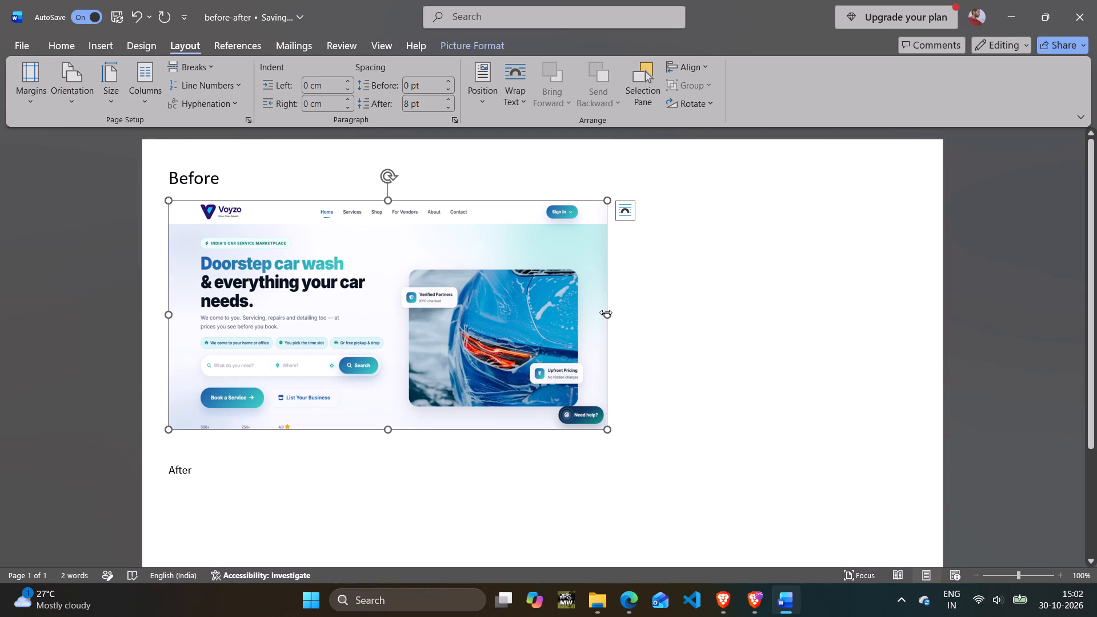
left_click_drag(606, 312, 544, 326)
Cut the "After" label from below the homepage picture.
left_click(214, 473)
left_click_drag(208, 470, 138, 471)
key("ctrl+x")
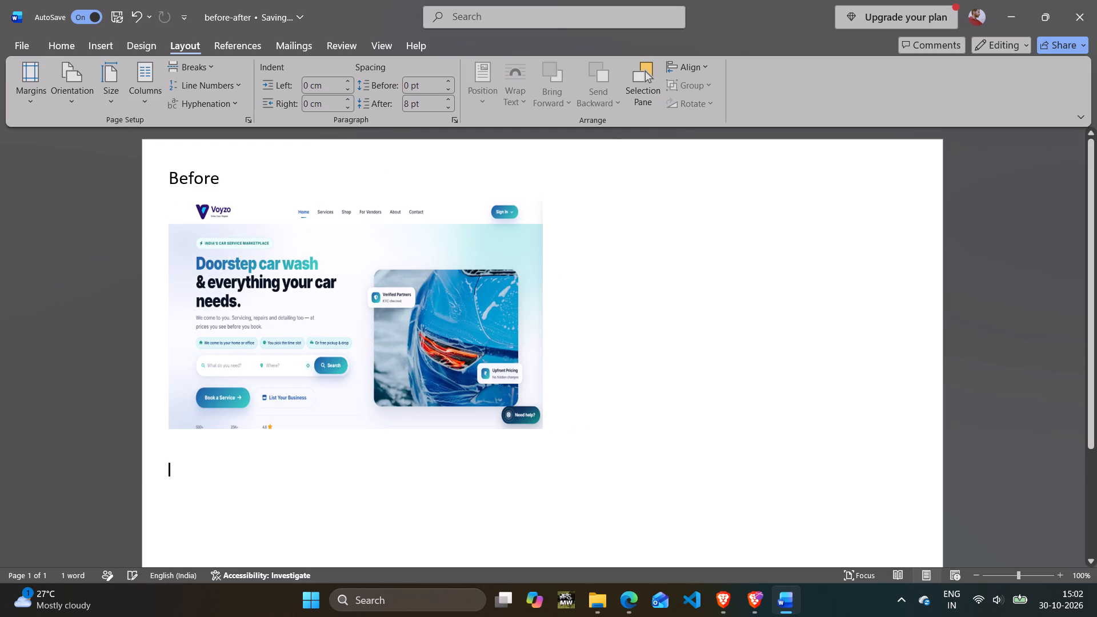
Insert a Simple Text Box and place it at the top margin in the right half of the page, level with "Before".
left_click(645, 173)
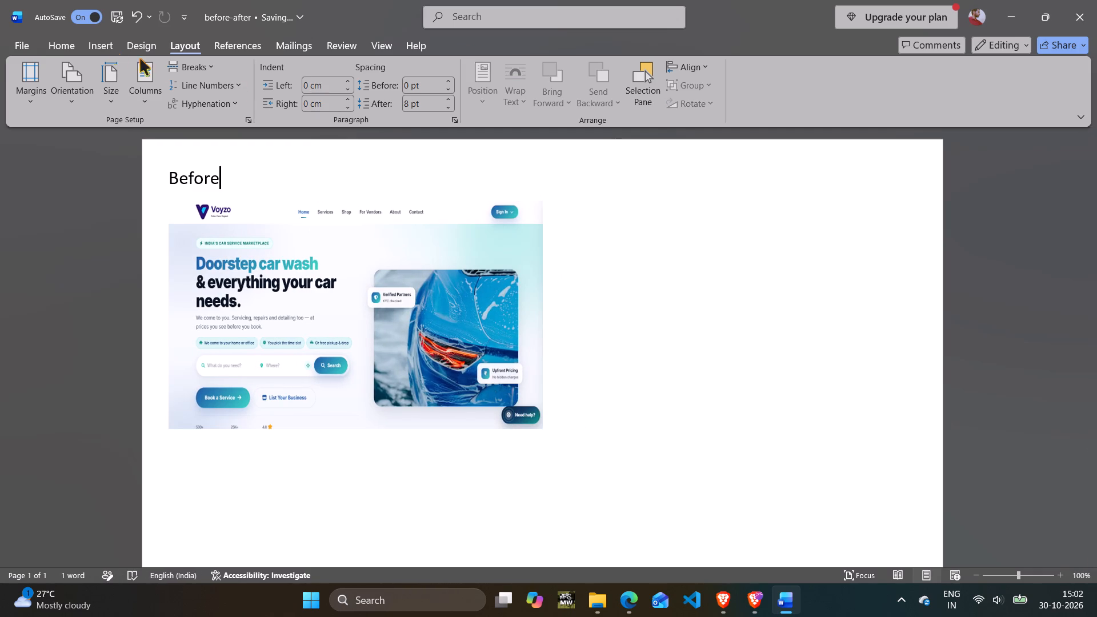
left_click(101, 46)
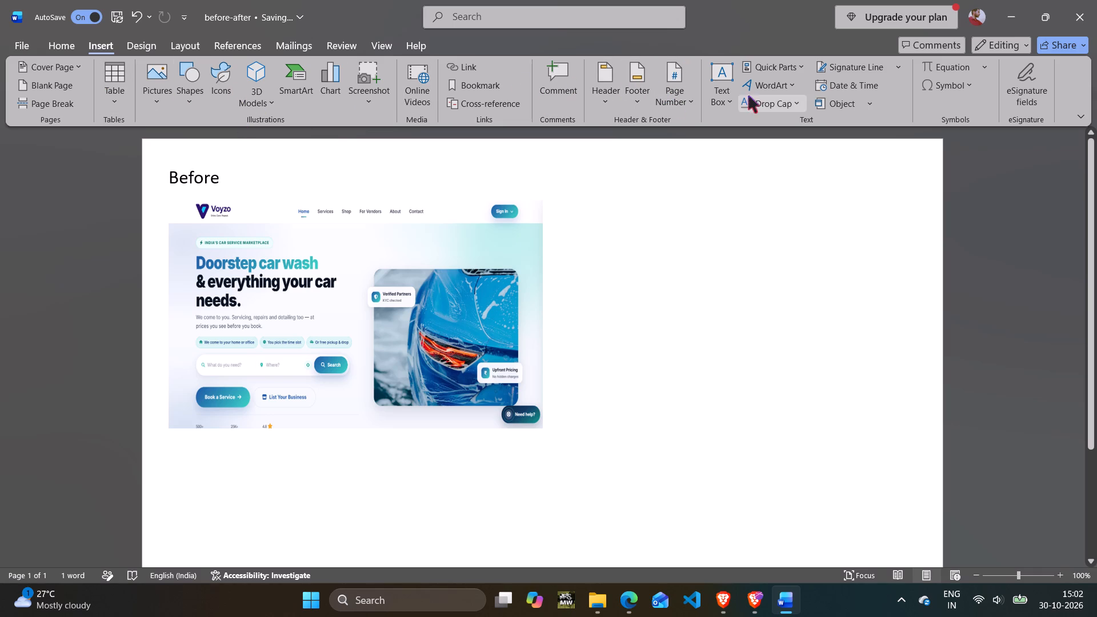
left_click(725, 69)
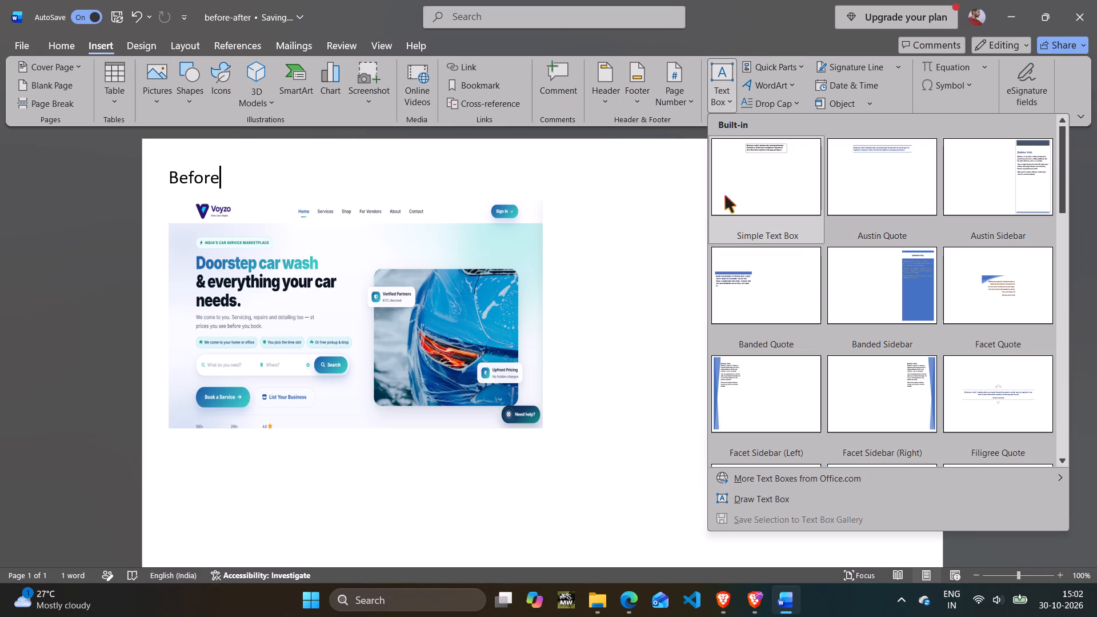
left_click(738, 174)
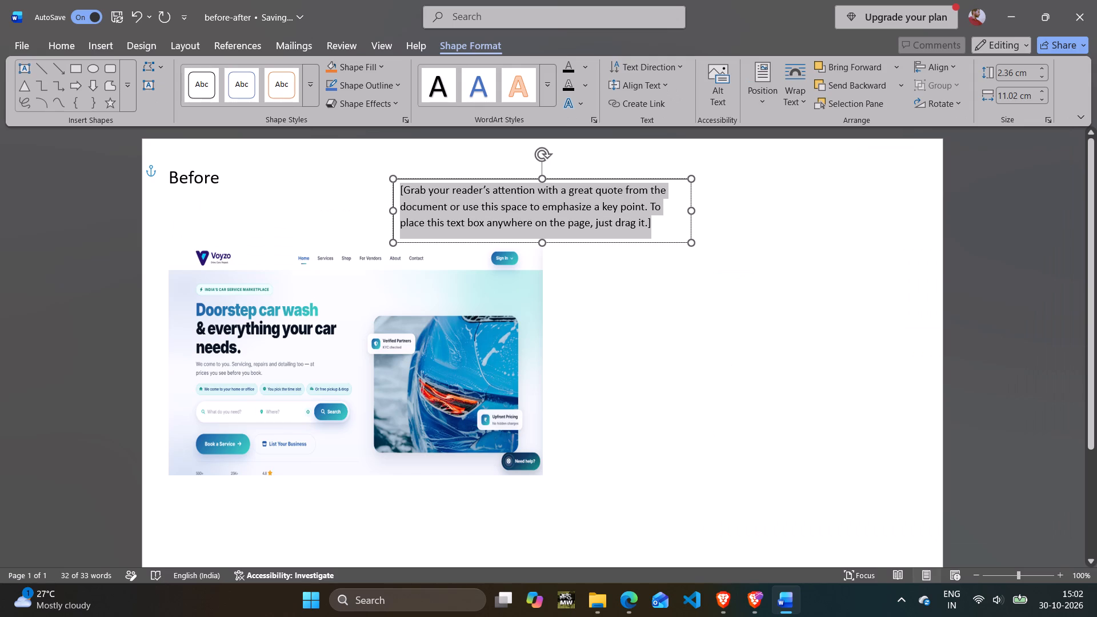
left_click_drag(610, 178, 814, 157)
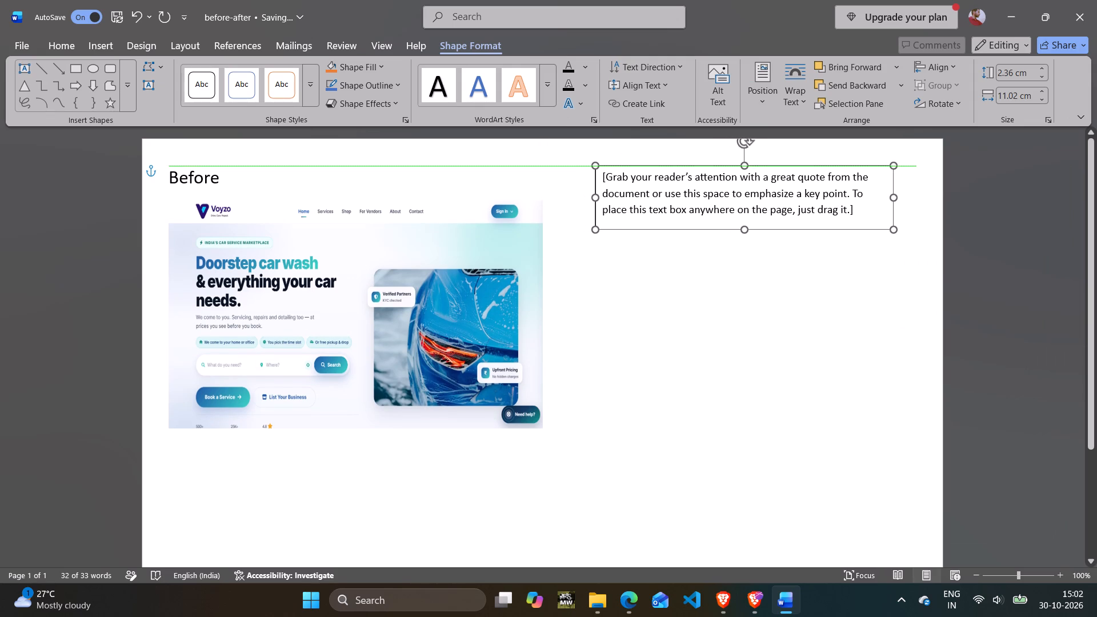
left_click_drag(814, 157, 816, 155)
Replace the text box's placeholder text with "After".
left_click_drag(871, 213, 676, 190)
type("After")
left_click(1096, 288)
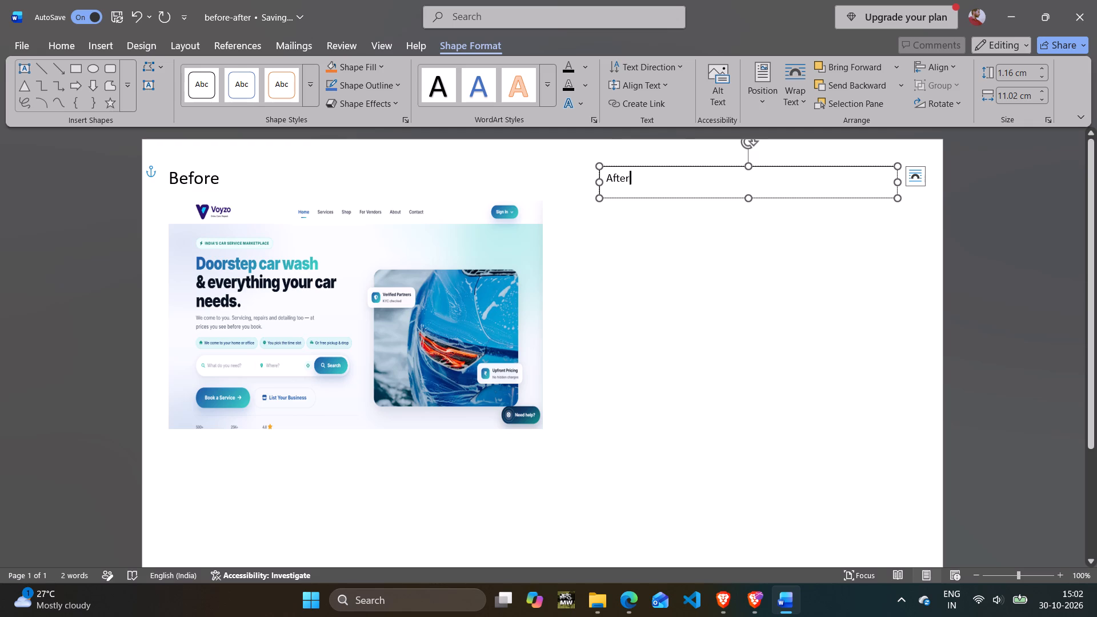
Enlarge the "After" text to 20 pt to match the "Before" label.
left_click_drag(689, 185, 584, 174)
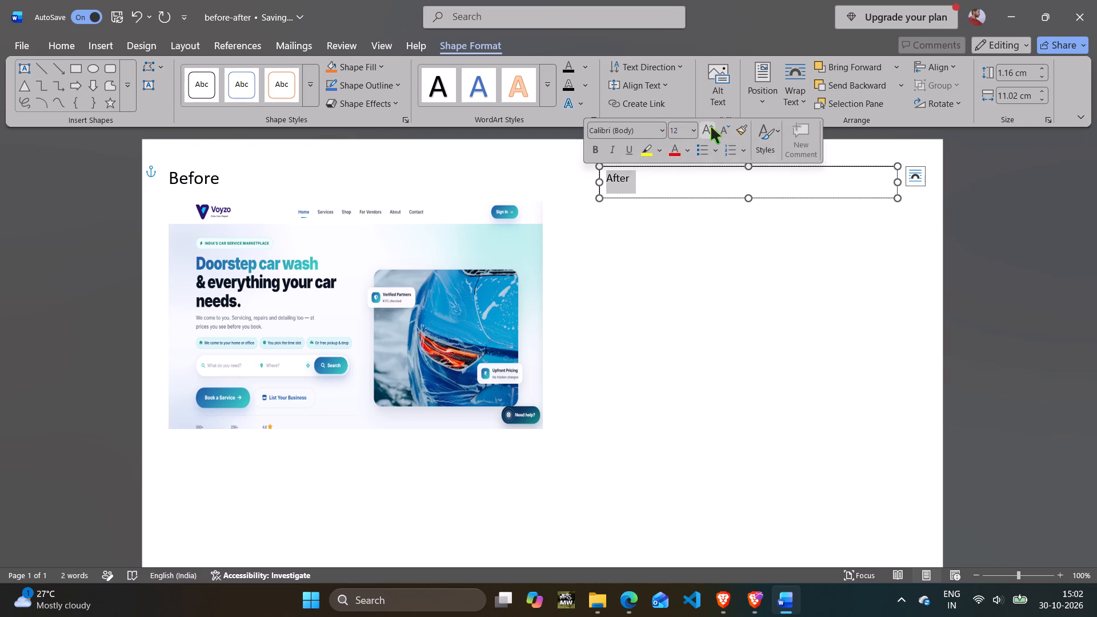
double_click(712, 126)
left_click(217, 175)
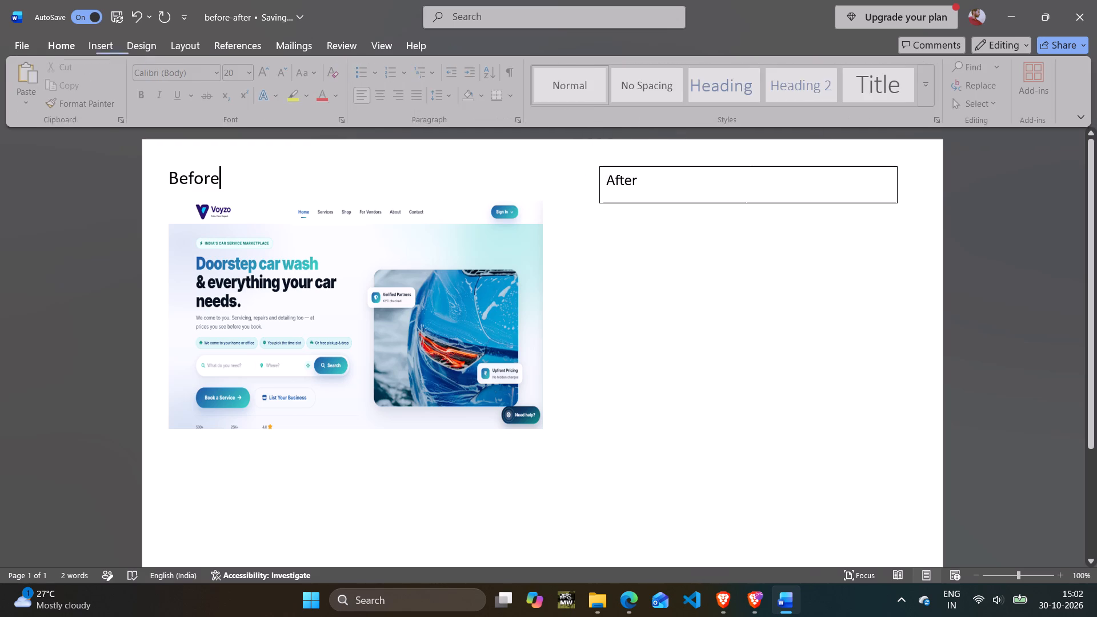
left_click_drag(220, 177, 163, 177)
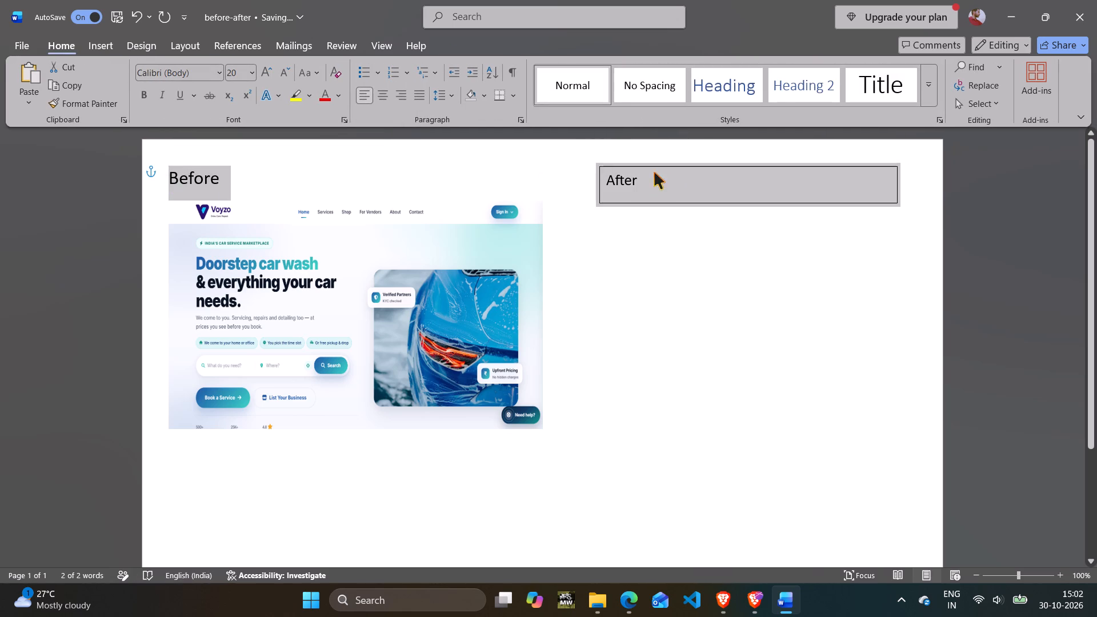
left_click(654, 172)
left_click_drag(649, 175, 597, 169)
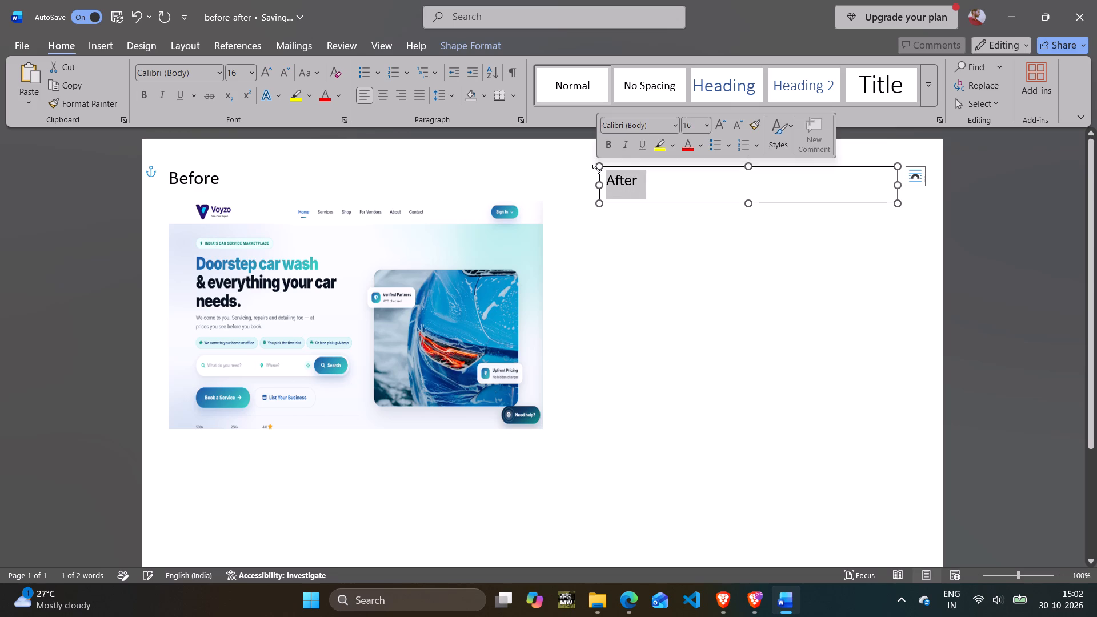
left_click(725, 121)
left_click(725, 121)
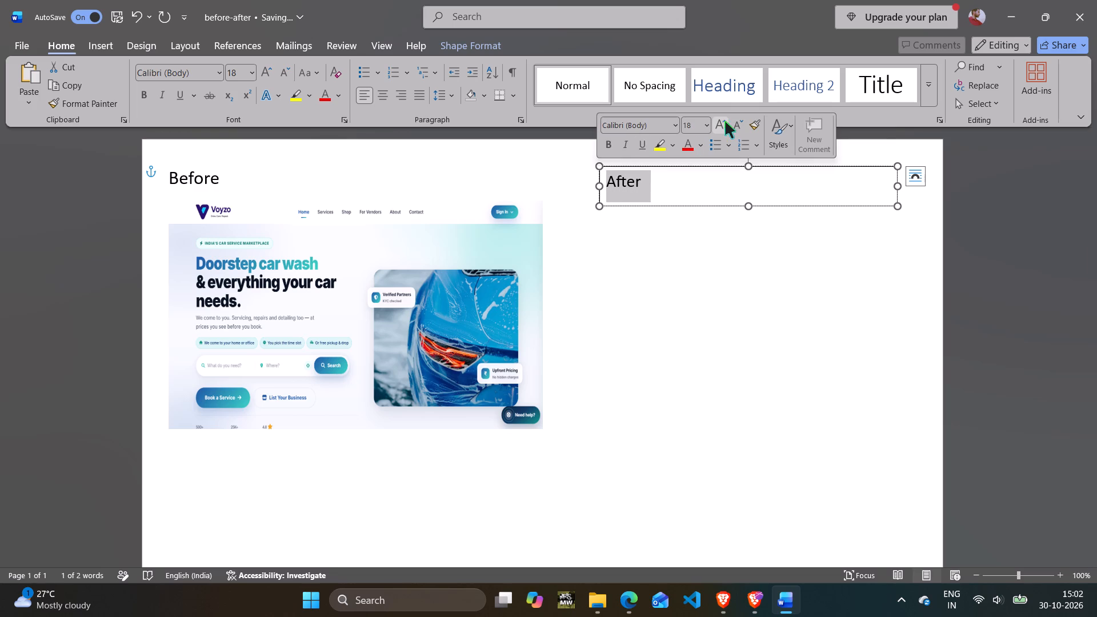
left_click(848, 263)
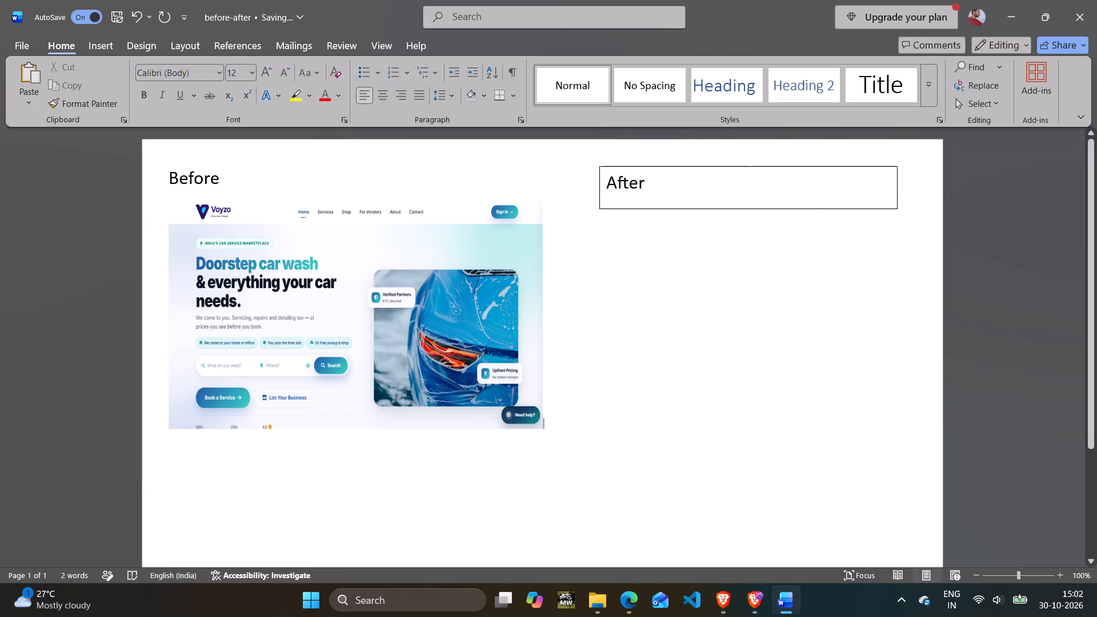
Give the "After" text box a white fill and a white outline so it blends into the page.
left_click(790, 178)
right_click(798, 167)
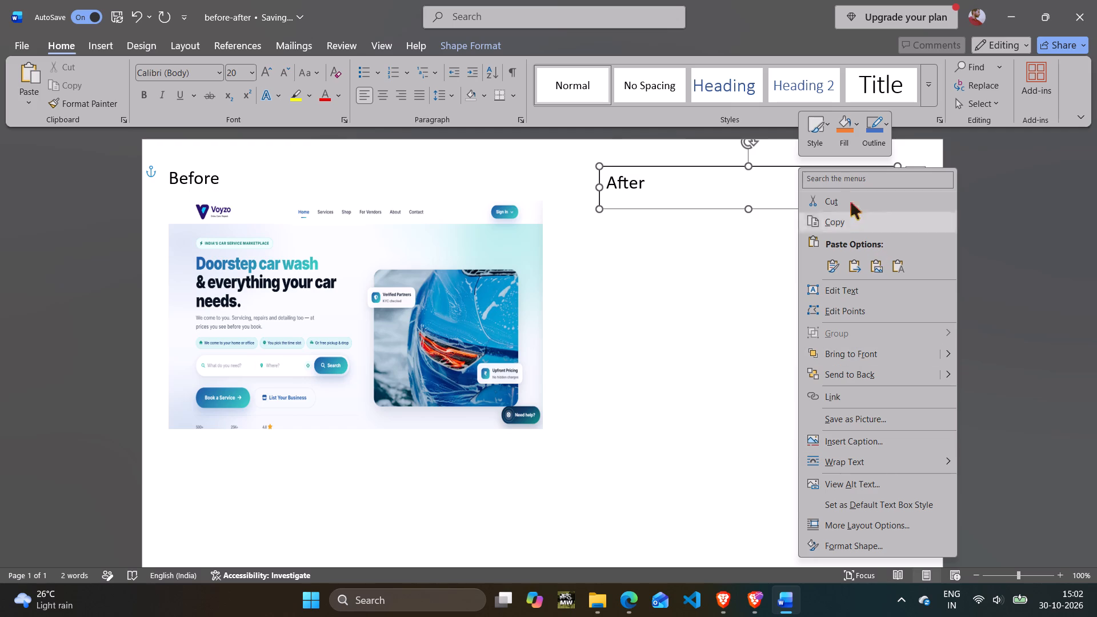
left_click(830, 125)
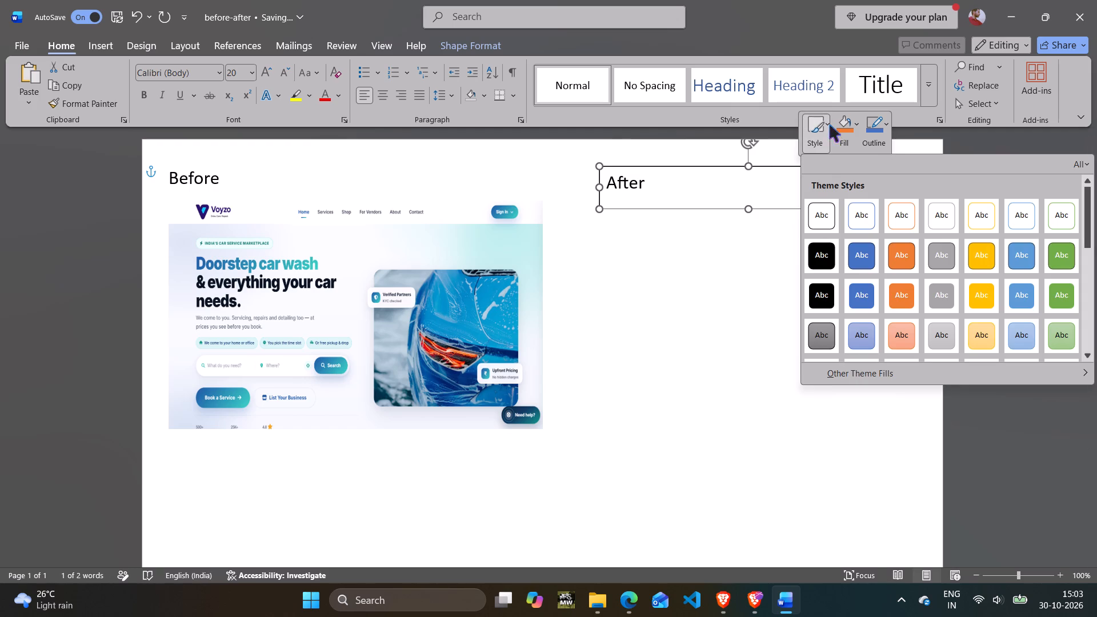
left_click(853, 126)
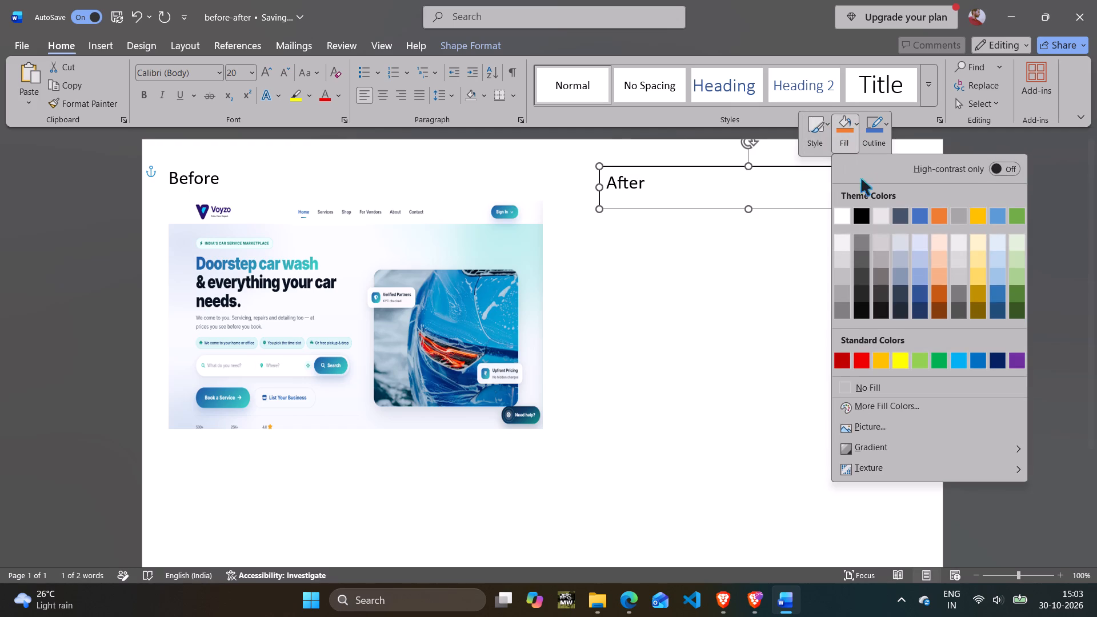
left_click(848, 214)
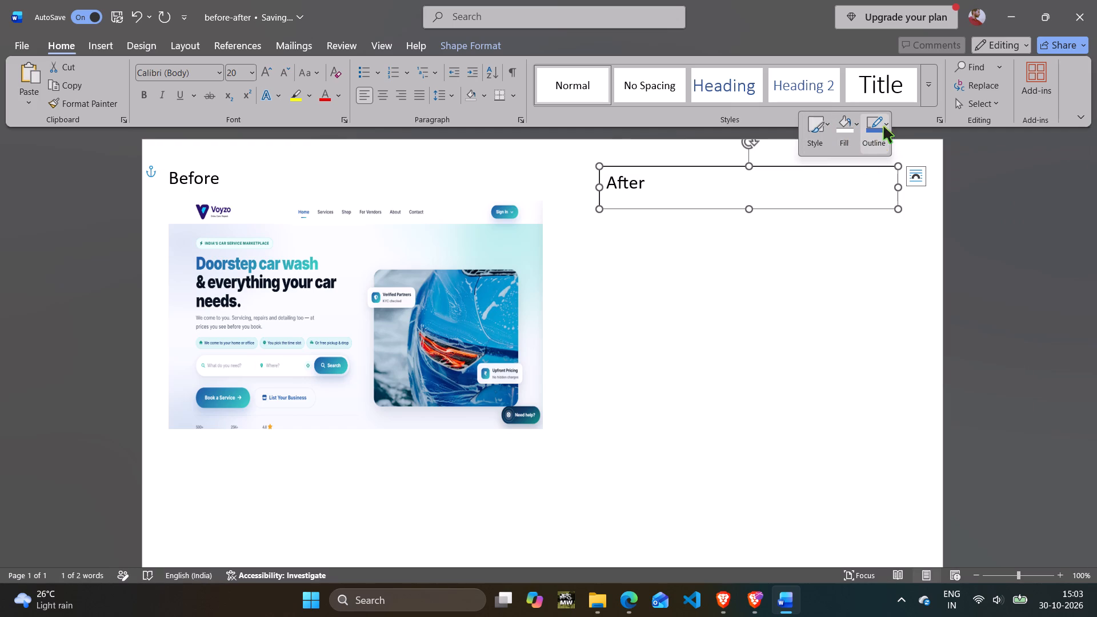
left_click(884, 125)
left_click(871, 215)
left_click(789, 261)
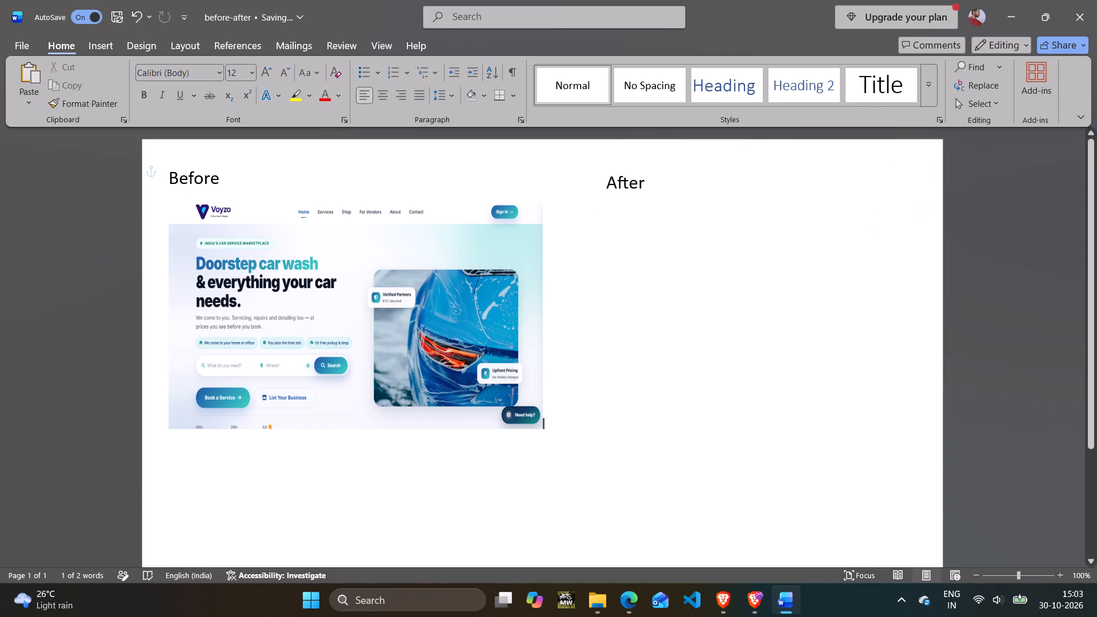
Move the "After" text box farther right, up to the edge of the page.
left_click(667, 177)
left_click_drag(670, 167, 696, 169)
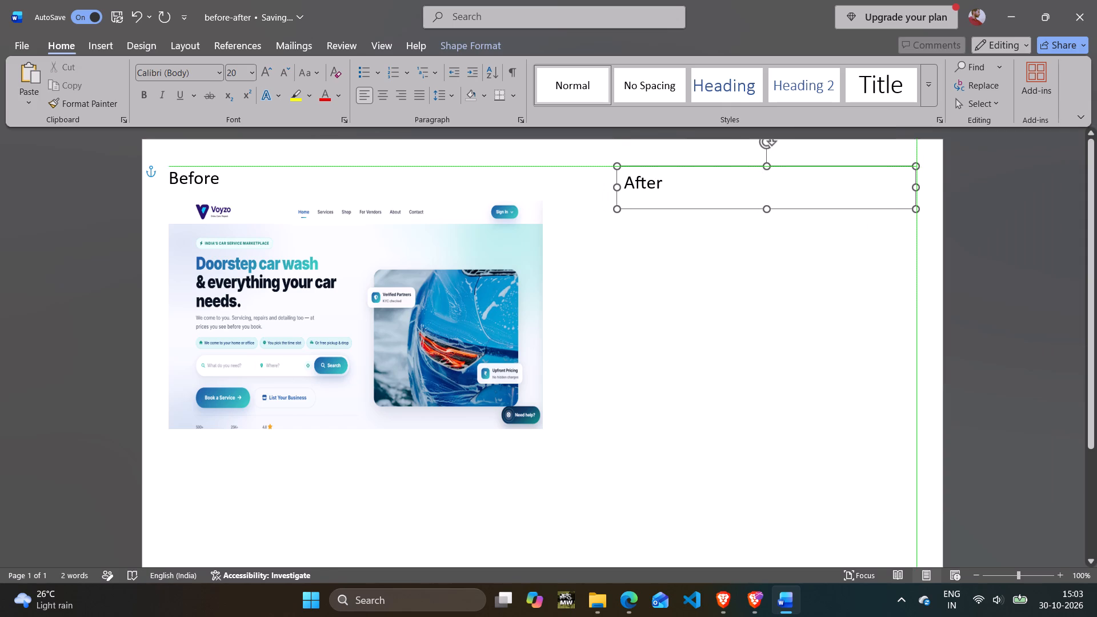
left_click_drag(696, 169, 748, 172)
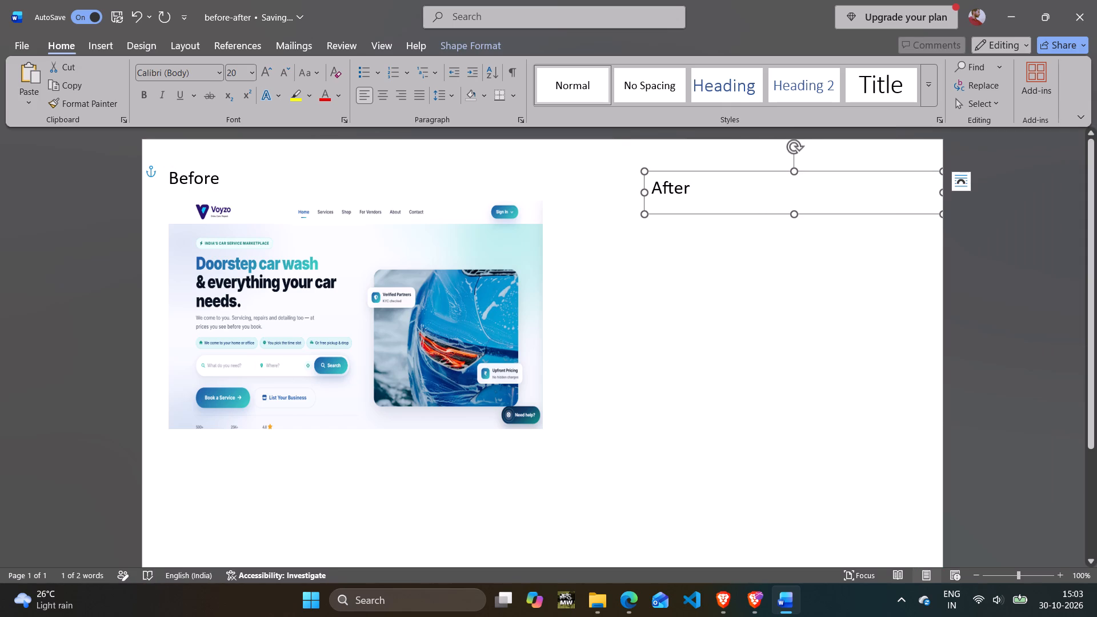
Right-align the "After" text within its text box.
left_click_drag(700, 189, 644, 186)
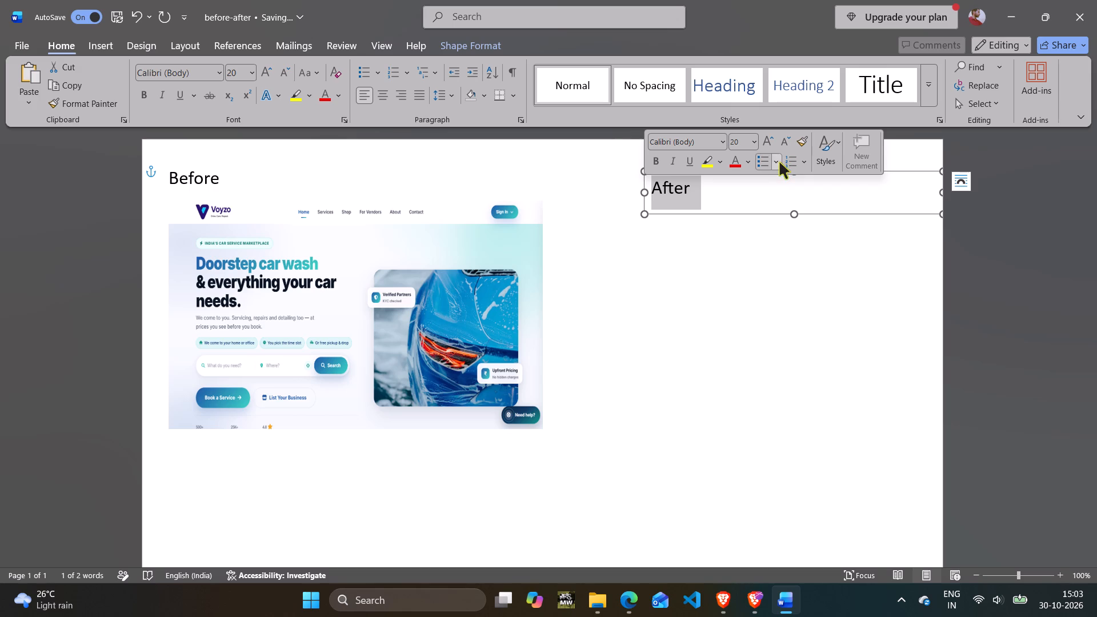
left_click(407, 96)
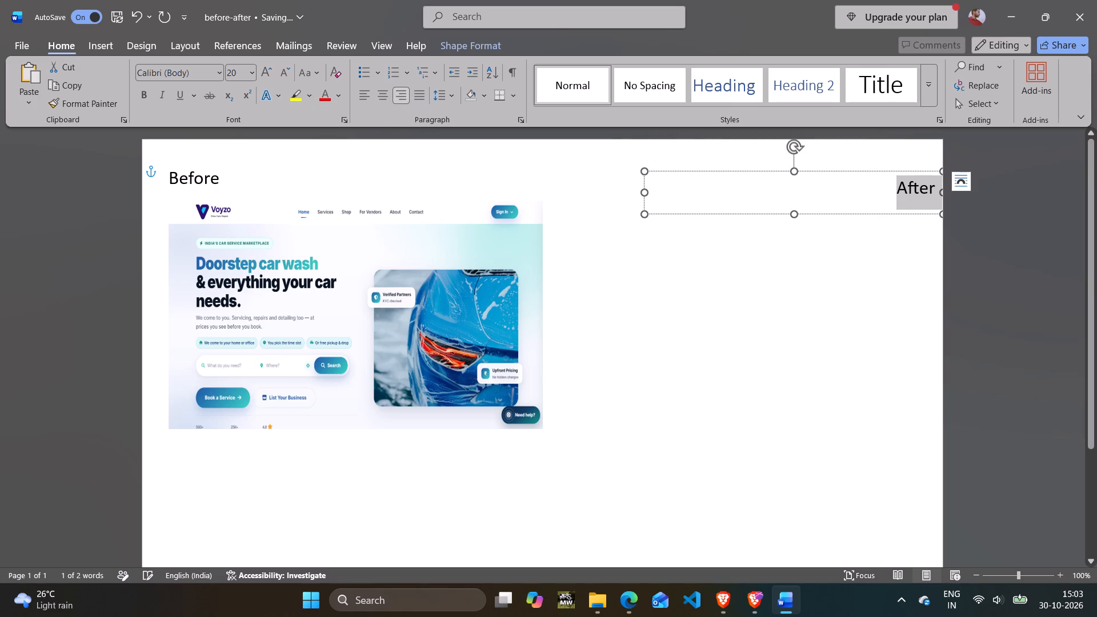
left_click(1018, 214)
Move the "After" text box back inside the page so its right edge lines up with the right margin.
left_click(880, 183)
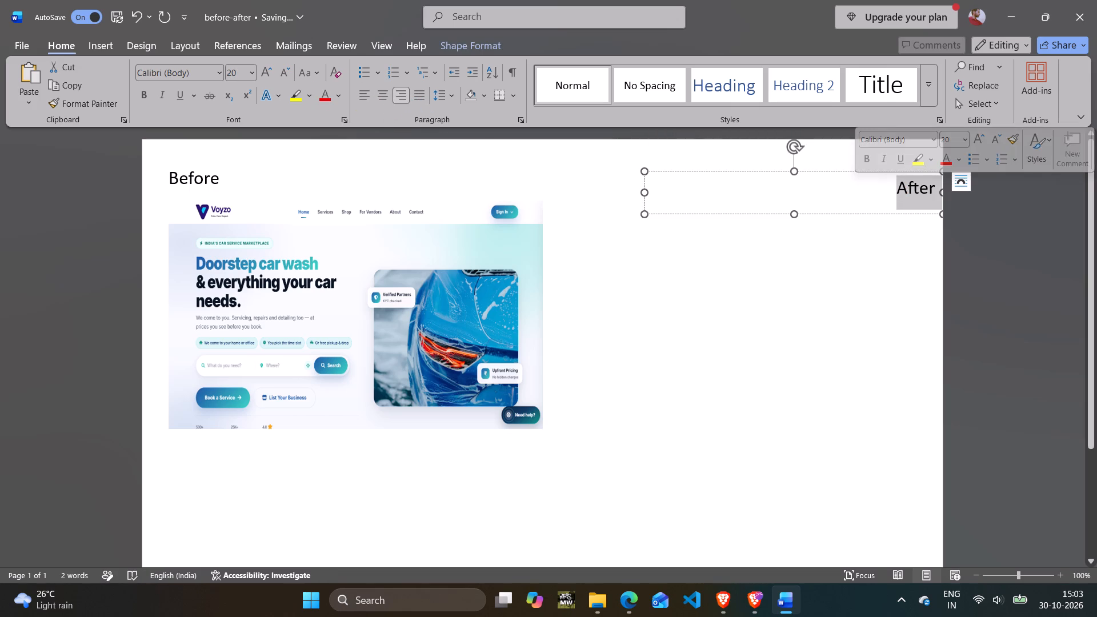
left_click_drag(828, 170, 792, 168)
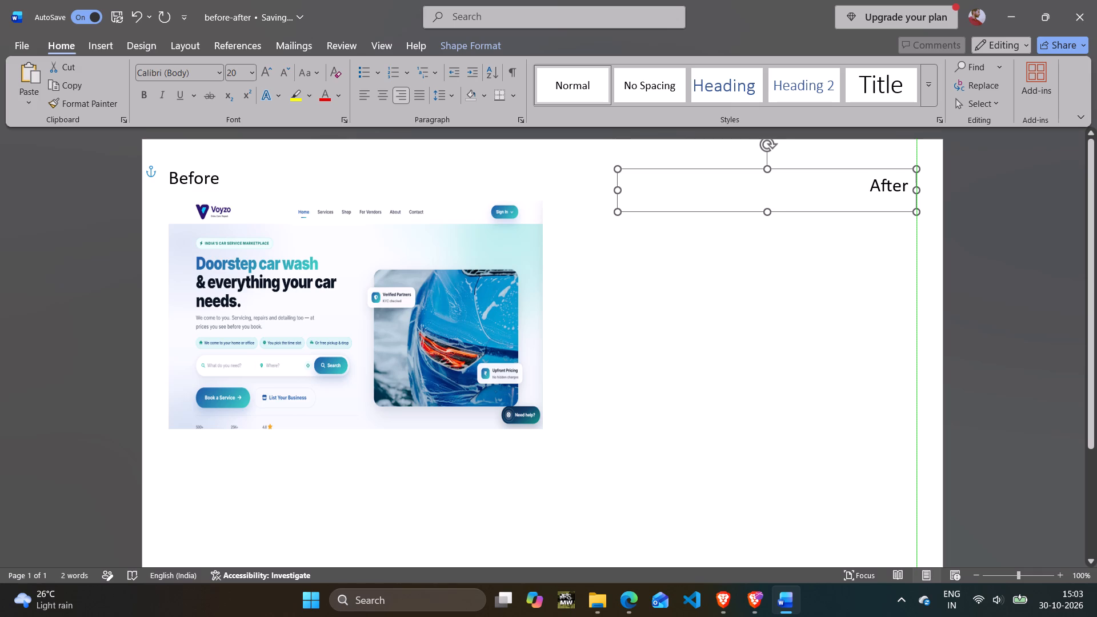
left_click_drag(792, 168, 793, 168)
left_click(806, 302)
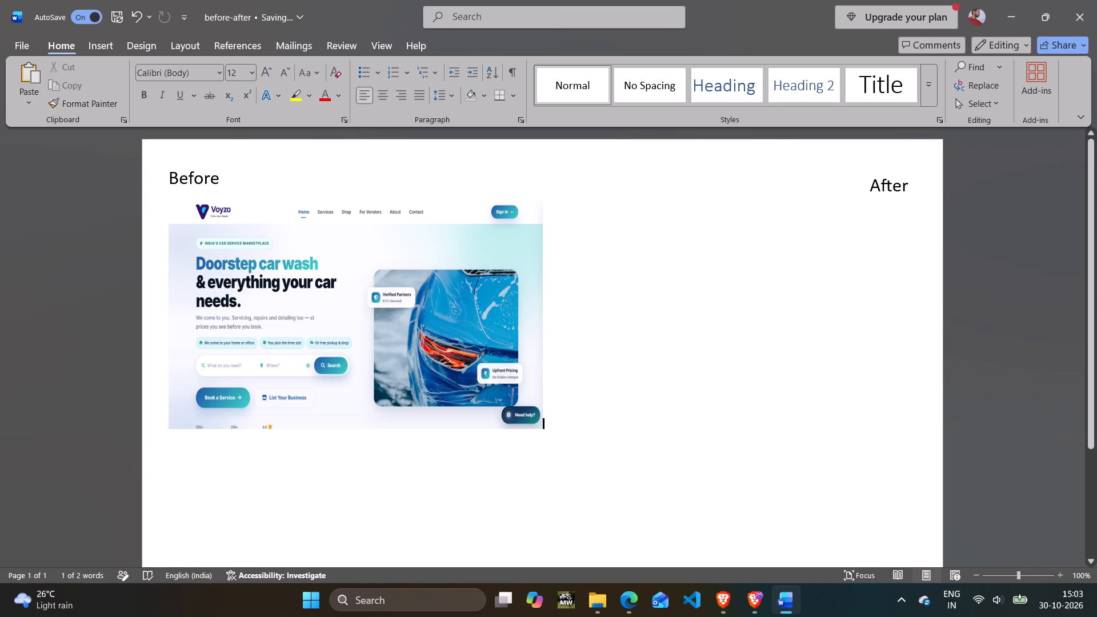
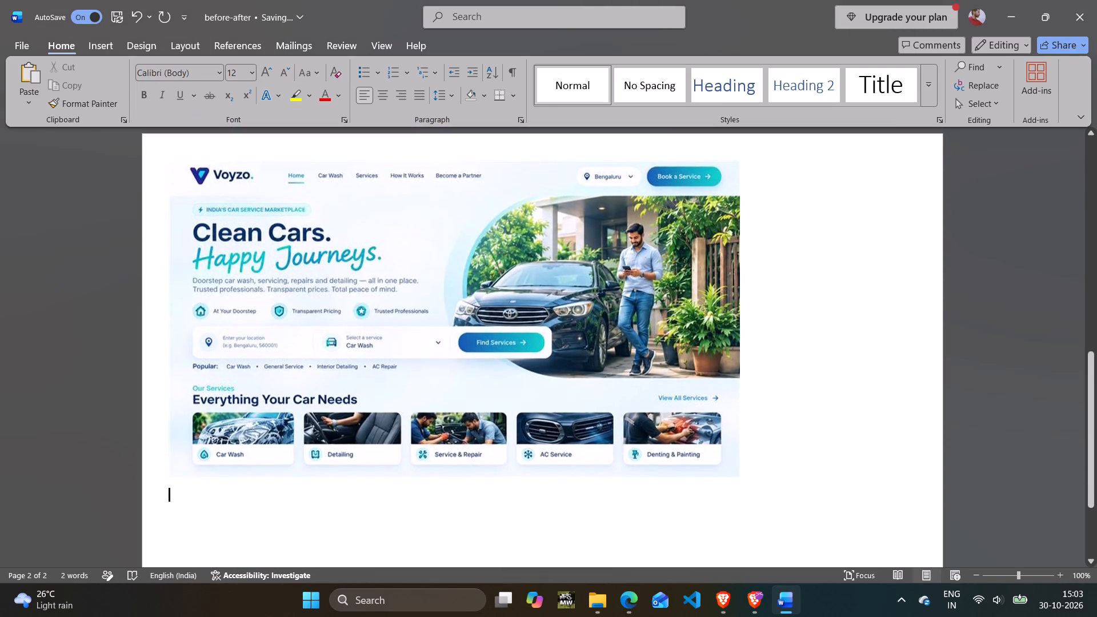
Shrink the "Clean Cars" homepage image on the second page proportionally to about 12.37 cm wide by 6.88 cm high.
left_click(694, 348)
left_click_drag(739, 463, 644, 423)
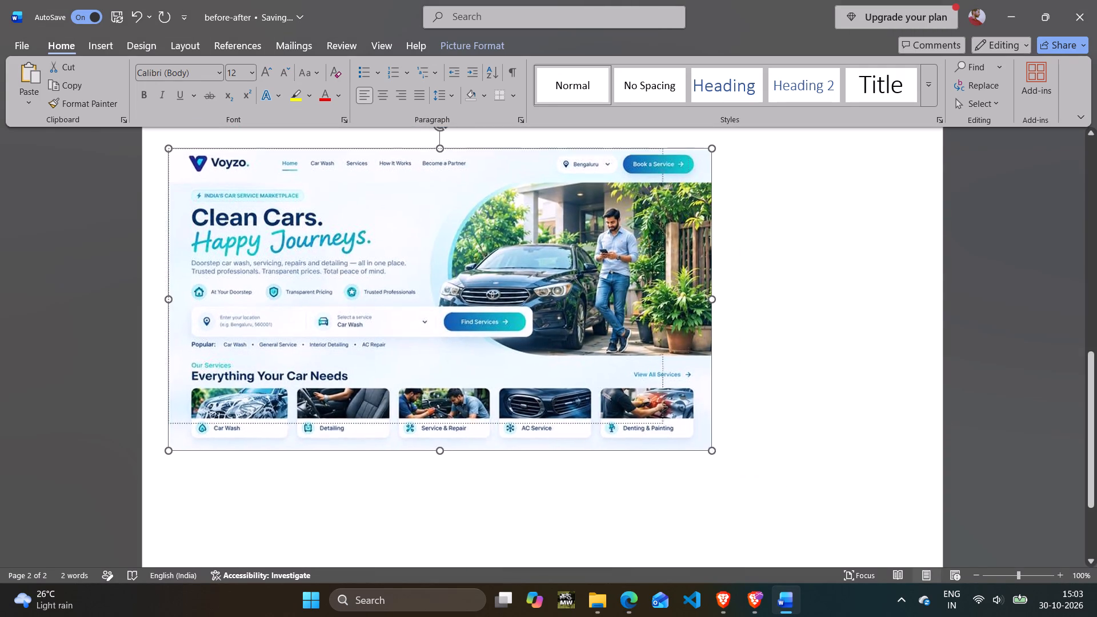
left_click_drag(644, 423, 474, 334)
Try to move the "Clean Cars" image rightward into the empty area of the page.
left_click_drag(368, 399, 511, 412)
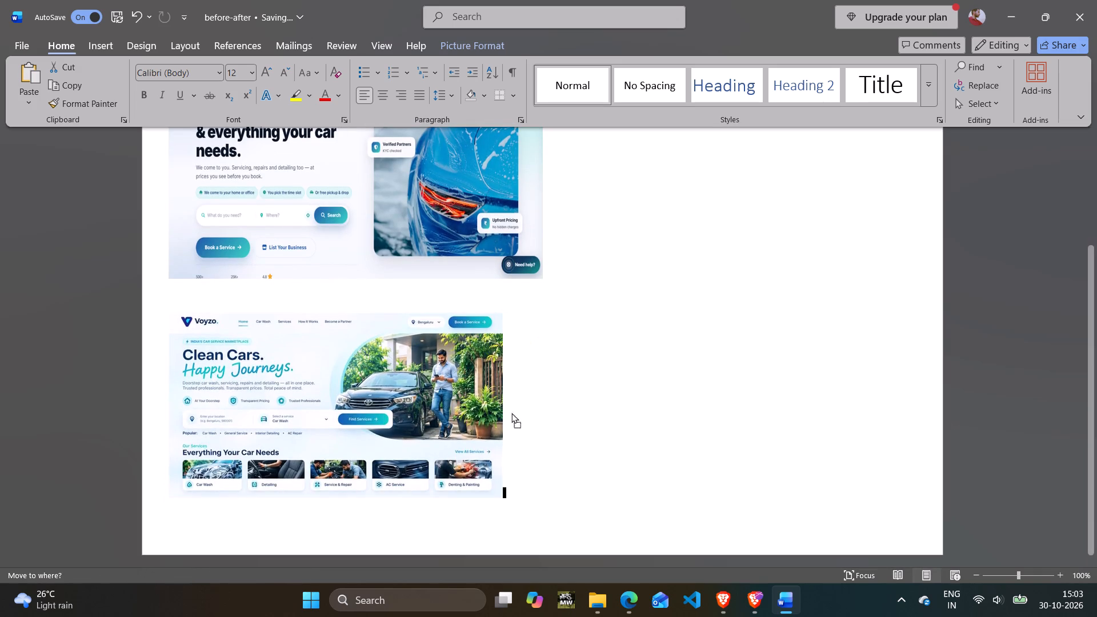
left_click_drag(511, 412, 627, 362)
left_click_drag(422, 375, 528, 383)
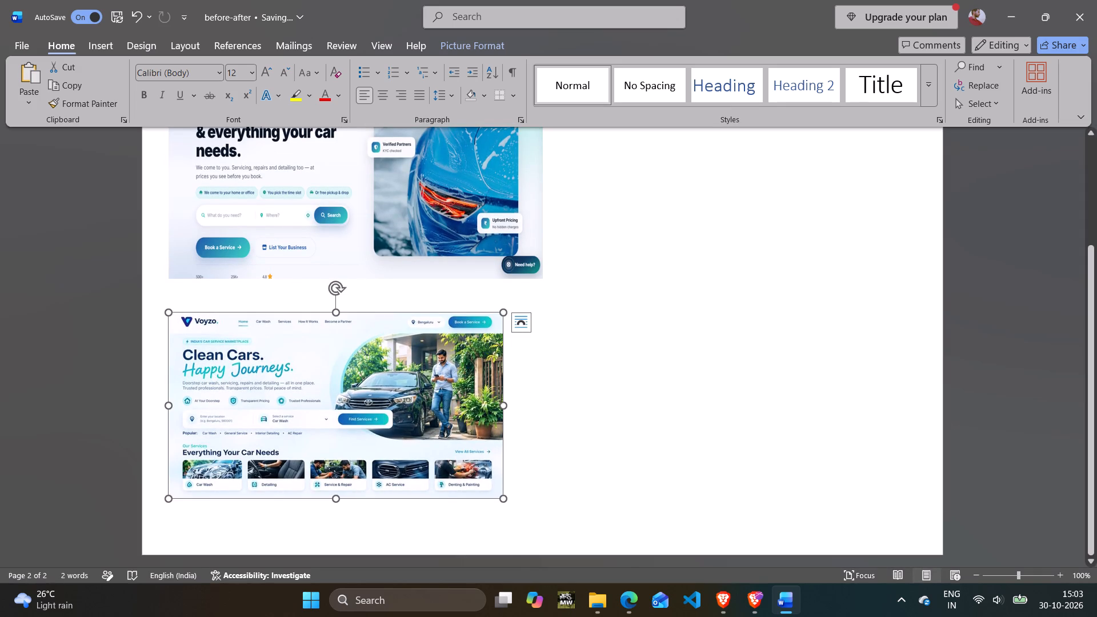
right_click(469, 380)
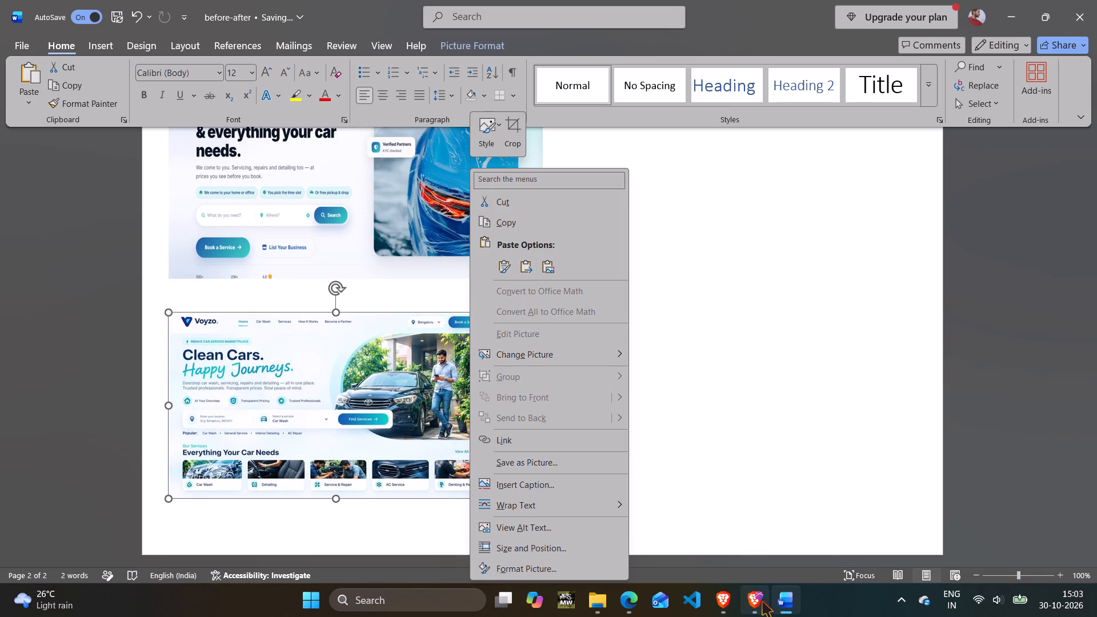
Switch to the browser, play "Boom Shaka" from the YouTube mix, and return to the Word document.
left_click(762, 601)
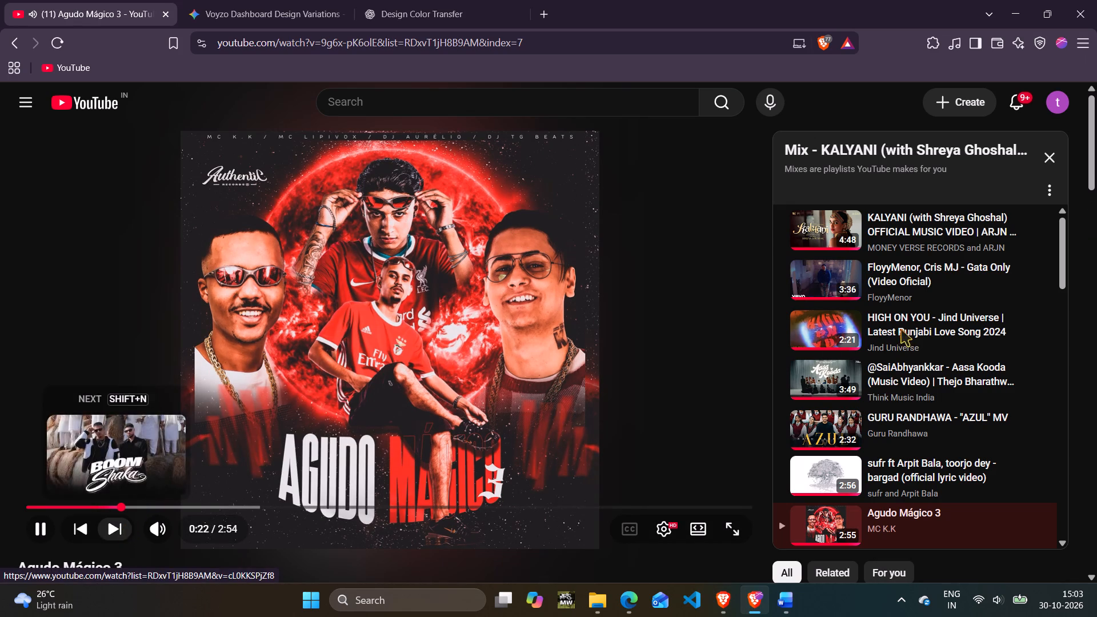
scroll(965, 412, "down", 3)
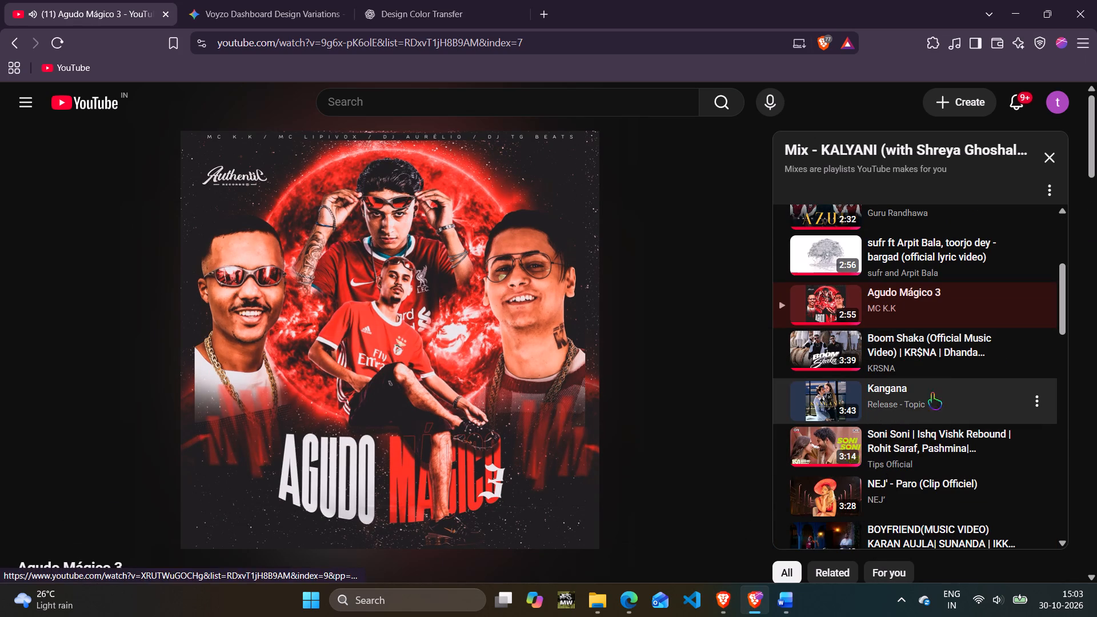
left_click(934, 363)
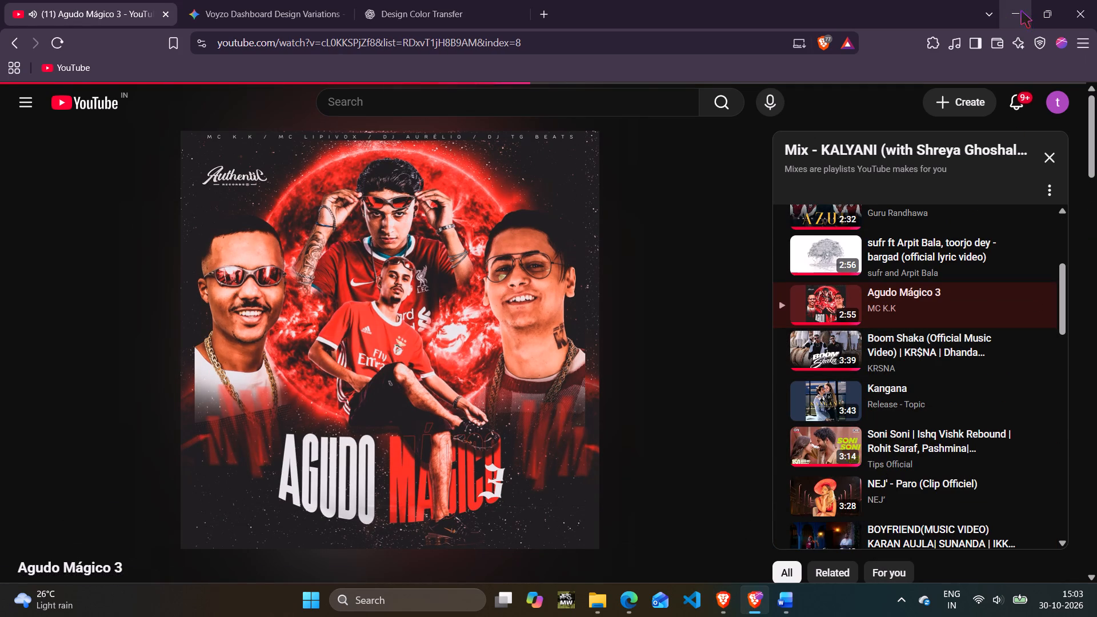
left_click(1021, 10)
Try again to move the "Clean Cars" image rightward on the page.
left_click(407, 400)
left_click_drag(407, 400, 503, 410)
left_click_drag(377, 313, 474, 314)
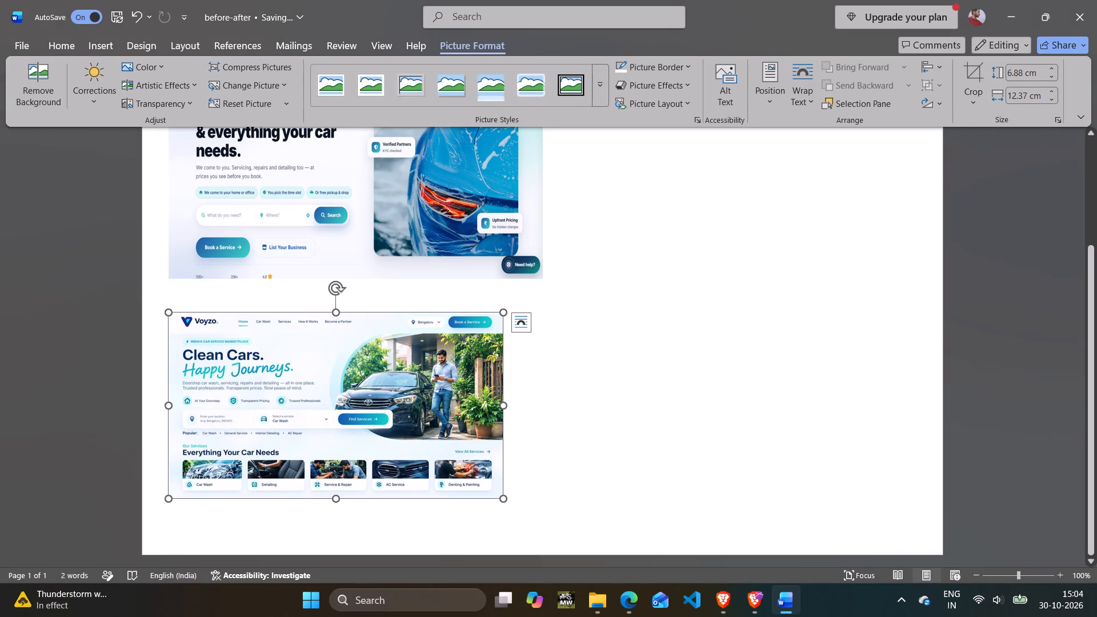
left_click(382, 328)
Shrink the "Doorstep car wash" screenshot under the Before label proportionally to nearly the width of the "Clean Cars" image.
scroll(730, 294, "up", 11)
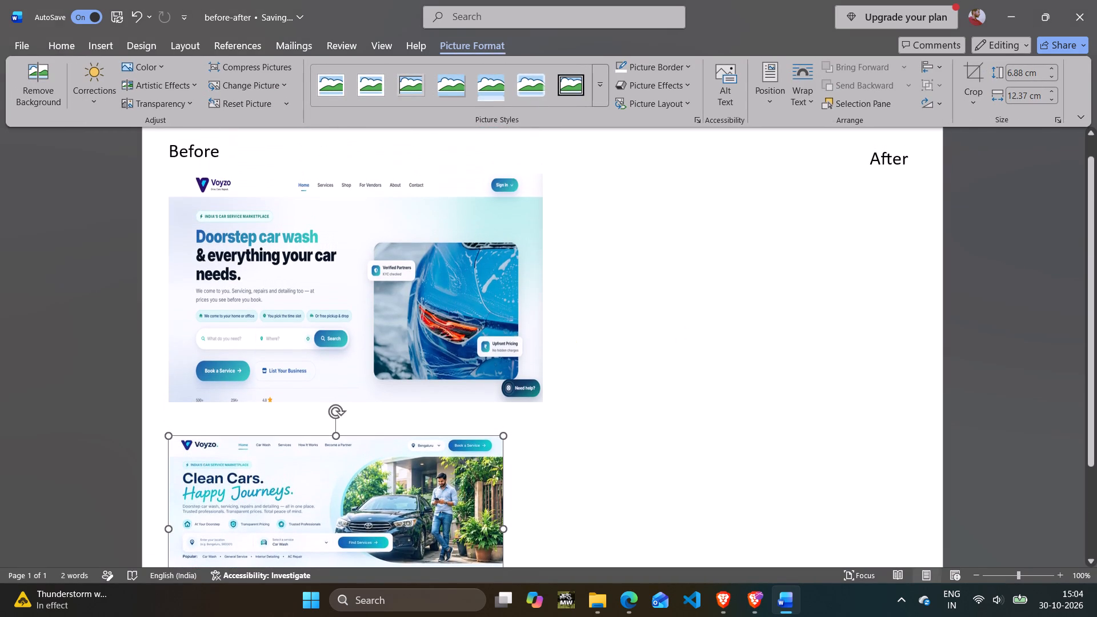
left_click(515, 281)
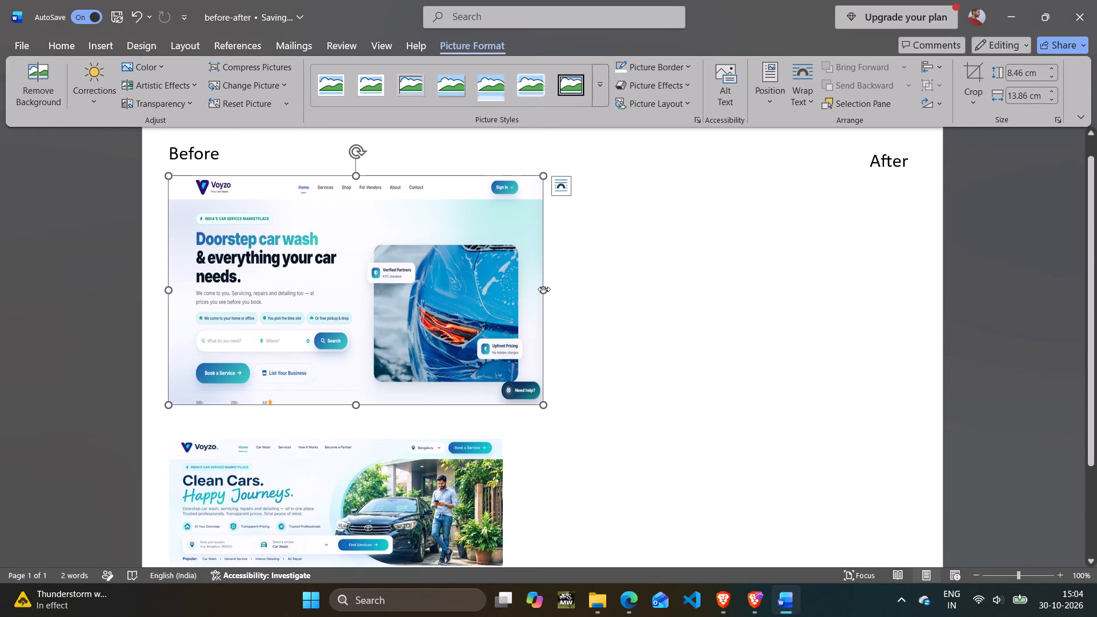
scroll(445, 527, "down", 4)
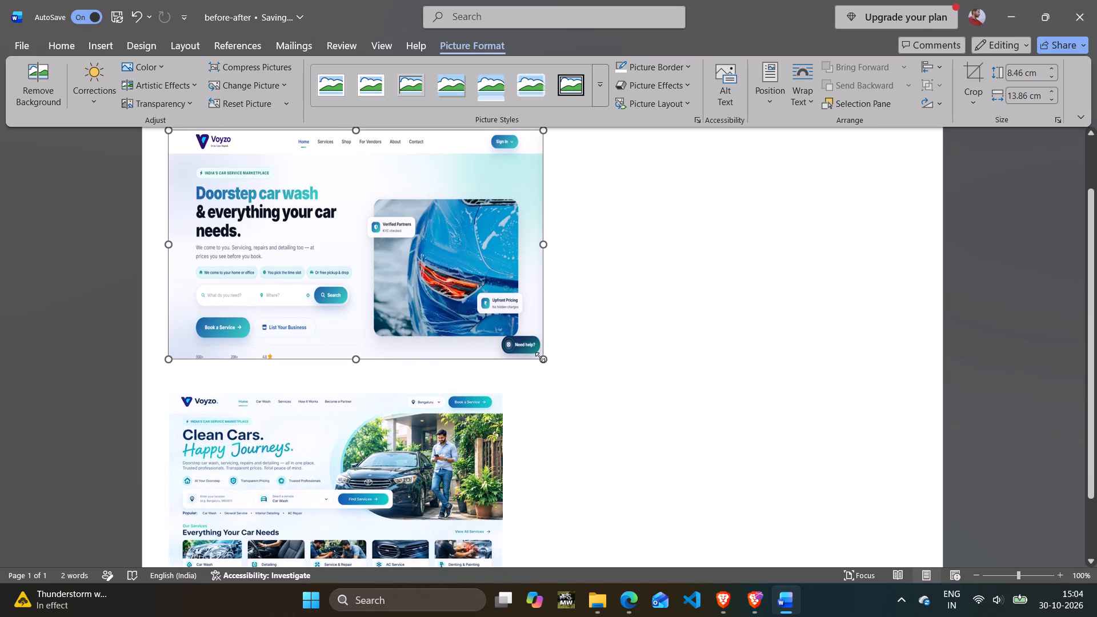
left_click_drag(545, 358, 515, 339)
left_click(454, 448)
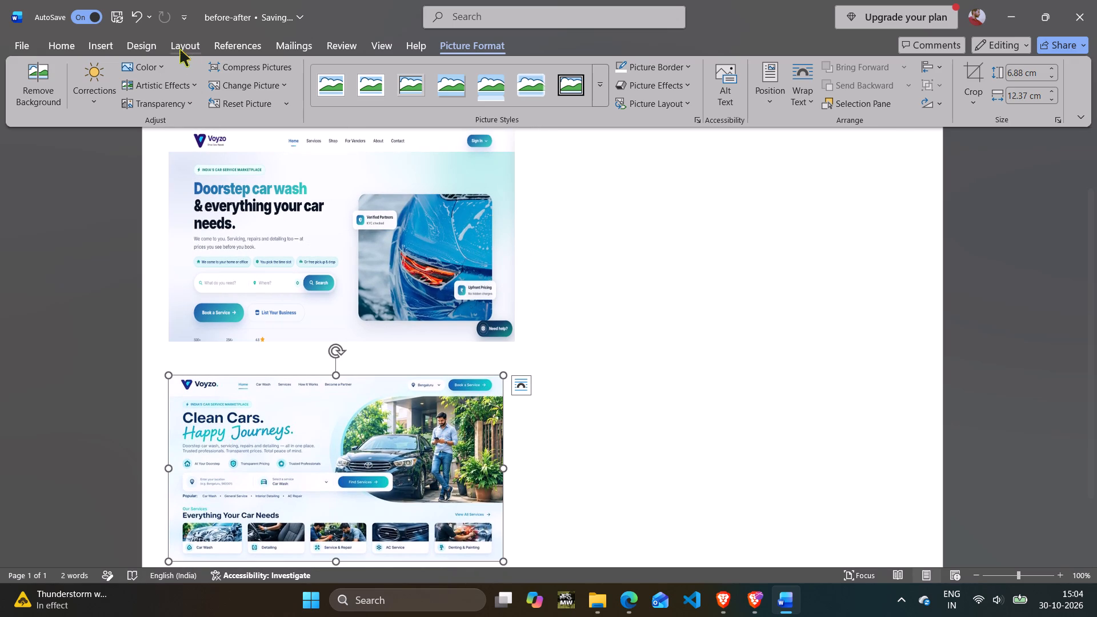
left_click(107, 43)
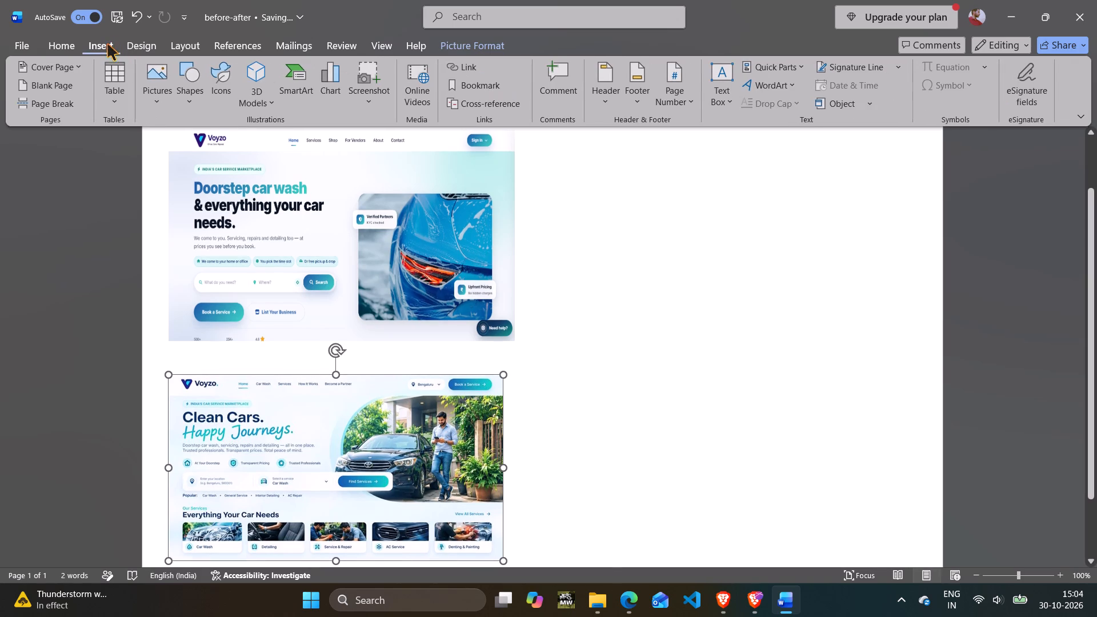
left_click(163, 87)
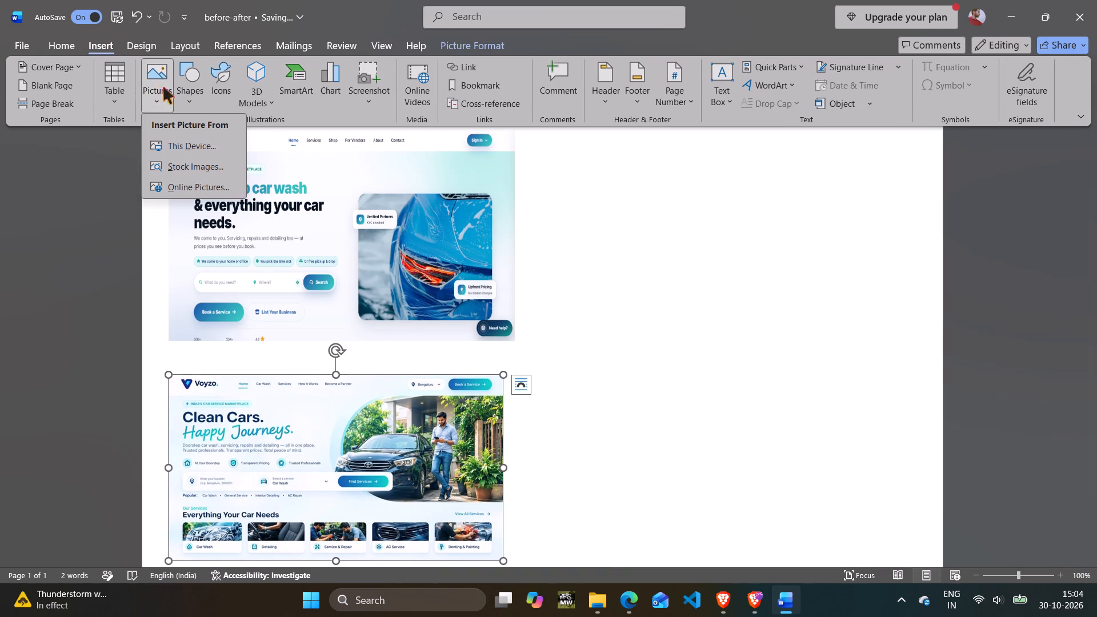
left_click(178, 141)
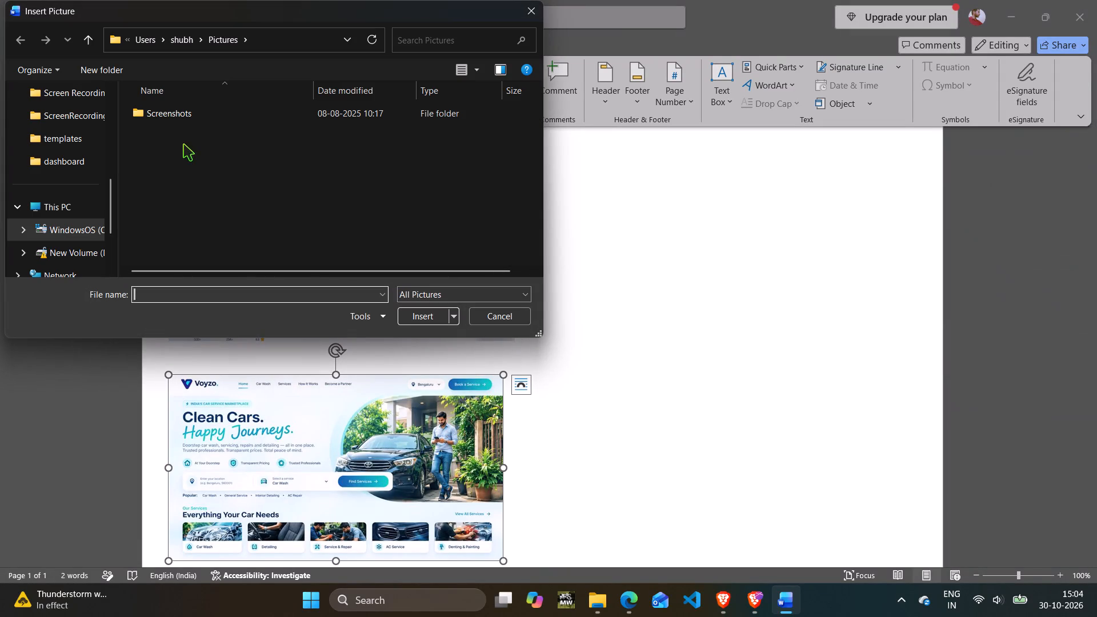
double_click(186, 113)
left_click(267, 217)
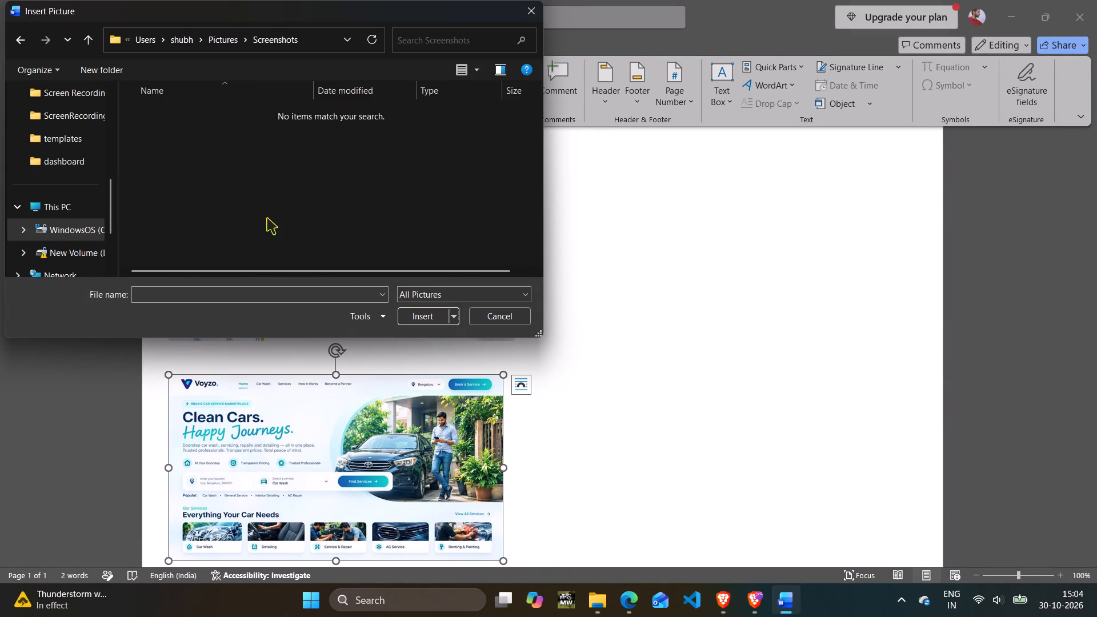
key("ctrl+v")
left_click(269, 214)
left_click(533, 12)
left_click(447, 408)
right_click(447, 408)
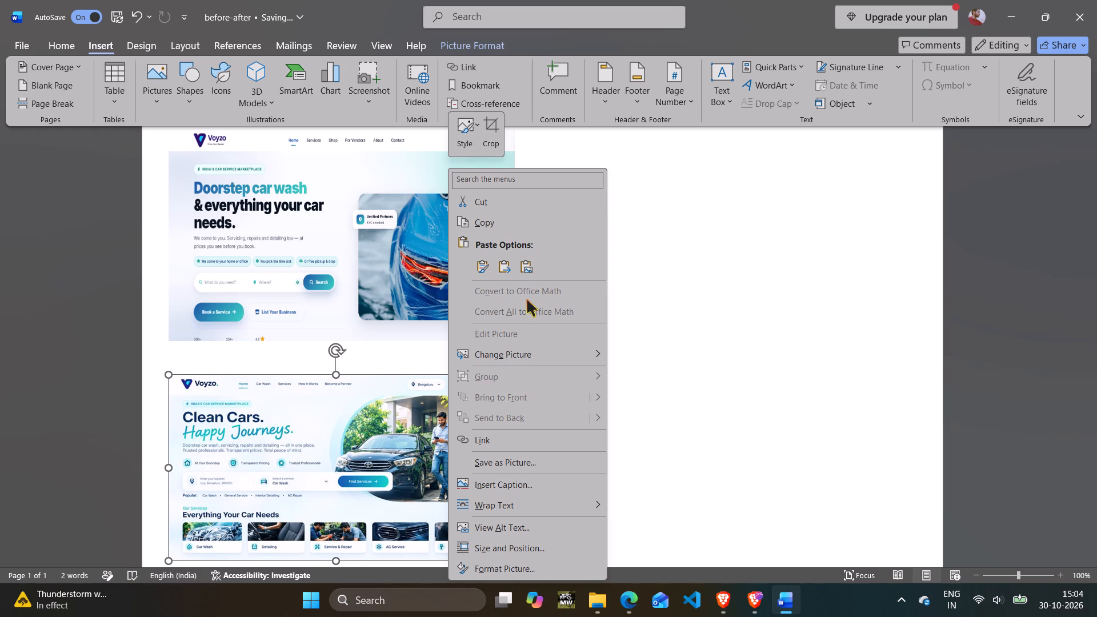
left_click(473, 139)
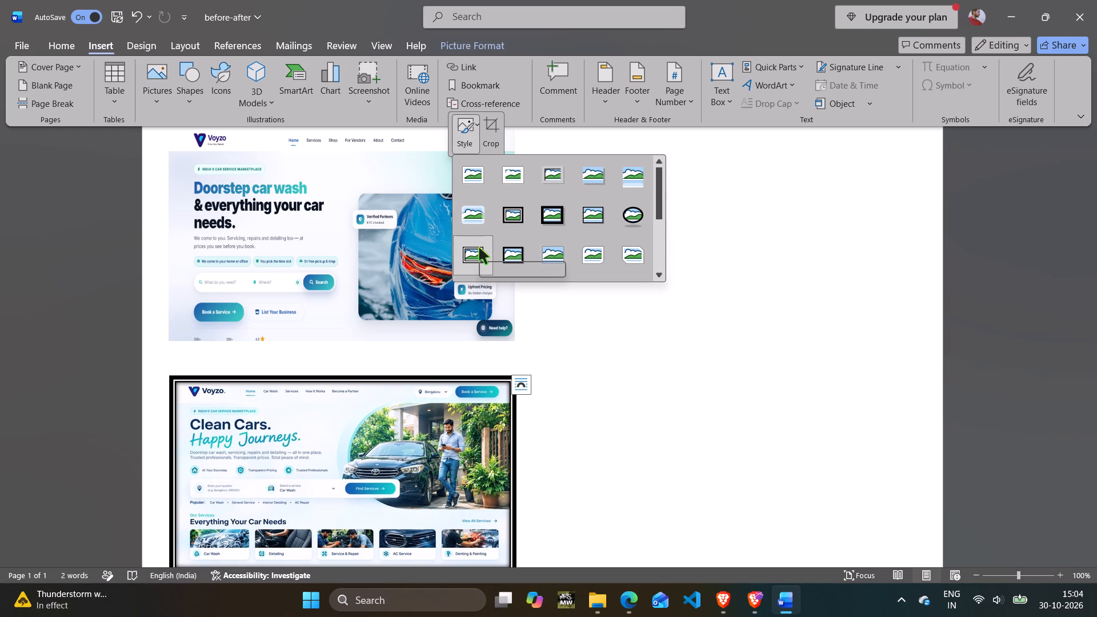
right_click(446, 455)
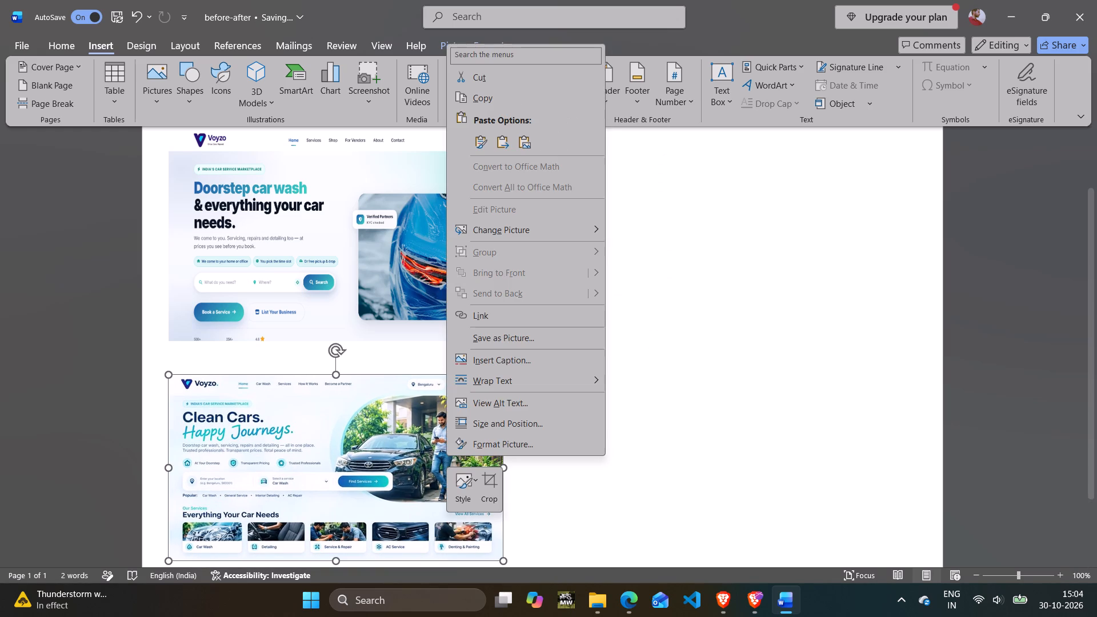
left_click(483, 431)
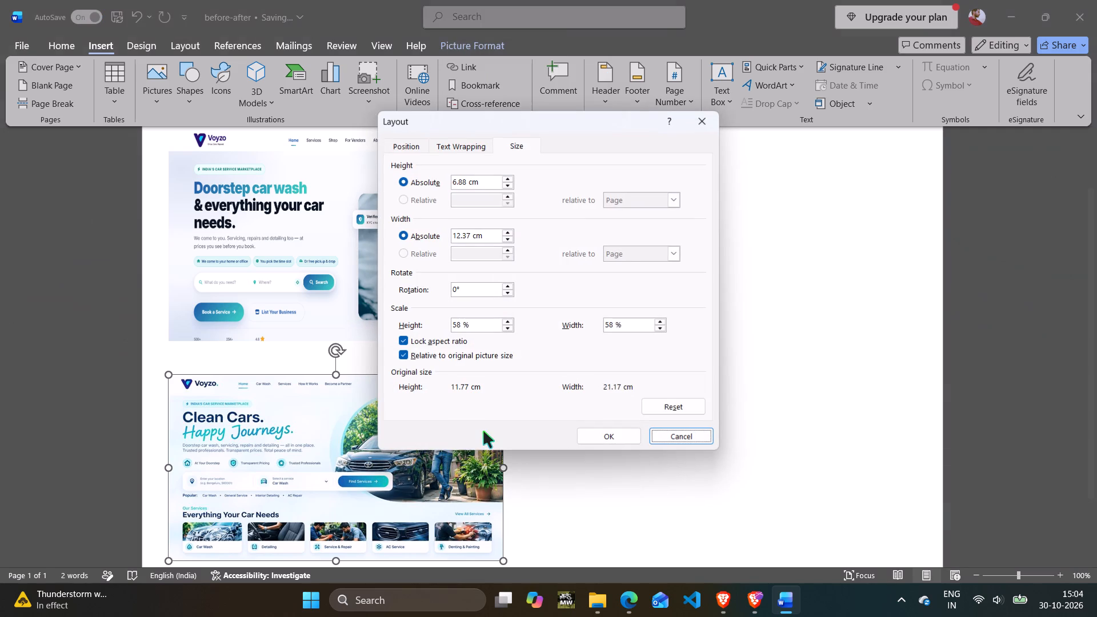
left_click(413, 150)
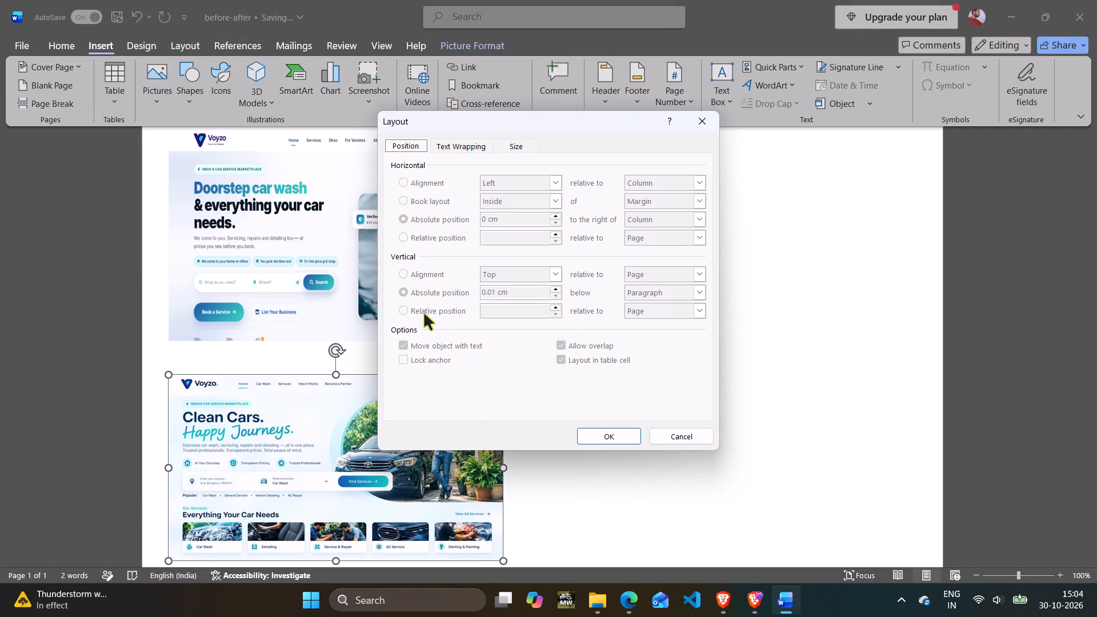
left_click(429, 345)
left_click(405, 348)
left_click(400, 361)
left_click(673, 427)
Reposition the "Clean Cars" image so it sits directly beneath the "Doorstep car wash" screenshot without the blank line between them.
left_click_drag(349, 452, 446, 452)
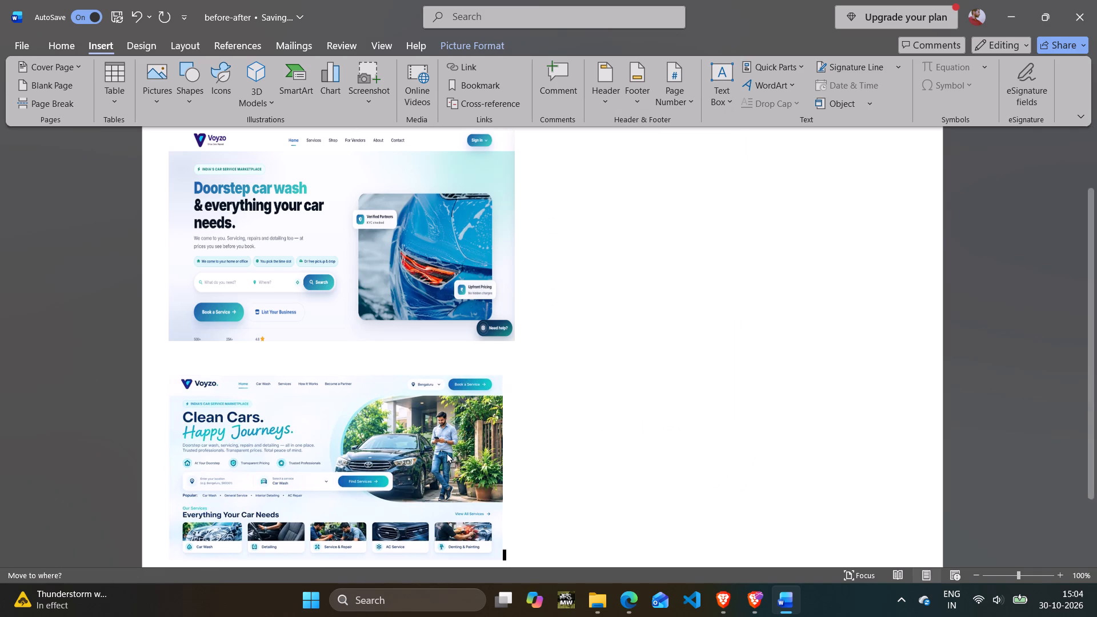
left_click_drag(446, 452, 454, 452)
left_click_drag(405, 431, 454, 436)
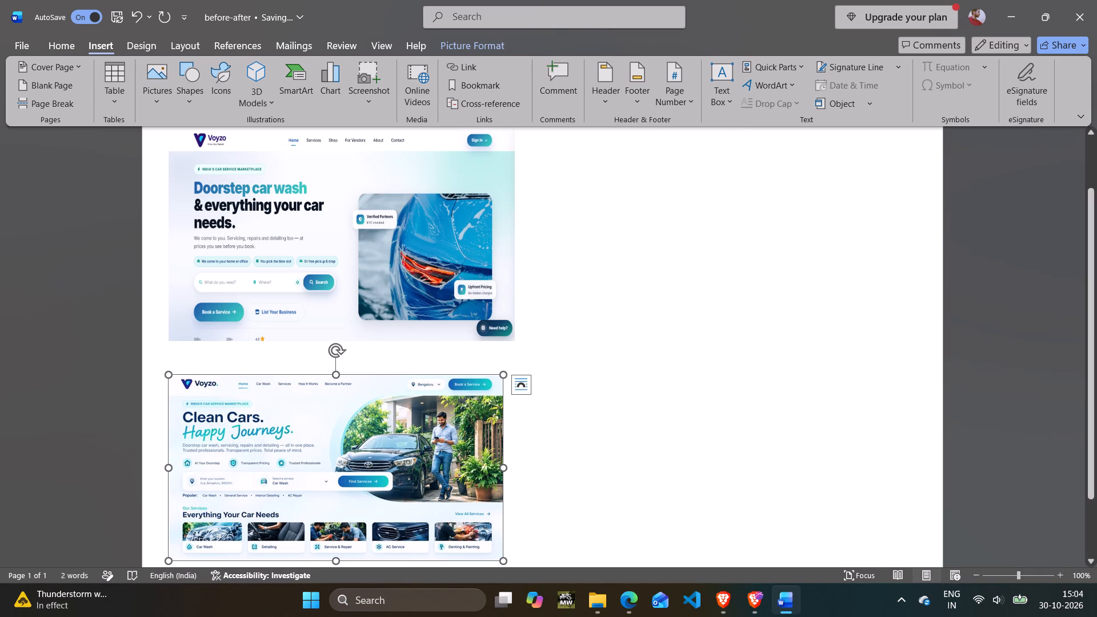
left_click_drag(425, 375, 477, 374)
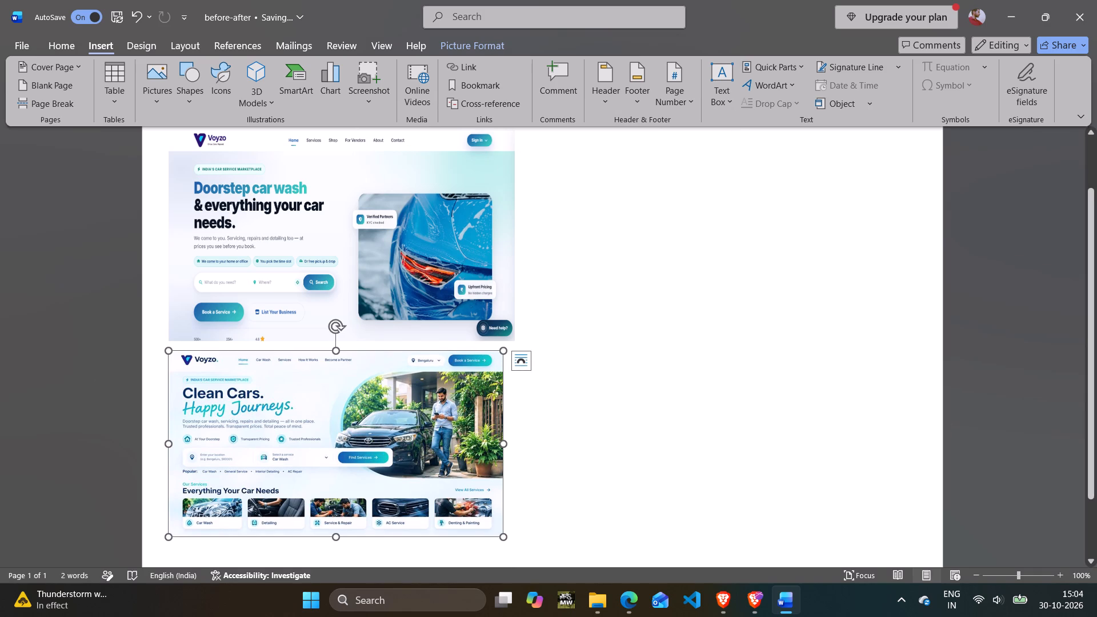
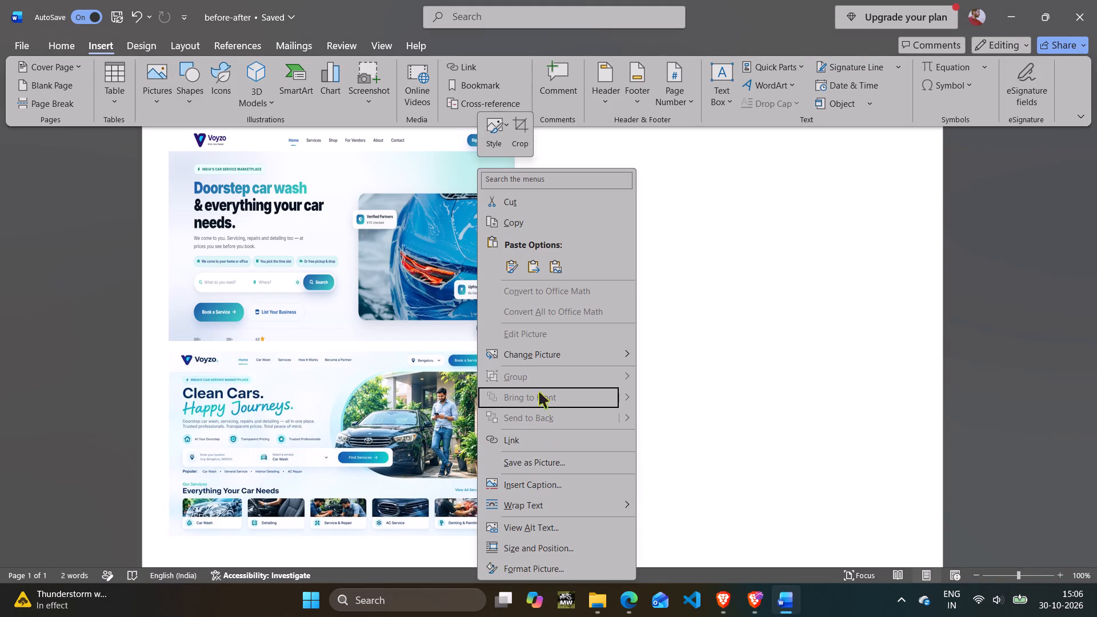
left_click(309, 429)
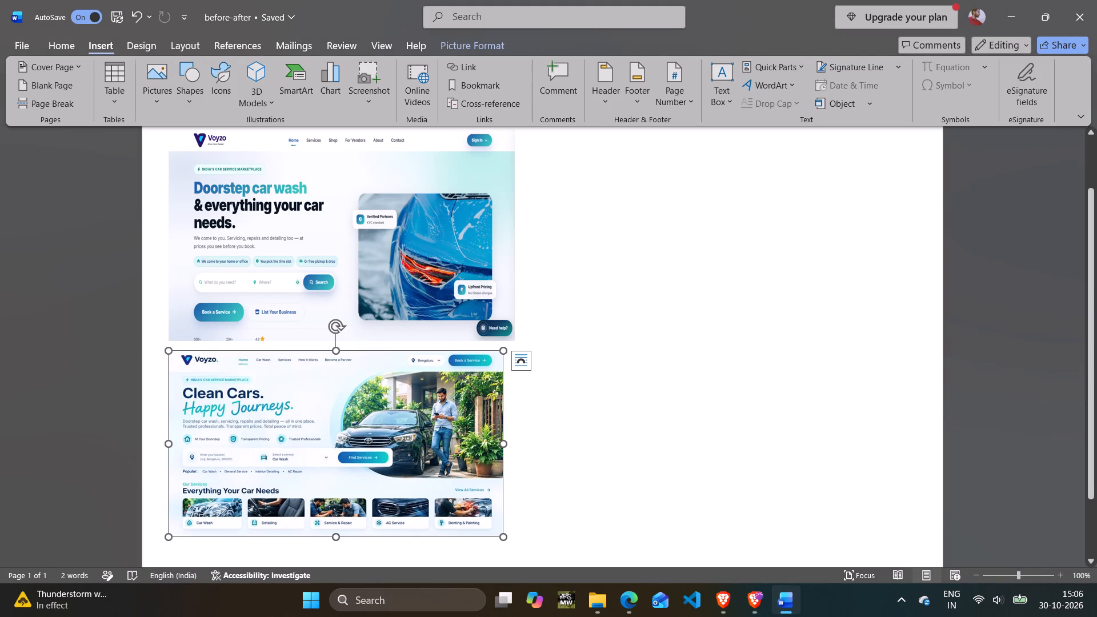
left_click(131, 53)
left_click(176, 52)
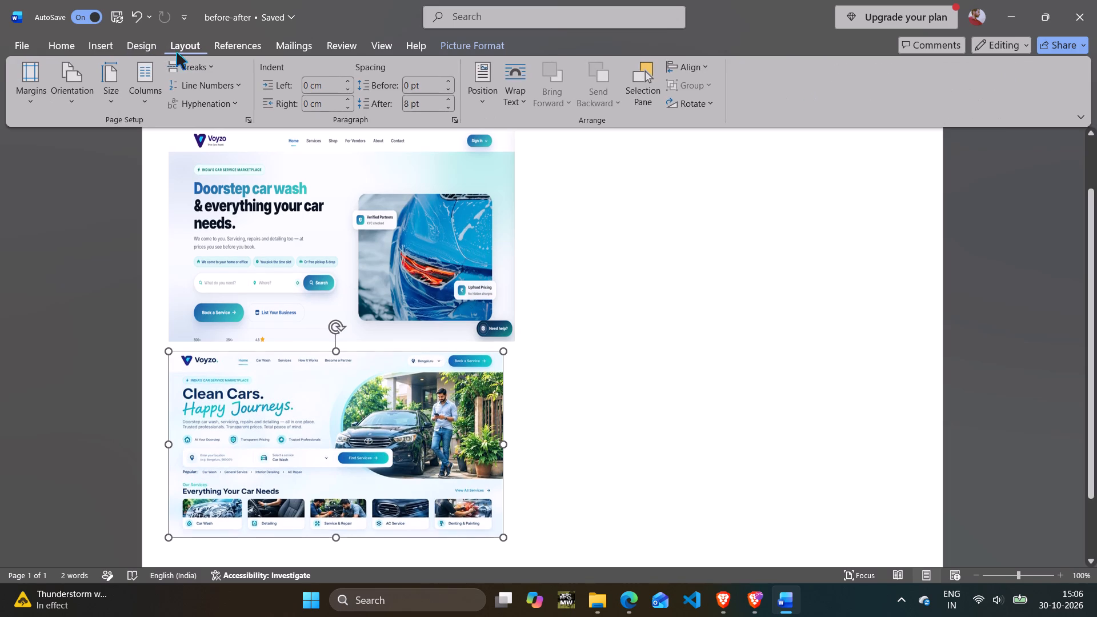
left_click(61, 41)
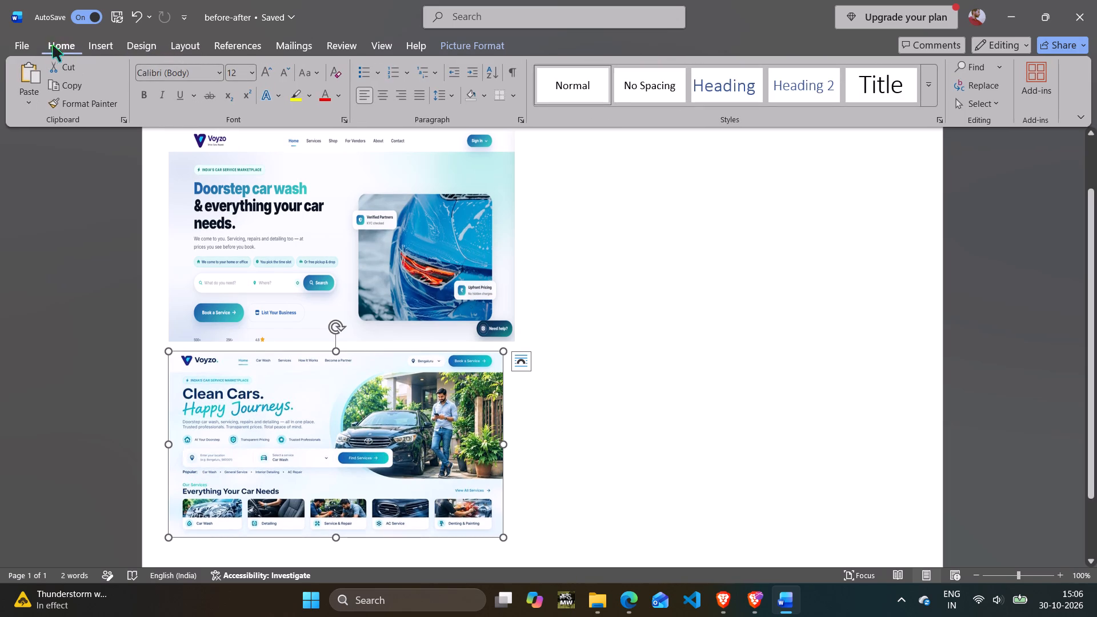
left_click(370, 424)
left_click(521, 366)
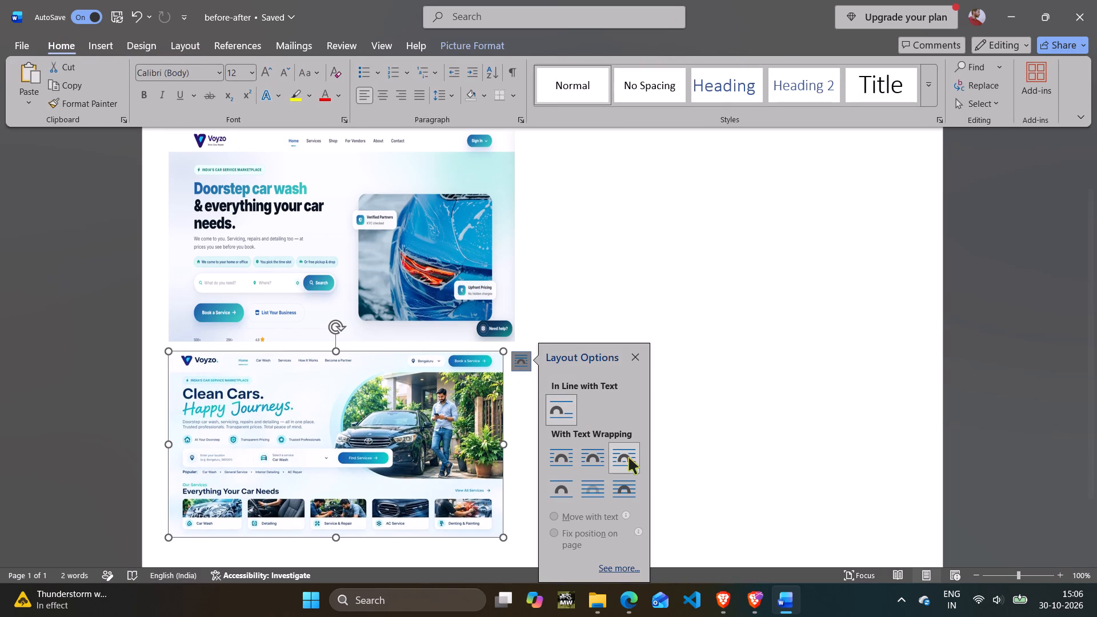
left_click(623, 492)
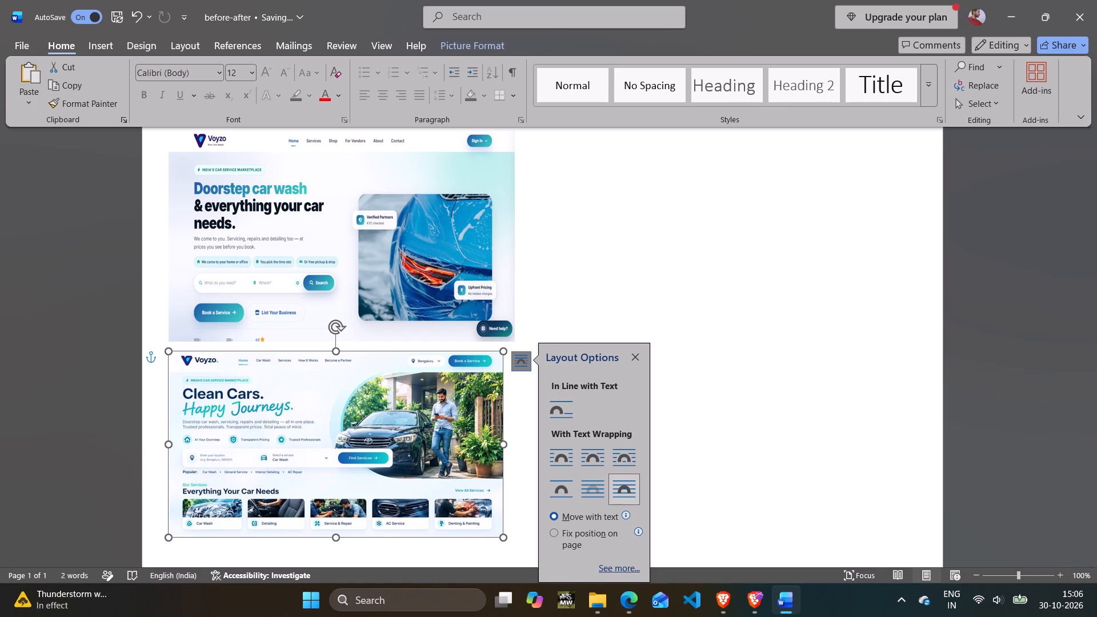
Move the "Clean Cars" image up beside the "Doorstep car wash" screenshot, beneath the After label.
left_click_drag(441, 374, 834, 170)
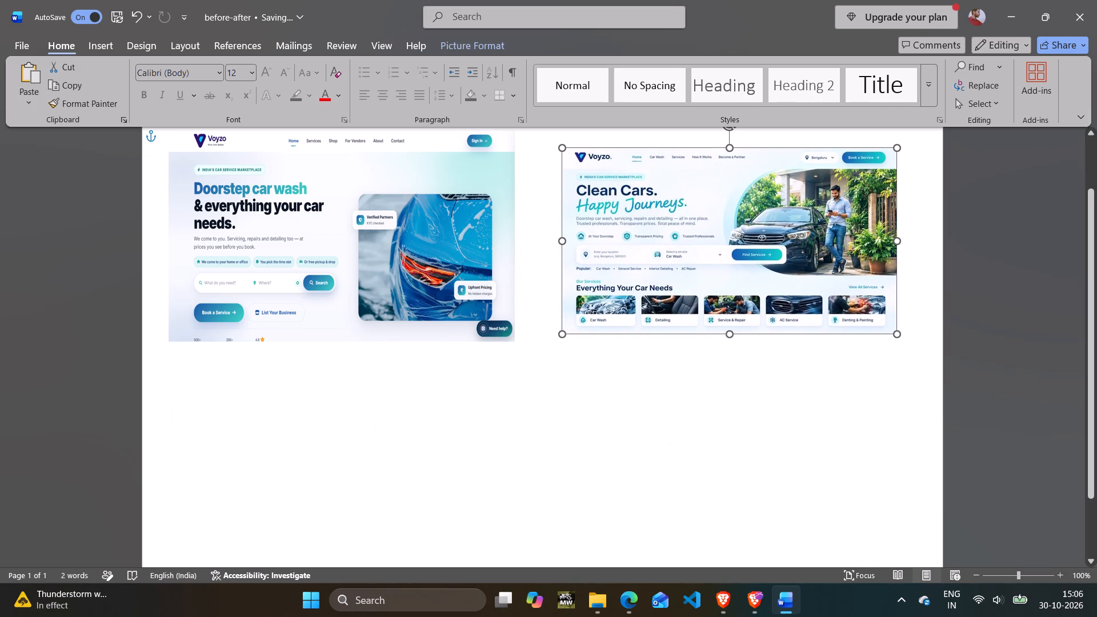
scroll(790, 331, "up", 6)
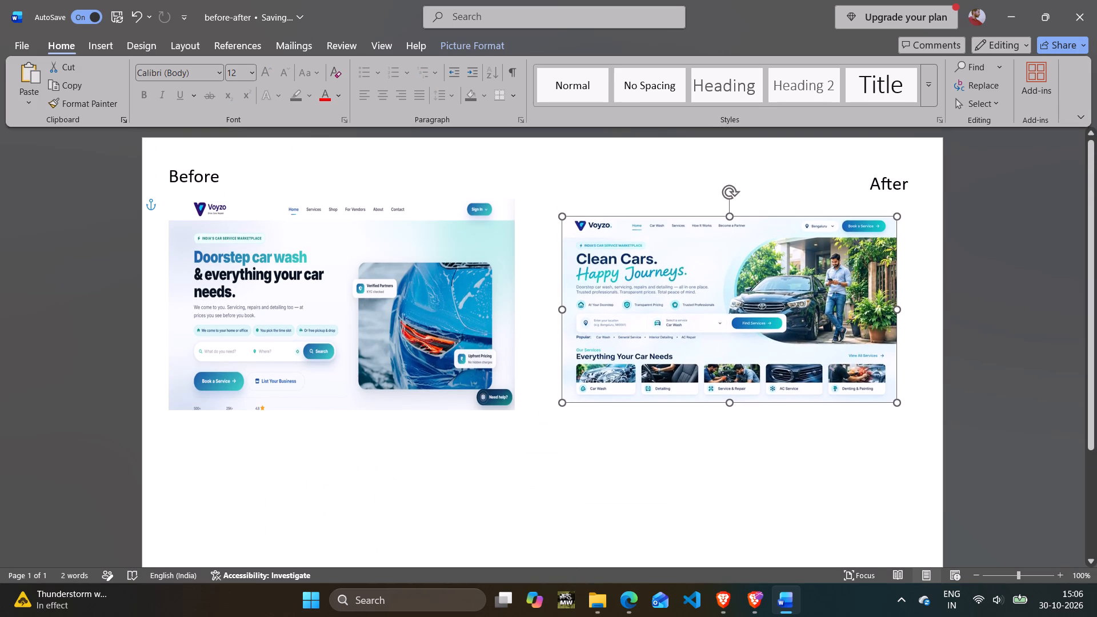
Enlarge the "Clean Cars" image slightly and align its top edge with the "Doorstep car wash" screenshot and its side with the page margin.
left_click_drag(896, 404, 921, 405)
left_click_drag(787, 295, 794, 276)
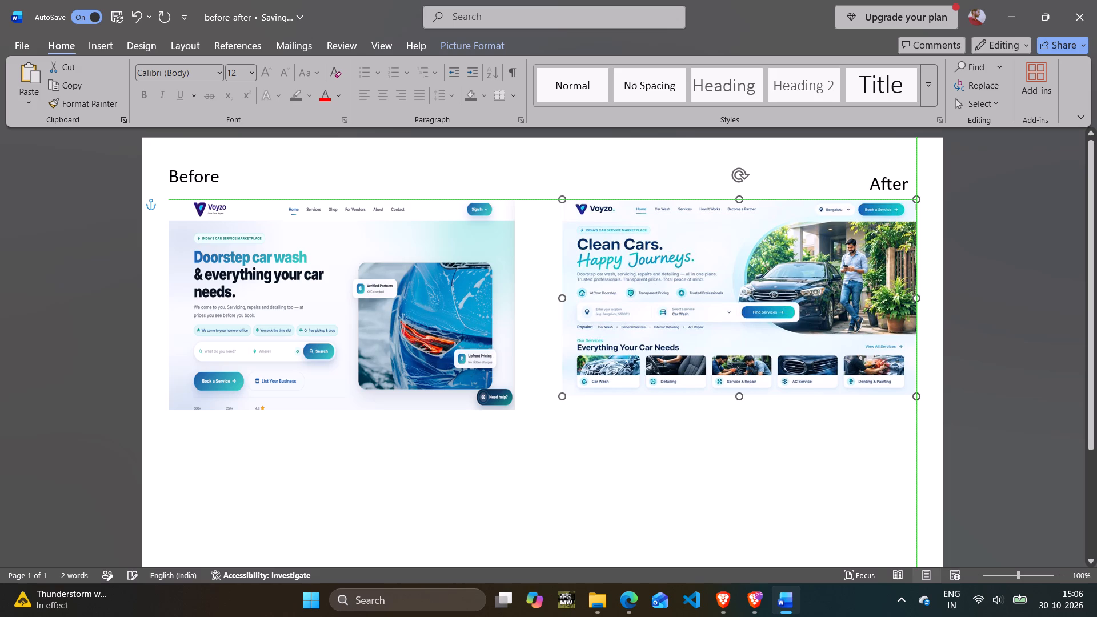
left_click_drag(794, 276, 794, 276)
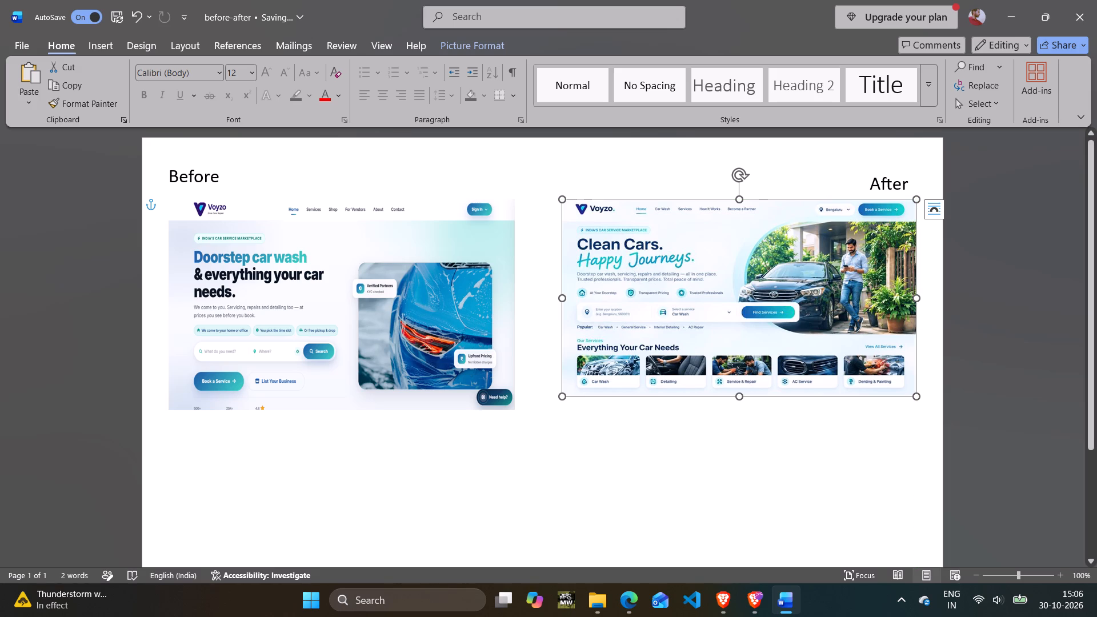
left_click(695, 460)
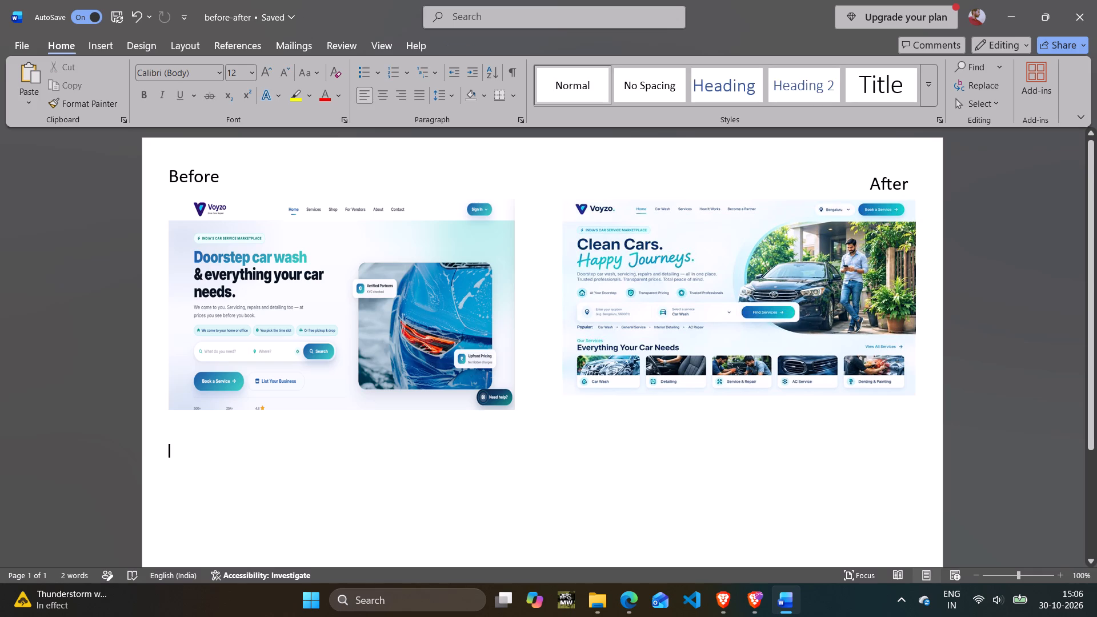
Enlarge the "Clean Cars" image to nearly the height of the "Doorstep car wash" screenshot and nudge it slightly toward the page's outer edge.
left_click(714, 326)
left_click_drag(558, 399, 550, 408)
left_click_drag(768, 321, 774, 327)
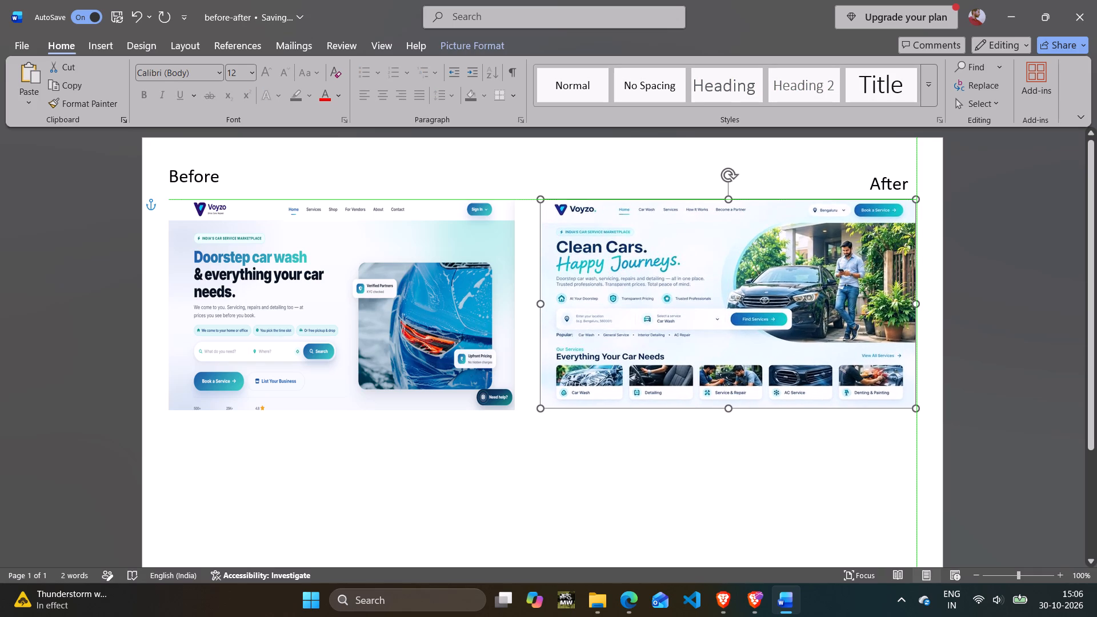
left_click_drag(774, 327, 776, 320)
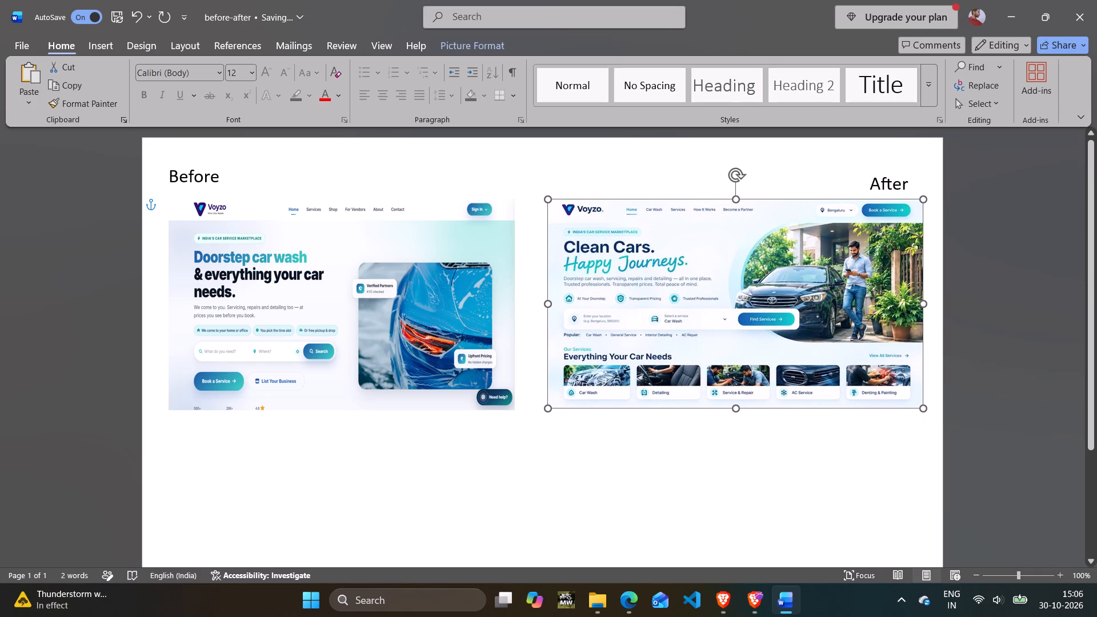
left_click_drag(776, 320, 776, 321)
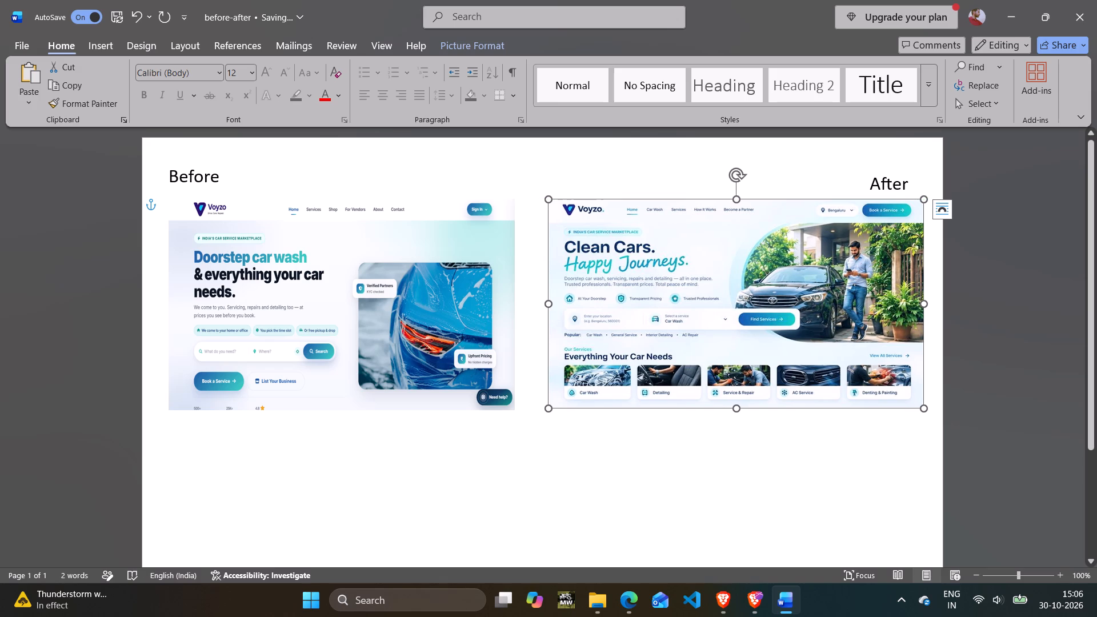
left_click(736, 405)
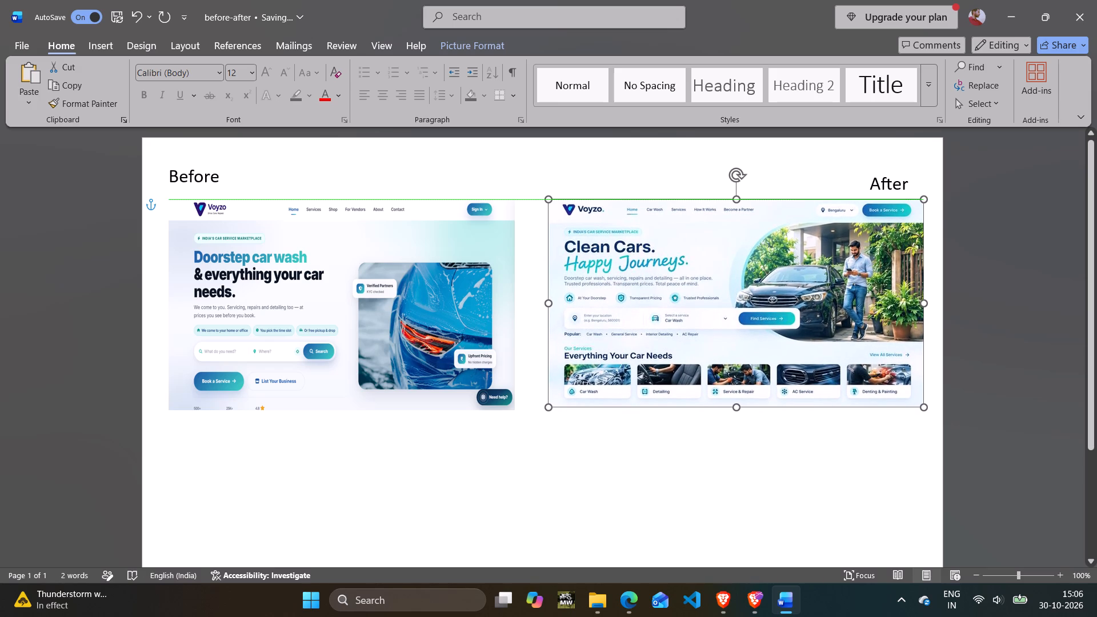
left_click(714, 453)
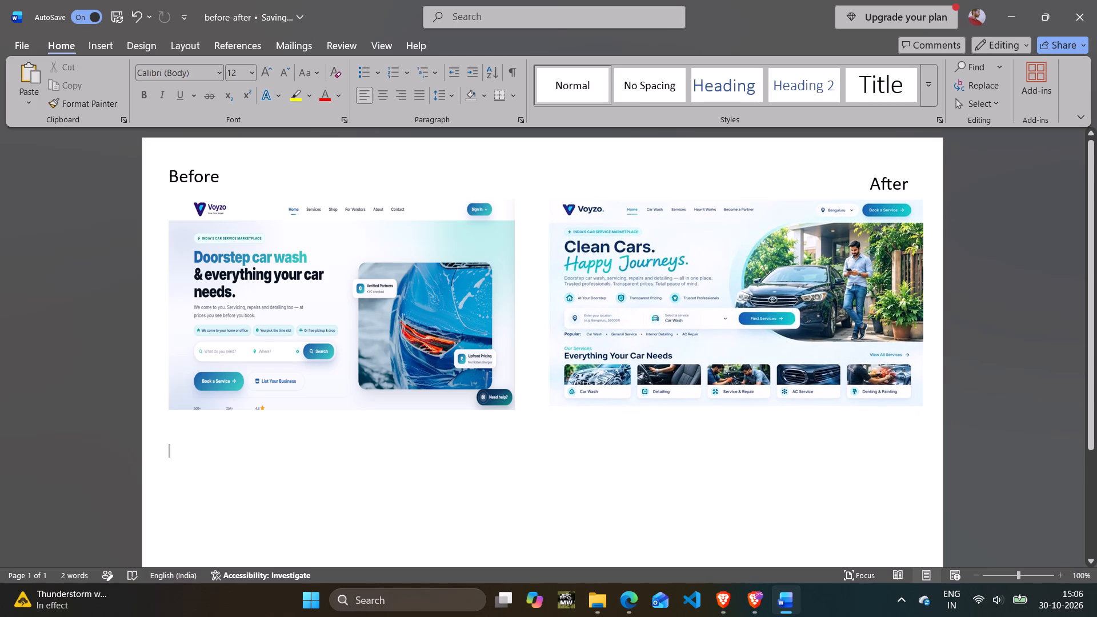
Switch to the voyzo.in browser window and examine the homepage from the hero down to the "What we offer" section.
scroll(610, 494, "down", 3)
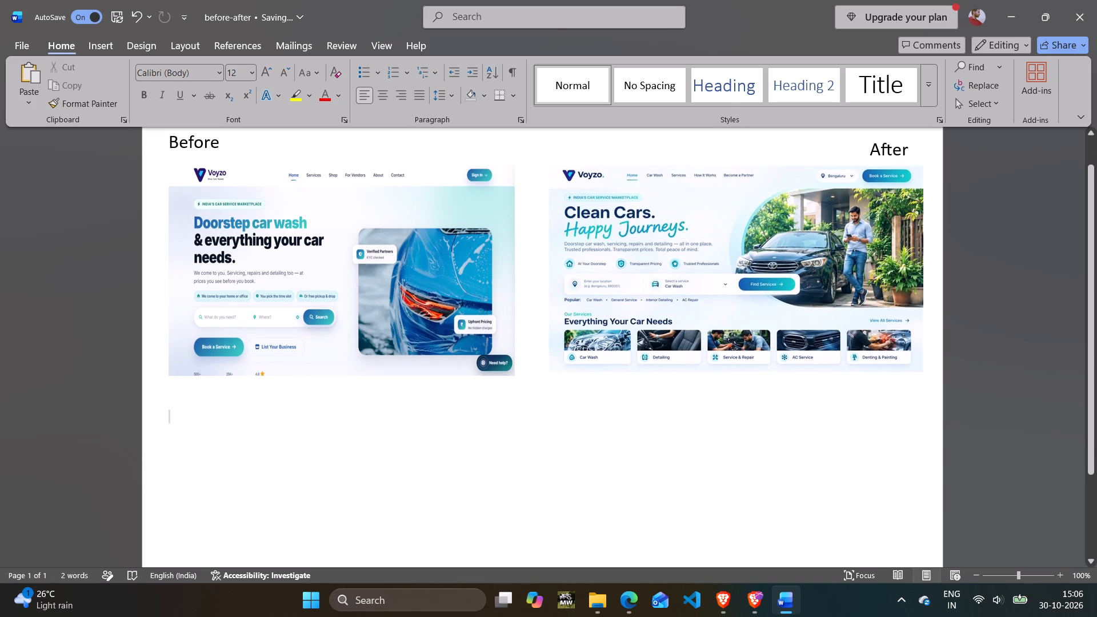
left_click(736, 615)
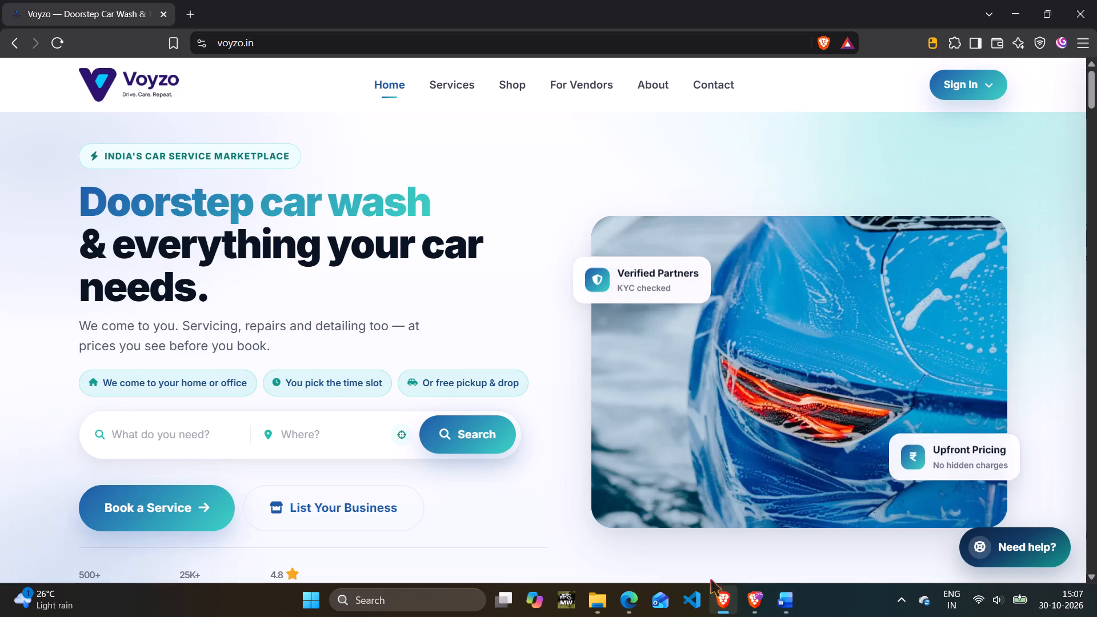
scroll(539, 387, "down", 8)
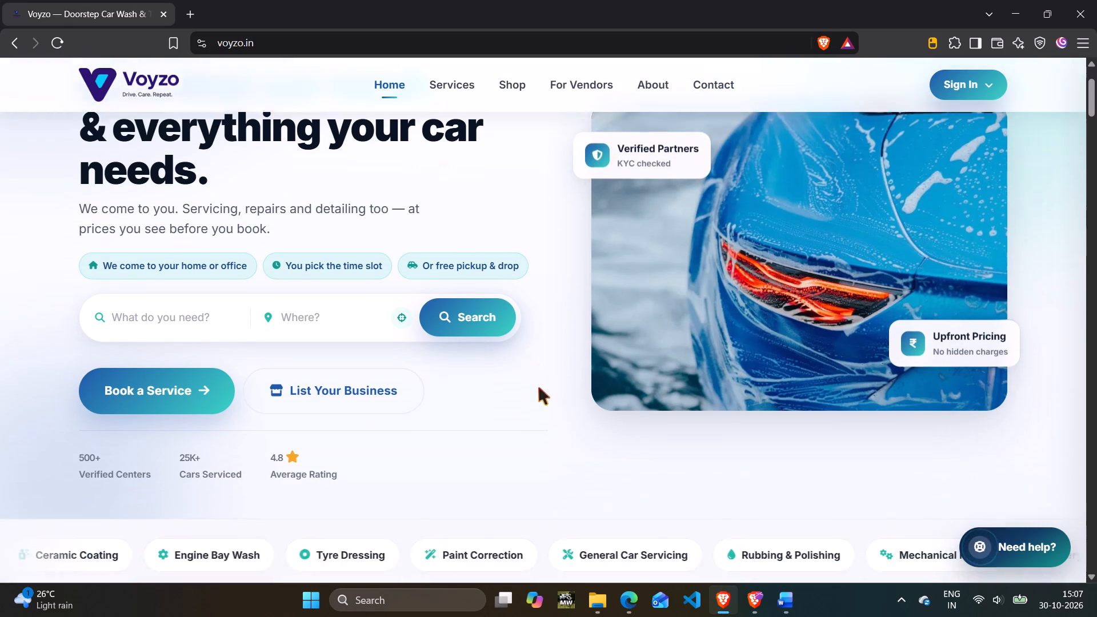
scroll(539, 387, "down", 10)
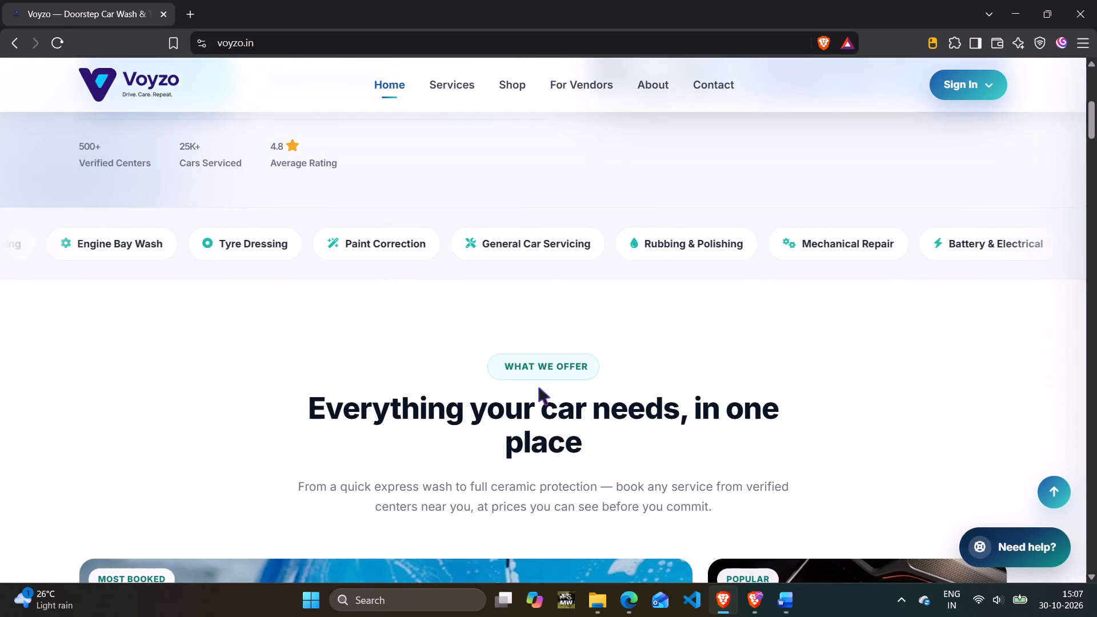
scroll(539, 387, "down", 1)
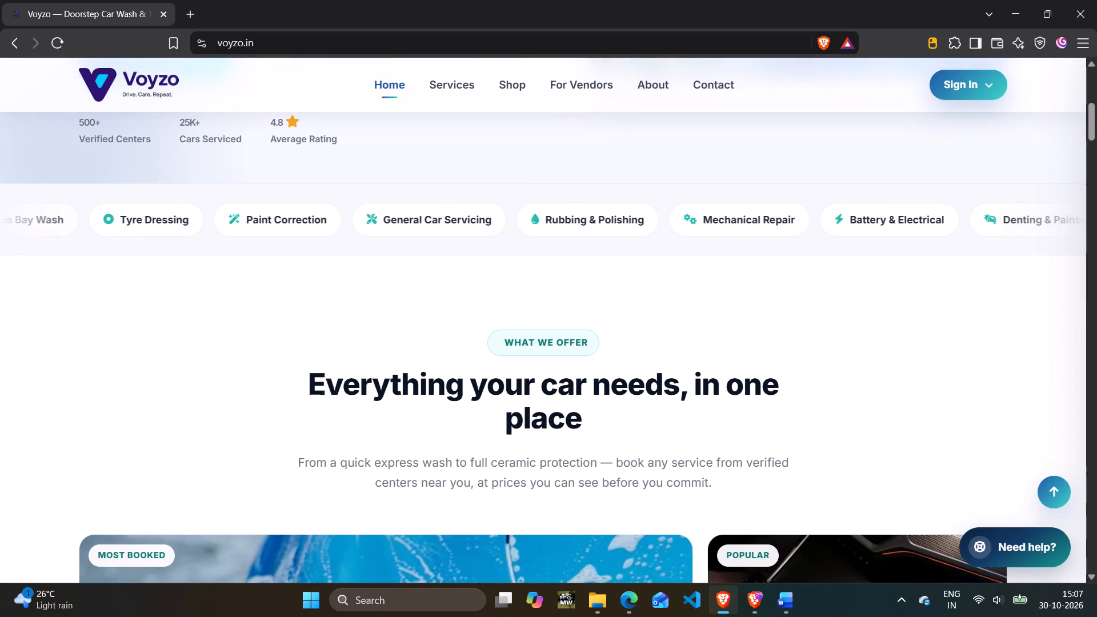
scroll(539, 387, "up", 1)
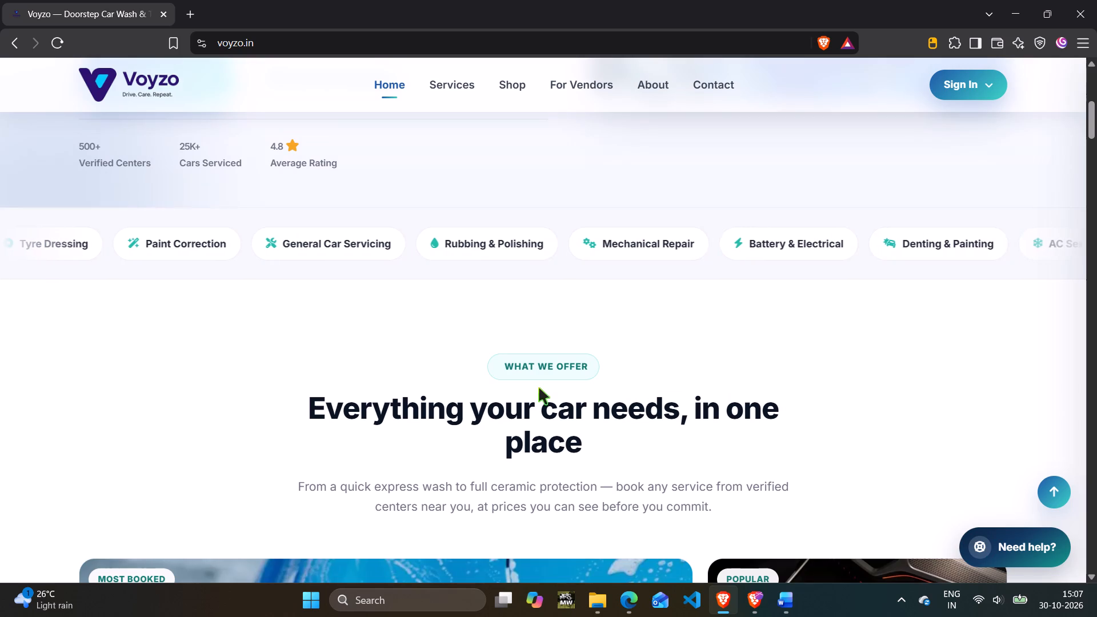
scroll(539, 387, "down", 1)
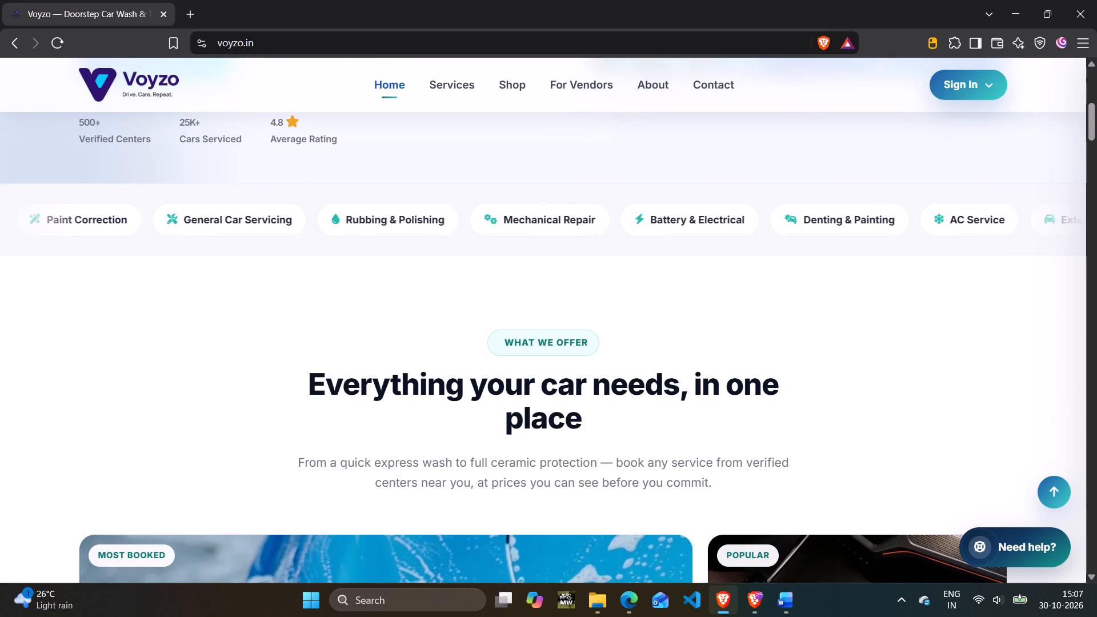
scroll(539, 387, "up", 1)
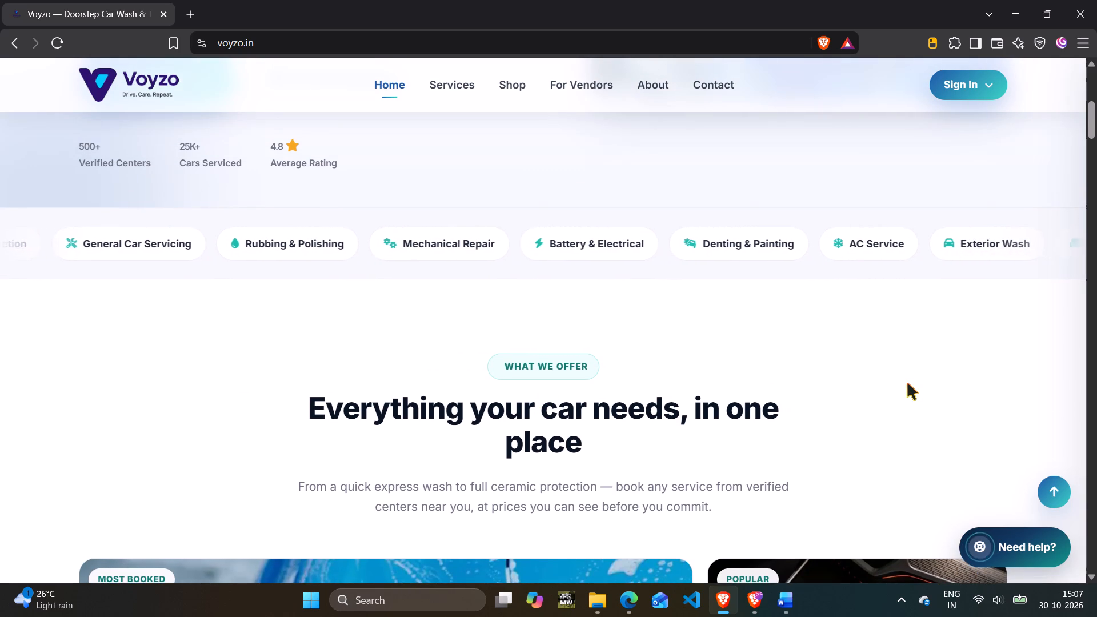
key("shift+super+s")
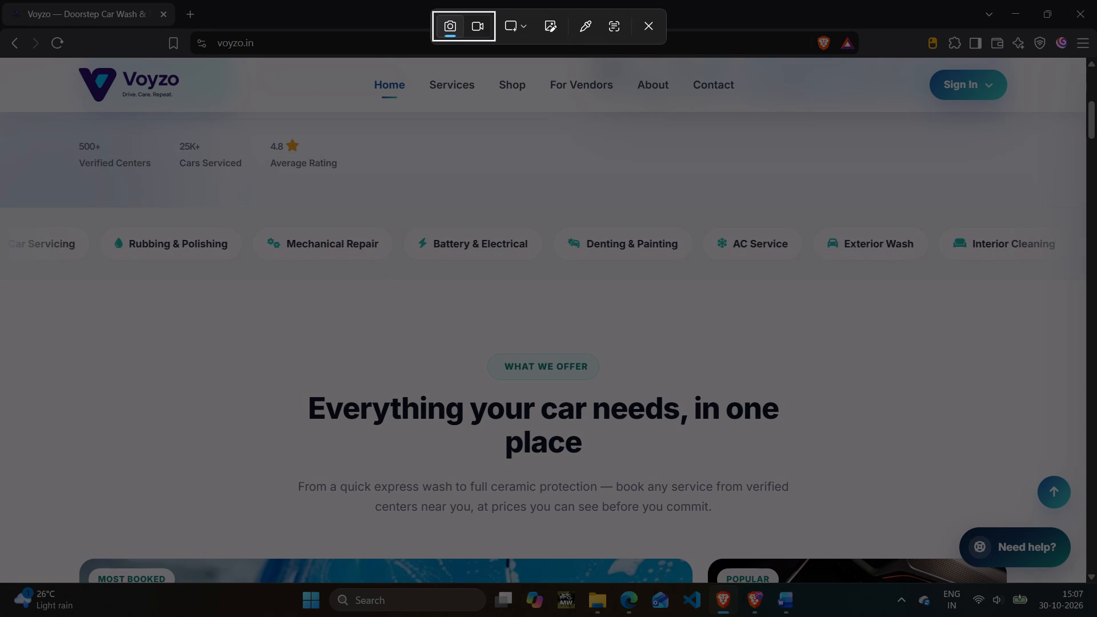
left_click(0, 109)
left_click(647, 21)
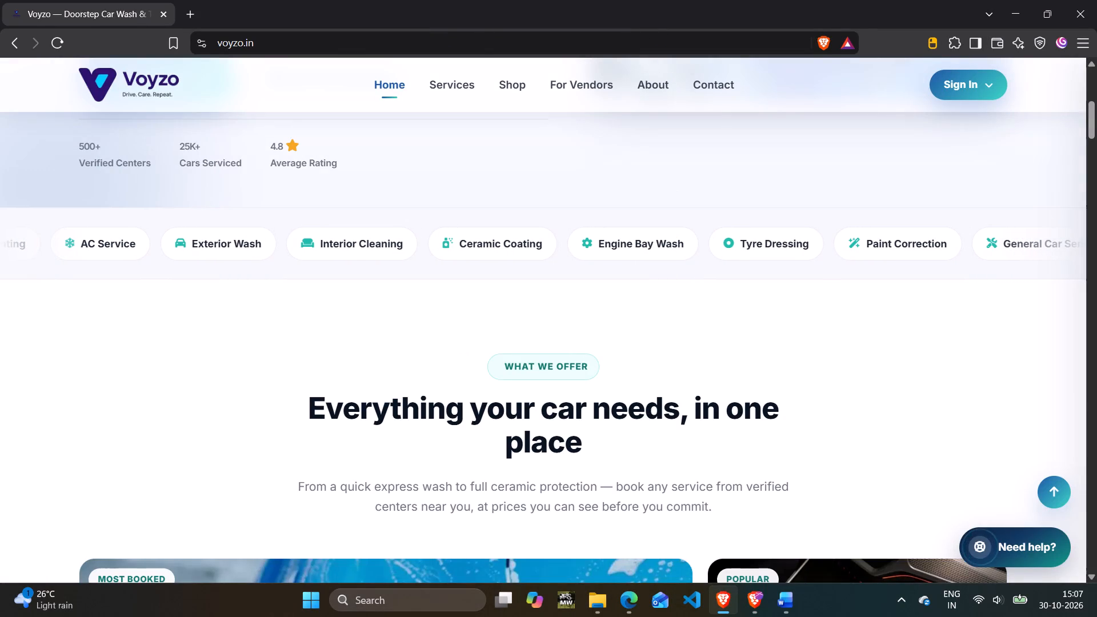
Capture a screenshot of the voyzo.in homepage from the stats row through the services ticker to the "What we offer" heading, and check it.
scroll(670, 246, "up", 1)
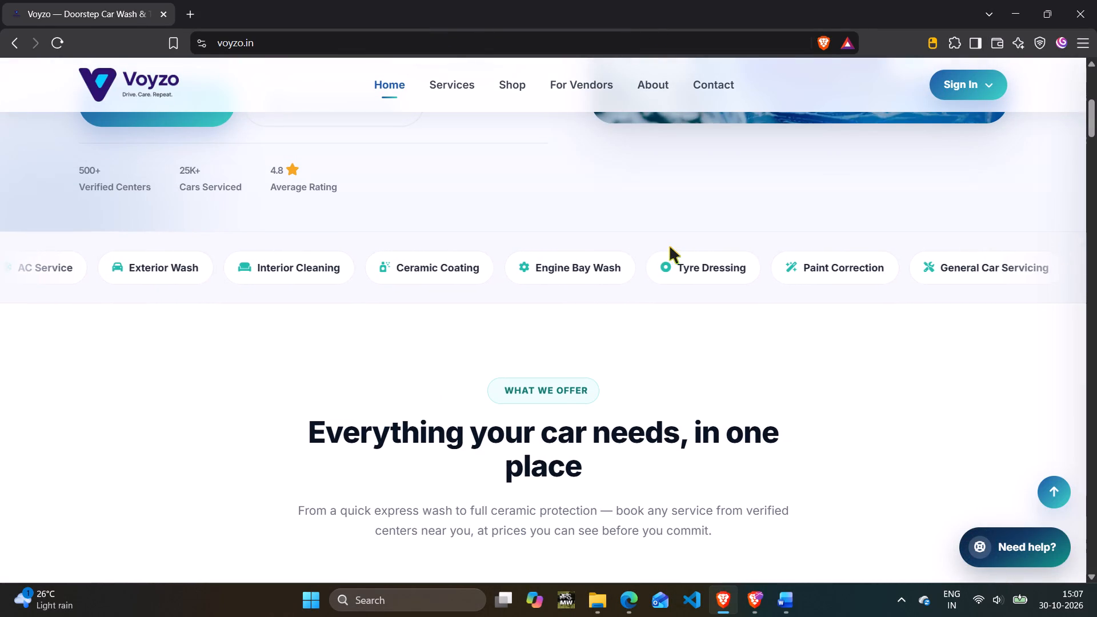
scroll(672, 246, "down", 1)
scroll(672, 246, "up", 1)
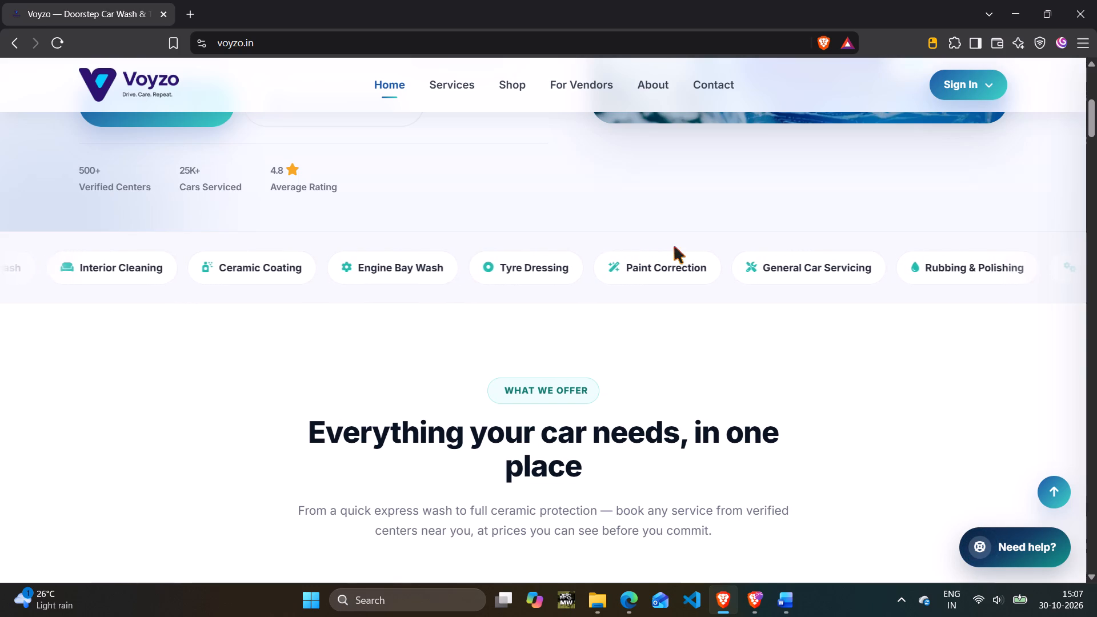
key("shift+super+s")
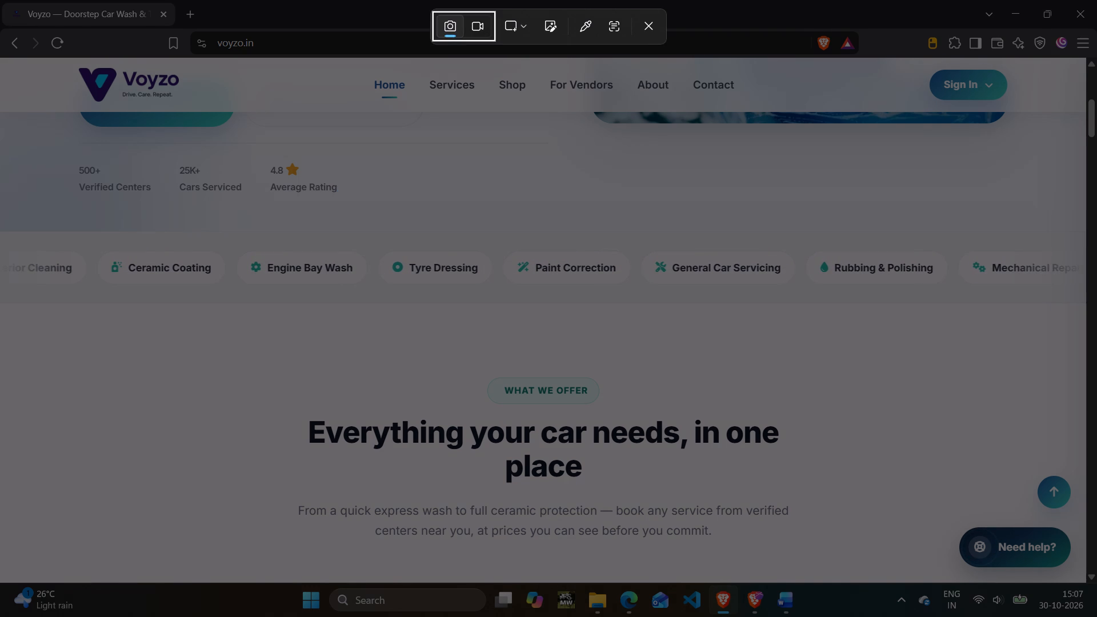
left_click_drag(0, 111, 85, 254)
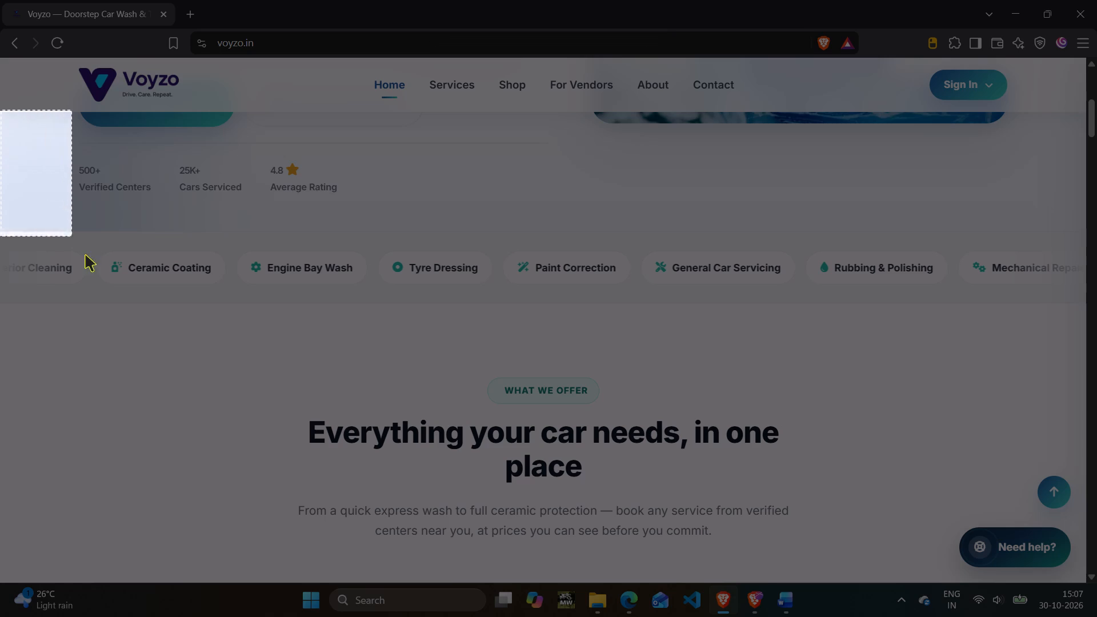
left_click_drag(85, 254, 1083, 581)
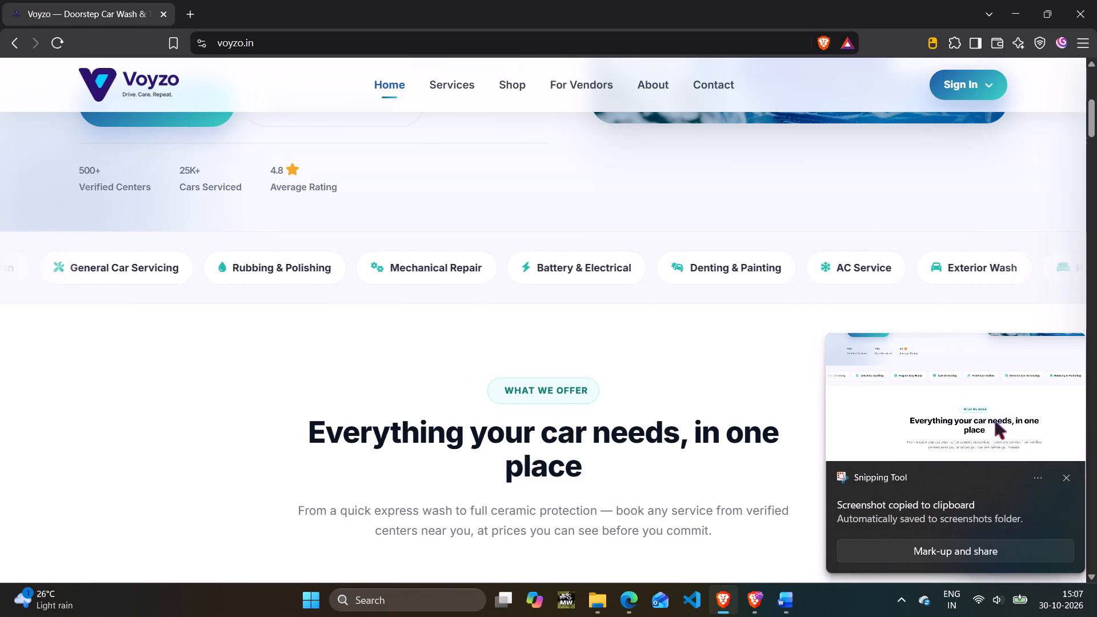
left_click(979, 411)
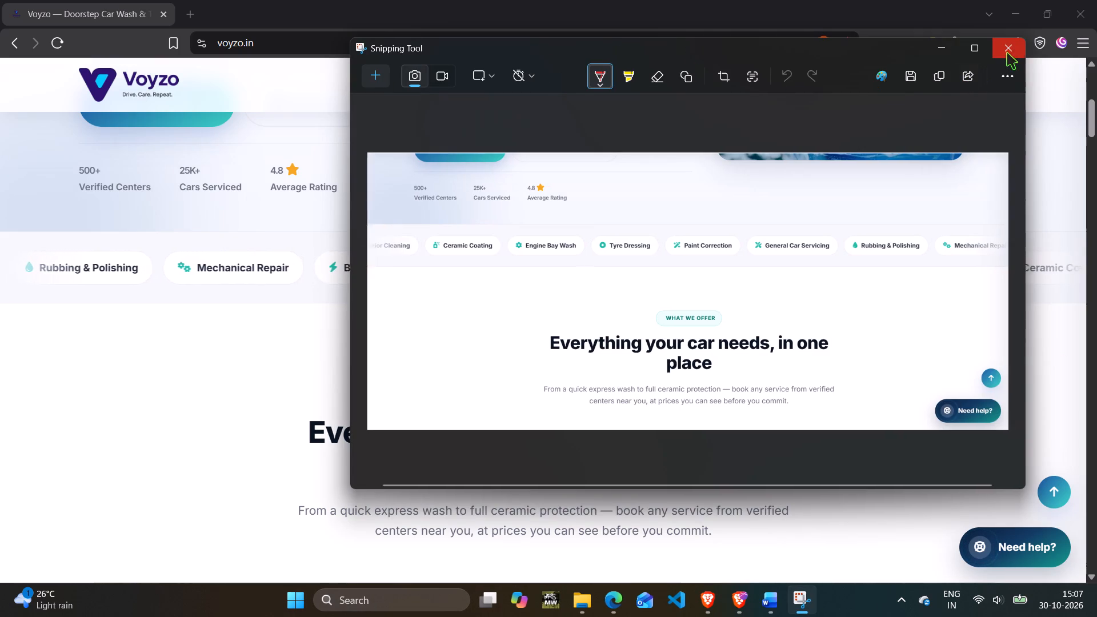
left_click(1007, 51)
Shrink the page zoom below 67% so the "What we offer" heading and two full rows of service cards fit together.
scroll(772, 284, "down", 9)
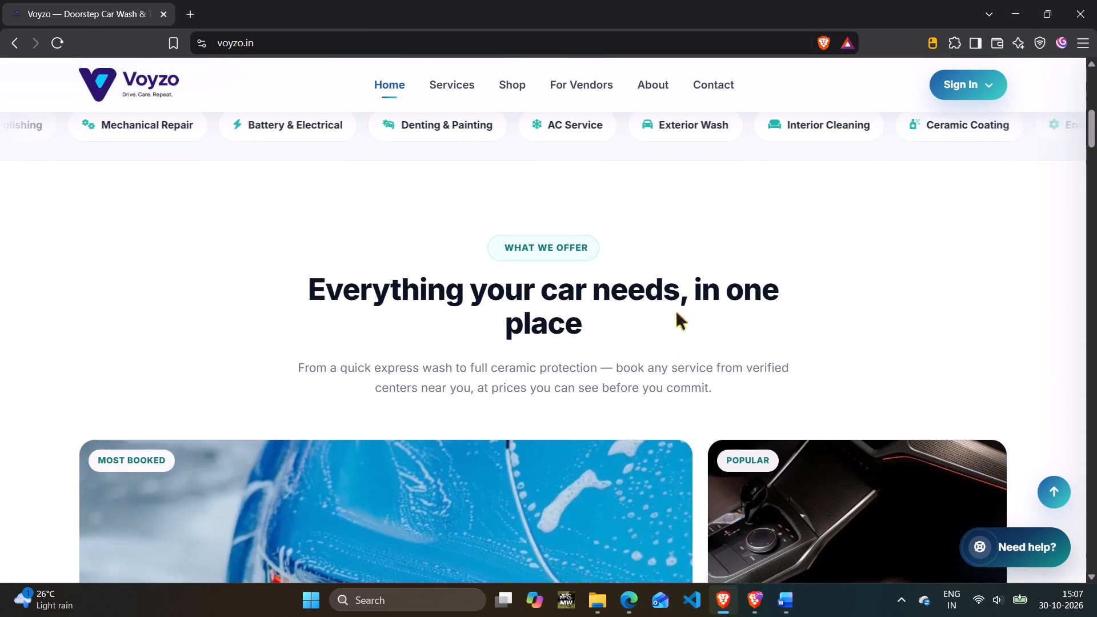
scroll(676, 312, "down", 8)
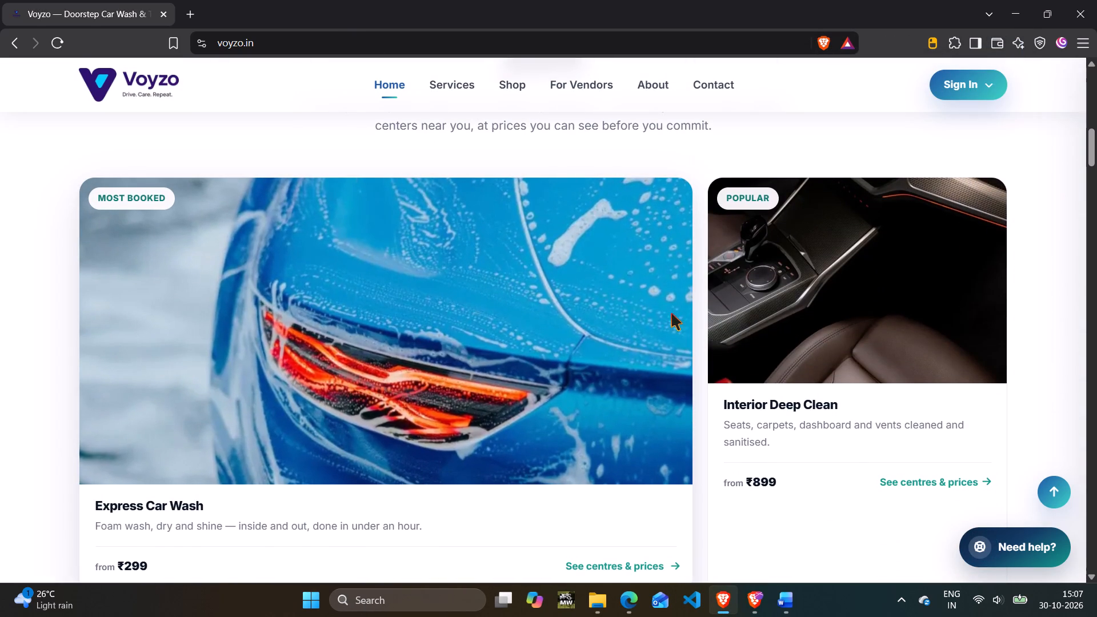
scroll(671, 312, "up", 1)
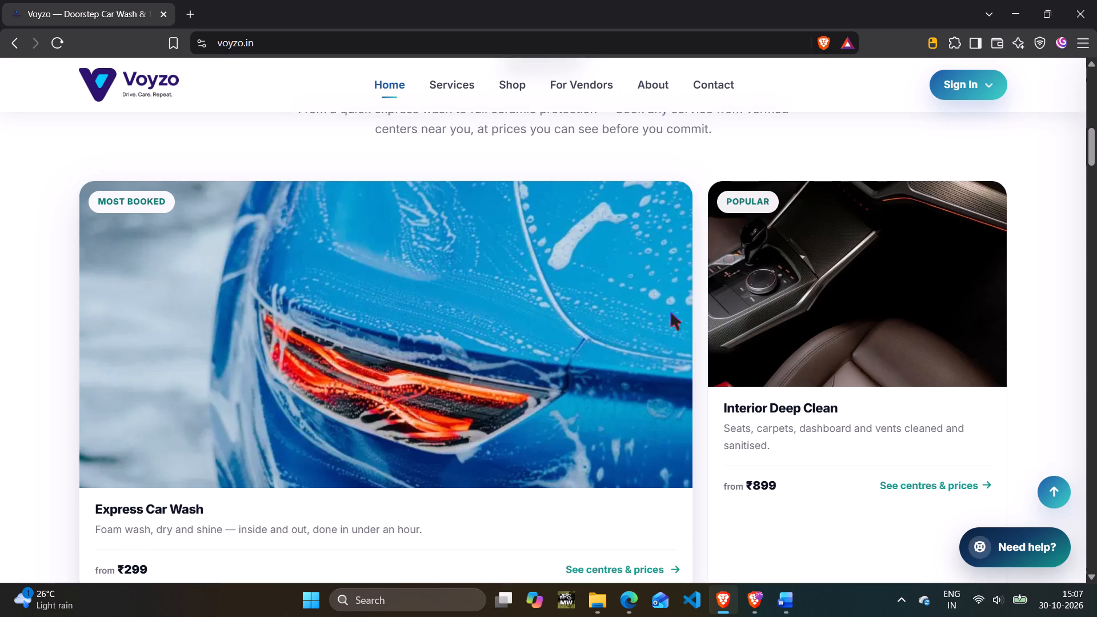
scroll(671, 312, "up", 1)
scroll(671, 312, "down", 4)
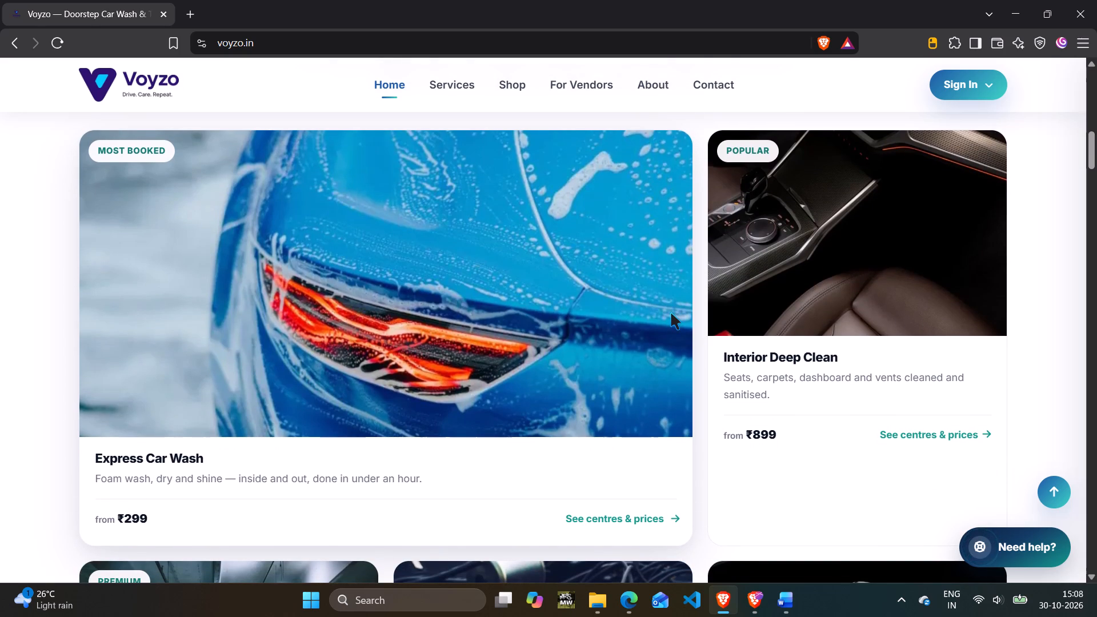
key("ctrl+minus")
key("ctrl+minus")
key("ctrl+minus")
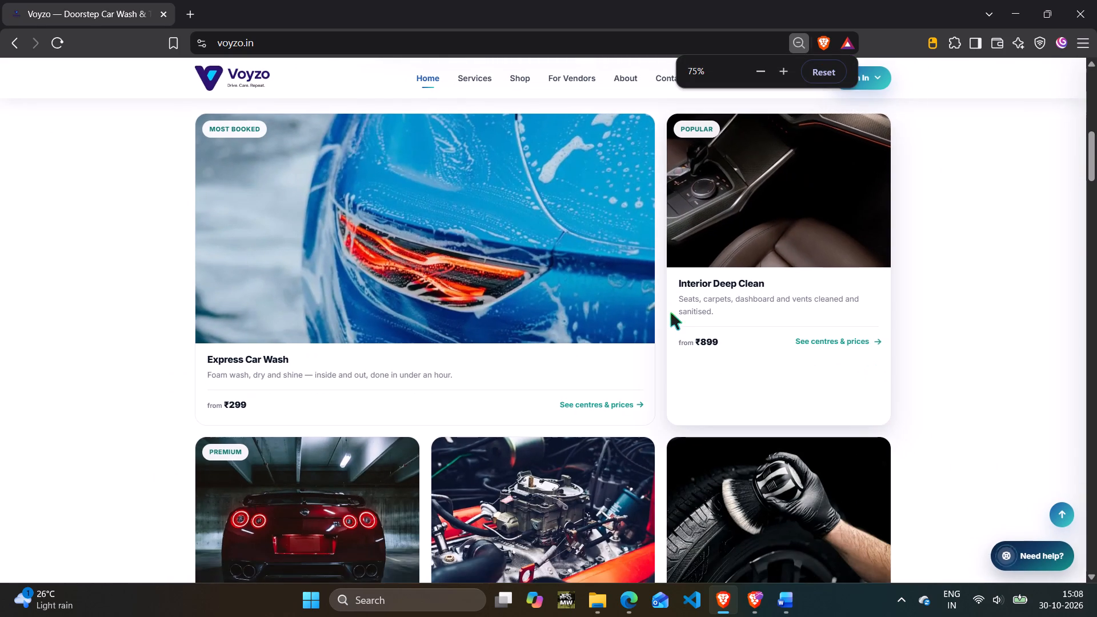
key("ctrl+minus")
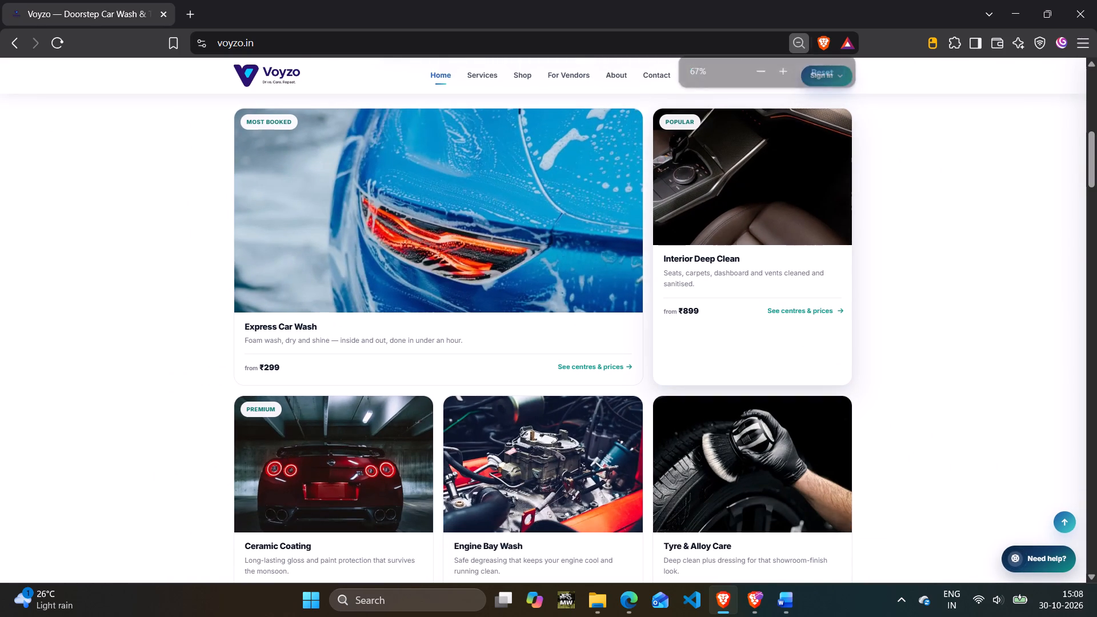
key("ctrl+minus")
scroll(673, 324, "up", 5)
scroll(673, 324, "down", 1)
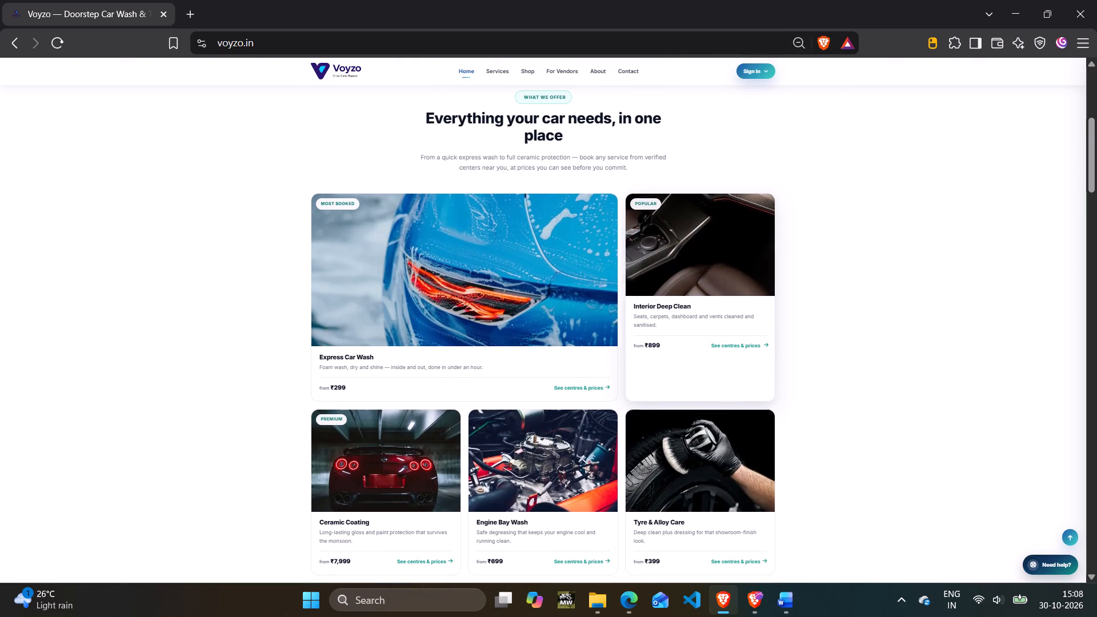
Capture a screenshot of the centred page content from the site header to the Ceramic Coating, Engine Bay Wash and Tyre & Alloy Care cards.
left_click(522, 96)
scroll(545, 180, "down", 3)
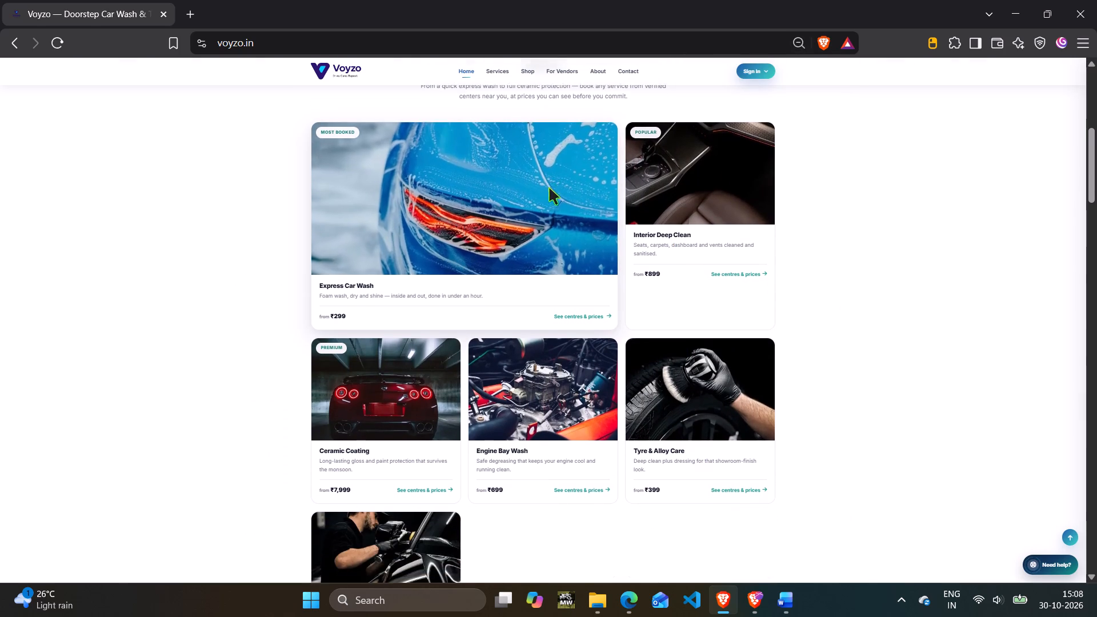
scroll(549, 187, "down", 4)
scroll(550, 187, "up", 5)
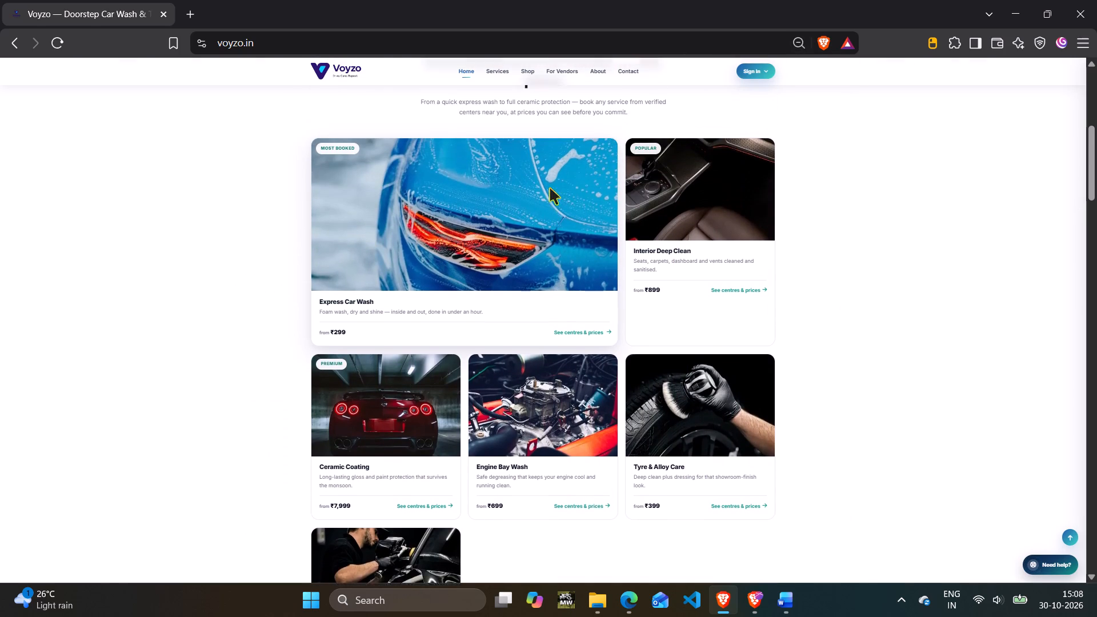
scroll(550, 187, "up", 2)
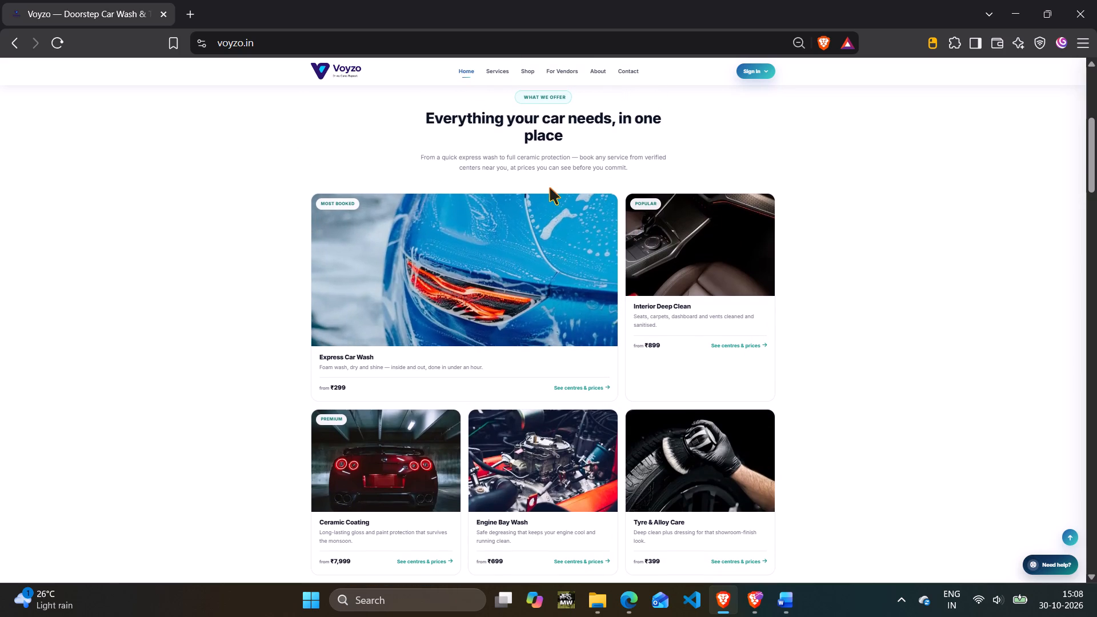
key("shift+super+s")
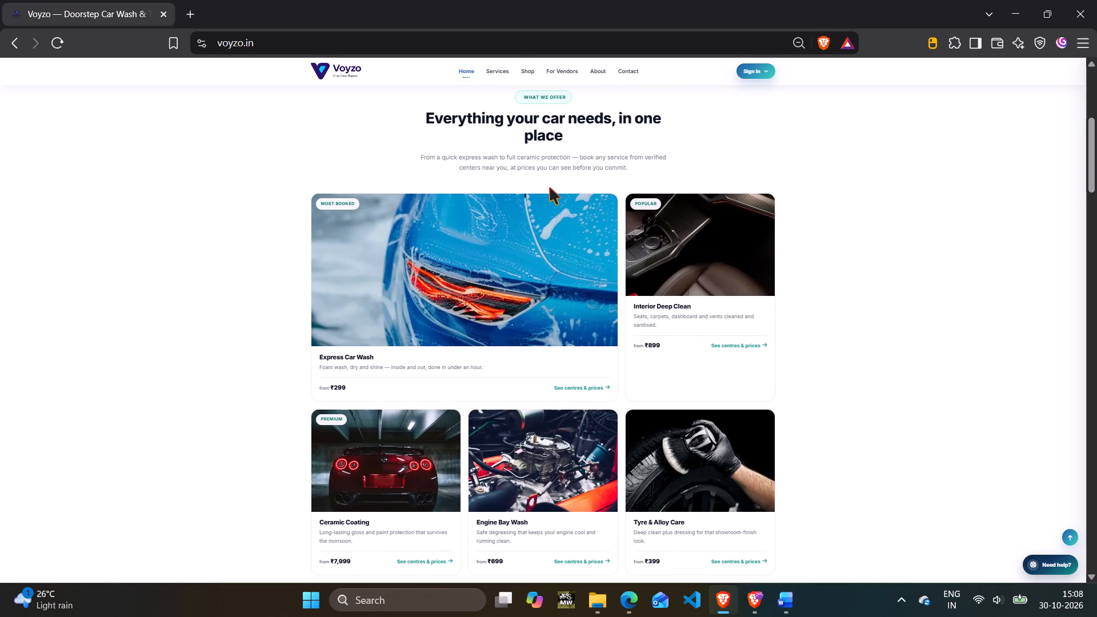
left_click_drag(295, 60, 451, 270)
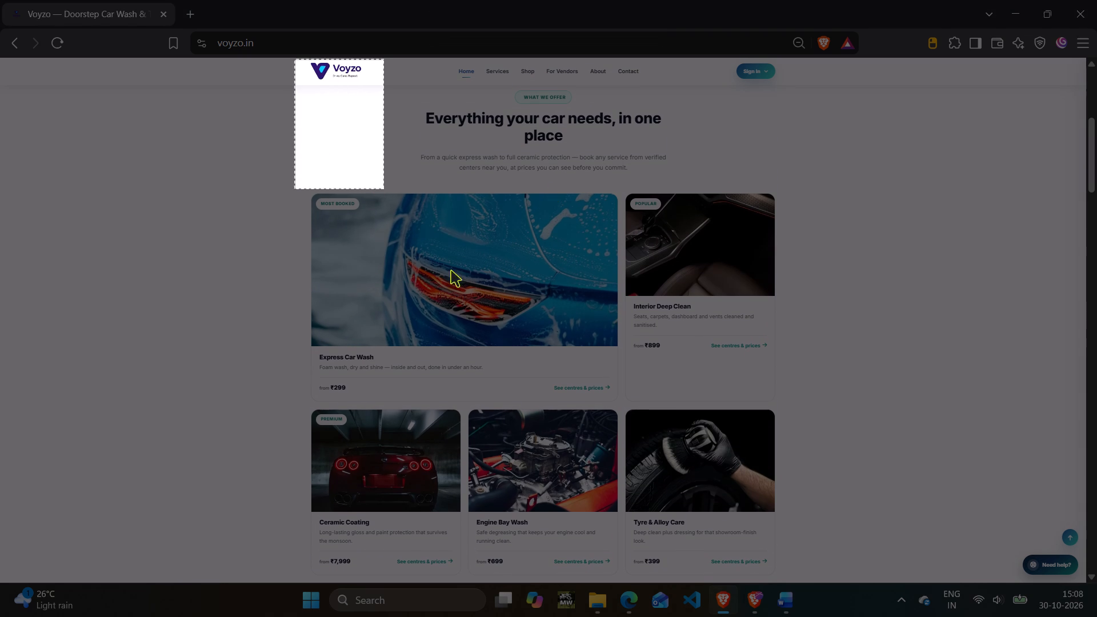
left_click_drag(451, 270, 792, 583)
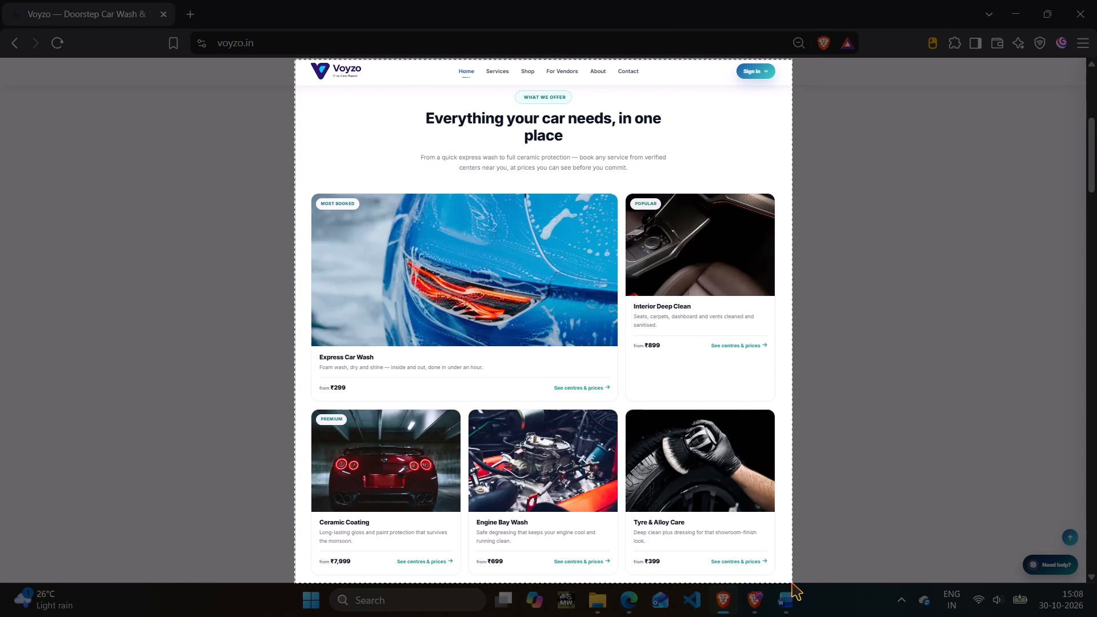
left_click_drag(792, 583, 791, 582)
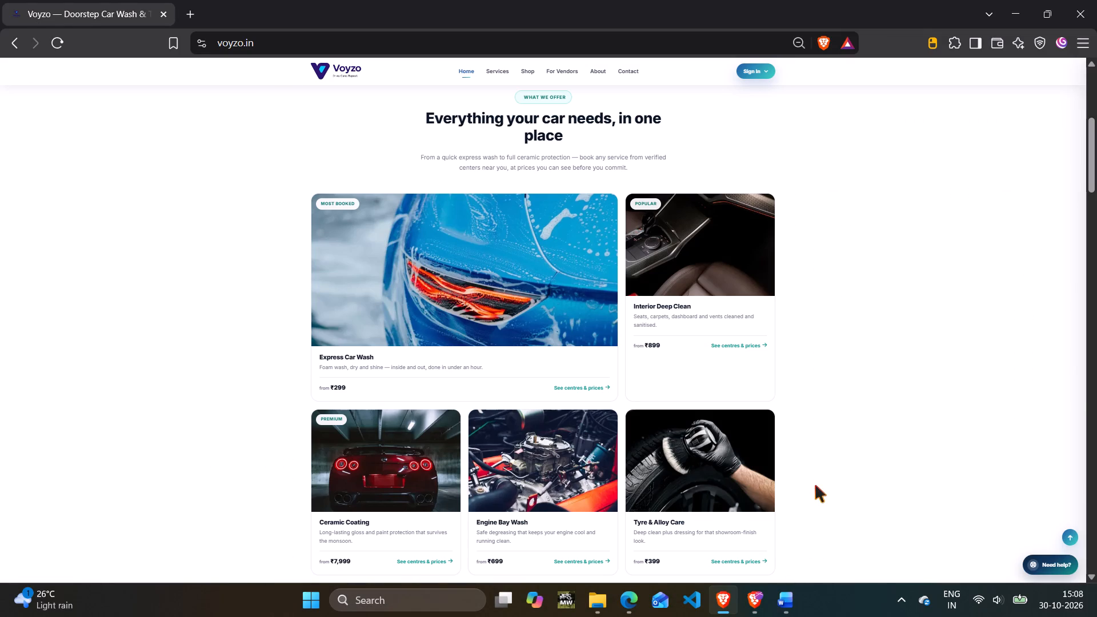
left_click(1066, 478)
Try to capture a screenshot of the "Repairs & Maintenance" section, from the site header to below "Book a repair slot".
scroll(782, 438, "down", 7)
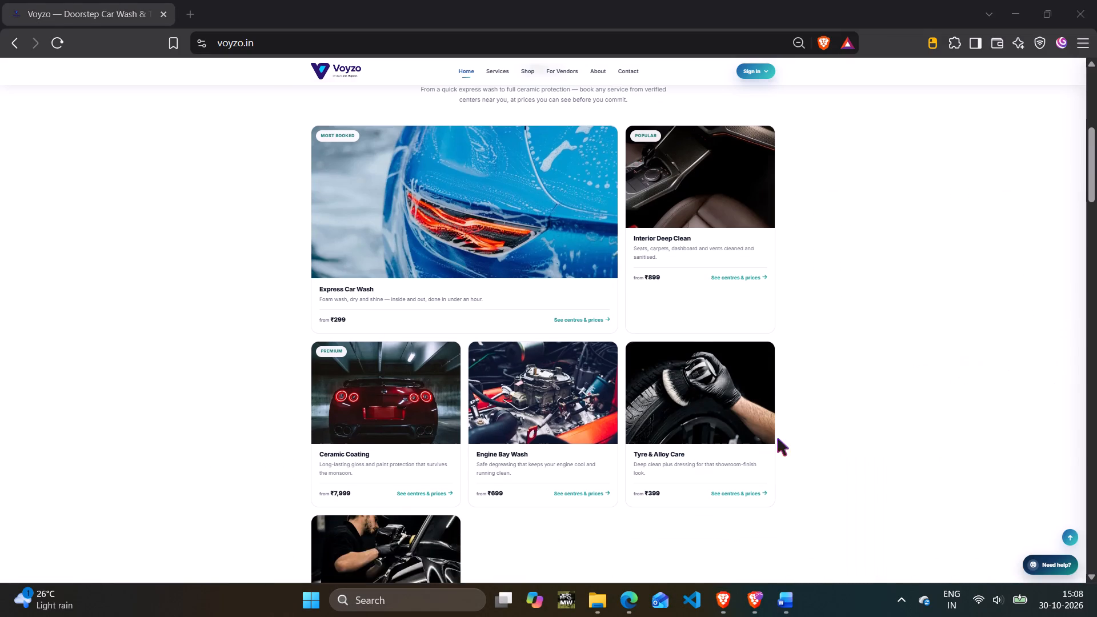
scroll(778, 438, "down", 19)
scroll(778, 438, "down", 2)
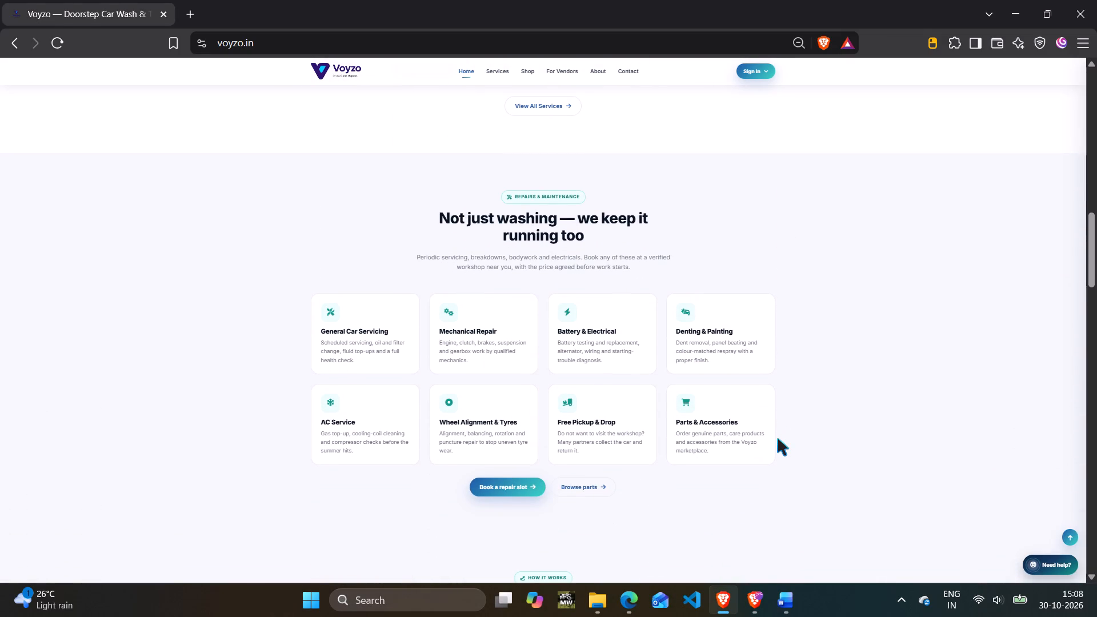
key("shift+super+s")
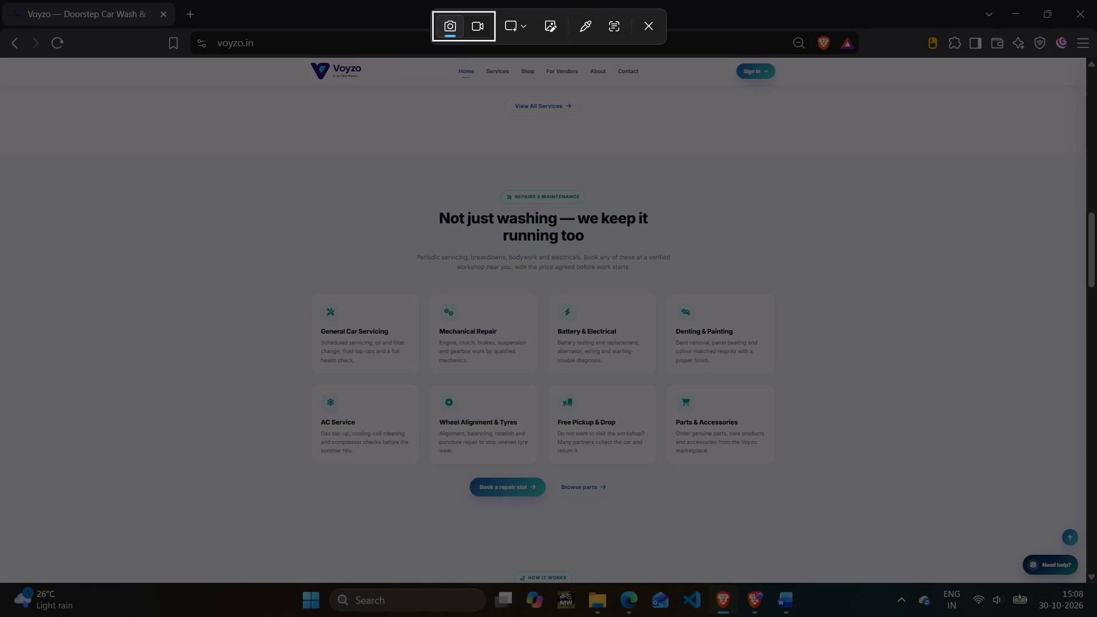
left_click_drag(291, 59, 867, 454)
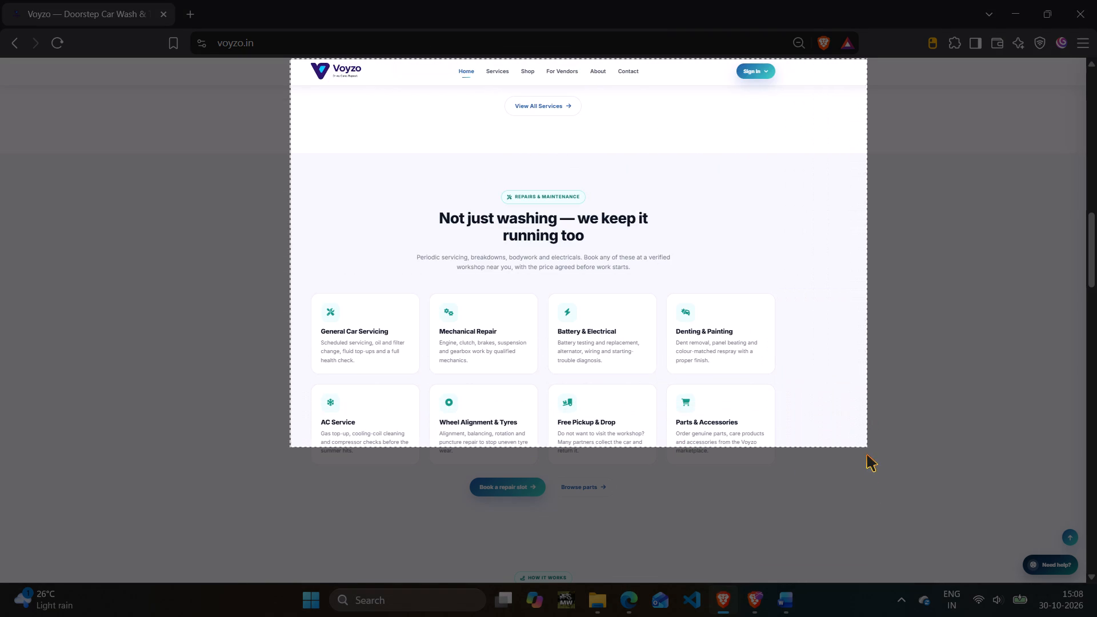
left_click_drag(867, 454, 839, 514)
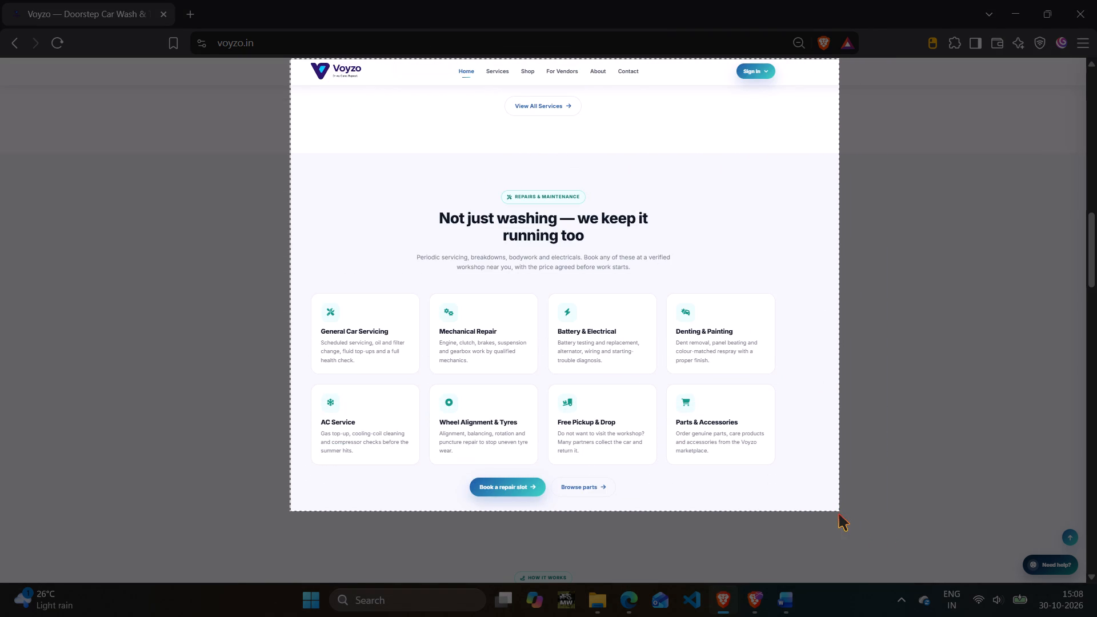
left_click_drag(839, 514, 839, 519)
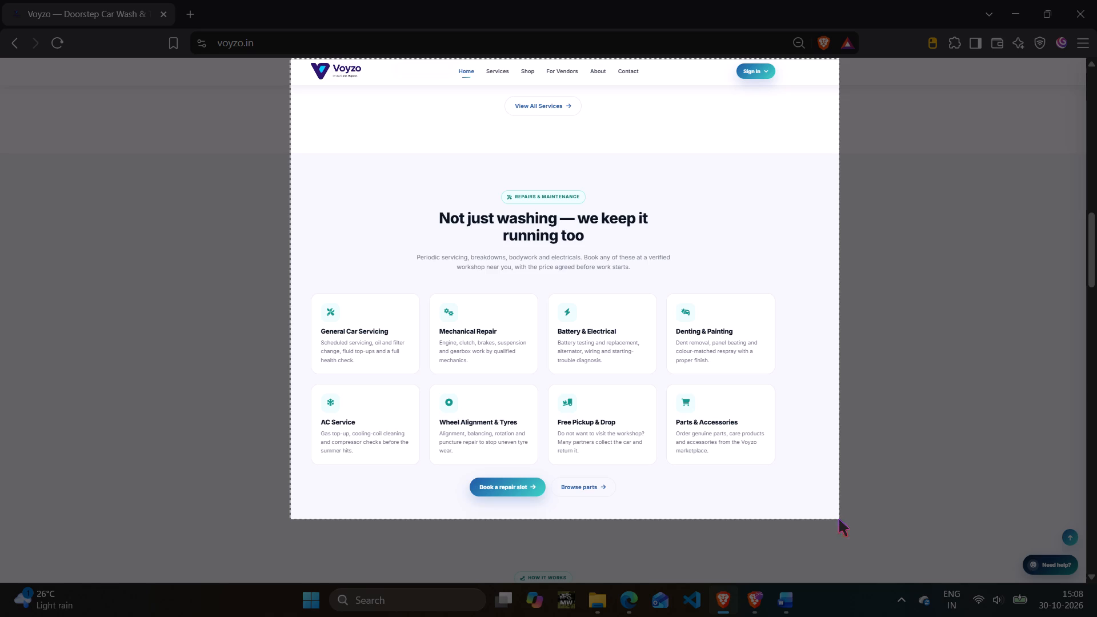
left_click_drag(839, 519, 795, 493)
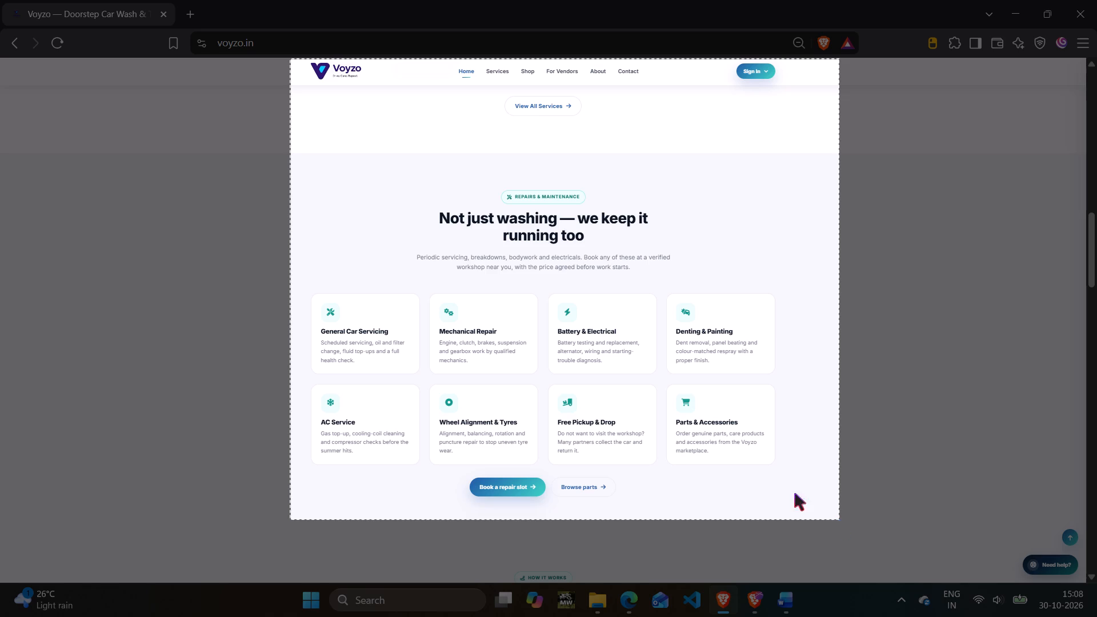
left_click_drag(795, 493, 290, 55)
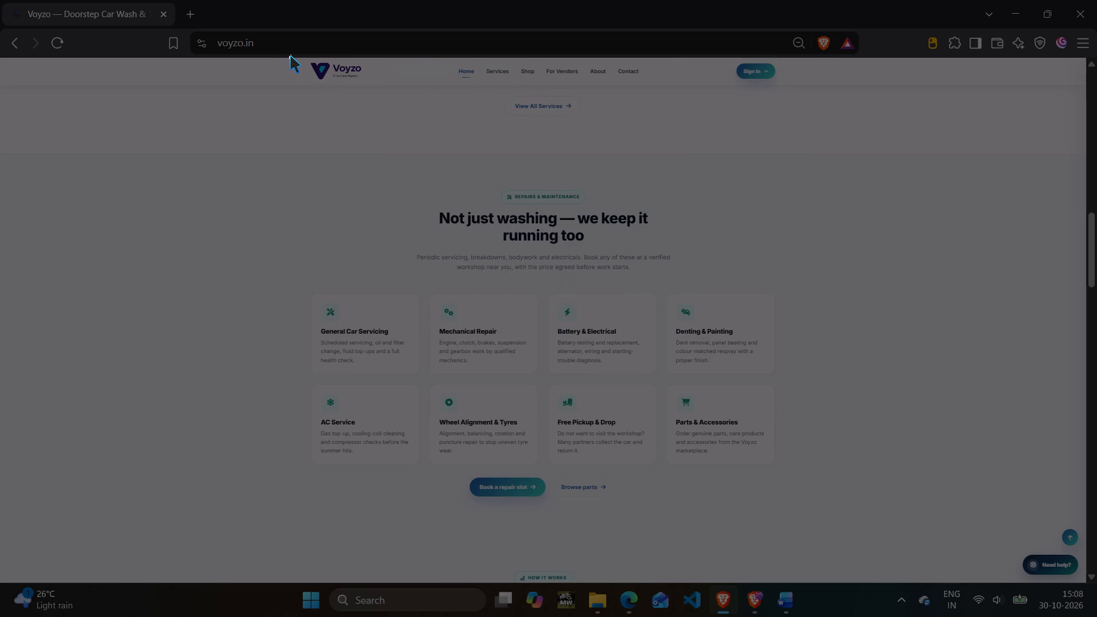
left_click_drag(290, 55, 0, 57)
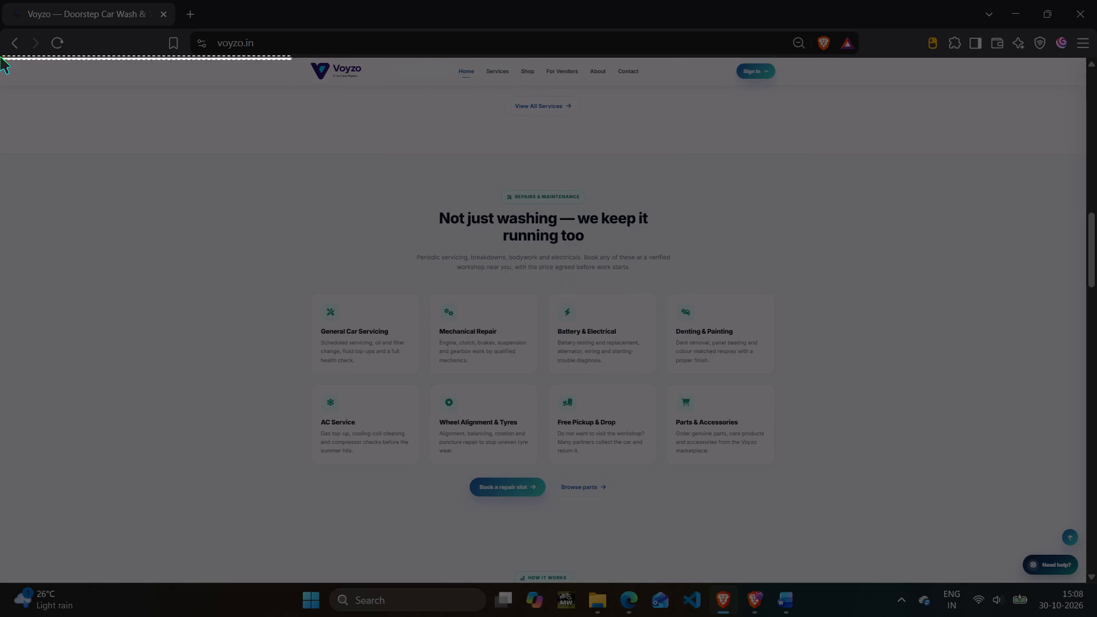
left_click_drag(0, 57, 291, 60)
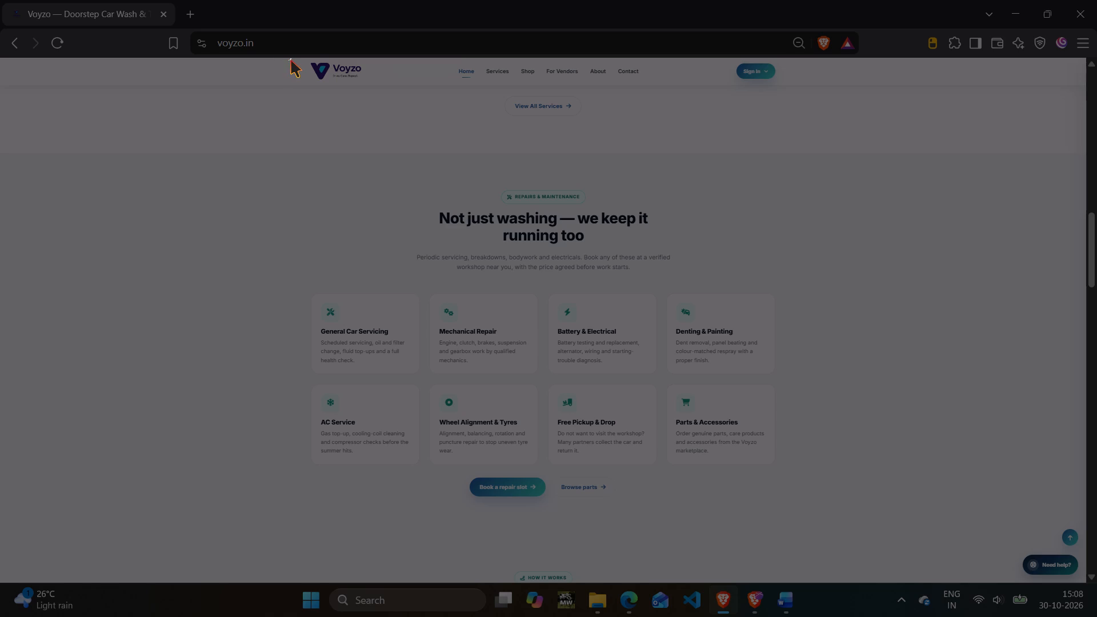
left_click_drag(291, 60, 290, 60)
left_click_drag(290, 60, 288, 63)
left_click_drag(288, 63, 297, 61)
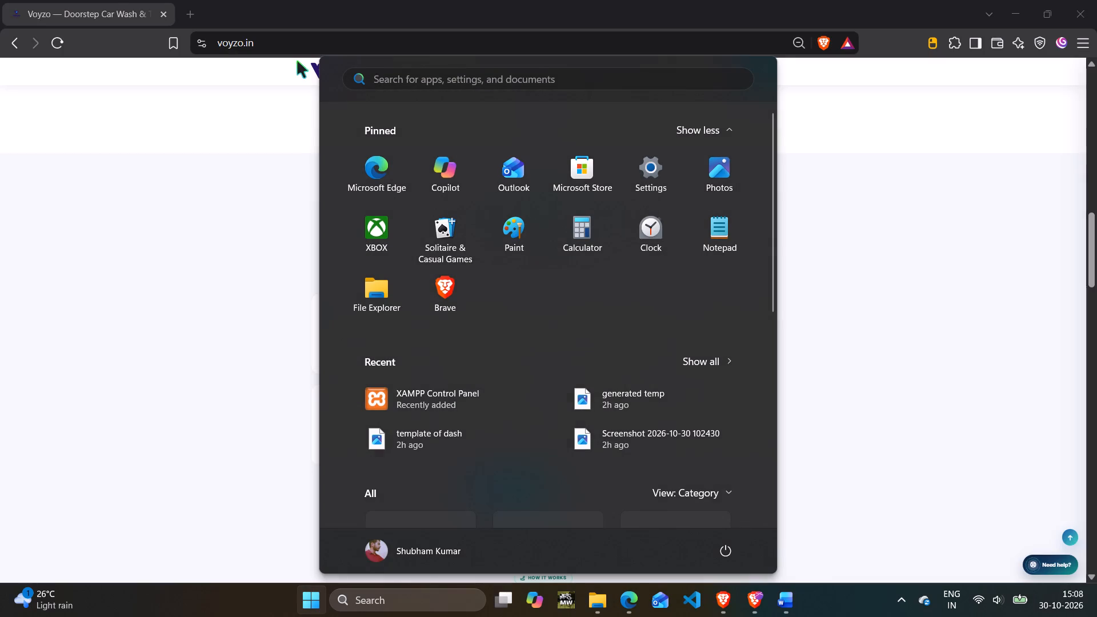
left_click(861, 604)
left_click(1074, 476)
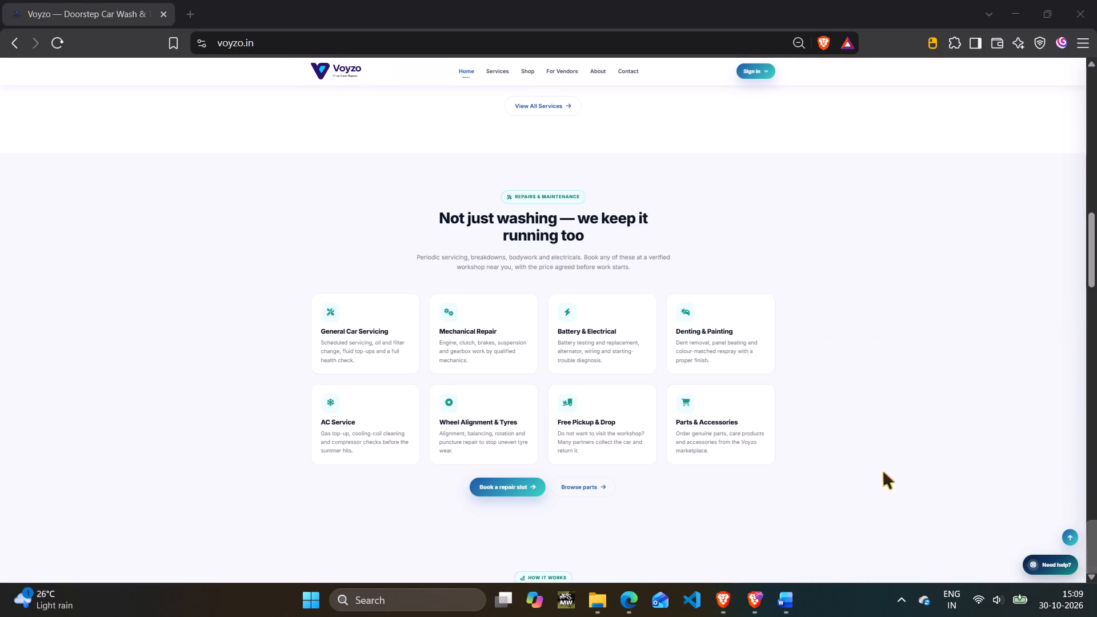
Enlarge the page zoom to 75% for a closer view of the "Repairs & Maintenance" section.
scroll(803, 422, "up", 12)
scroll(802, 420, "down", 2)
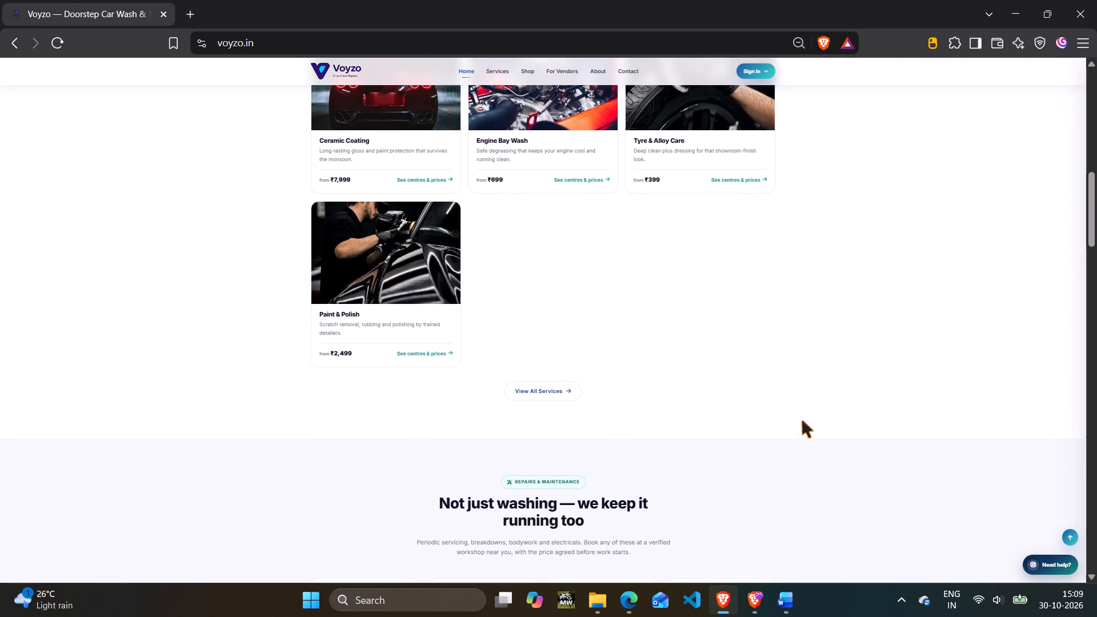
scroll(802, 420, "down", 10)
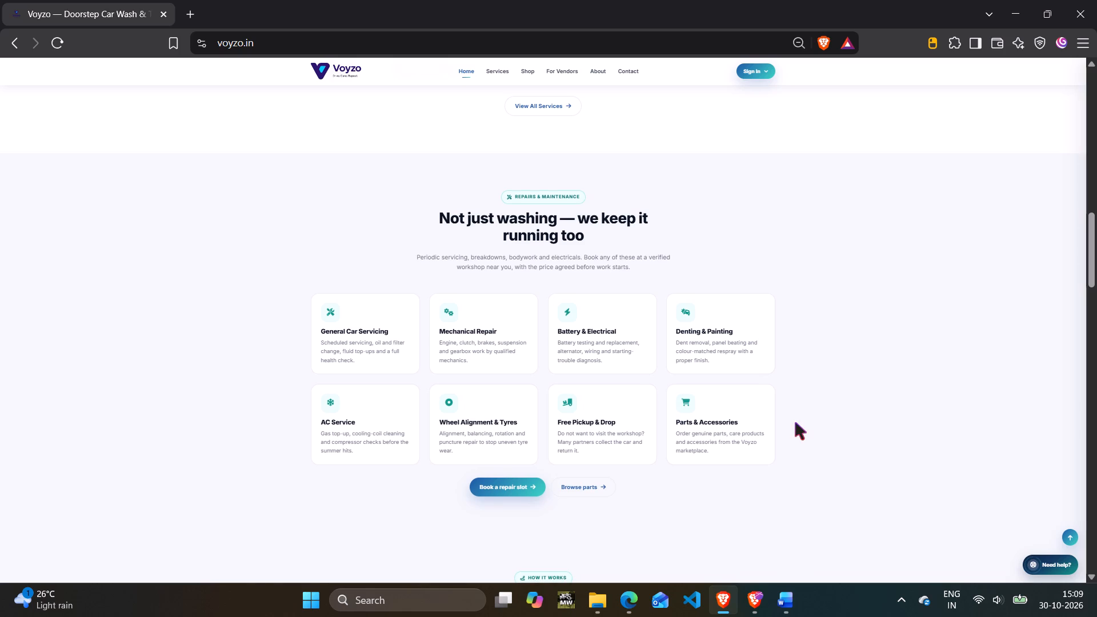
key("ctrl+equal")
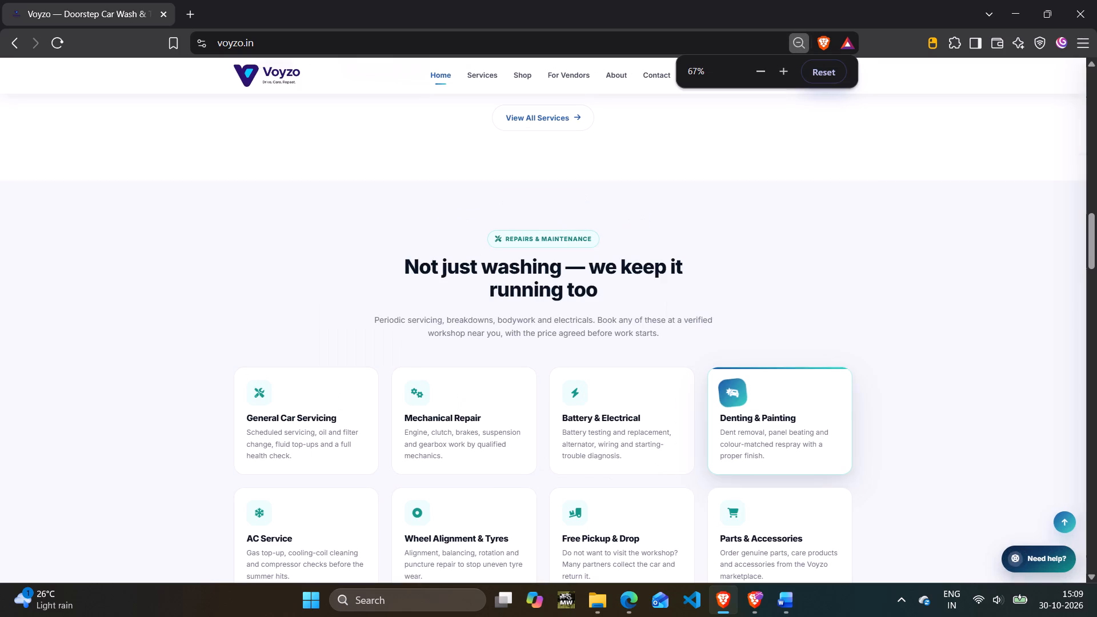
key("ctrl+equal")
Capture a screenshot of the "Repairs & Maintenance" section, from the site header to just below the "Book a repair slot" row.
scroll(811, 421, "down", 4)
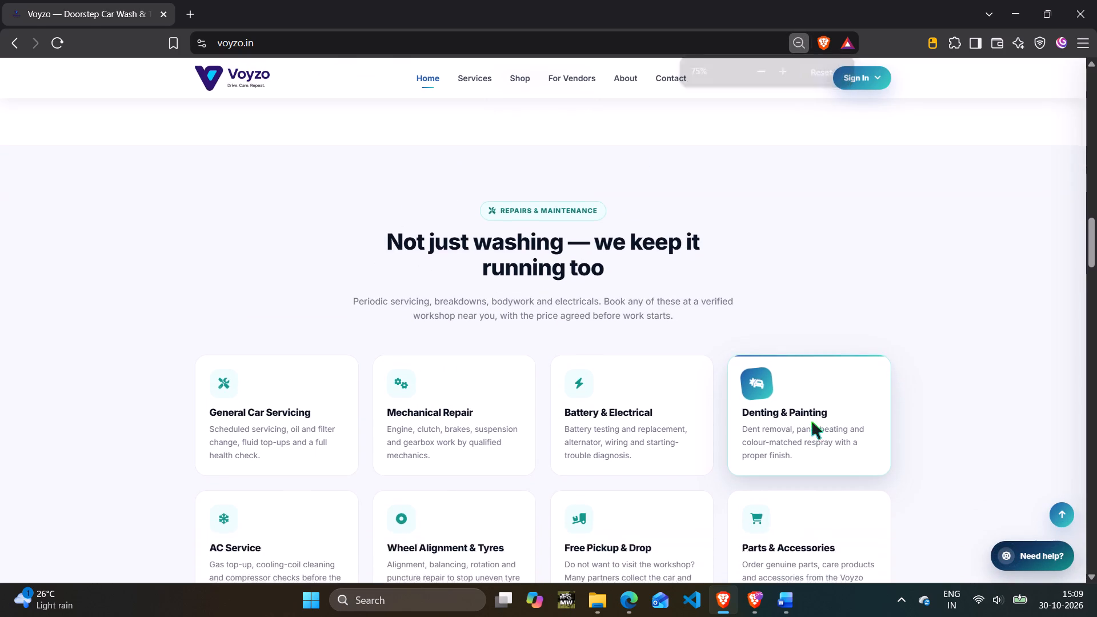
scroll(812, 422, "down", 1)
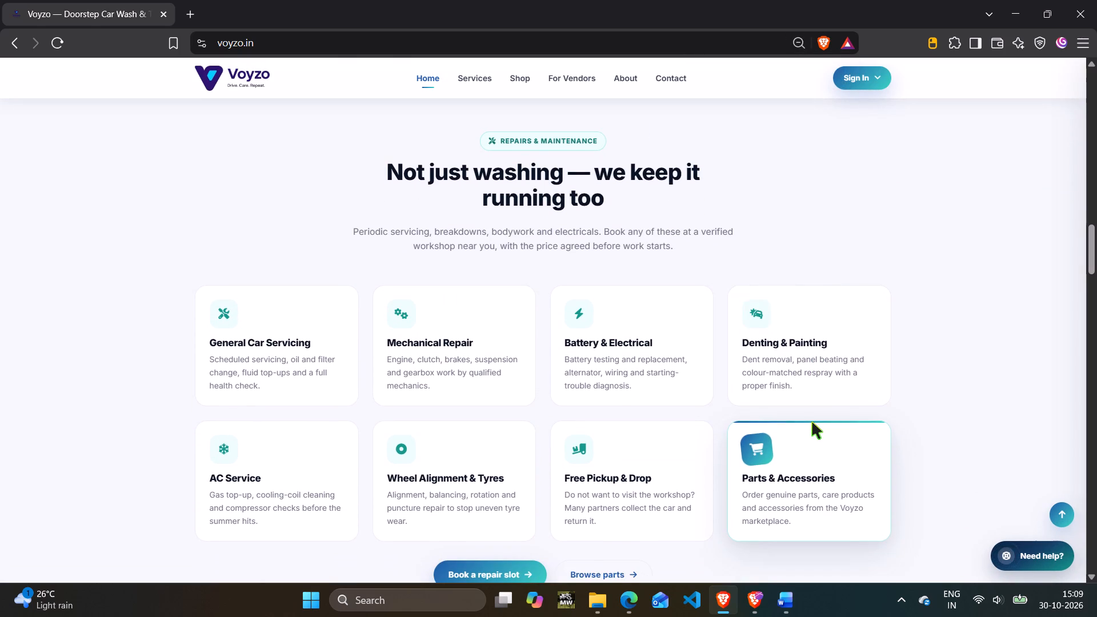
scroll(812, 422, "down", 1)
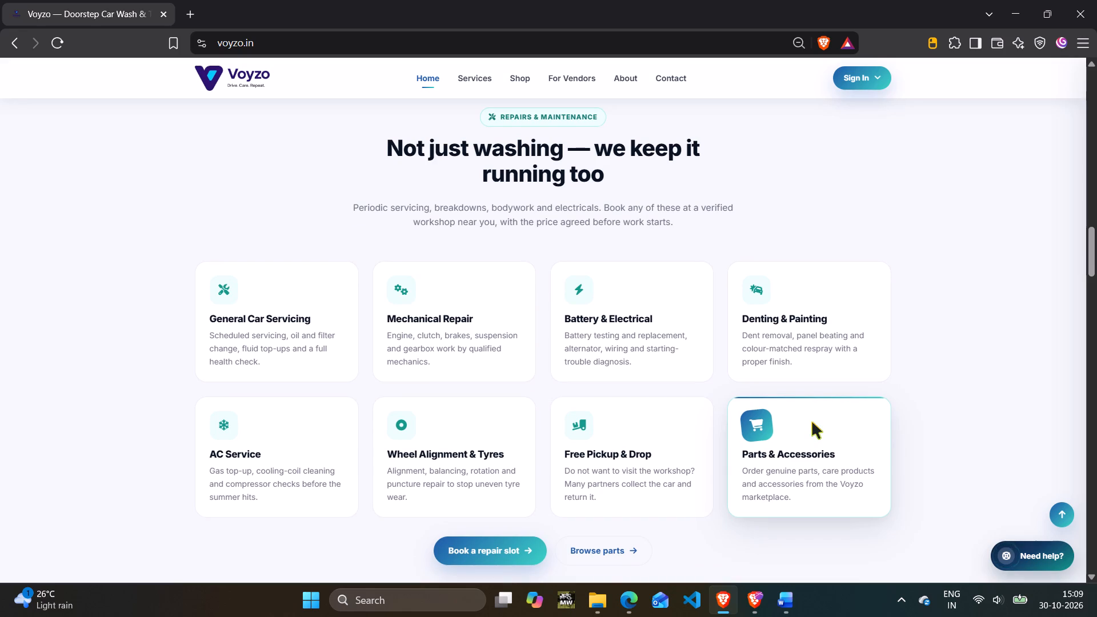
key("shift+super+s")
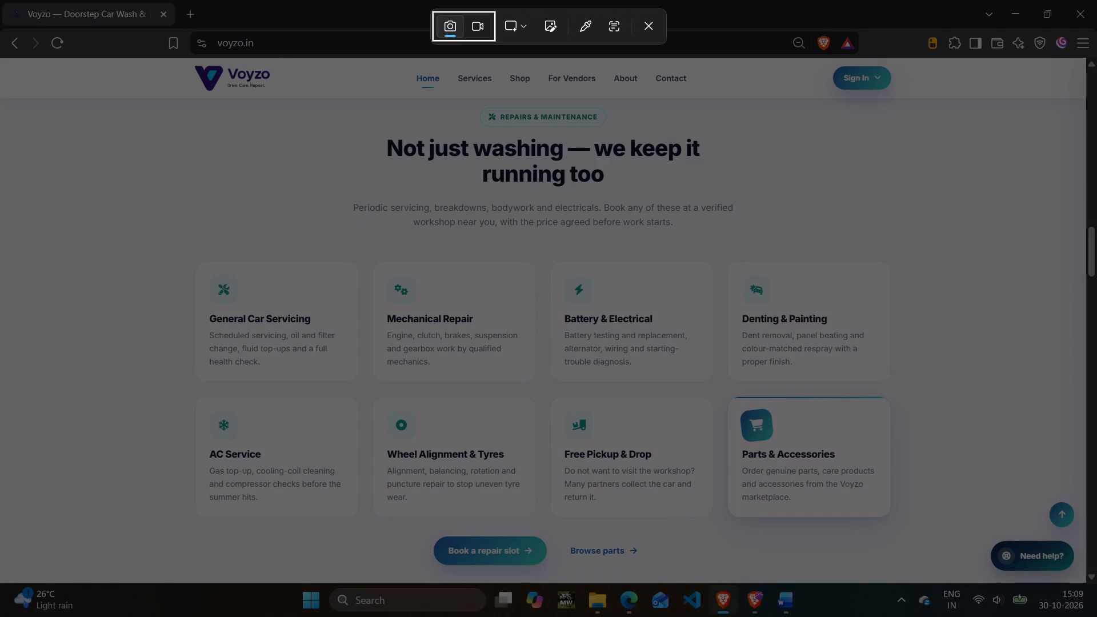
left_click_drag(184, 56, 953, 578)
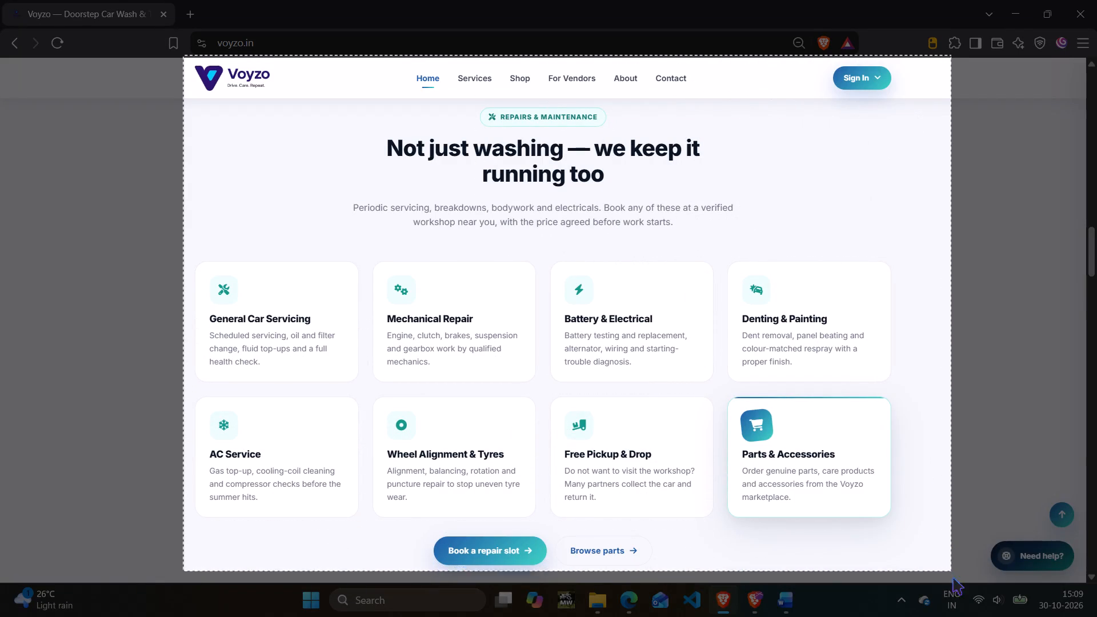
left_click_drag(953, 578, 945, 580)
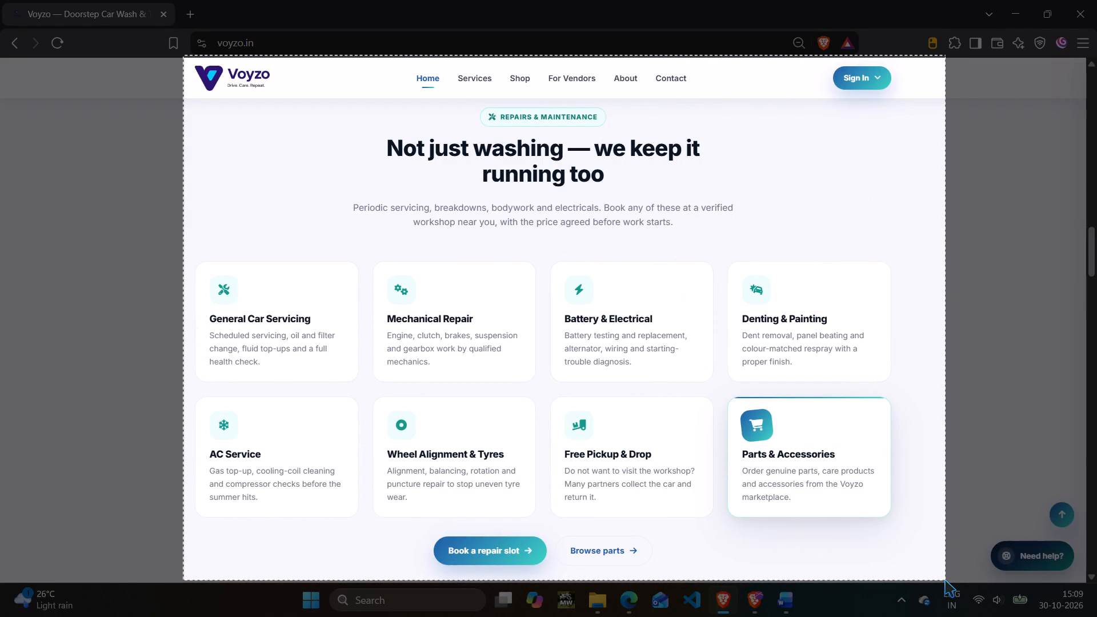
left_click_drag(945, 580, 946, 579)
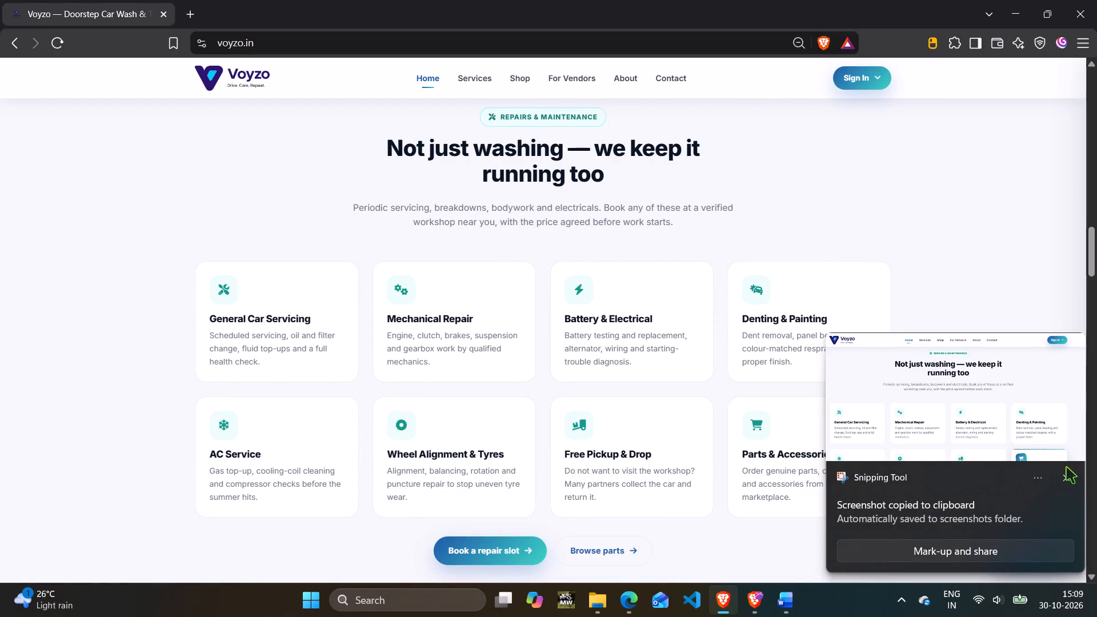
left_click(1067, 472)
Capture a screenshot of the centred content from the site header and "How It Works" section through the "More than a booking form" introduction.
scroll(631, 293, "down", 18)
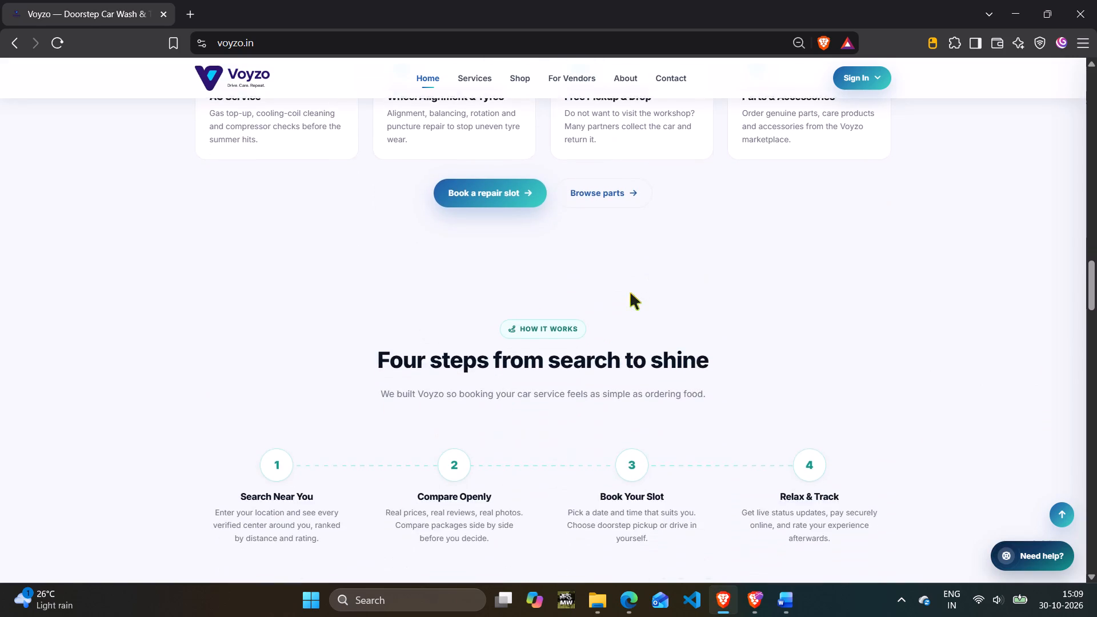
scroll(630, 293, "down", 7)
scroll(630, 293, "up", 1)
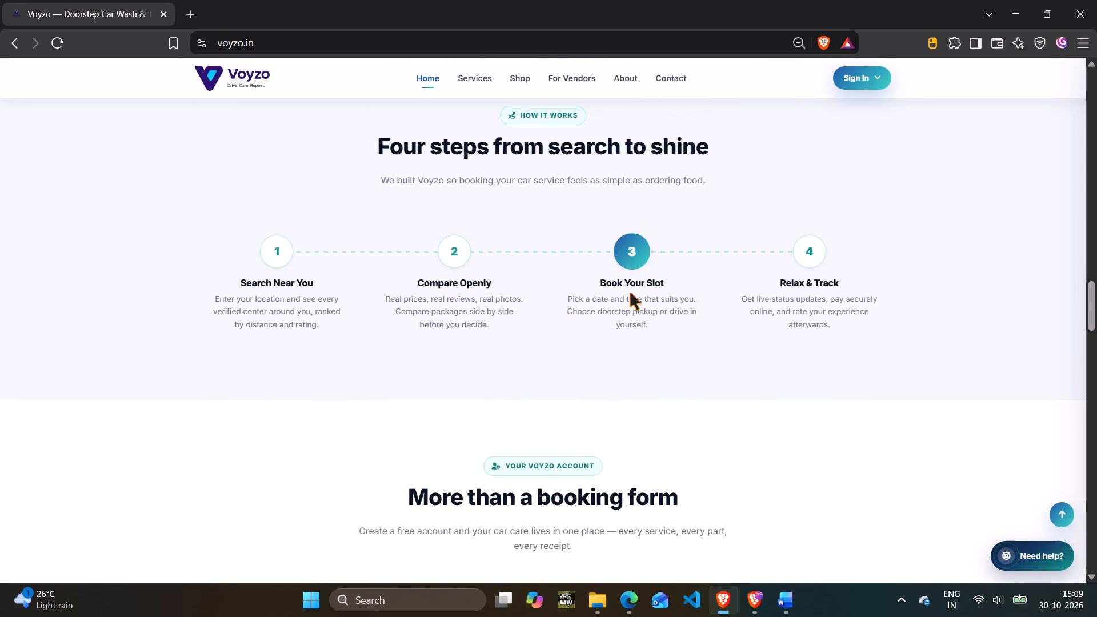
key("shift+super+s")
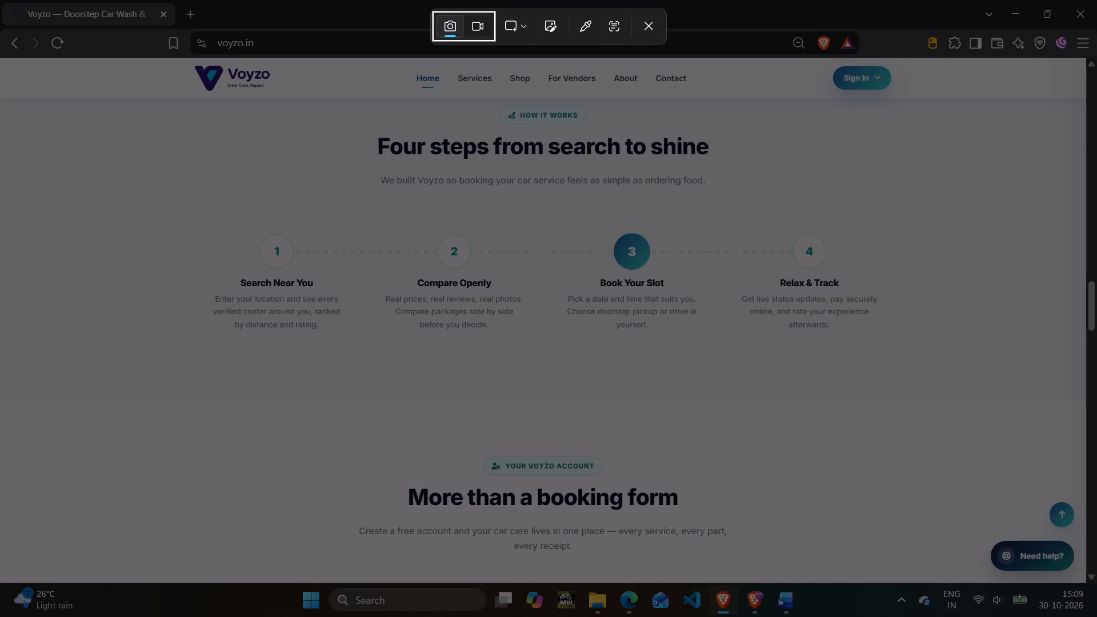
left_click_drag(149, 58, 739, 501)
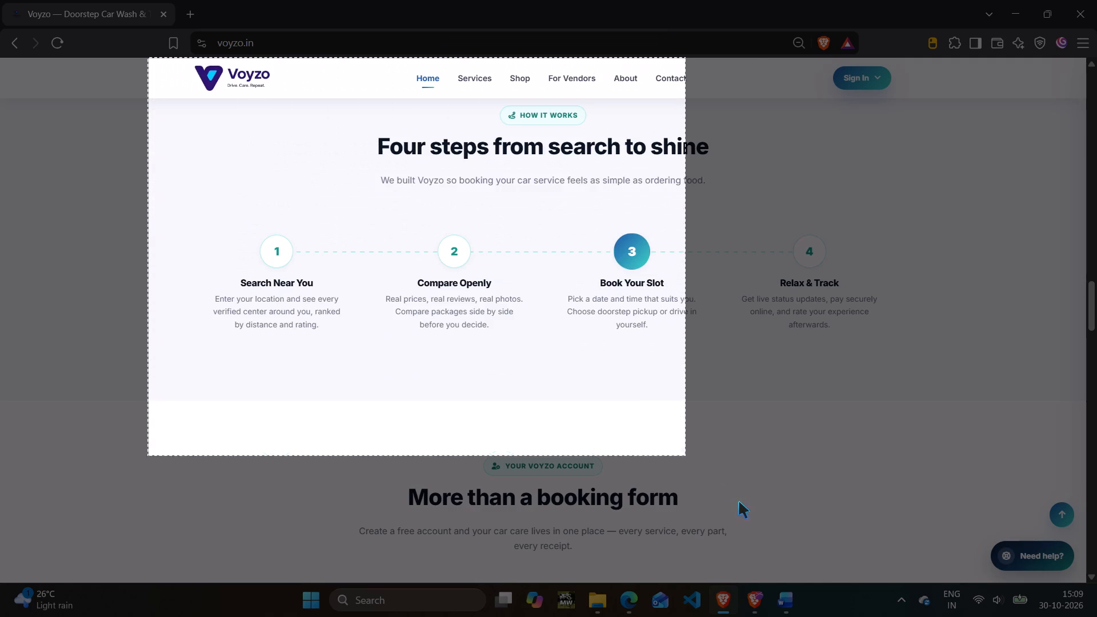
left_click_drag(739, 501, 999, 588)
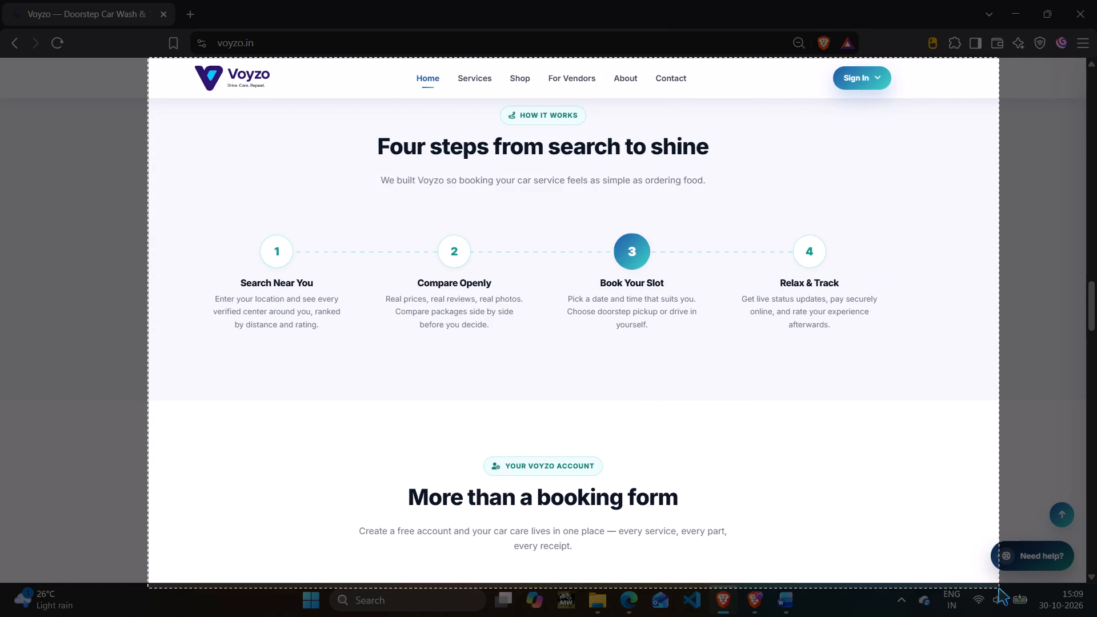
left_click_drag(999, 588, 1067, 583)
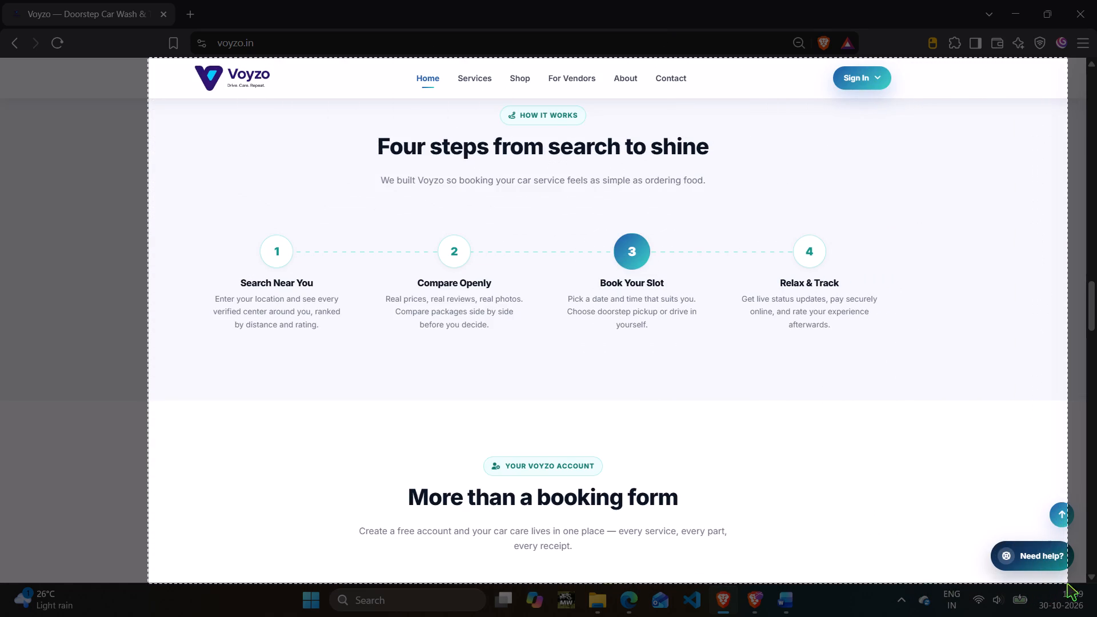
left_click_drag(1067, 583, 1078, 579)
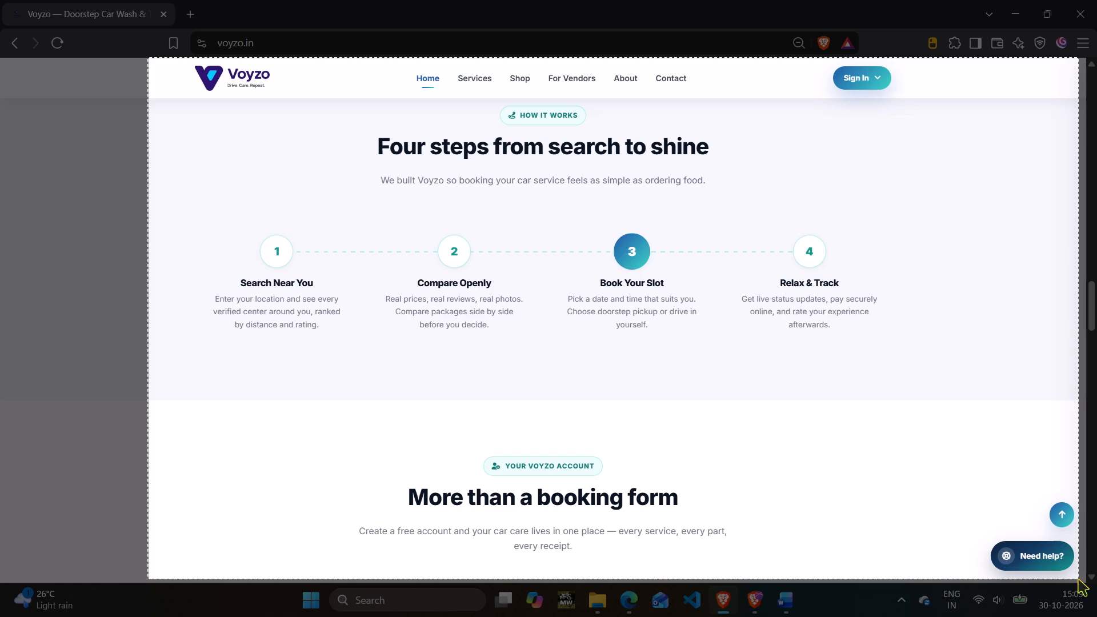
left_click_drag(1078, 579, 966, 580)
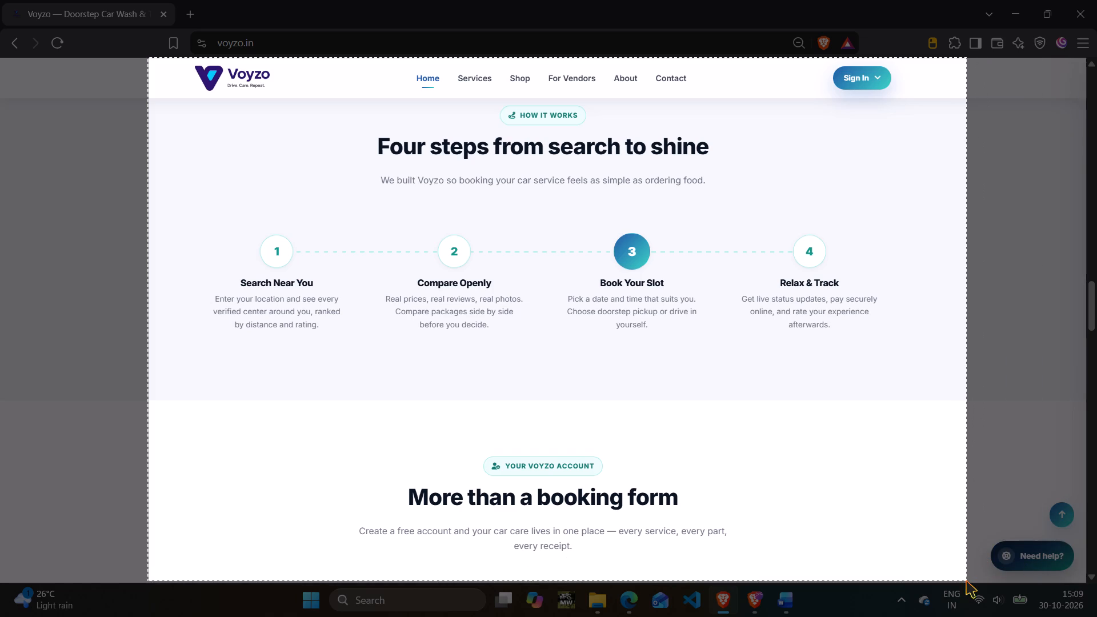
left_click_drag(966, 580, 963, 583)
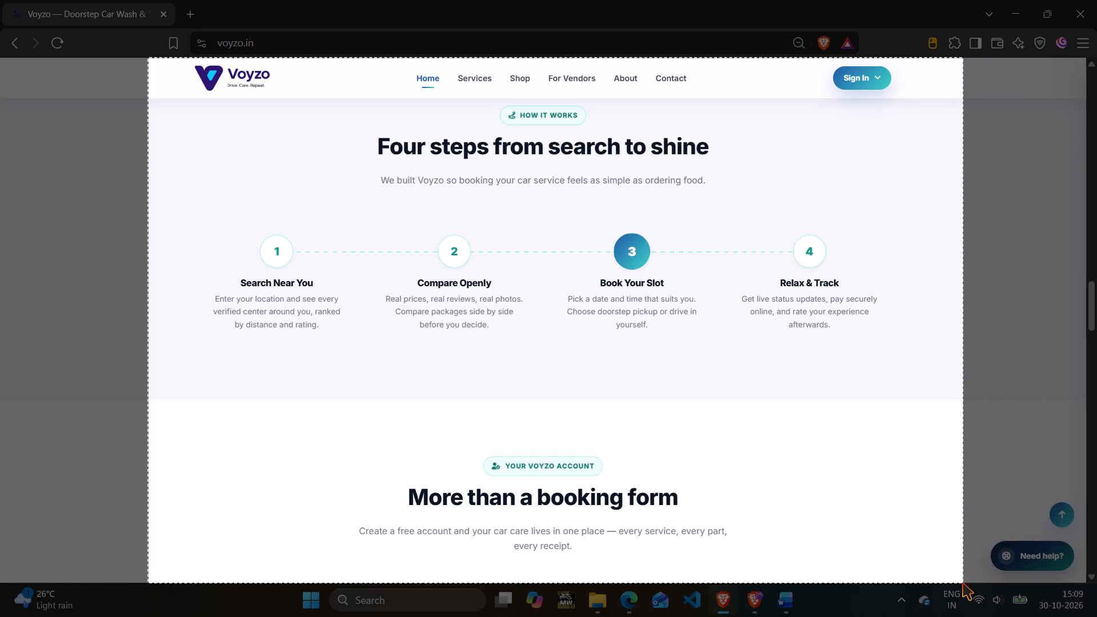
left_click_drag(963, 583, 962, 583)
Capture a screenshot of the "Your Voyzo Account" section, from the site header to below the "Create a free account" row.
scroll(622, 378, "down", 9)
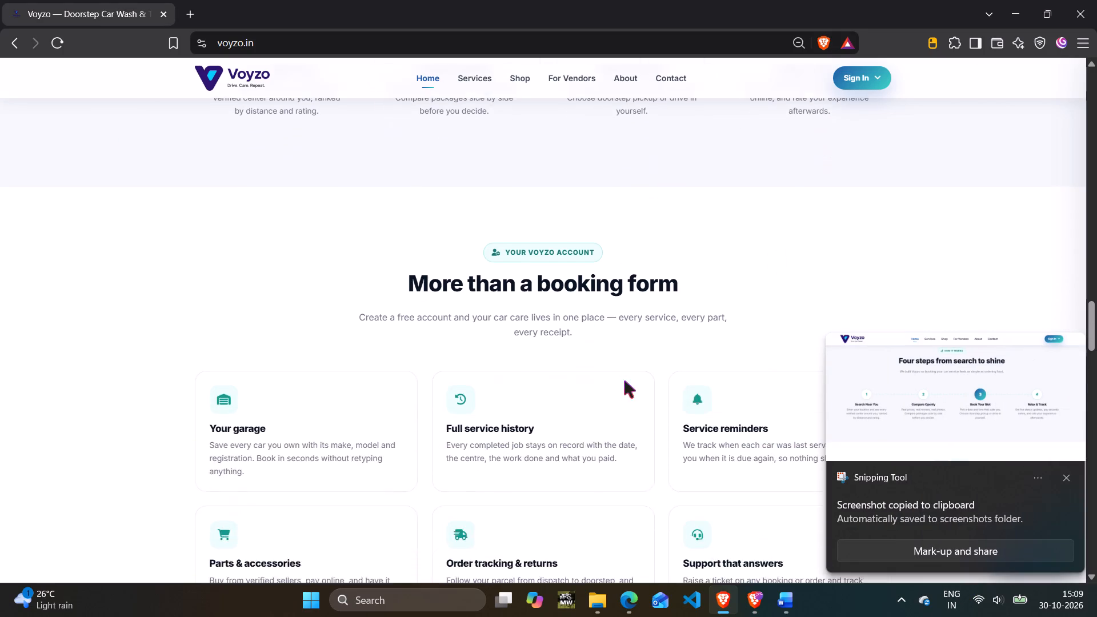
scroll(624, 380, "down", 7)
scroll(624, 380, "up", 2)
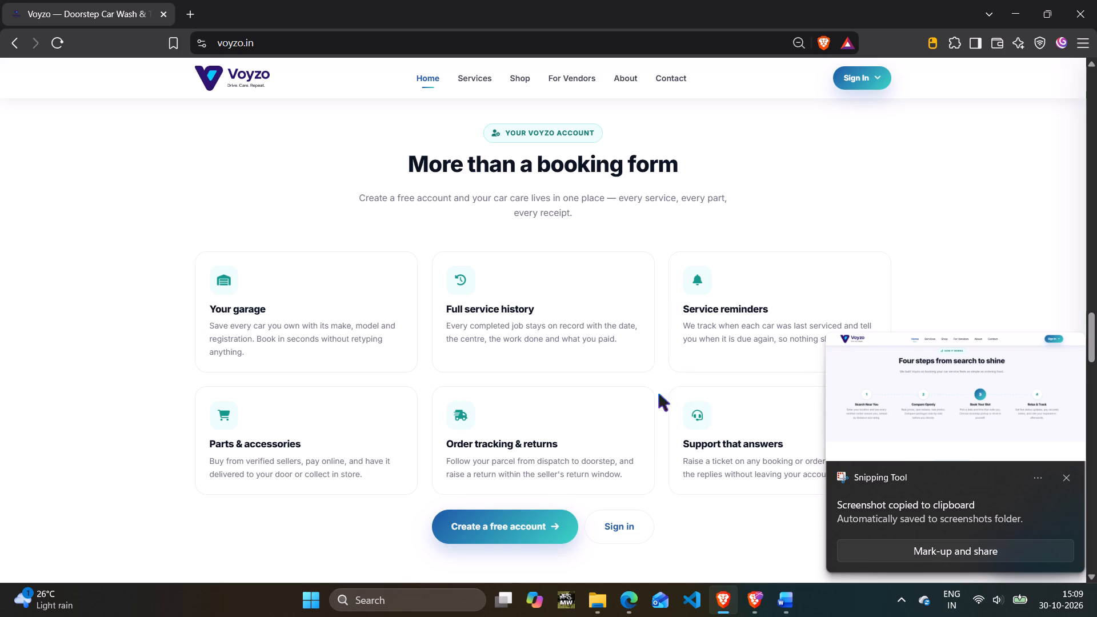
left_click(1073, 475)
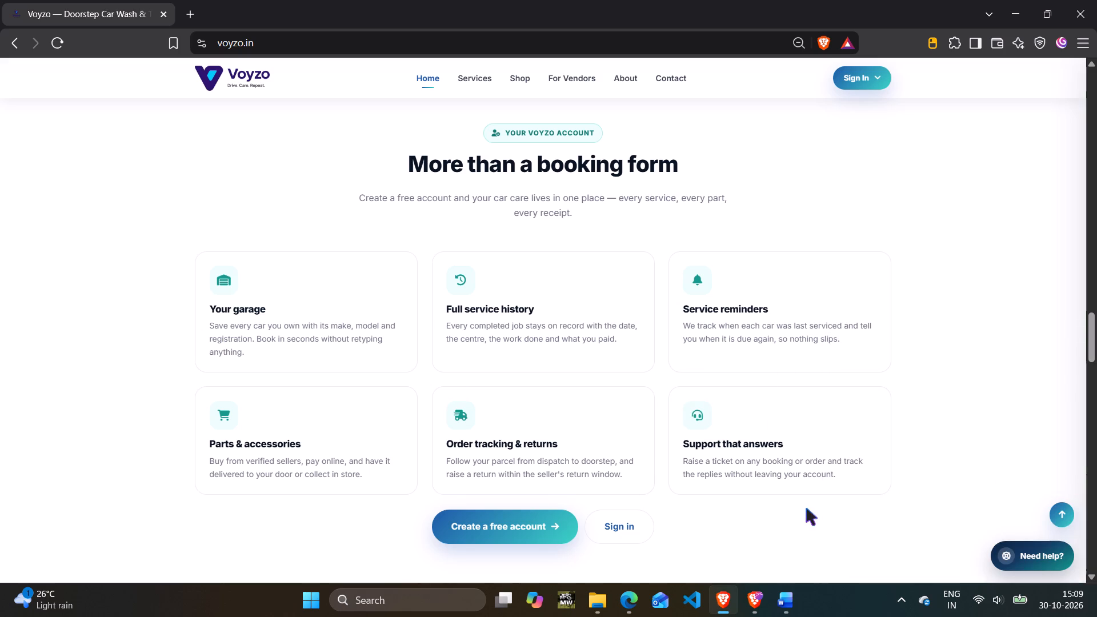
key("shift+super+s")
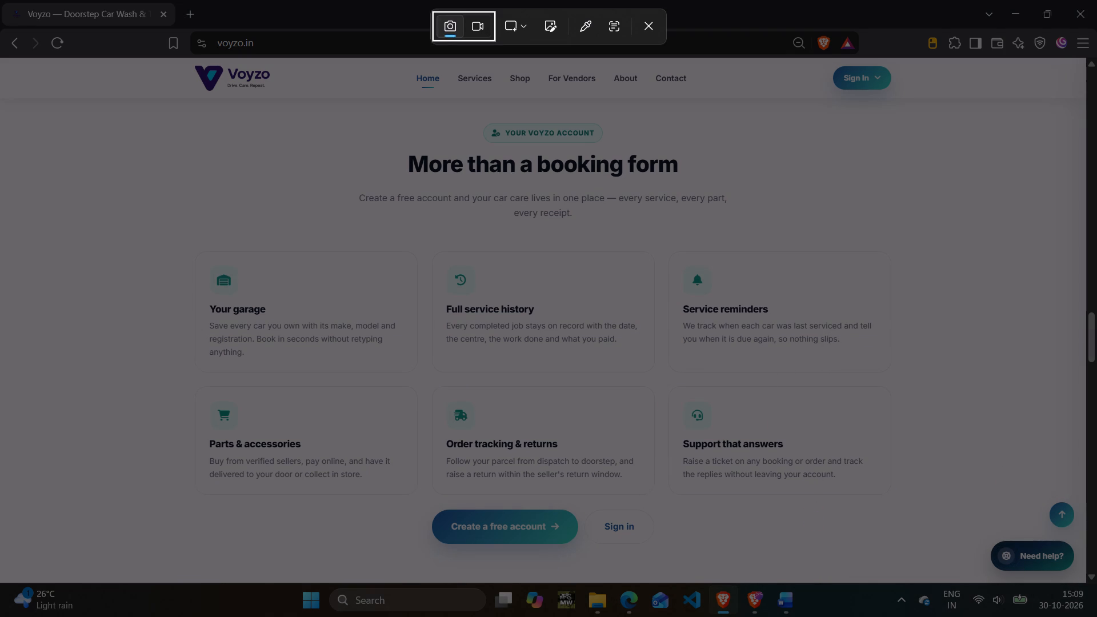
left_click_drag(161, 58, 917, 516)
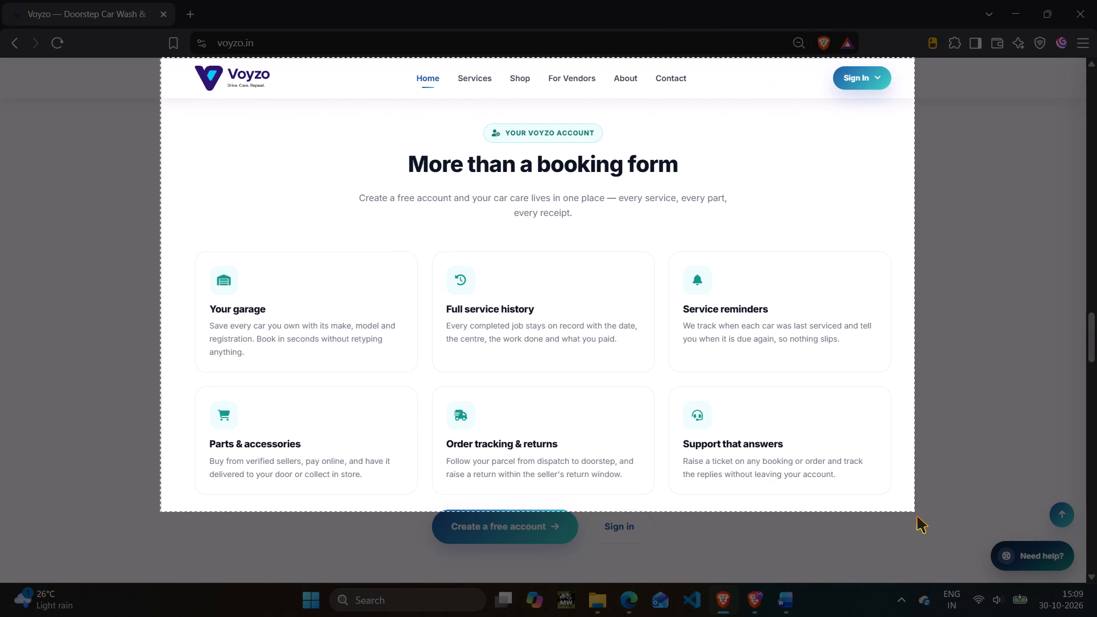
left_click_drag(917, 516, 951, 582)
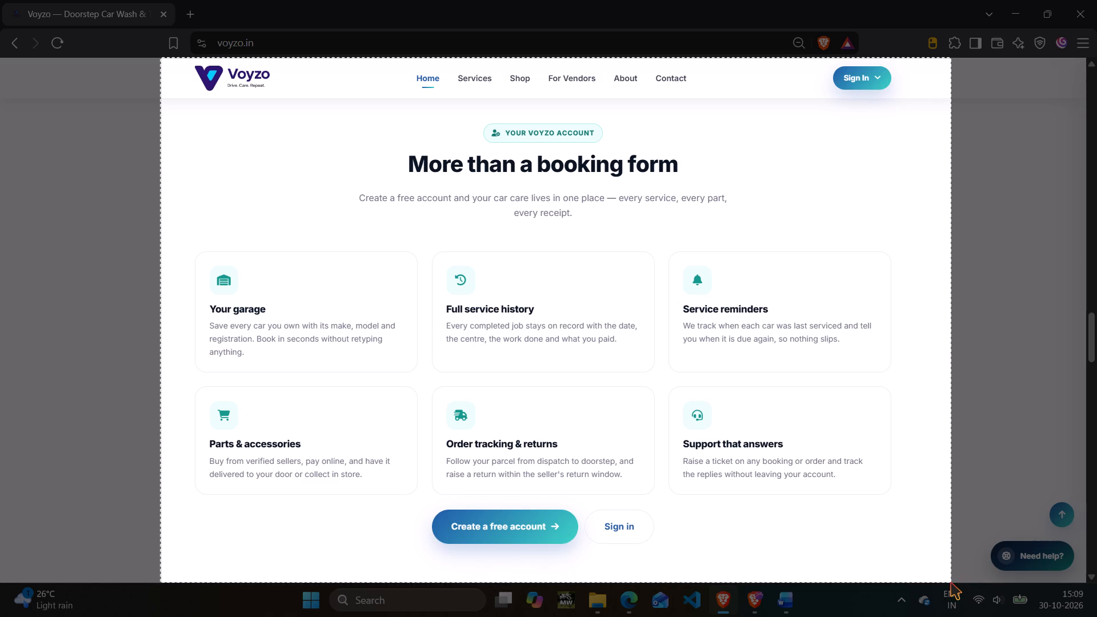
left_click_drag(951, 582, 947, 584)
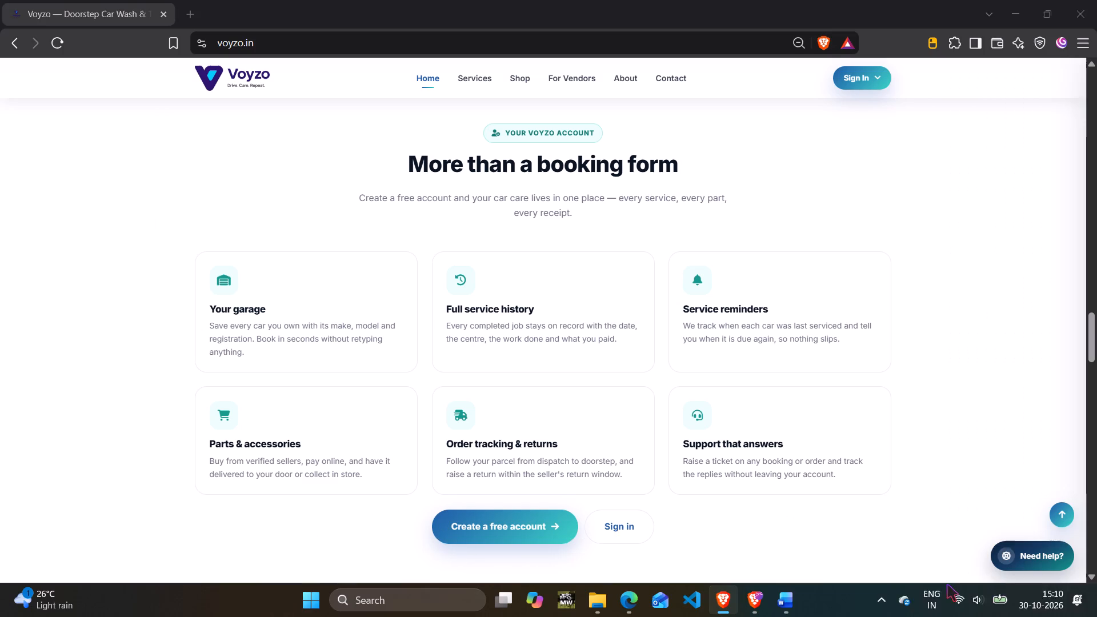
Capture a screenshot of the "Why Voyzo" section, from the site header to just above the dark blue band.
scroll(290, 219, "down", 9)
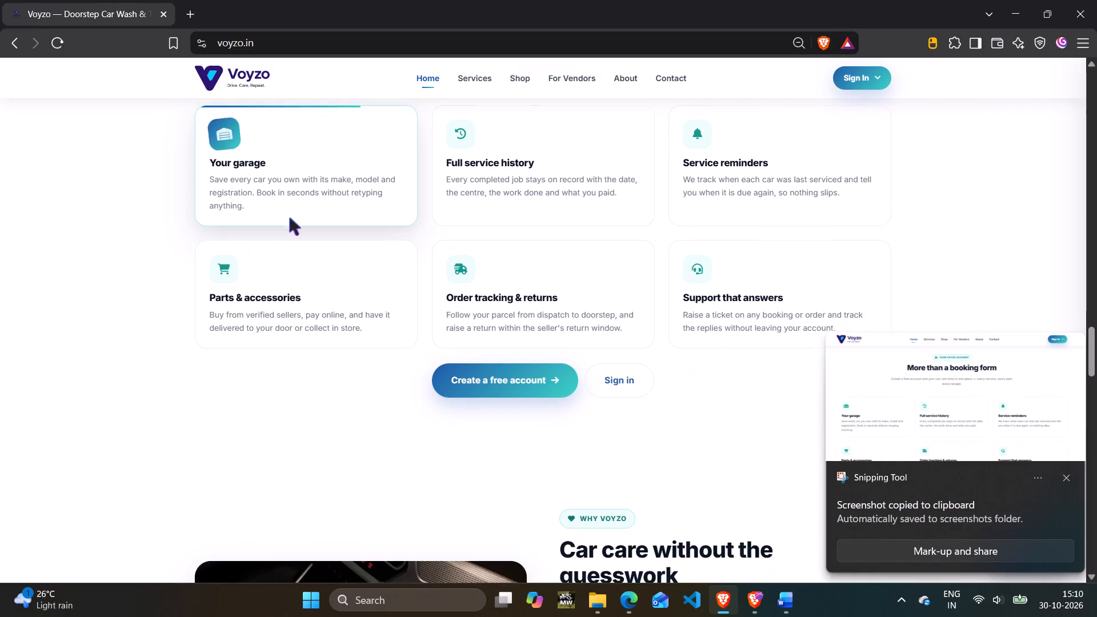
scroll(290, 218, "down", 16)
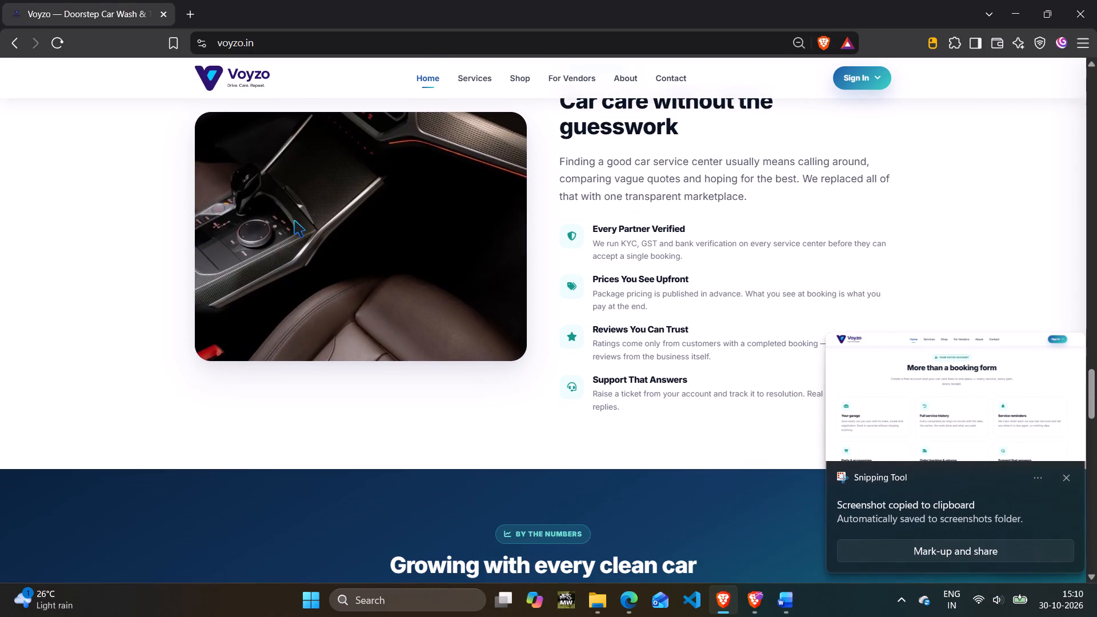
scroll(294, 220, "up", 3)
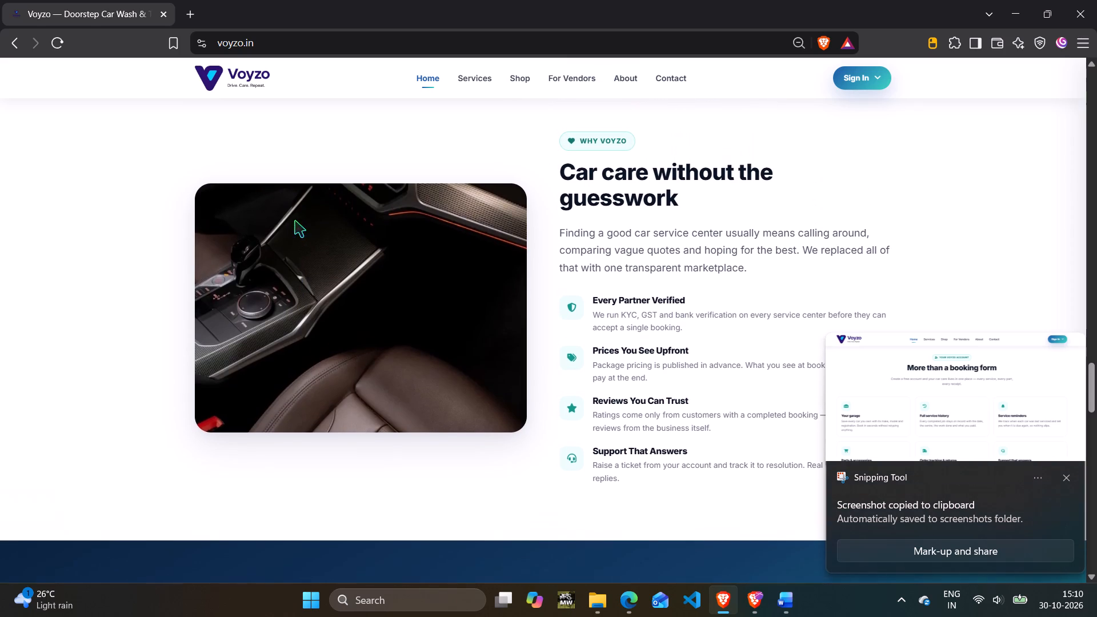
left_click(1072, 480)
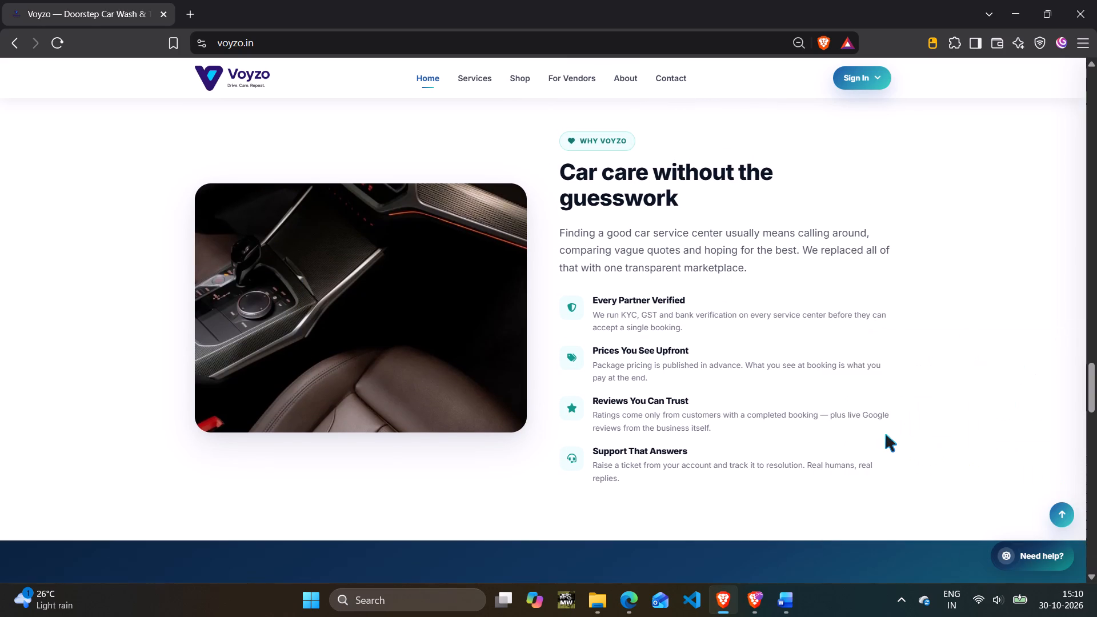
key("shift+super+s")
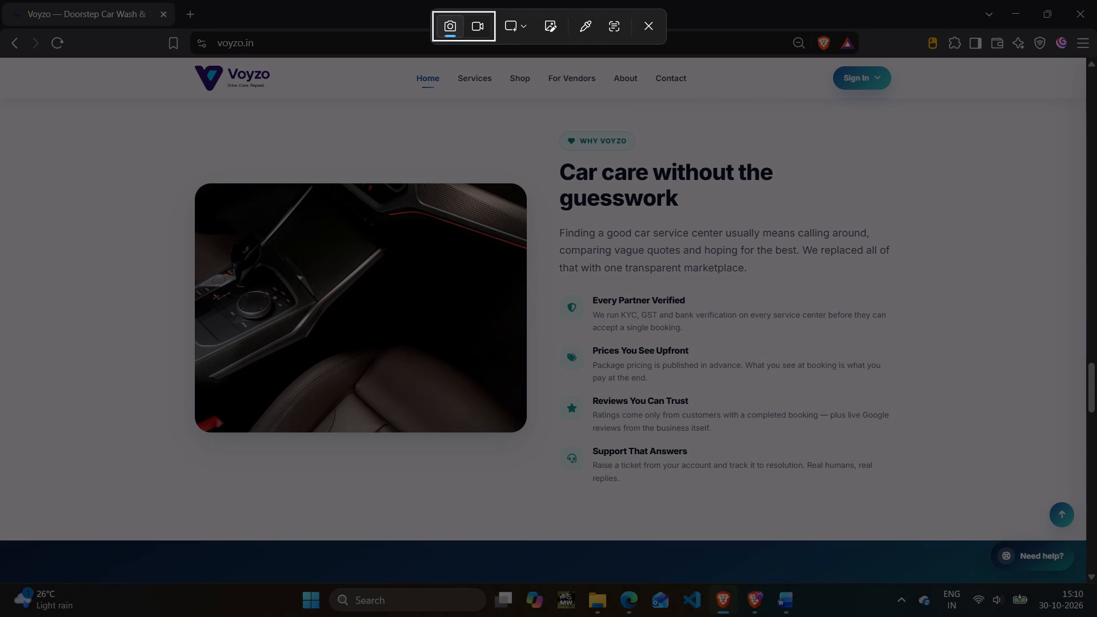
left_click_drag(174, 58, 936, 515)
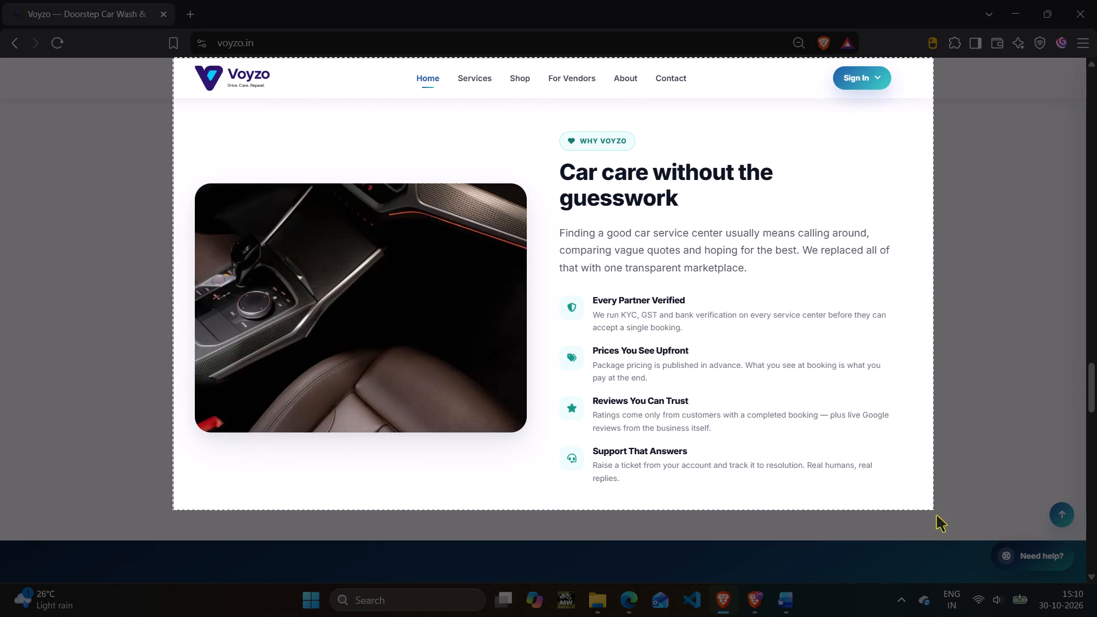
left_click_drag(936, 515, 957, 540)
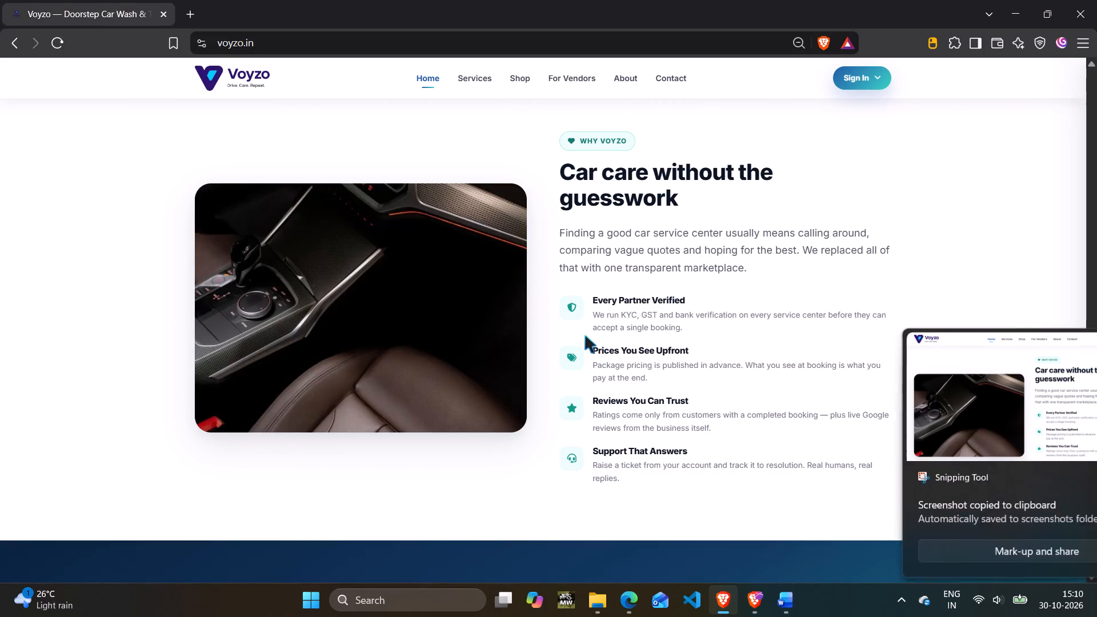
left_click(1068, 472)
Capture a full-width screenshot of the "By the Numbers" section at 80% page zoom, from the site header to just above the "Featured" label.
scroll(721, 369, "down", 7)
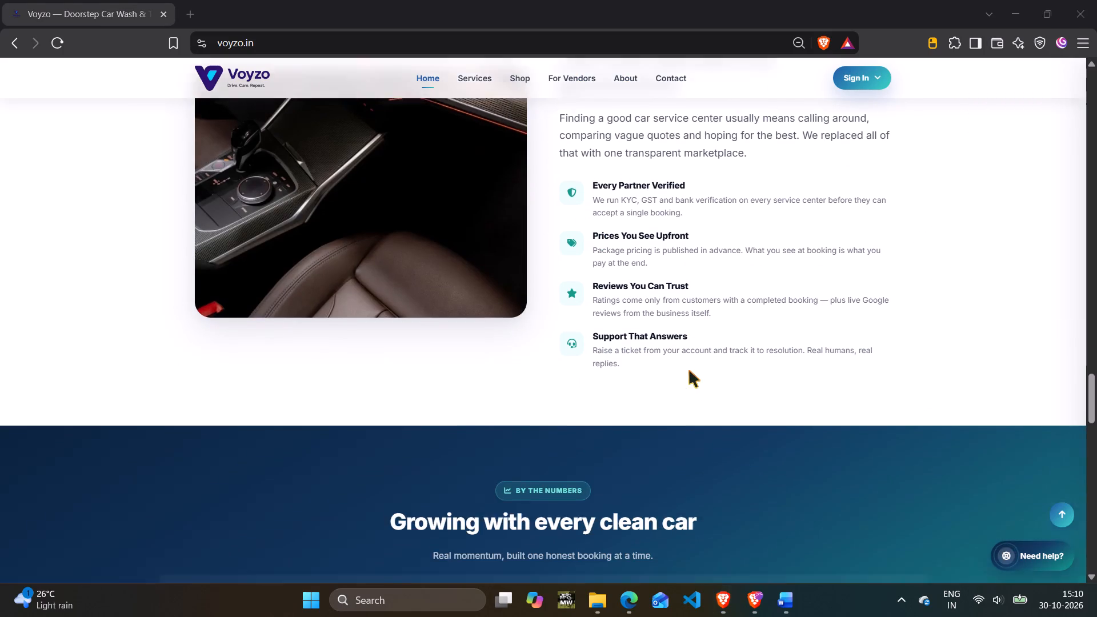
scroll(689, 370, "down", 12)
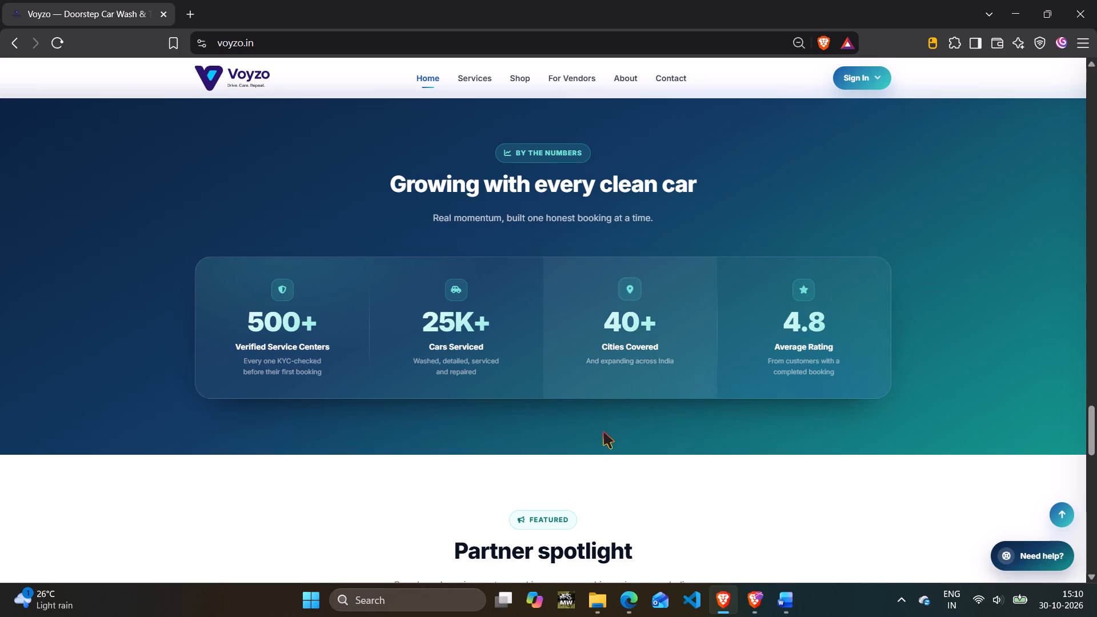
key("shift+super+s")
left_click(652, 22)
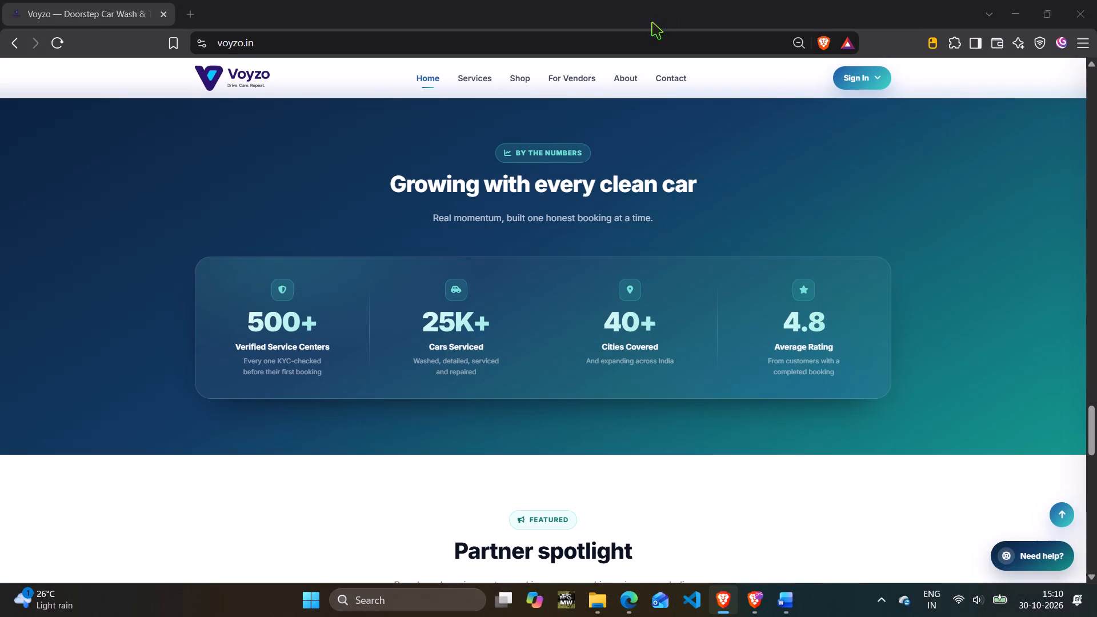
key("ctrl+equal")
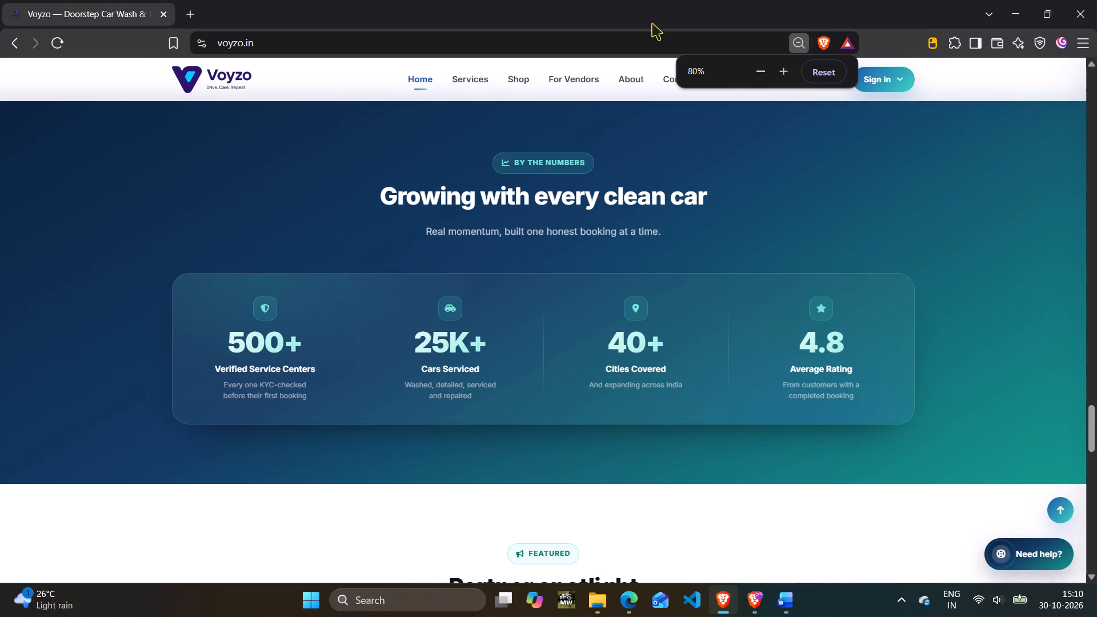
scroll(613, 136, "up", 1)
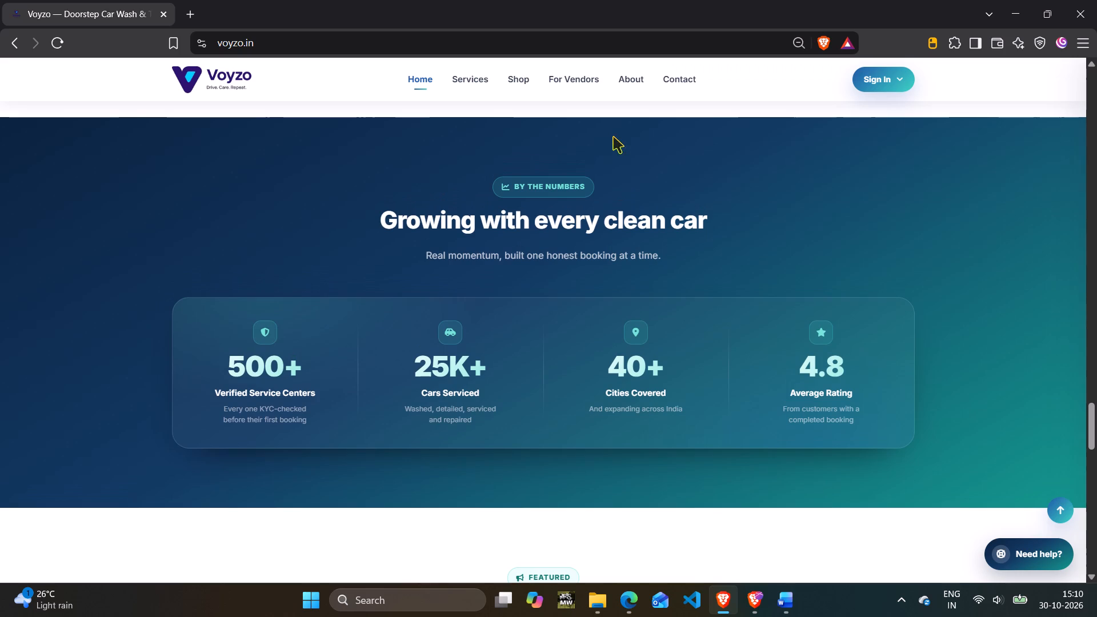
key("shift+super+s")
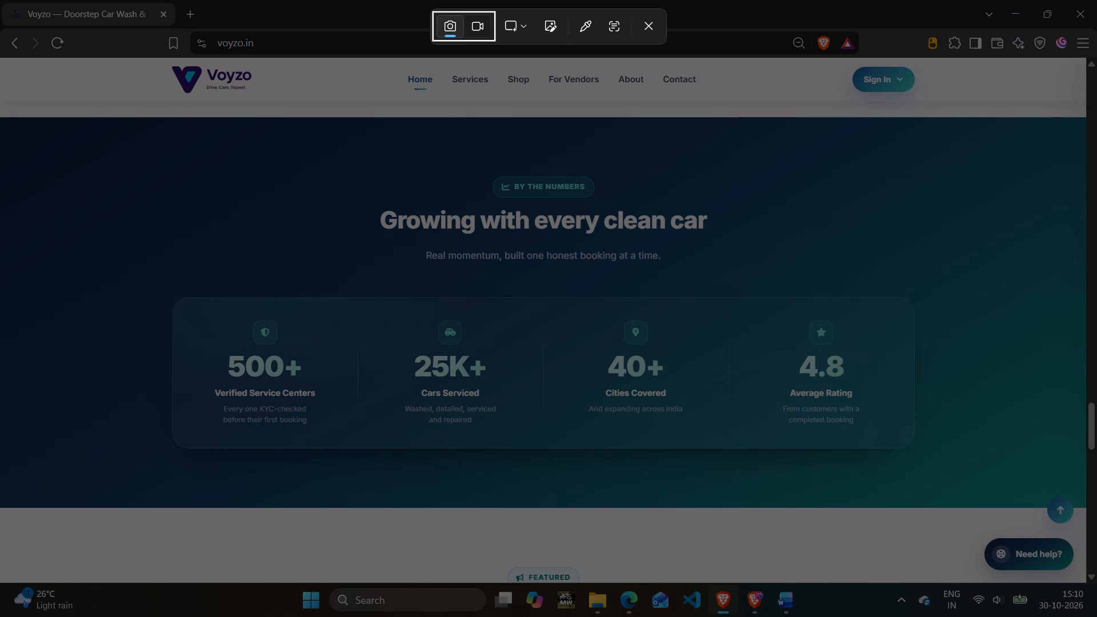
left_click_drag(3, 58, 54, 97)
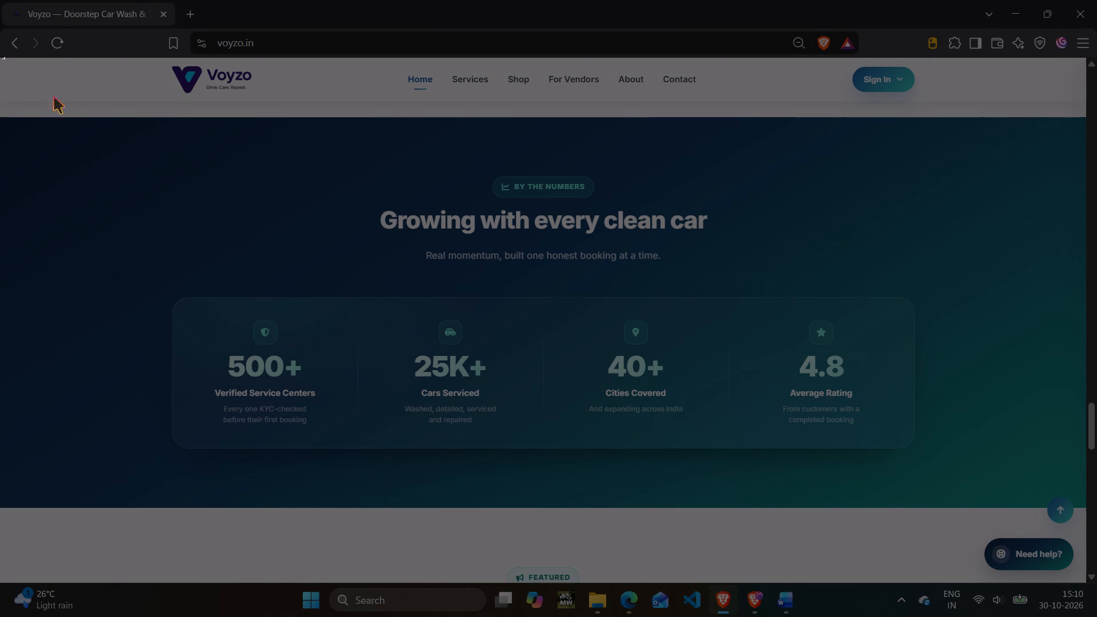
left_click_drag(54, 97, 1086, 582)
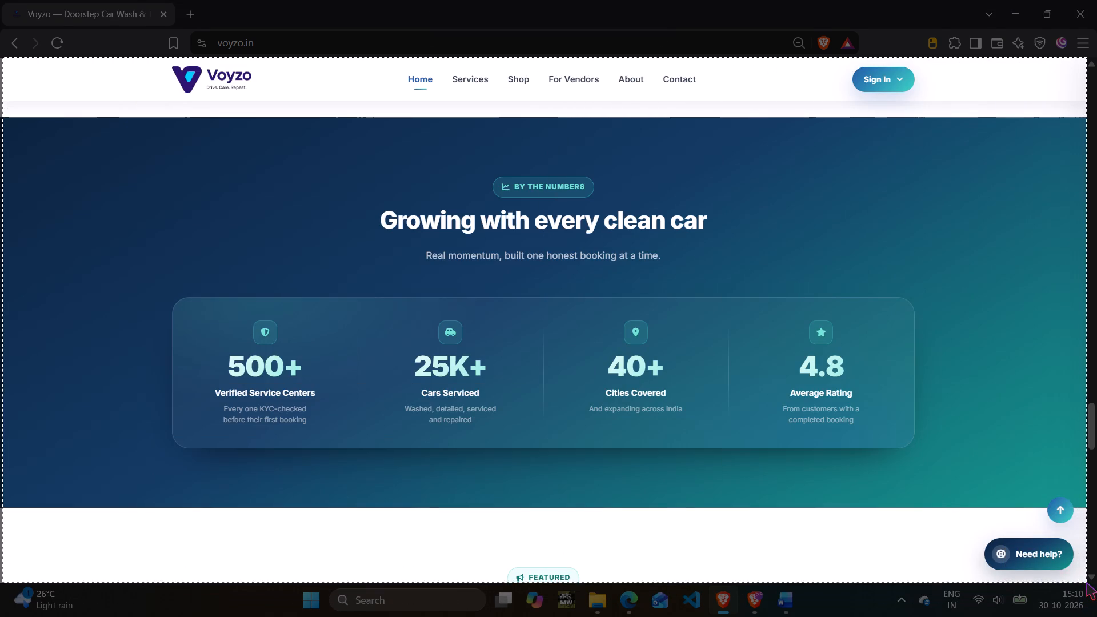
left_click_drag(1086, 582, 1083, 572)
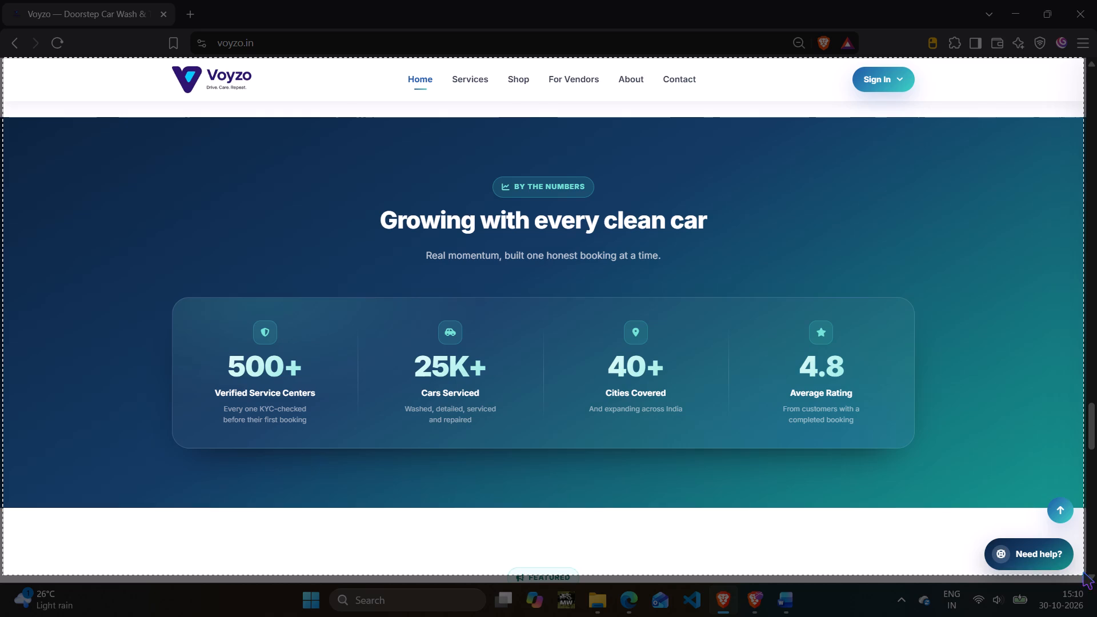
left_click_drag(1083, 572, 1084, 568)
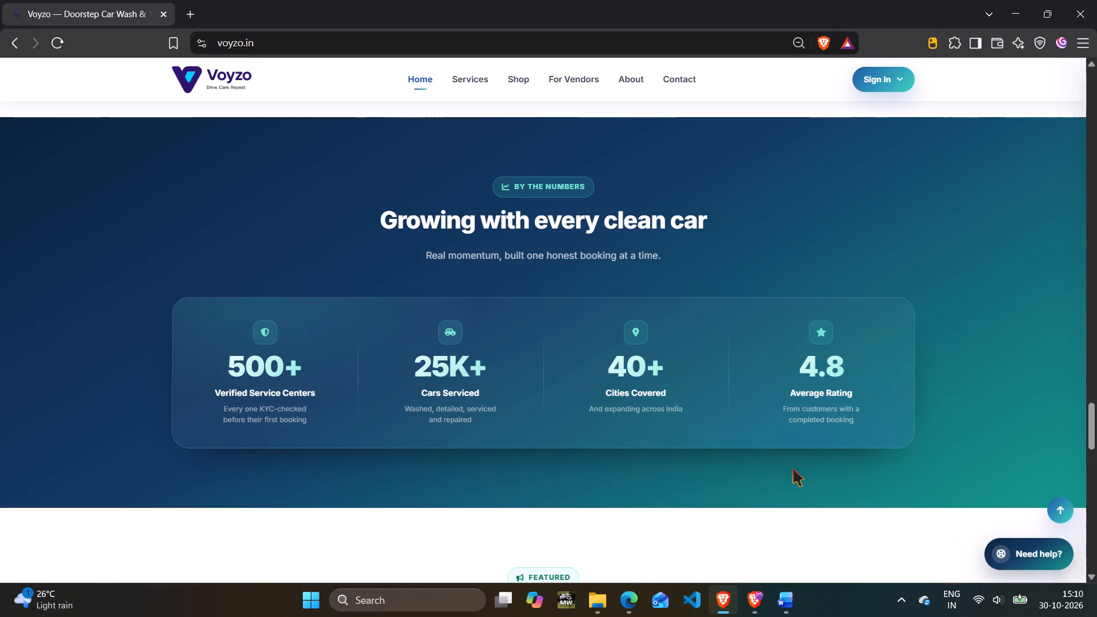
Capture a full-width screenshot of the "Partner spotlight" section, from the site header to the white space below the advertising banner.
scroll(584, 347, "down", 15)
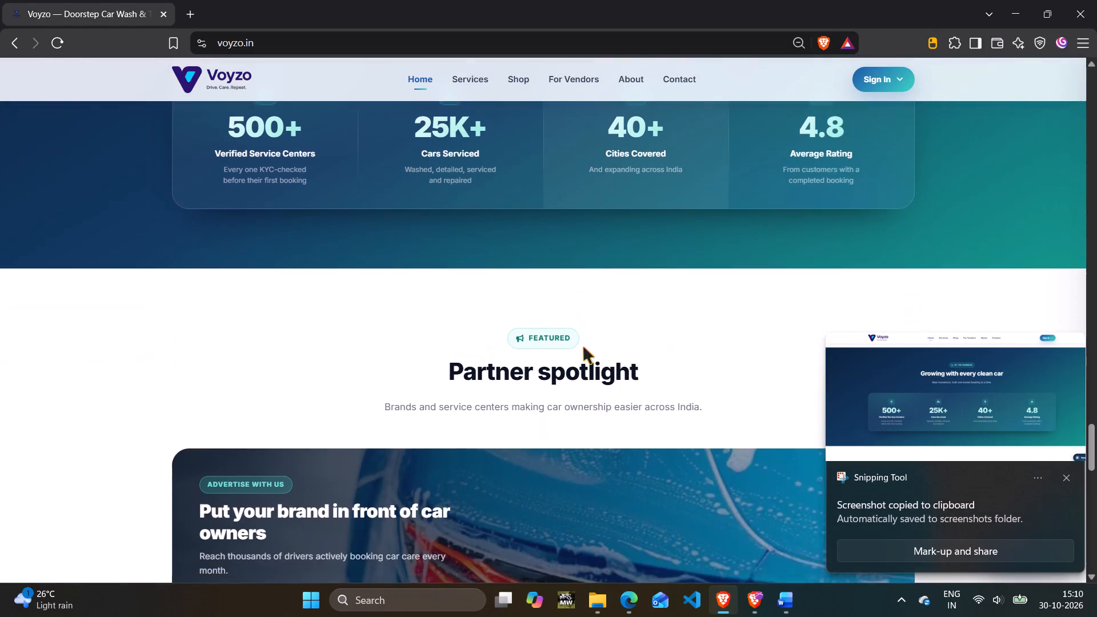
scroll(583, 347, "down", 6)
left_click(1071, 479)
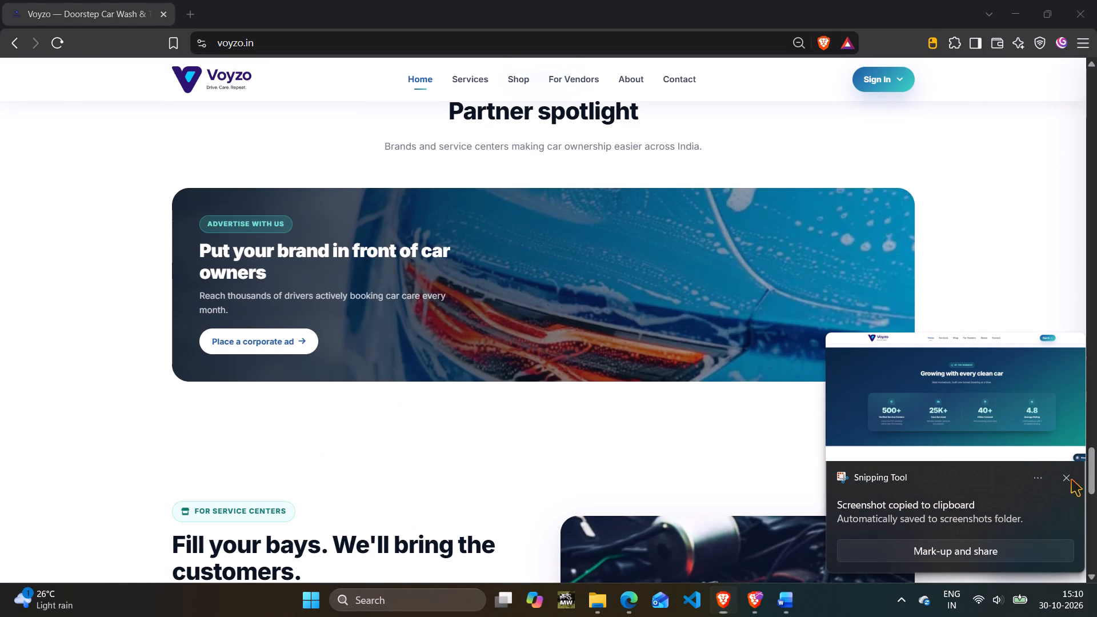
scroll(724, 407, "up", 4)
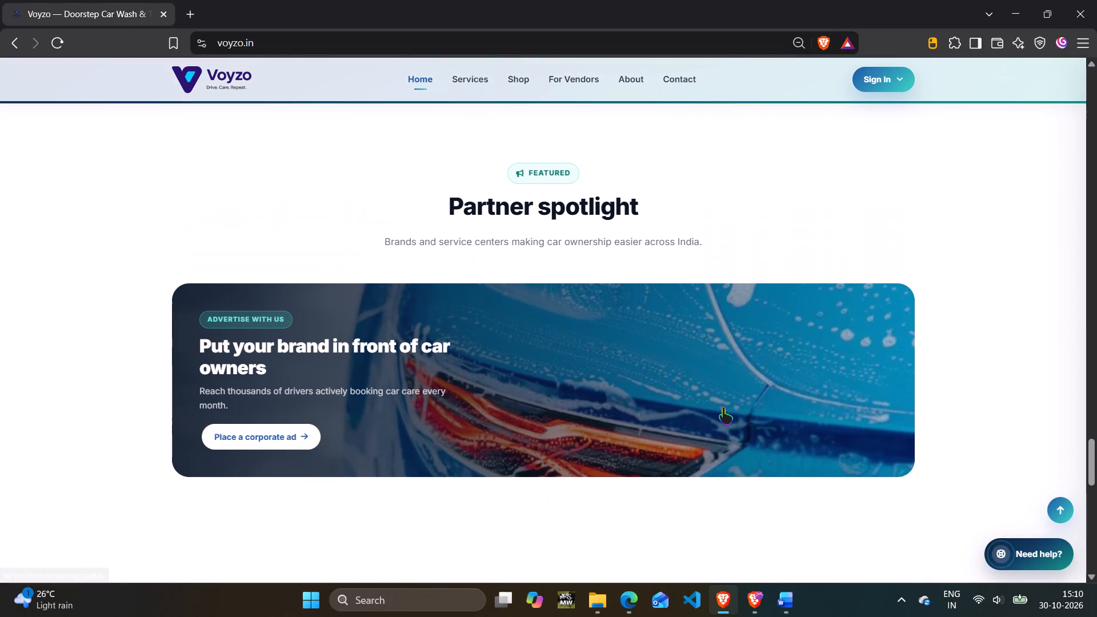
key("shift+super+s")
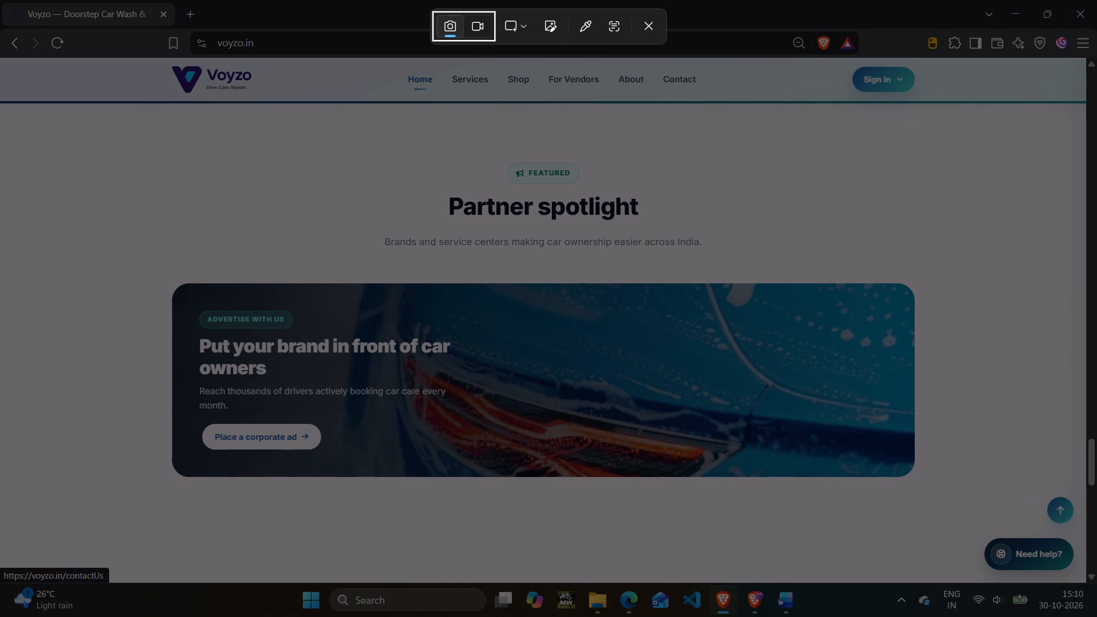
left_click_drag(0, 57, 1082, 580)
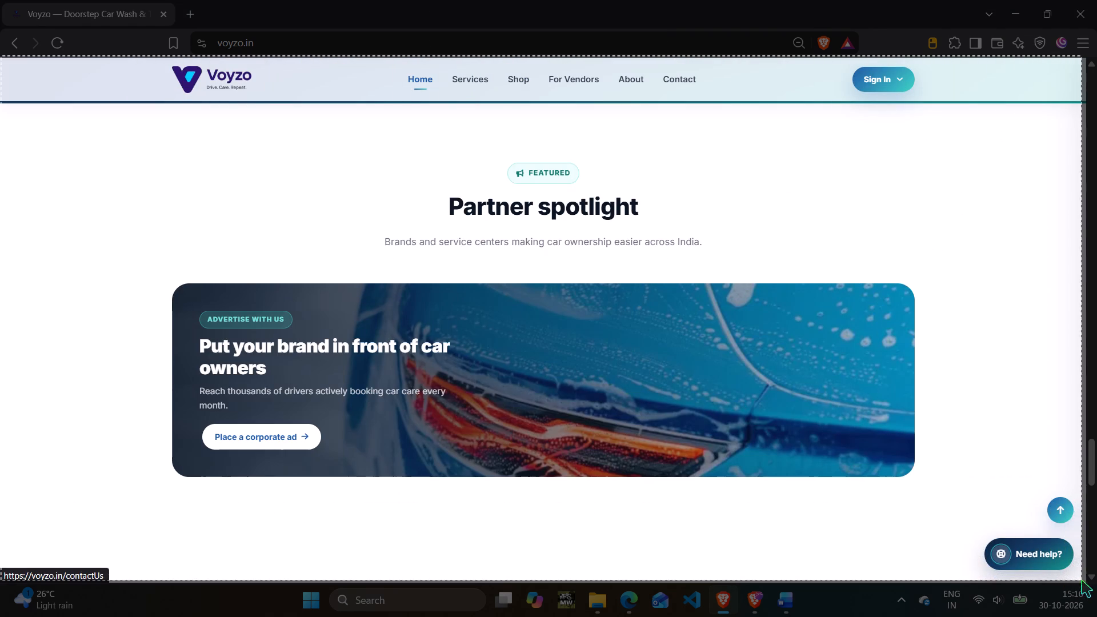
left_click_drag(1082, 580, 1083, 582)
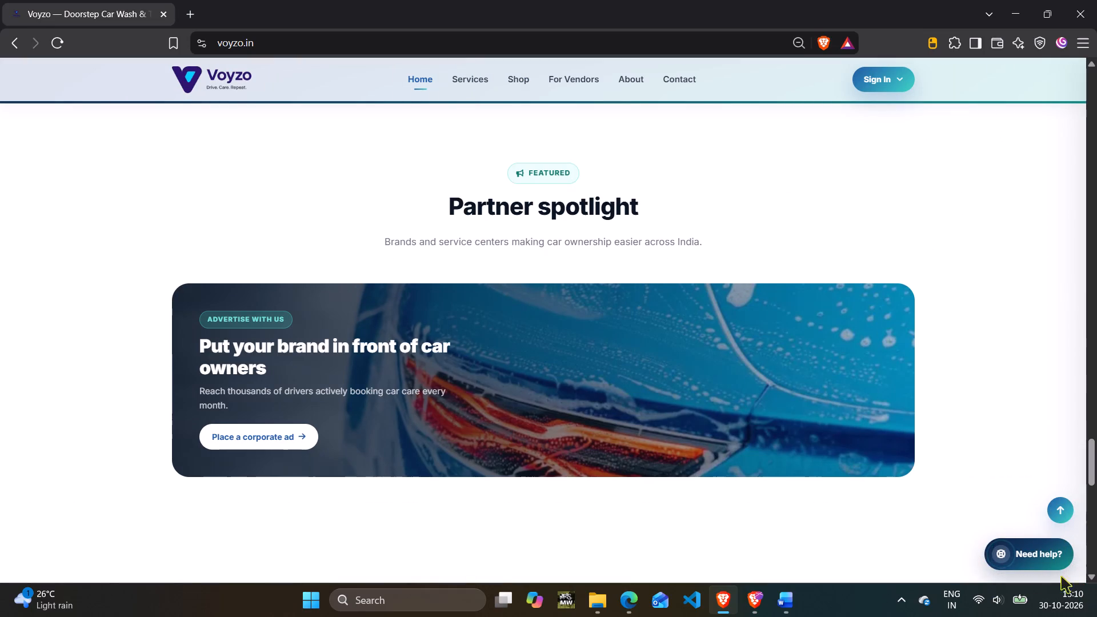
Capture a full-width screenshot of the "For Service Centers" section, from the site header to the top edge of the next dark blue banner.
scroll(607, 321, "down", 6)
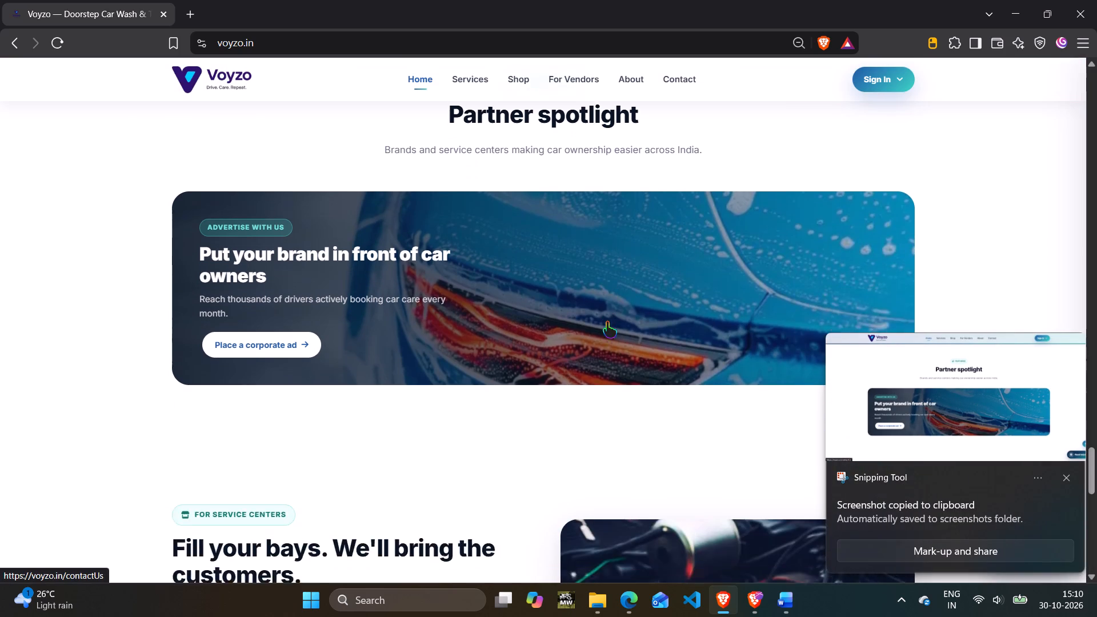
scroll(607, 321, "down", 3)
left_click(1070, 476)
scroll(796, 410, "down", 5)
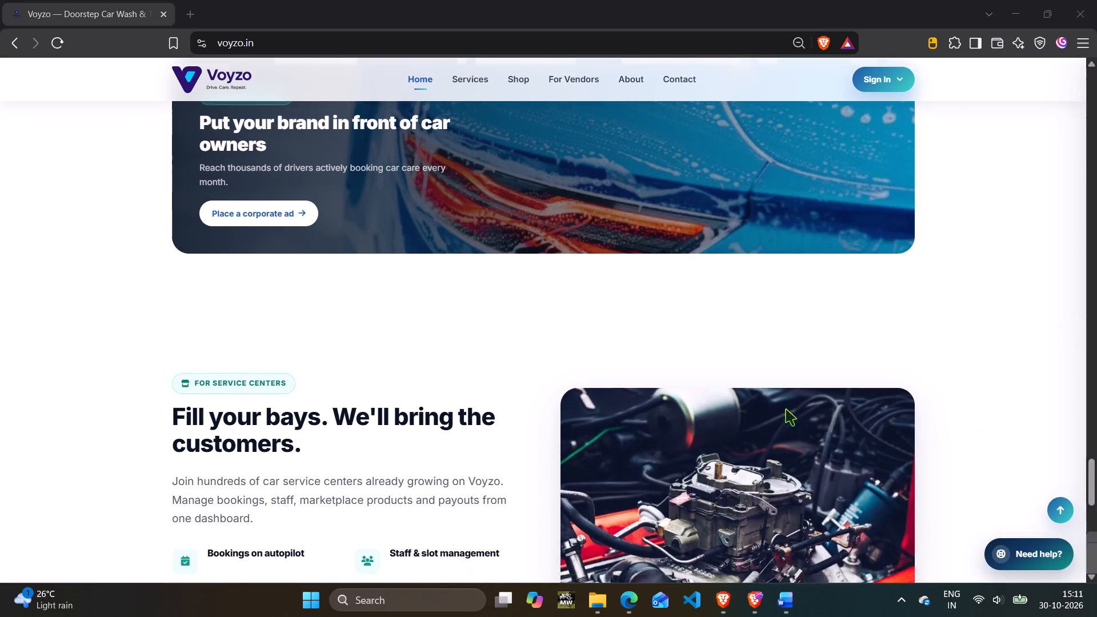
scroll(774, 404, "down", 4)
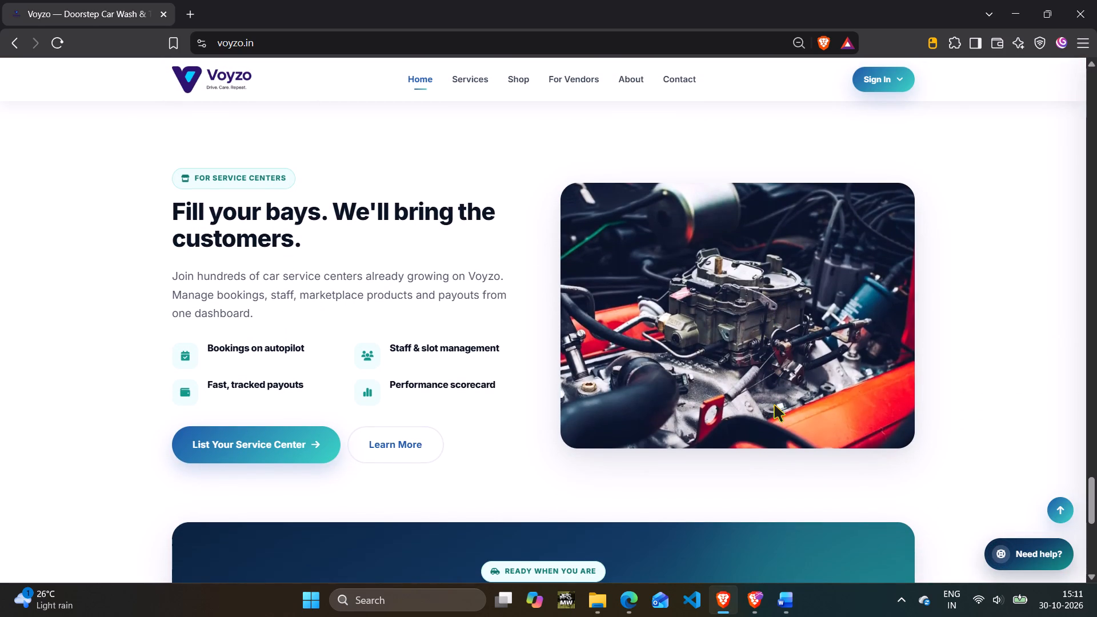
scroll(774, 404, "up", 3)
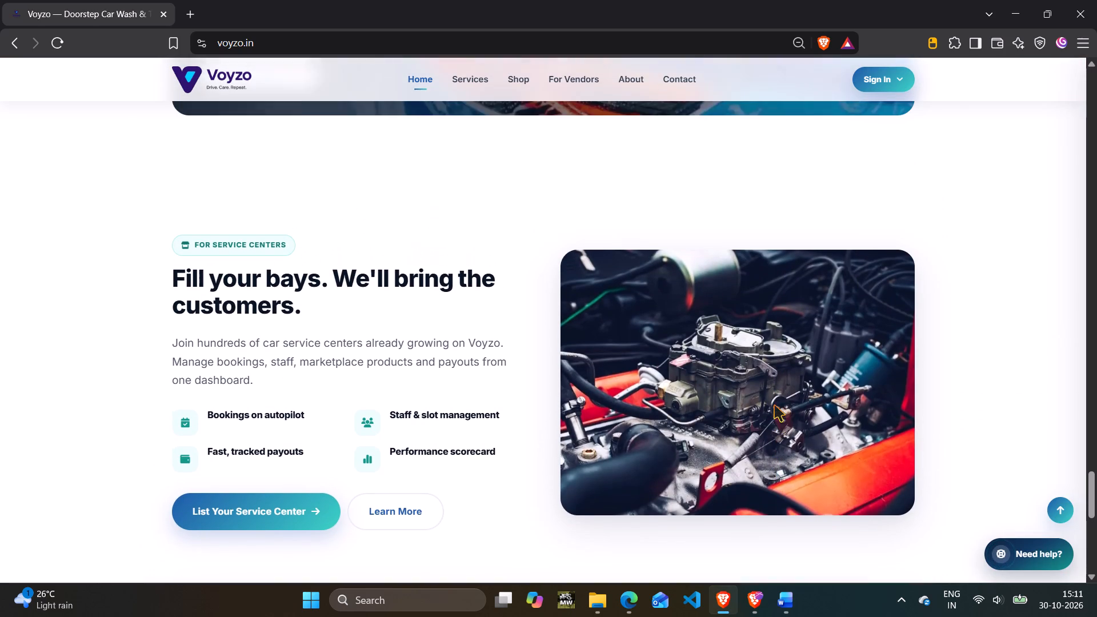
scroll(774, 404, "down", 1)
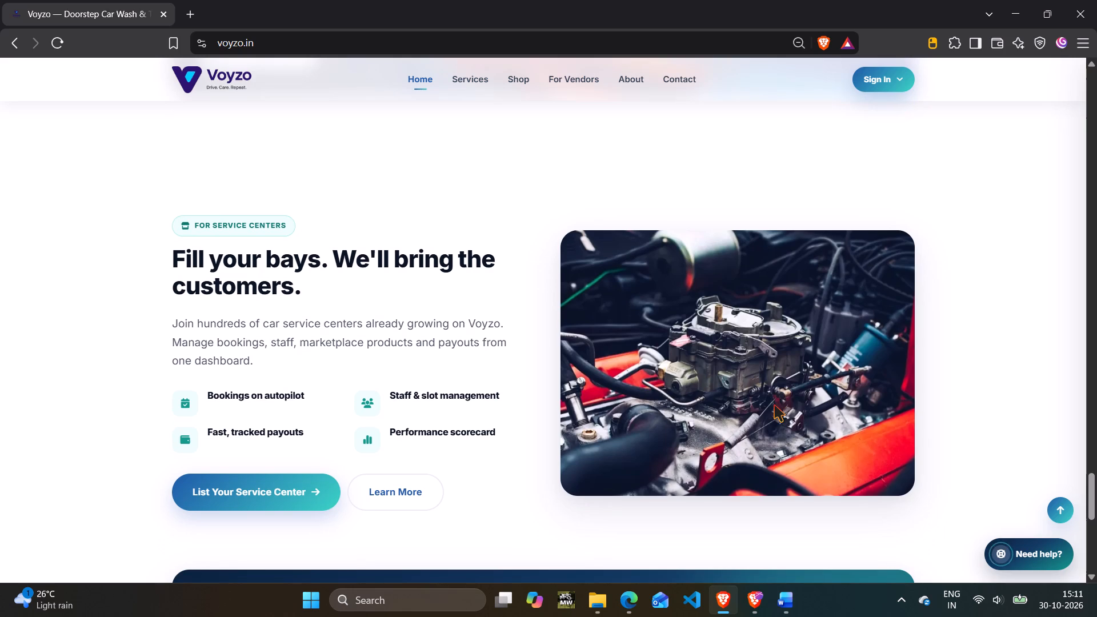
key("shift+super+s")
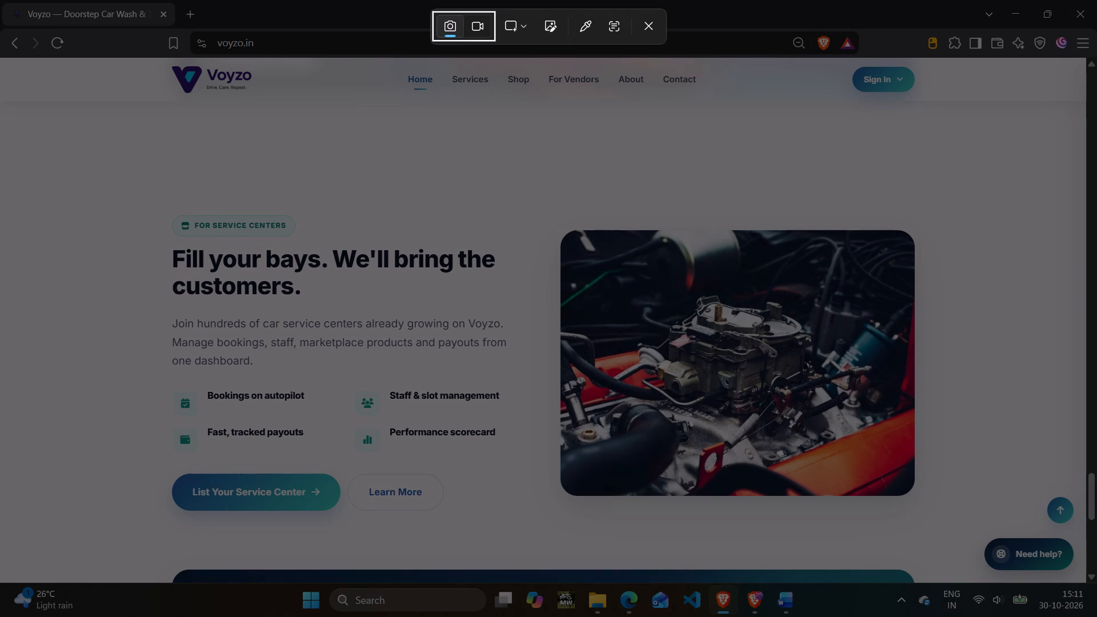
left_click_drag(0, 58, 1082, 577)
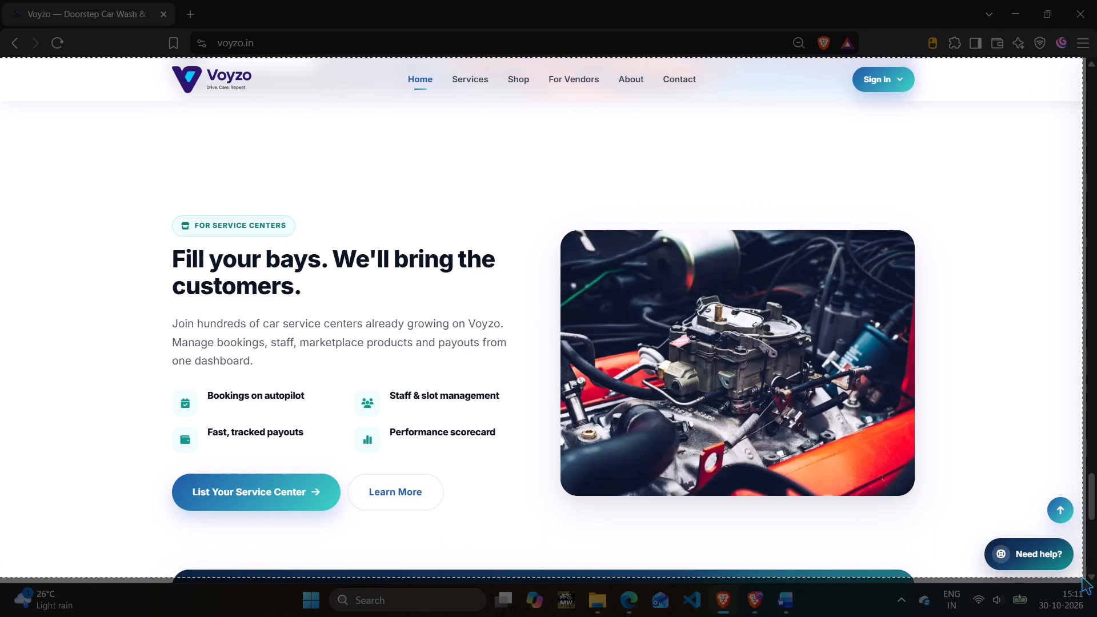
left_click_drag(1082, 577, 1084, 580)
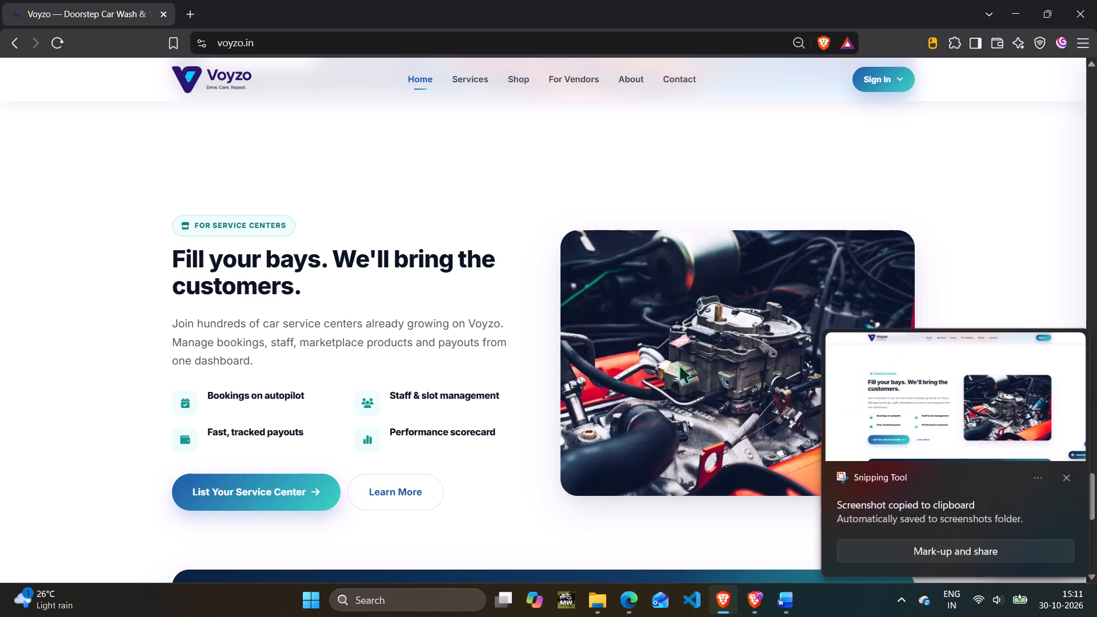
left_click(1072, 480)
Capture the "Ready When You Are" banner and footer in one screenshot at 75% page zoom, from the site header through the app store badges.
scroll(427, 307, "down", 19)
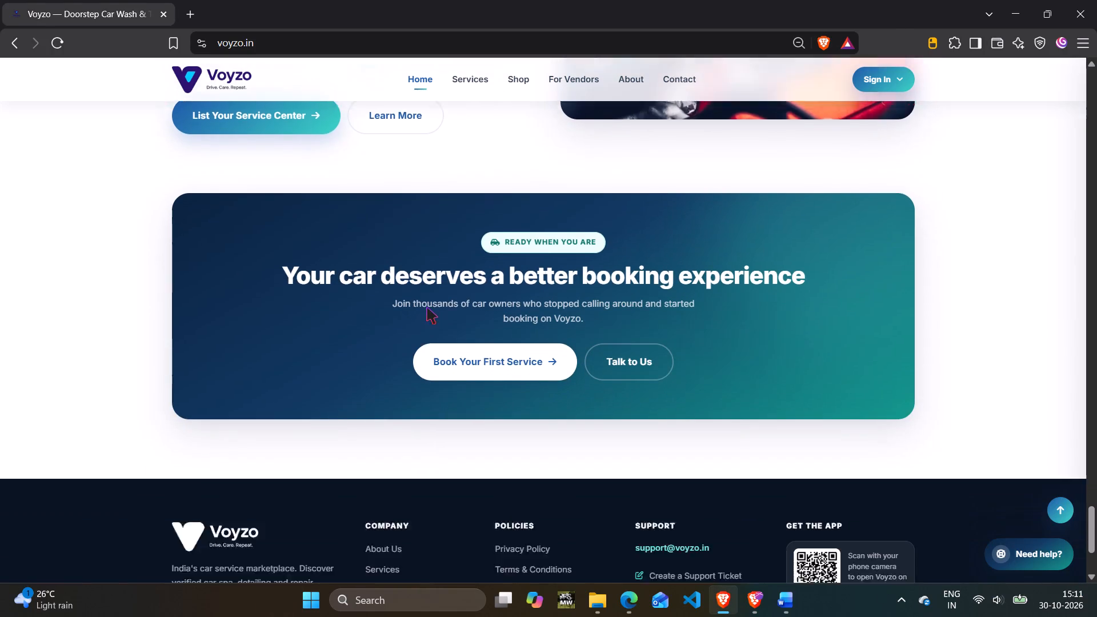
scroll(429, 307, "down", 1)
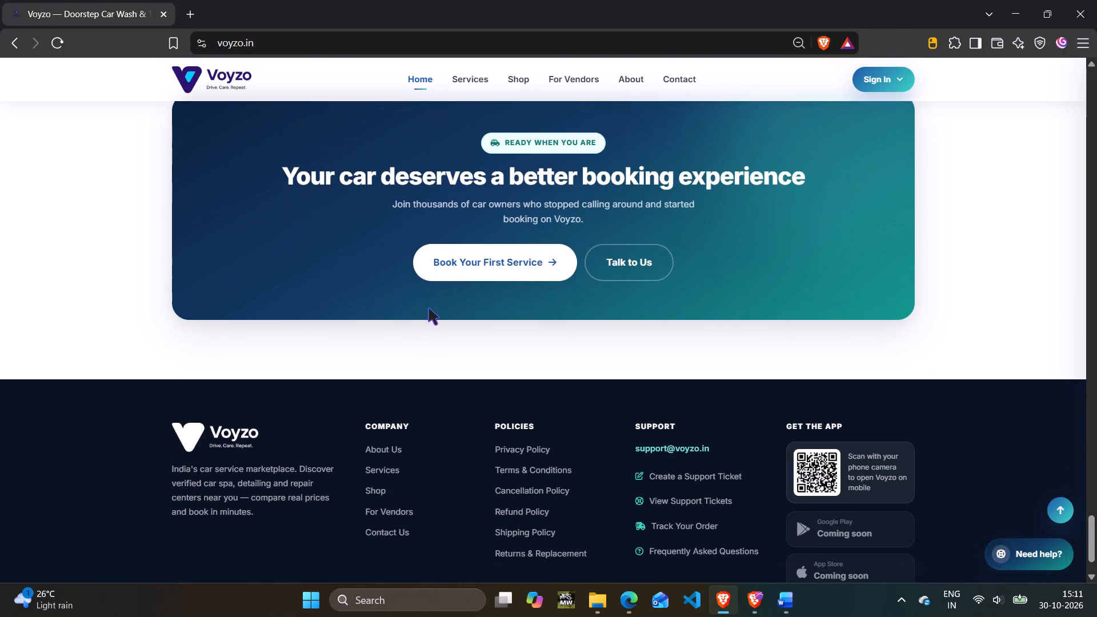
scroll(429, 307, "down", 1)
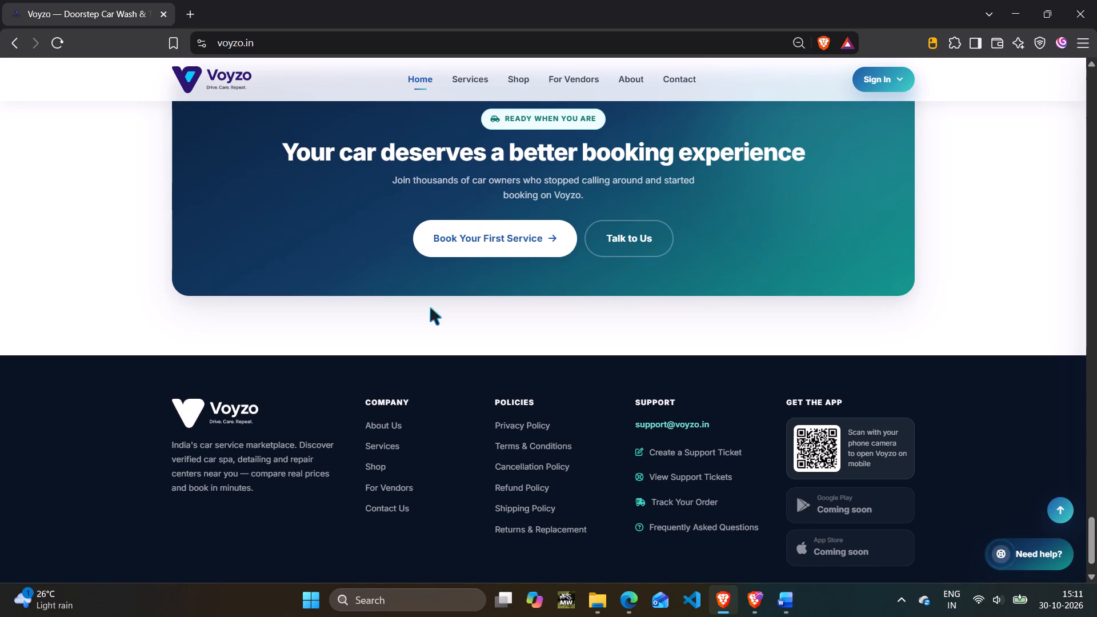
scroll(430, 307, "up", 3)
scroll(431, 307, "down", 1)
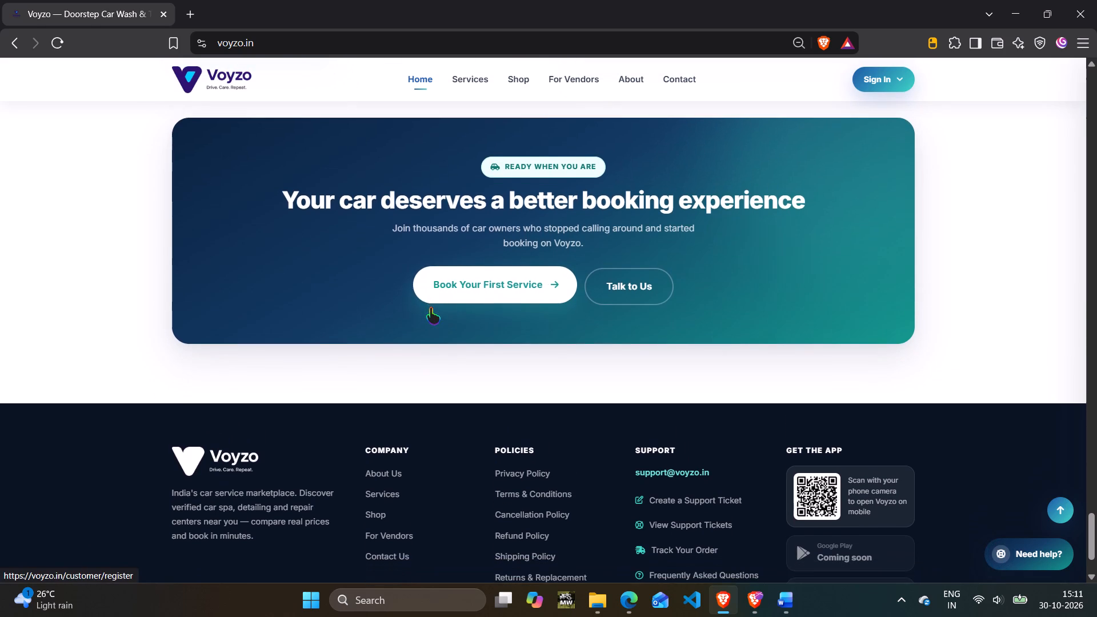
key("shift+super+s")
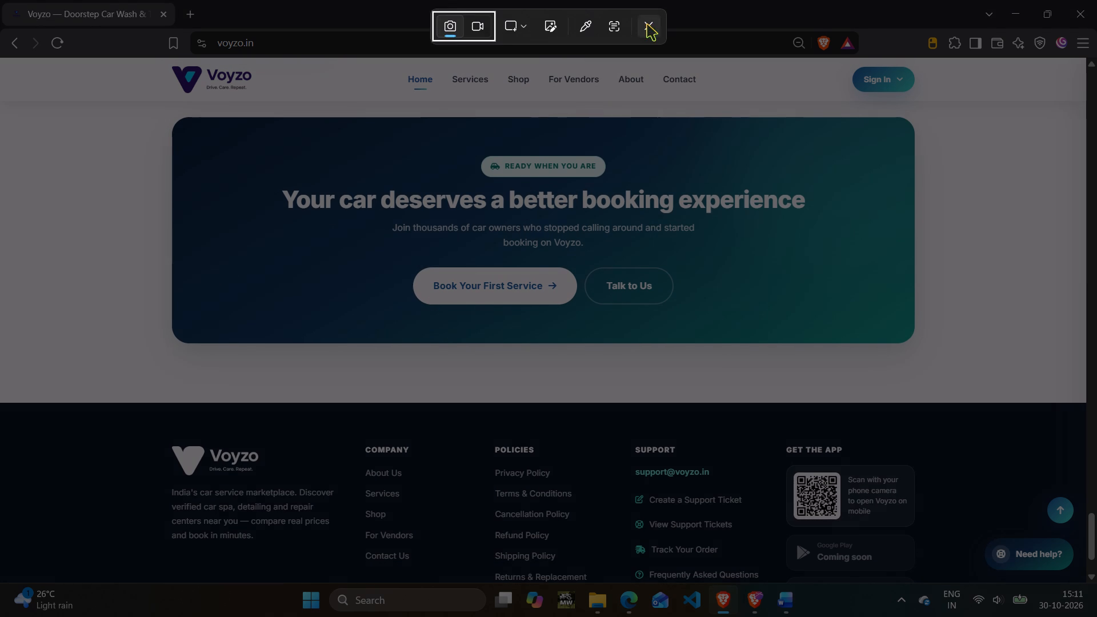
left_click(647, 23)
key("ctrl+minus")
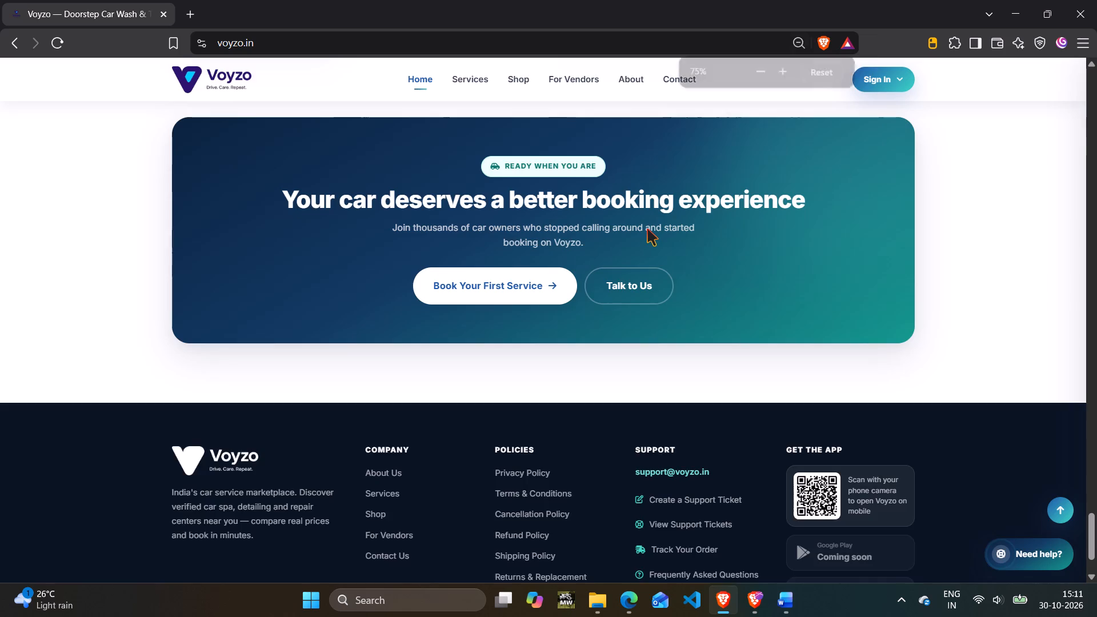
key("shift+super+s")
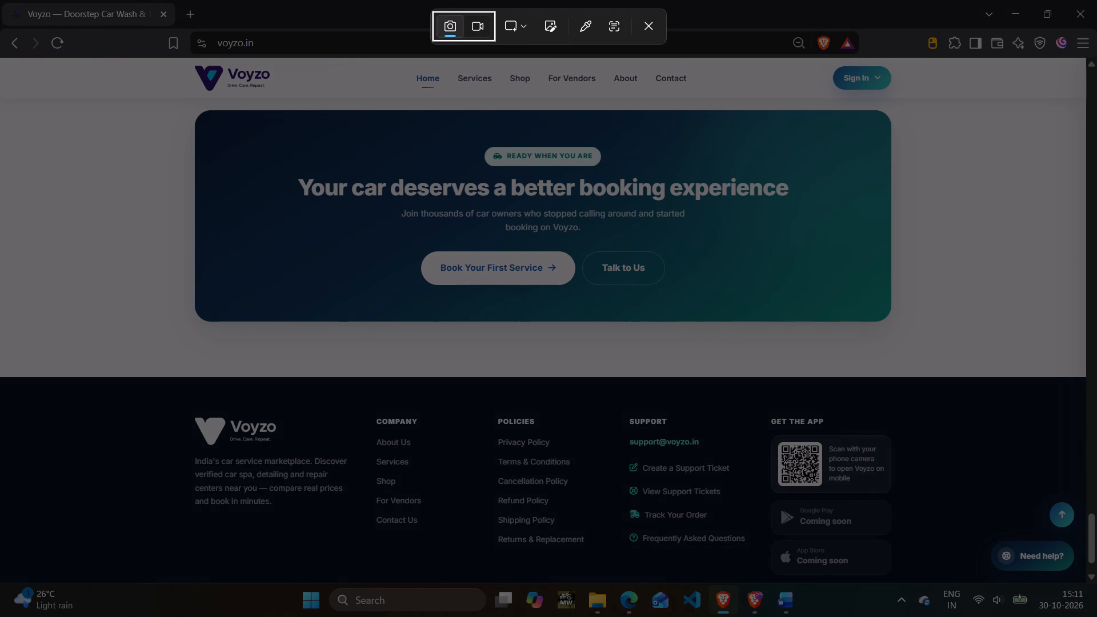
left_click_drag(0, 55, 1080, 580)
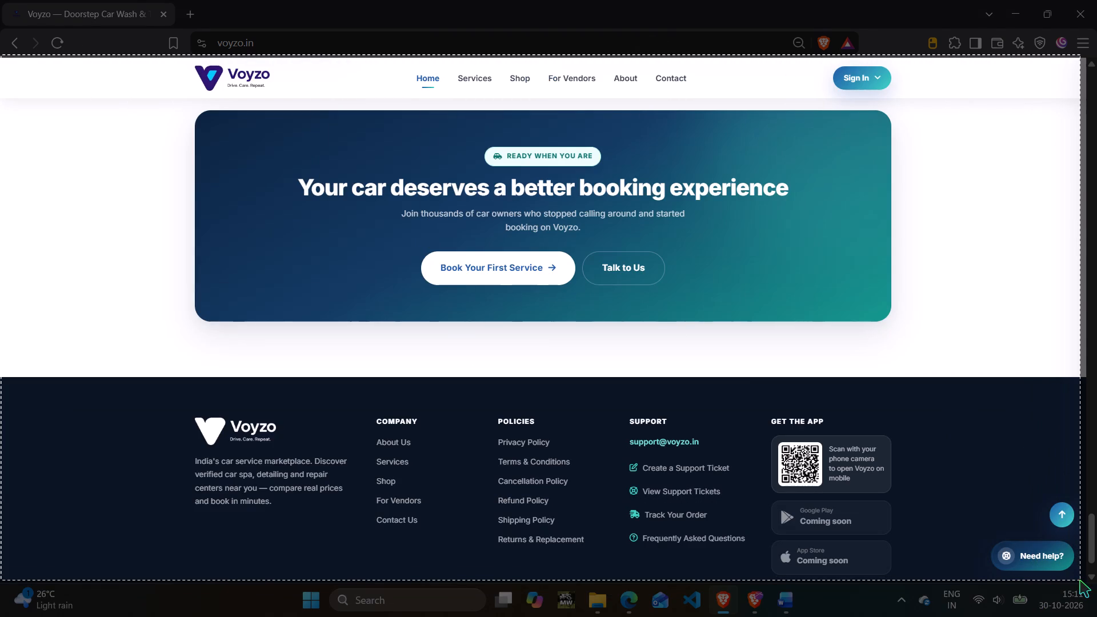
left_click_drag(1080, 580, 1086, 580)
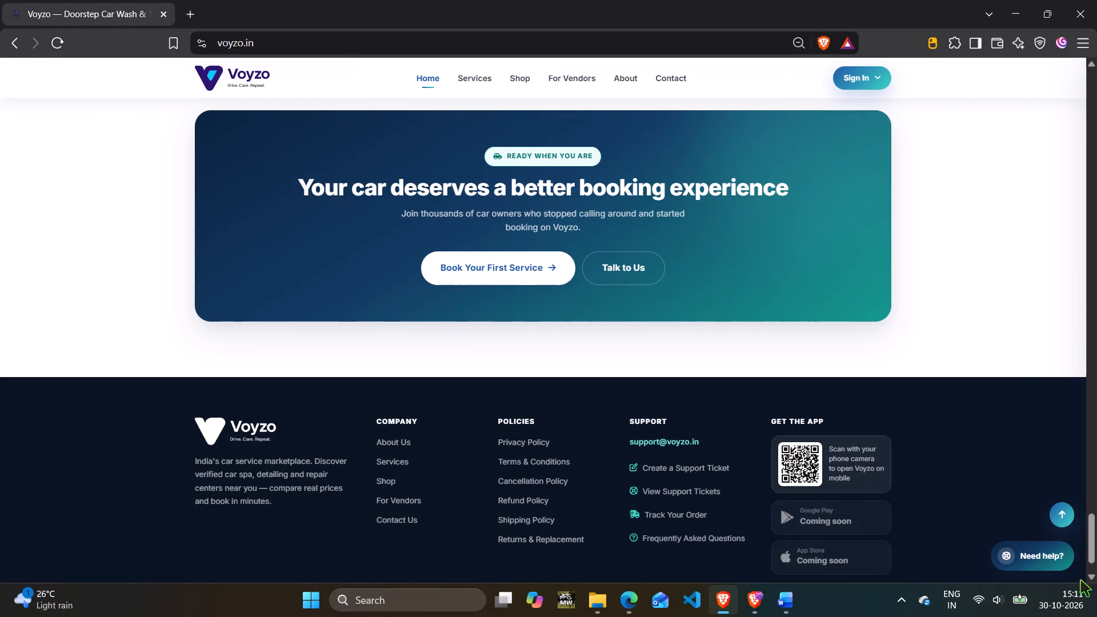
left_click(968, 262)
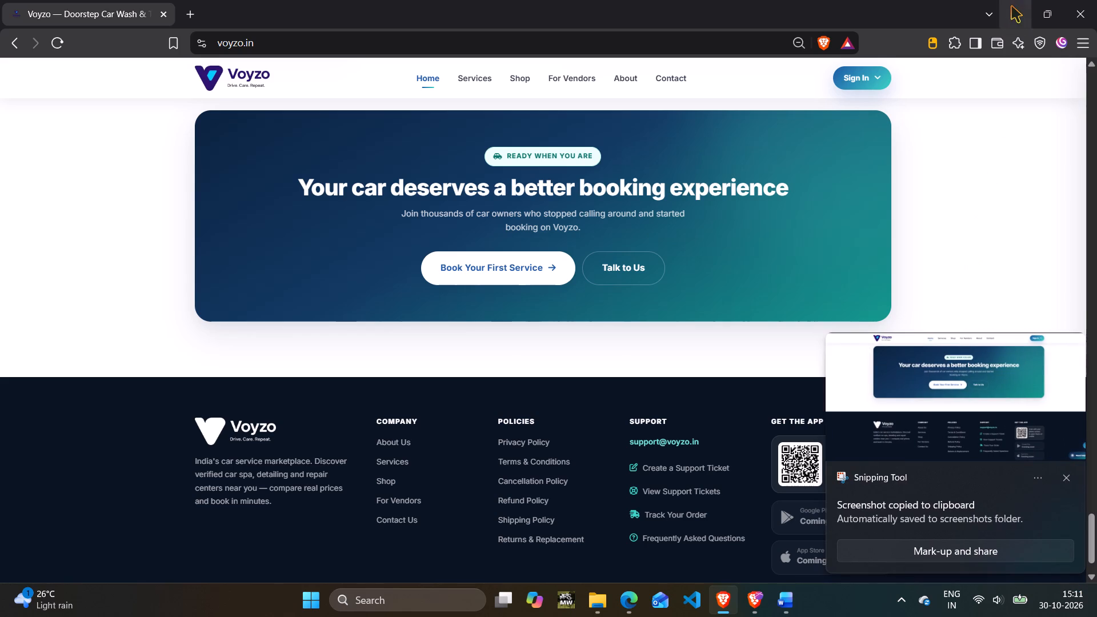
Return to the before-after document in Word, and open the ScreenRecording folder on drive D in File Explorer.
left_click(1011, 5)
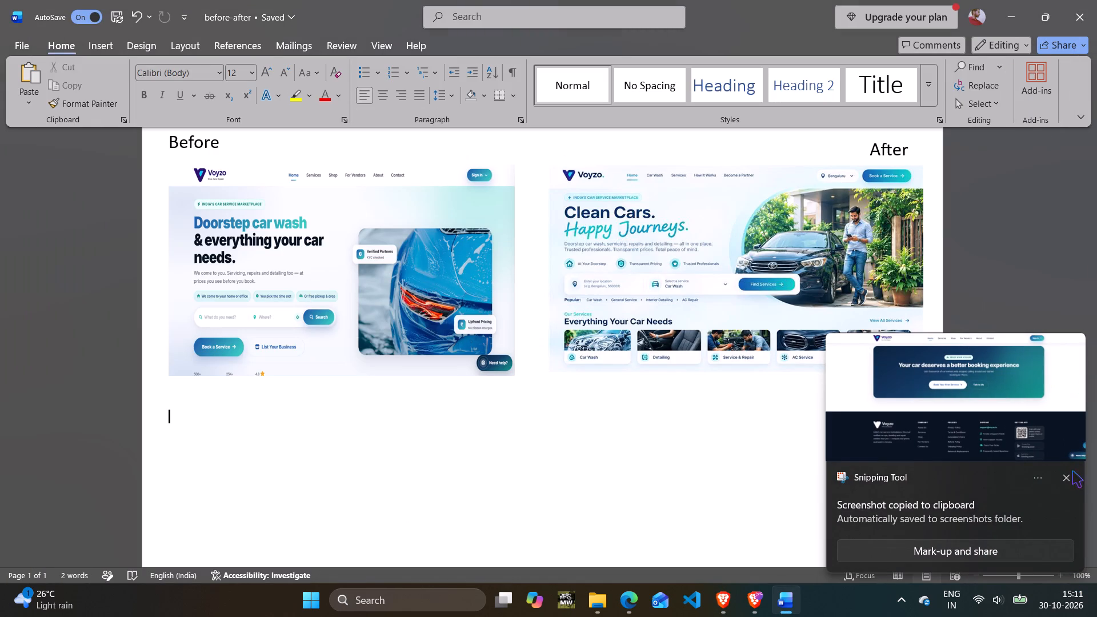
left_click(1069, 478)
scroll(666, 429, "down", 12)
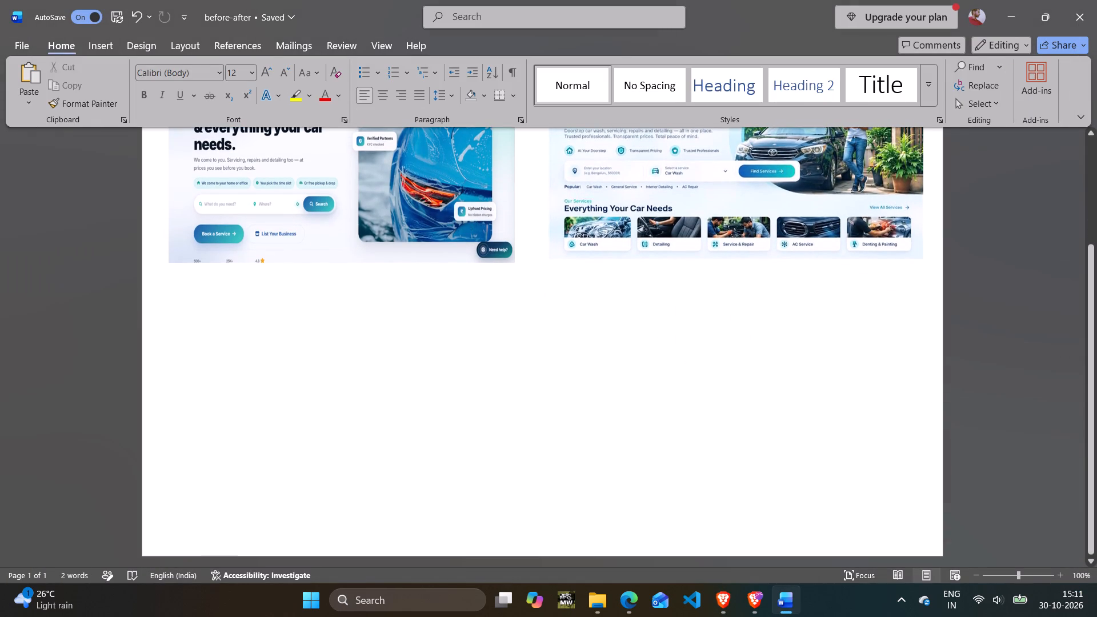
scroll(664, 427, "down", 4)
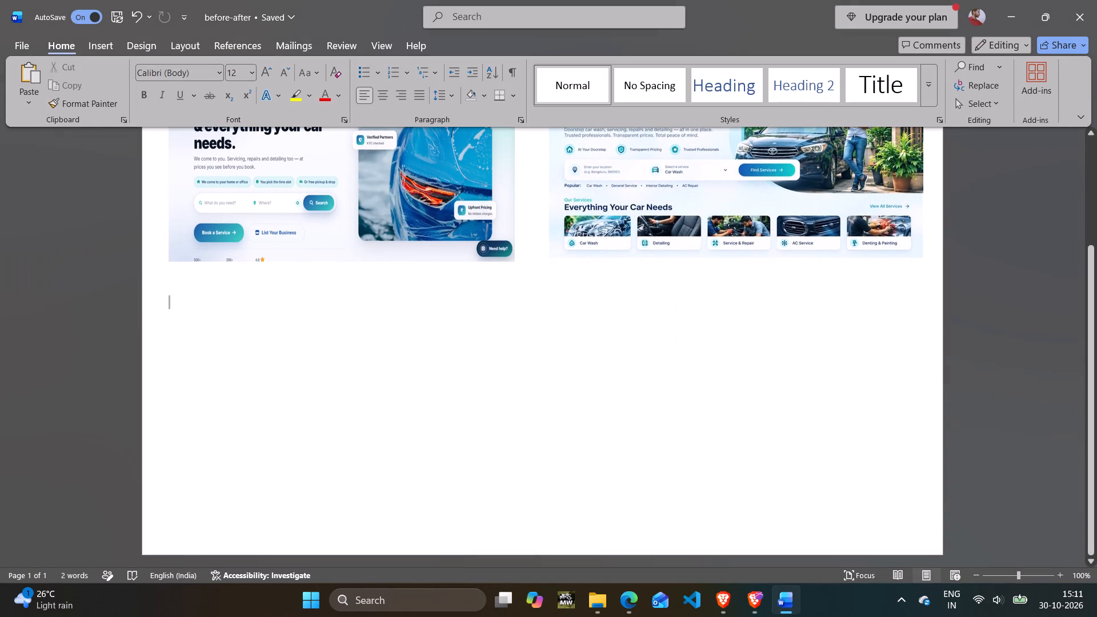
left_click(602, 608)
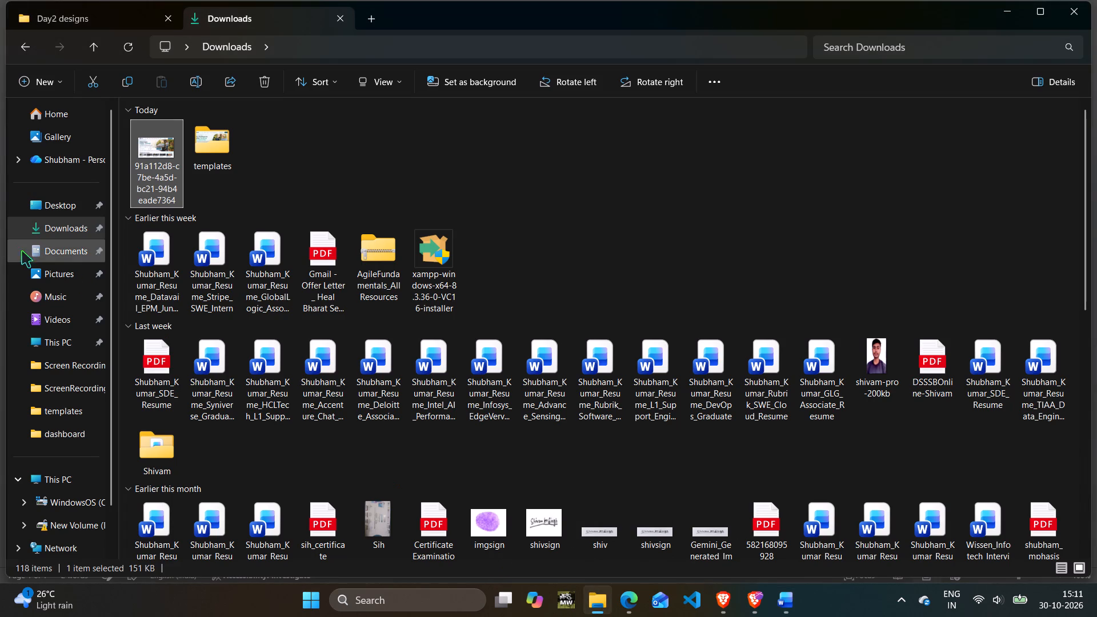
left_click(57, 7)
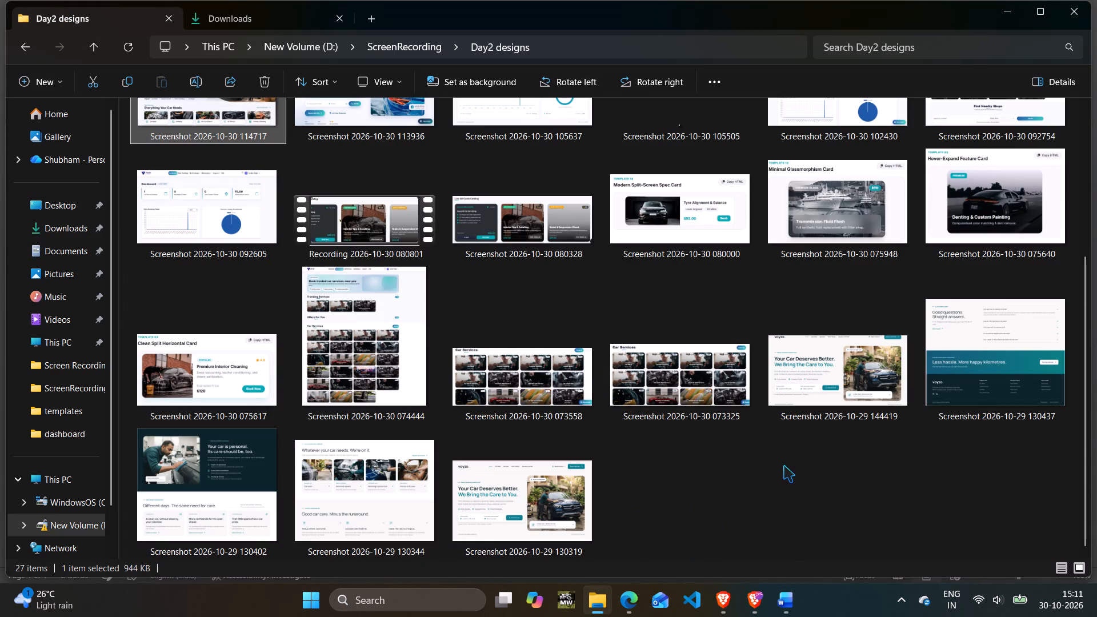
left_click(784, 465)
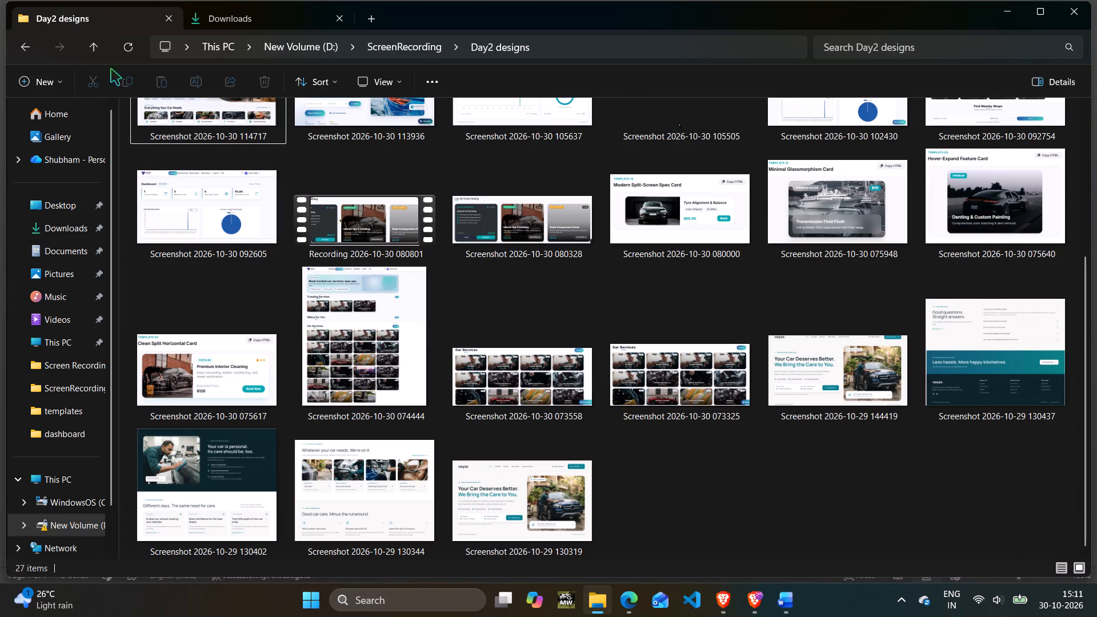
left_click(28, 41)
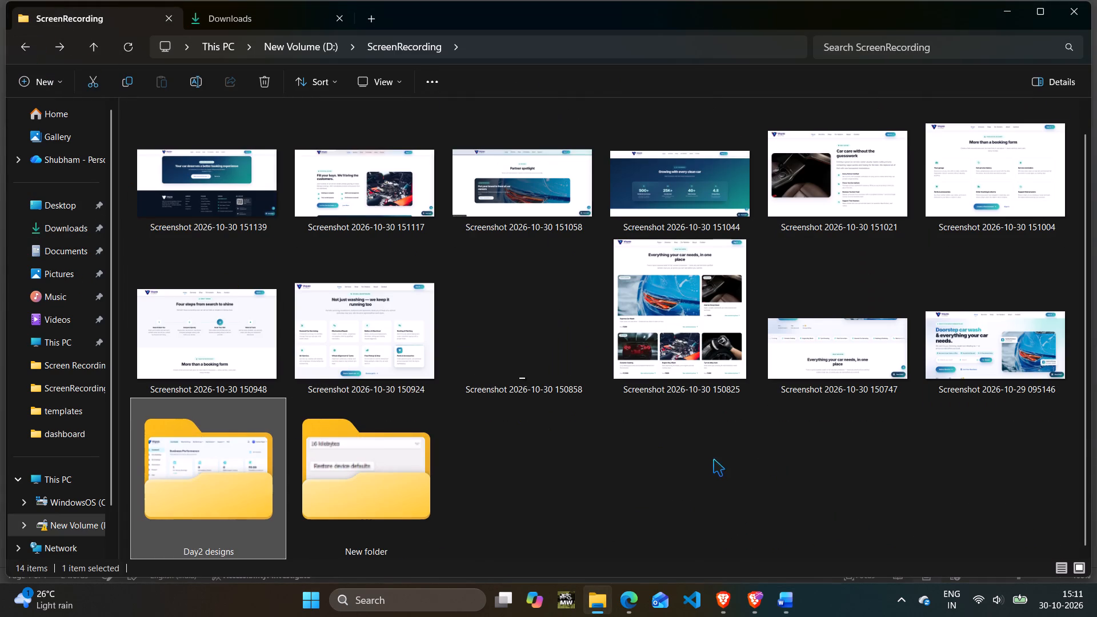
left_click(716, 452)
scroll(725, 455, "up", 2)
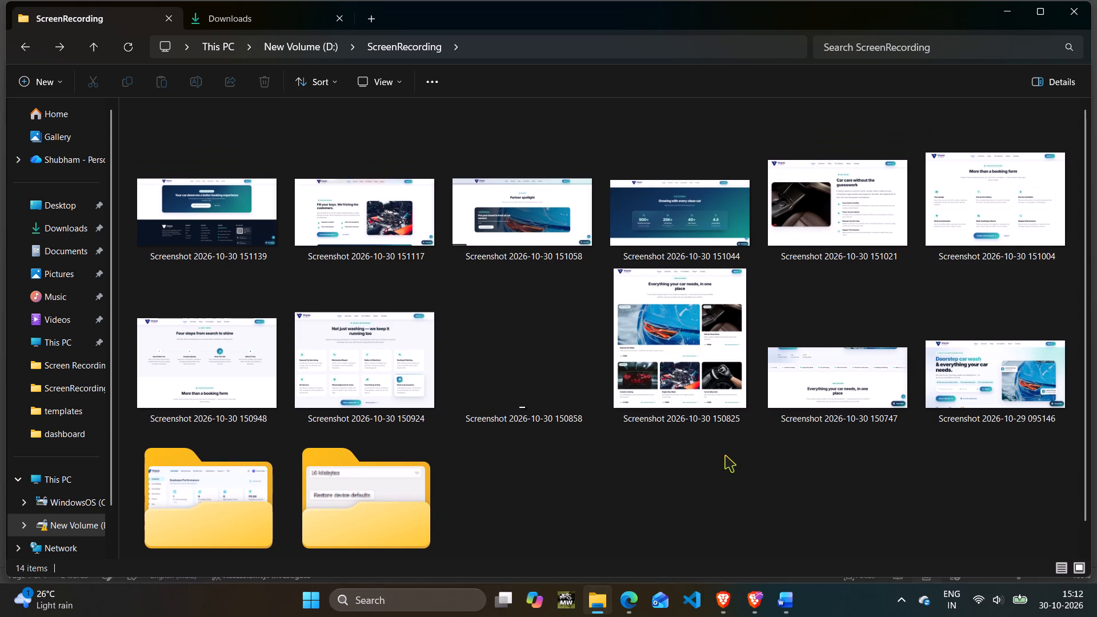
left_click(826, 390)
key("shift+Delete")
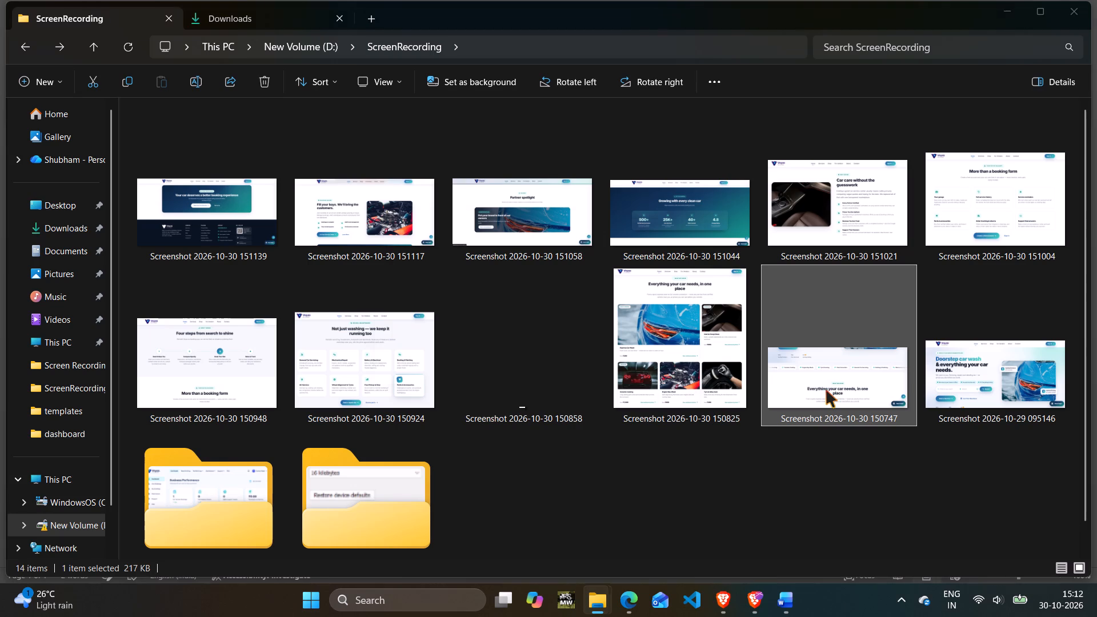
key("Return")
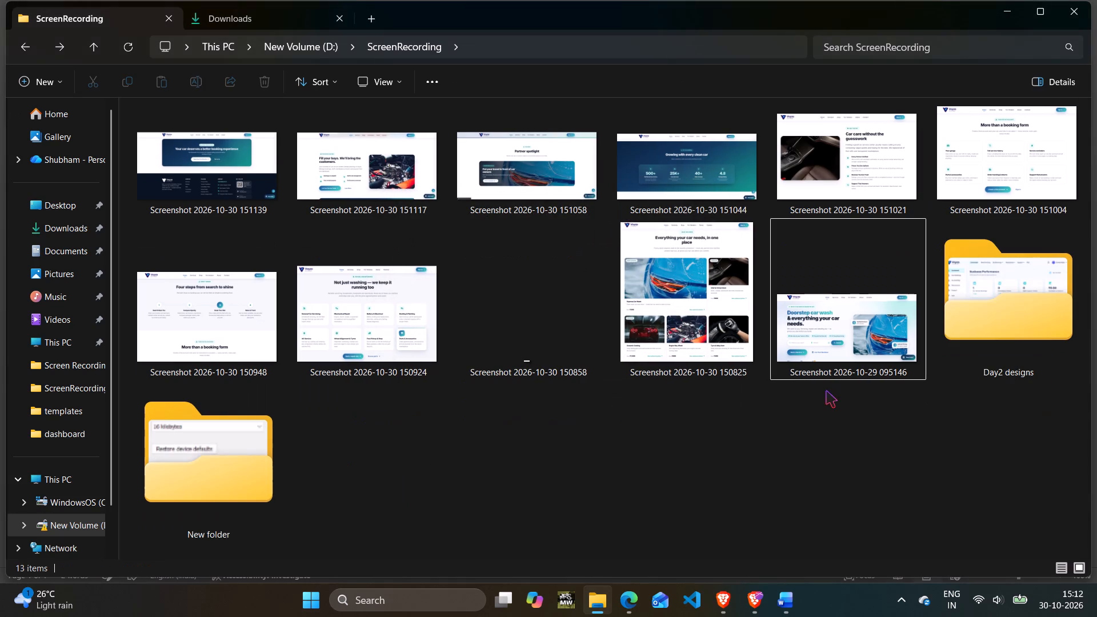
left_click(722, 337)
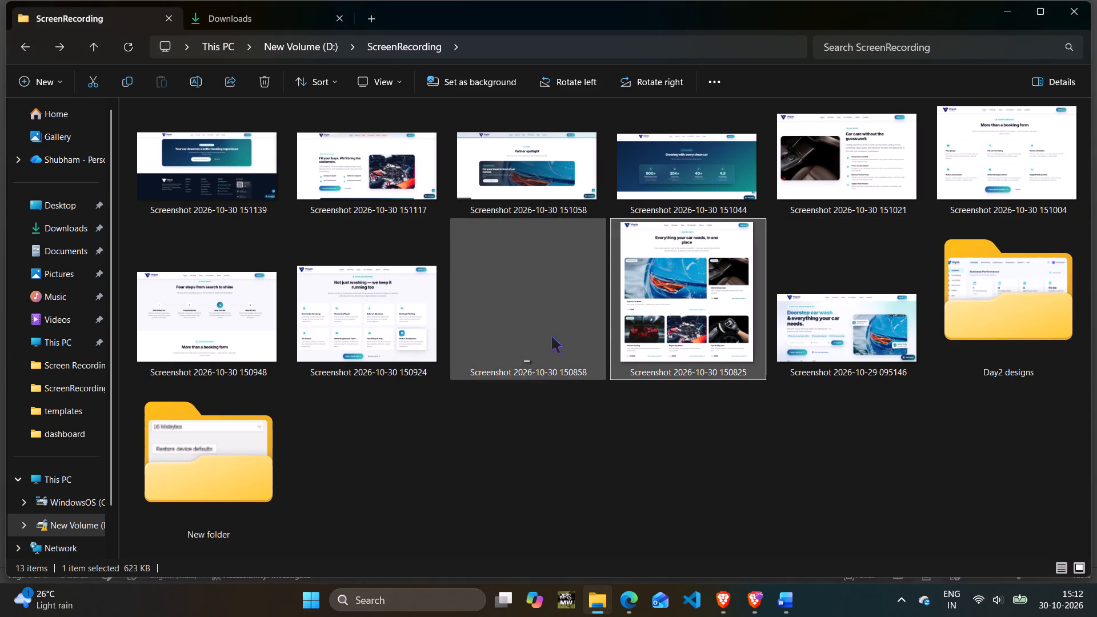
left_click(551, 336)
key("shift+Delete")
key("Return")
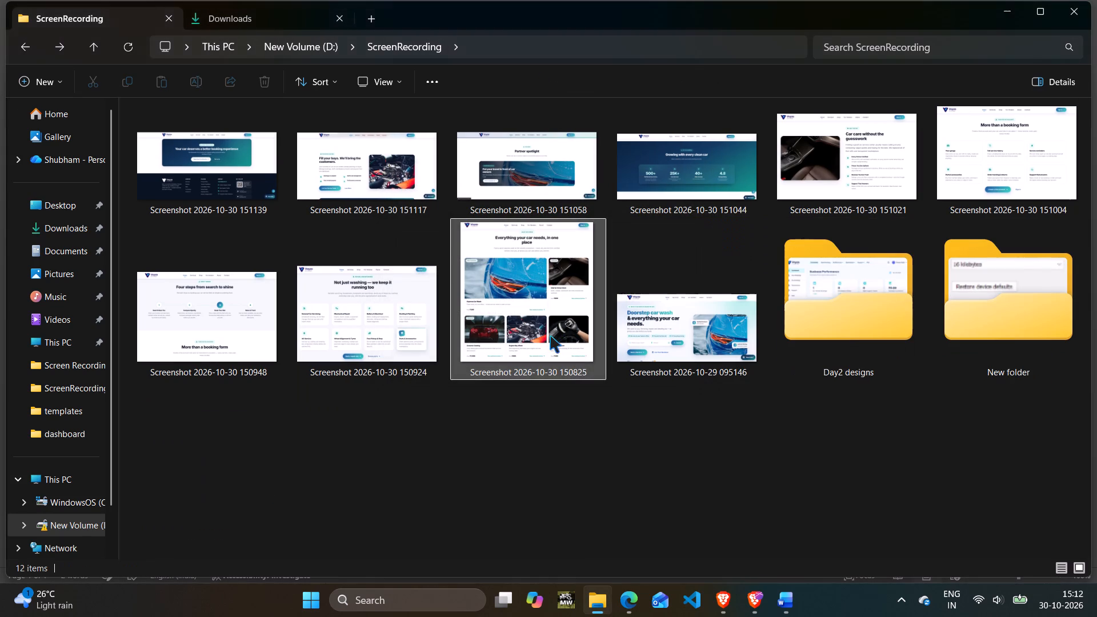
scroll(520, 344, "up", 5)
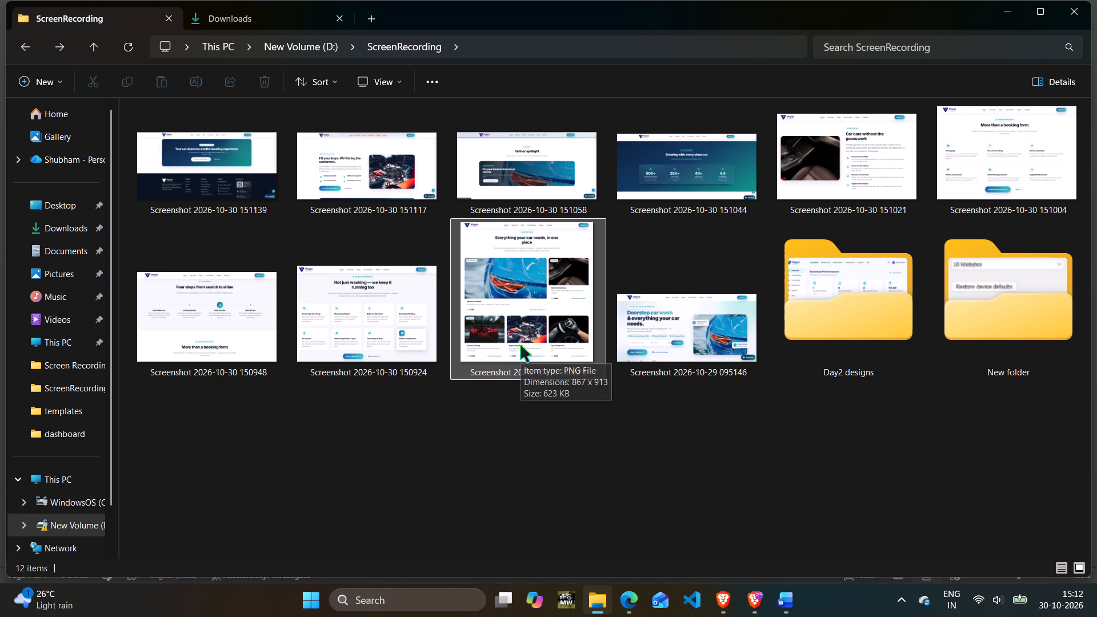
left_click_drag(523, 305, 671, 528)
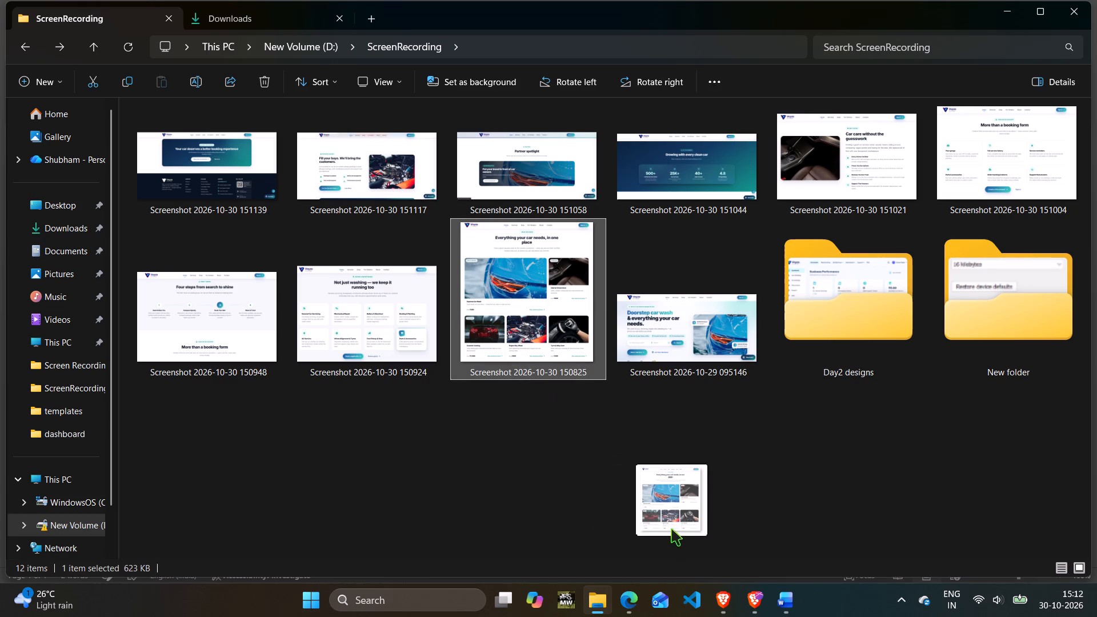
left_click_drag(671, 528, 705, 531)
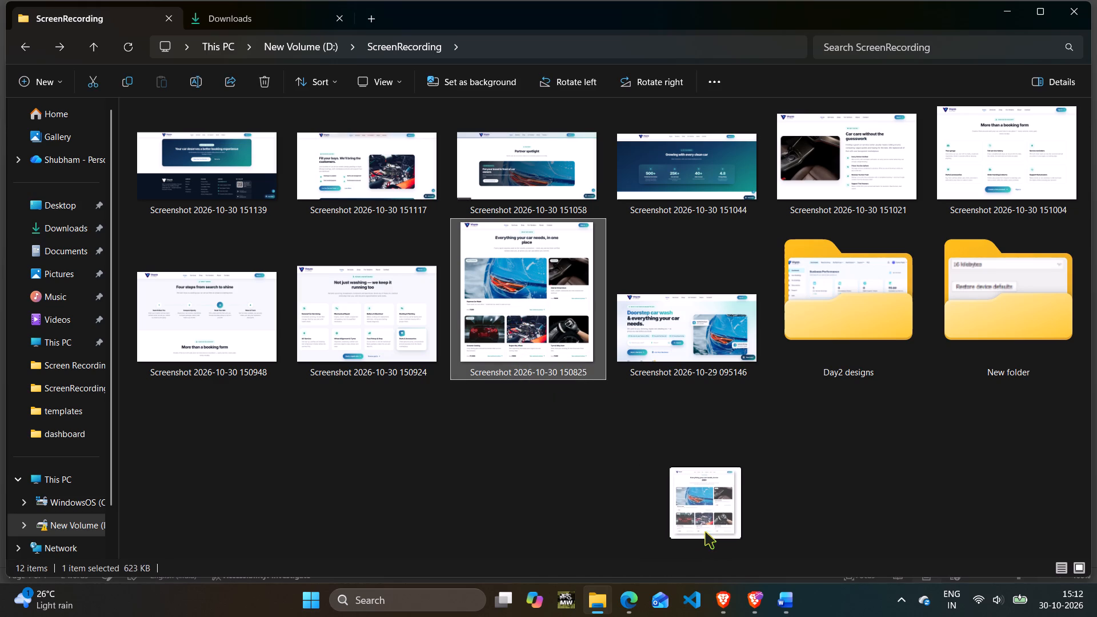
left_click_drag(705, 531, 791, 610)
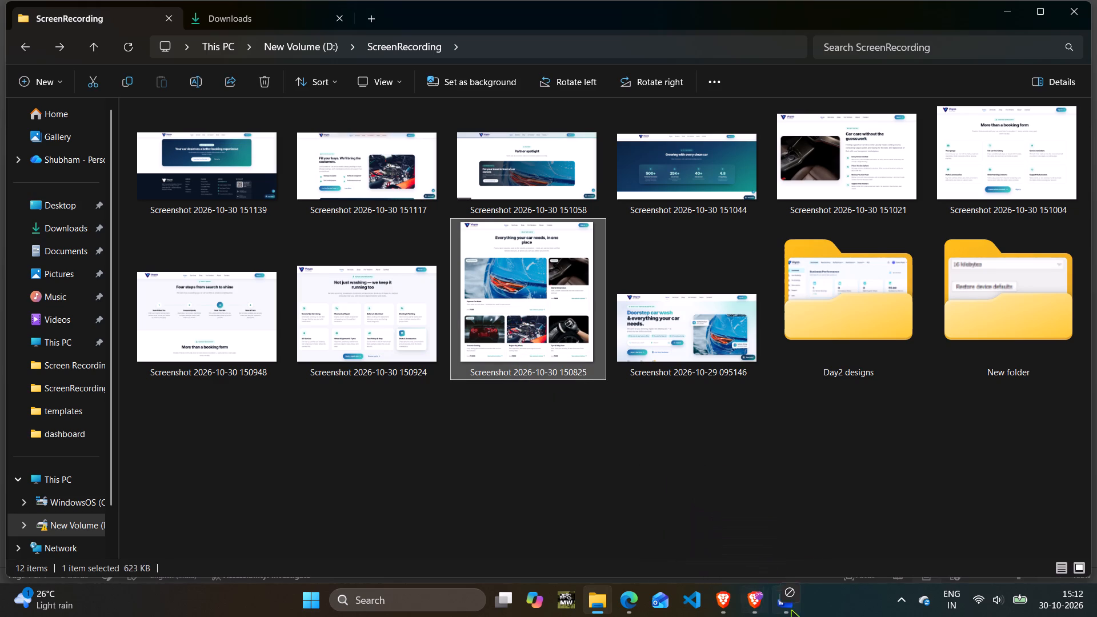
left_click_drag(791, 610, 233, 371)
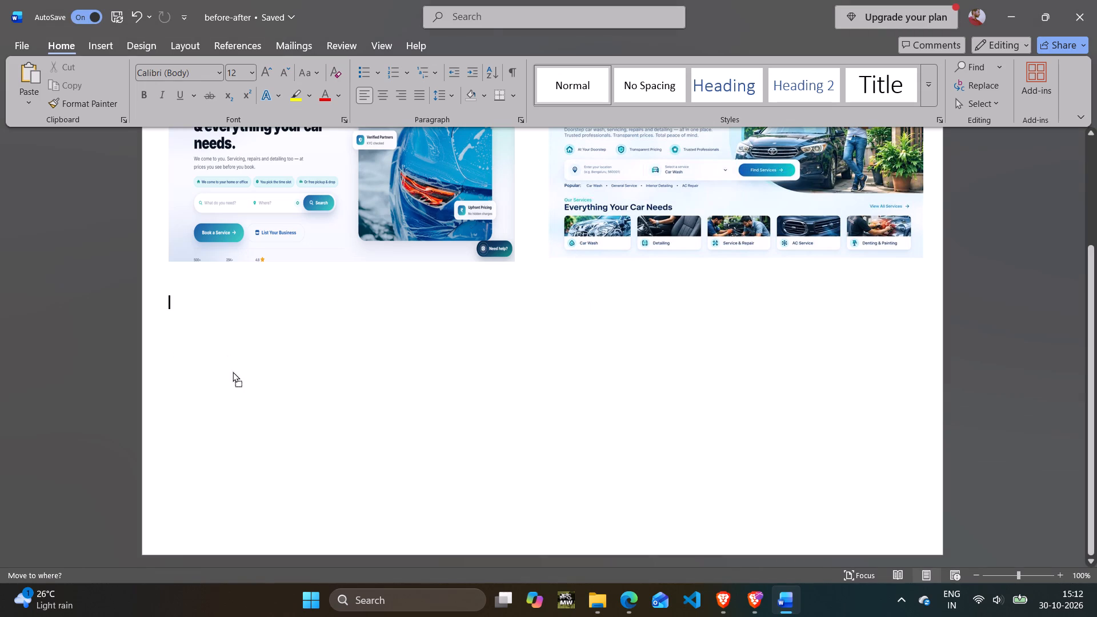
left_click_drag(233, 371, 236, 365)
Proportionally shrink the inserted "Everything your car needs, in one place" screenshot to about 60% of its inserted width.
scroll(530, 326, "down", 4)
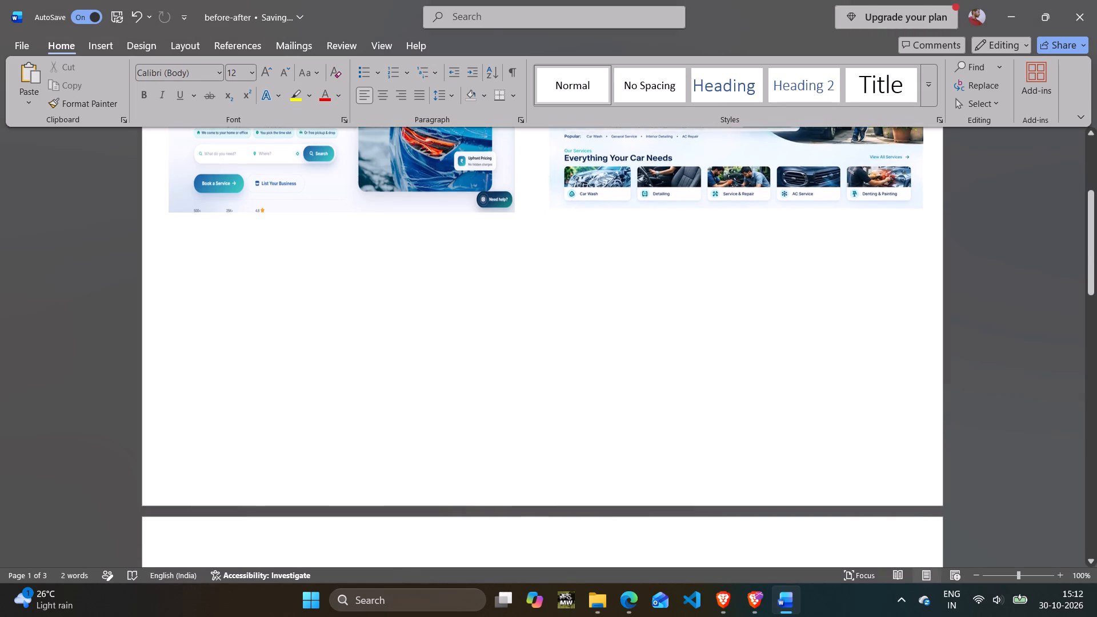
scroll(529, 327, "down", 15)
scroll(500, 384, "down", 7)
left_click(494, 365)
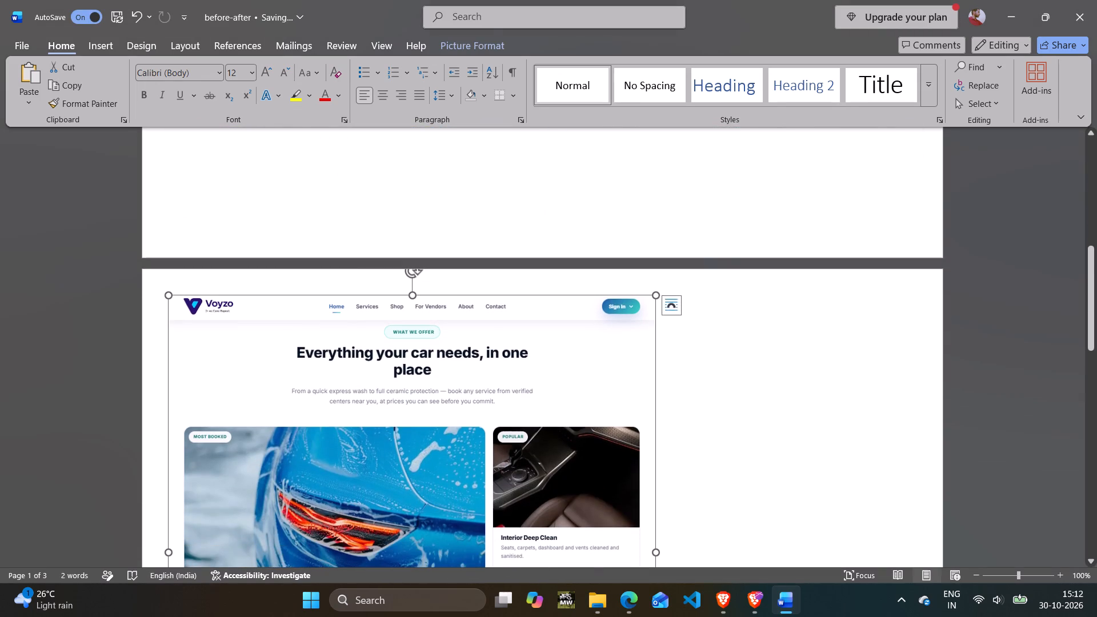
scroll(493, 366, "down", 20)
scroll(493, 366, "down", 6)
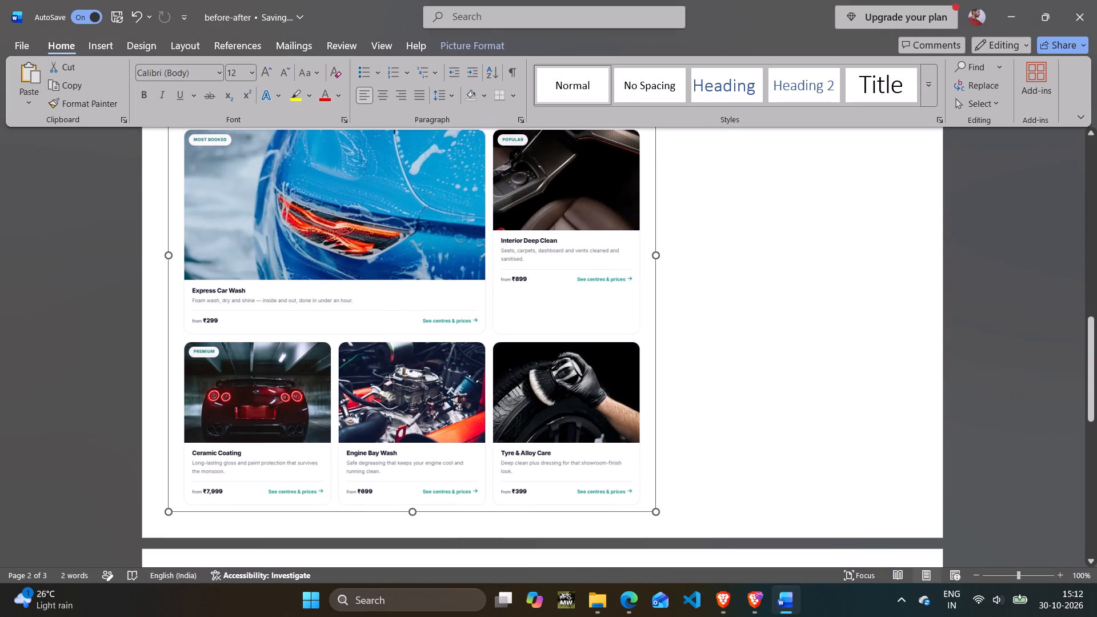
left_click_drag(655, 516, 485, 316)
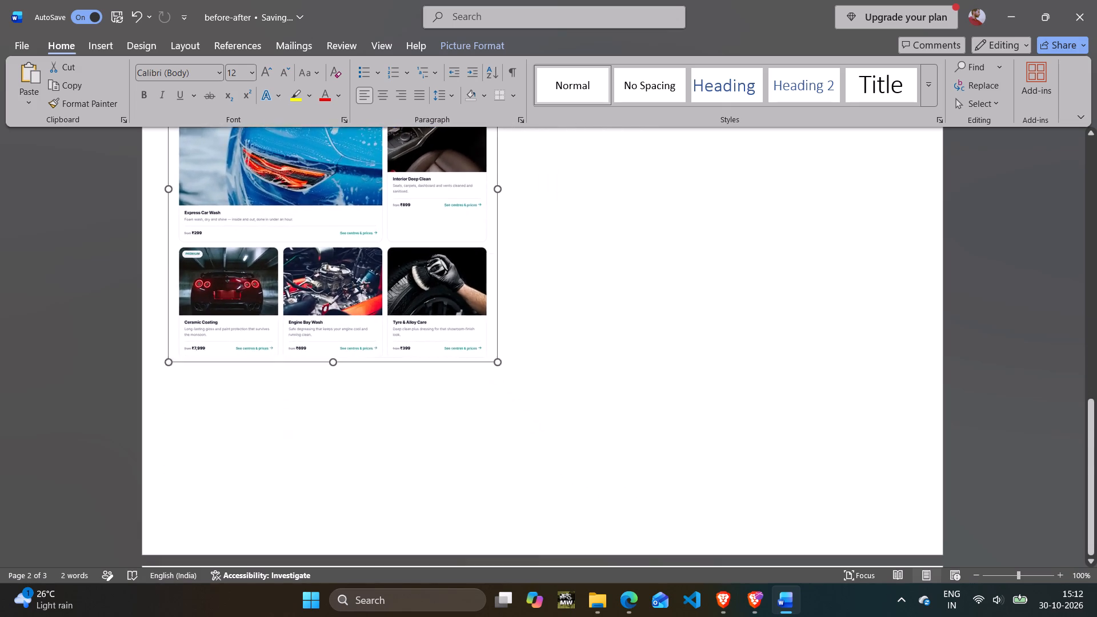
left_click_drag(485, 316, 461, 281)
scroll(521, 311, "up", 7)
scroll(463, 335, "up", 7)
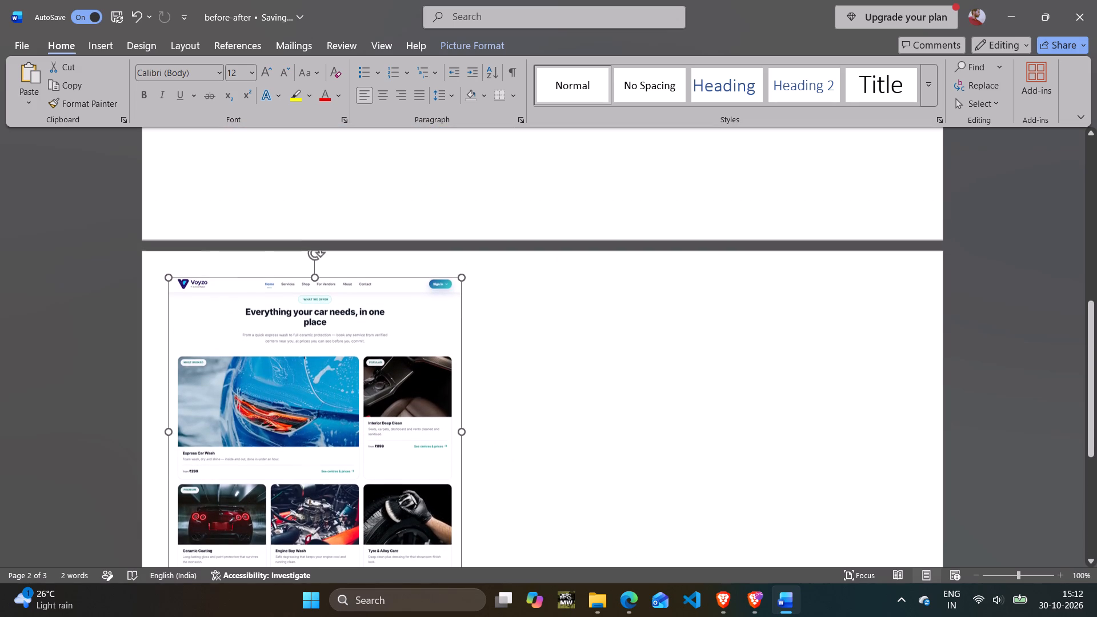
Widen the "Everything your car needs" screenshot to about the Before hero's width and reduce its height to fit beneath it on page 1.
left_click_drag(355, 390, 351, 215)
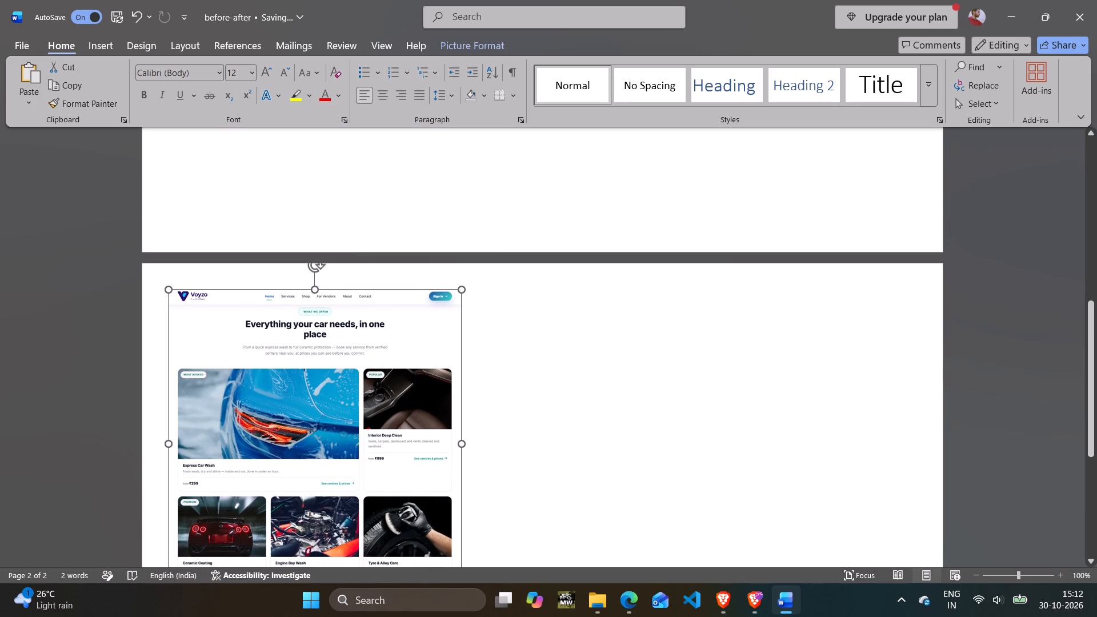
left_click_drag(463, 447, 519, 447)
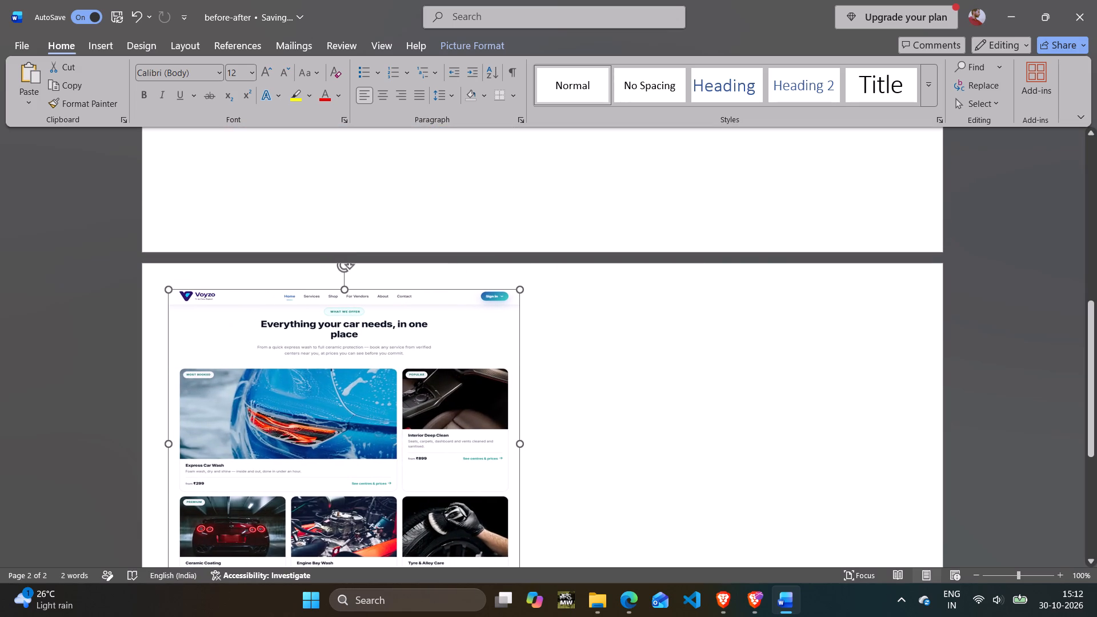
left_click_drag(346, 287, 346, 369)
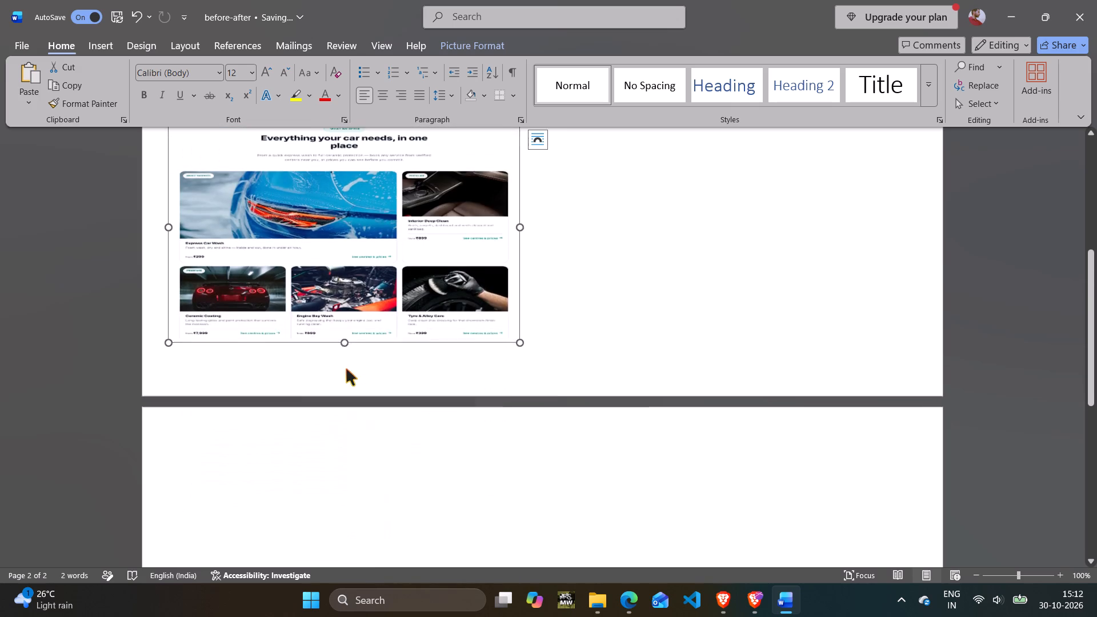
scroll(366, 368, "up", 6)
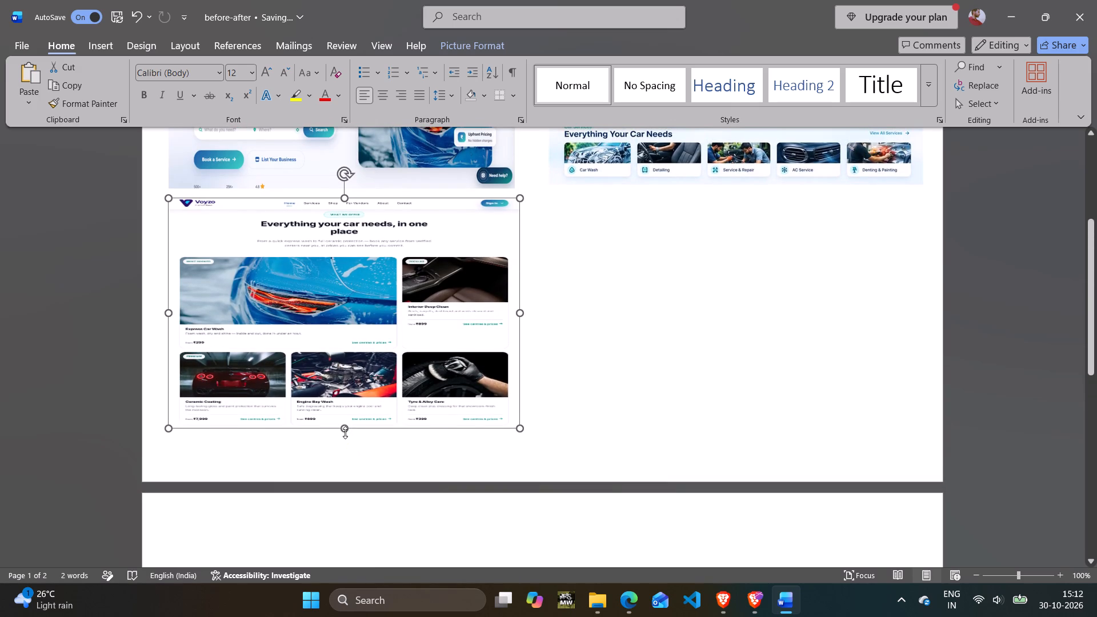
Make the "Everything your car needs" screenshot slightly taller and narrow it to somewhat less than the Before hero's width.
left_click_drag(345, 432, 345, 463)
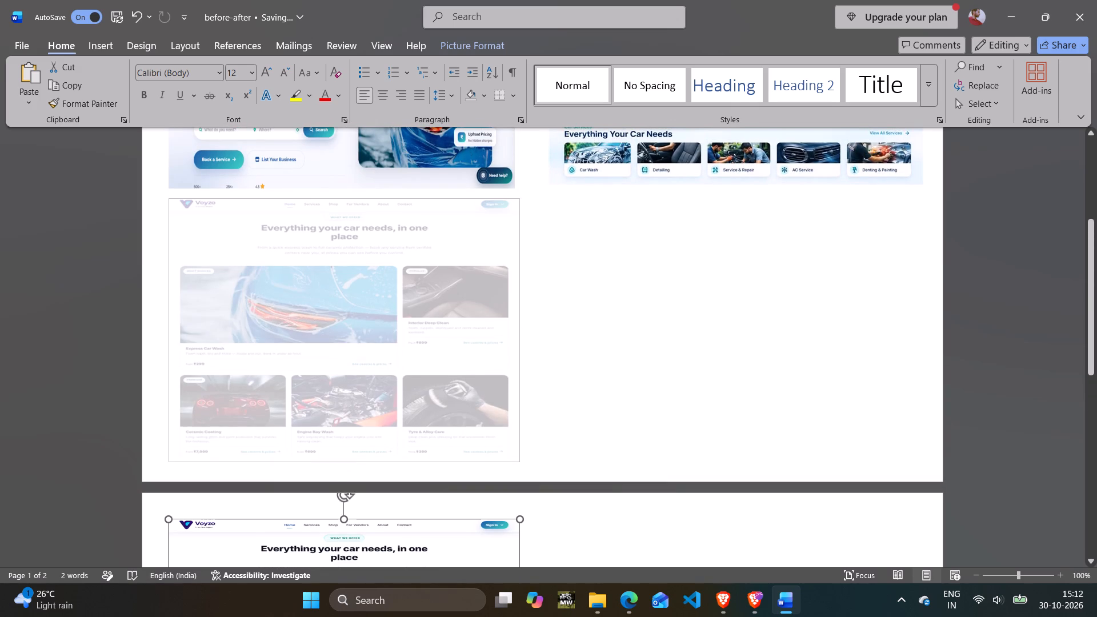
left_click_drag(345, 463, 347, 456)
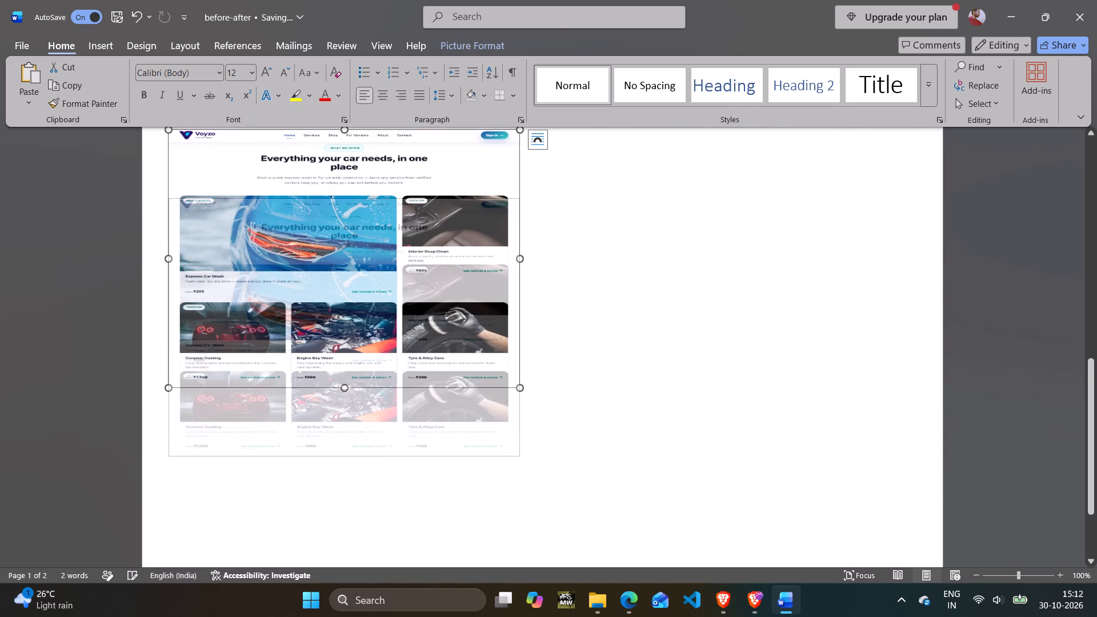
left_click(723, 279)
scroll(723, 279, "up", 6)
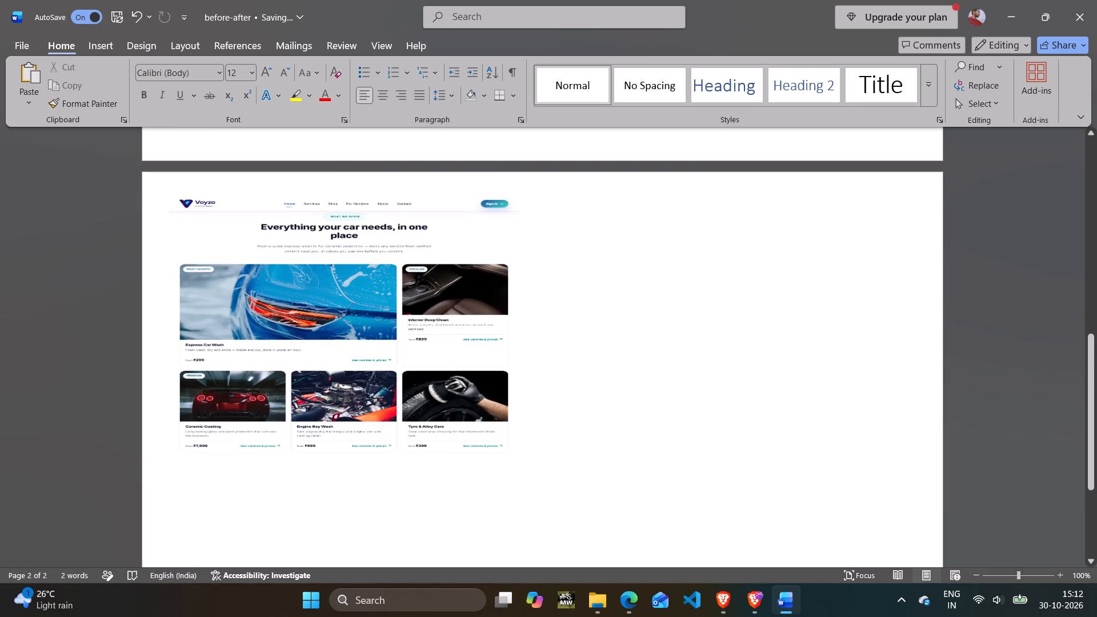
left_click(390, 347)
left_click(515, 327)
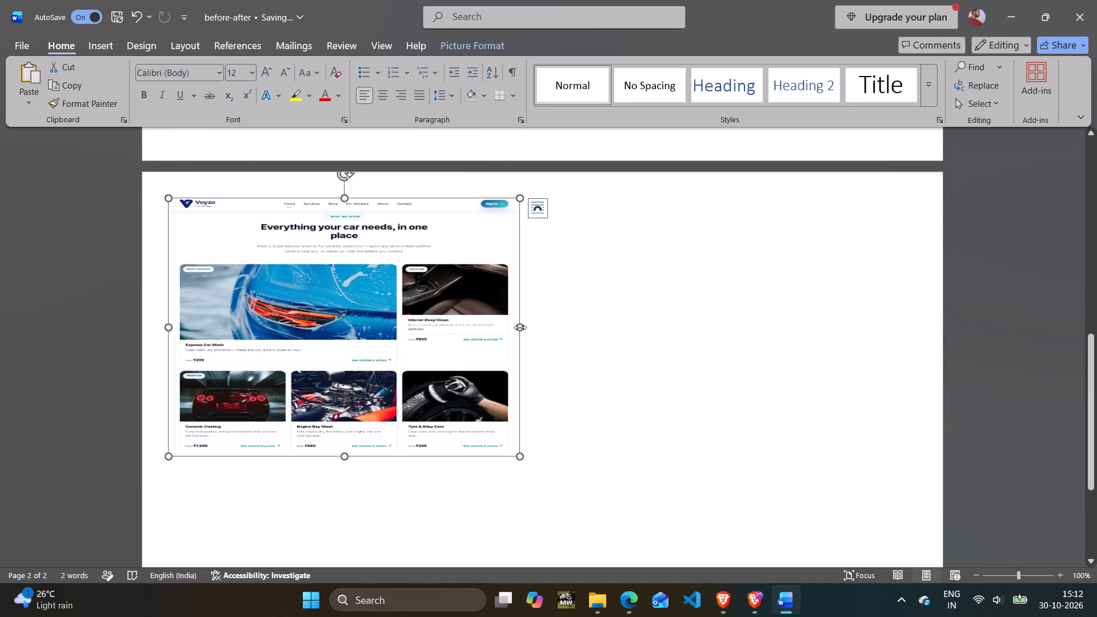
left_click_drag(520, 327, 471, 339)
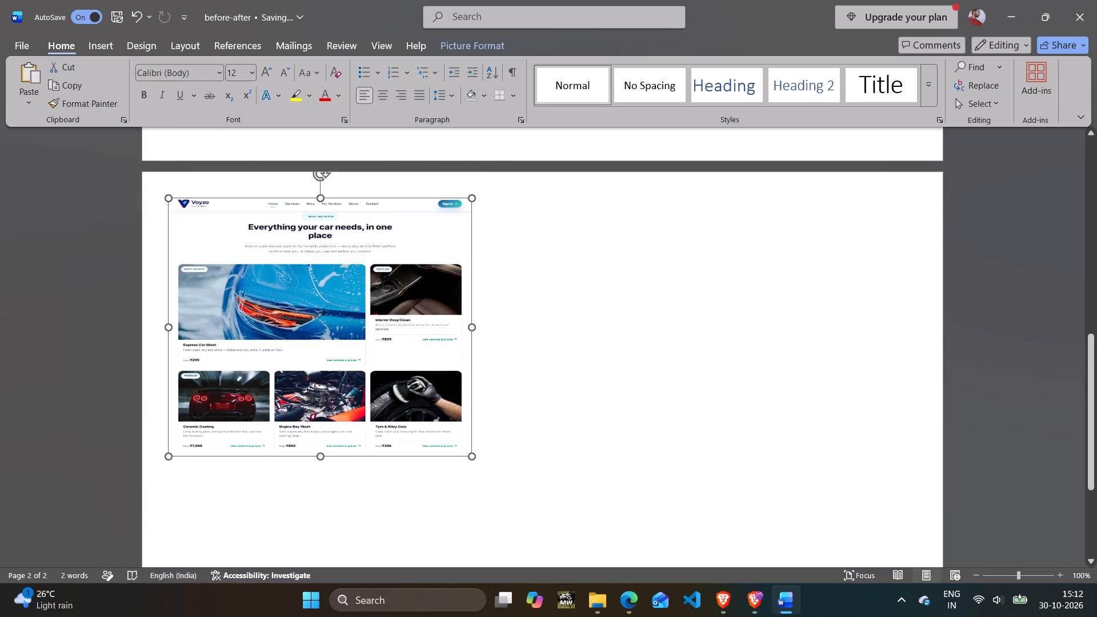
Proportionally shrink the Before hero screenshot slightly to make room for the "Everything your car needs" screenshot below it on page 1.
scroll(471, 340, "up", 13)
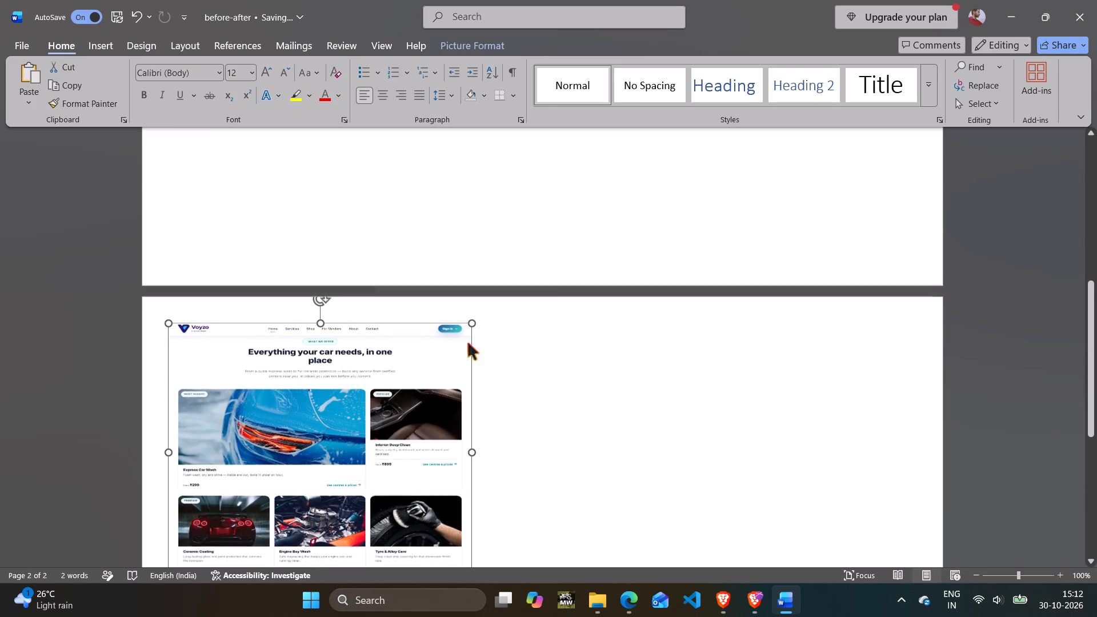
scroll(468, 343, "up", 17)
scroll(467, 344, "up", 14)
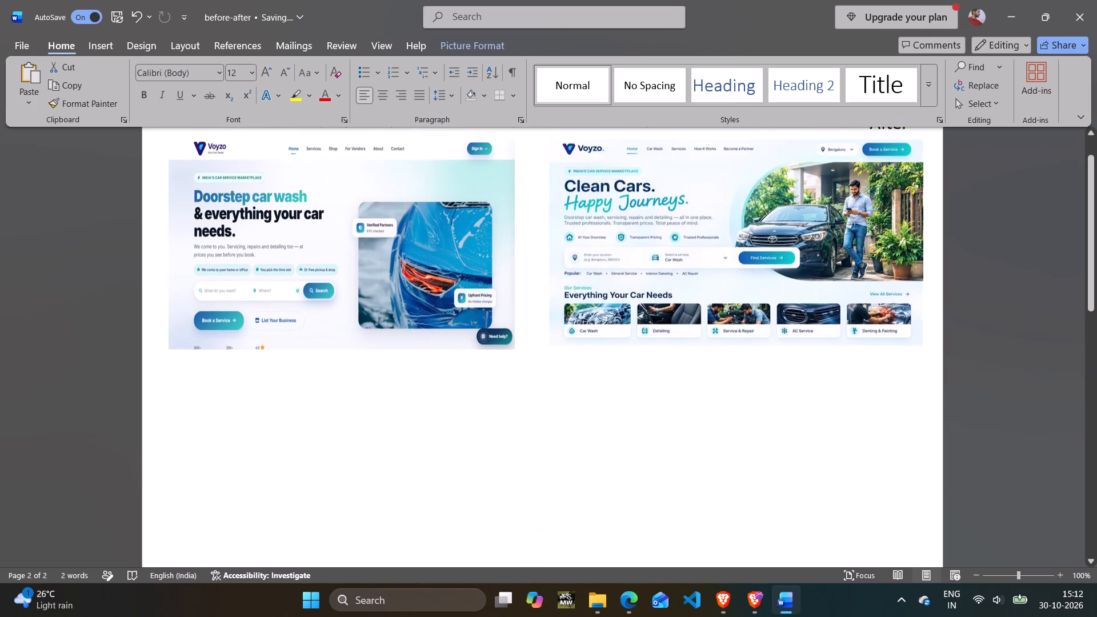
scroll(469, 342, "up", 7)
left_click(419, 318)
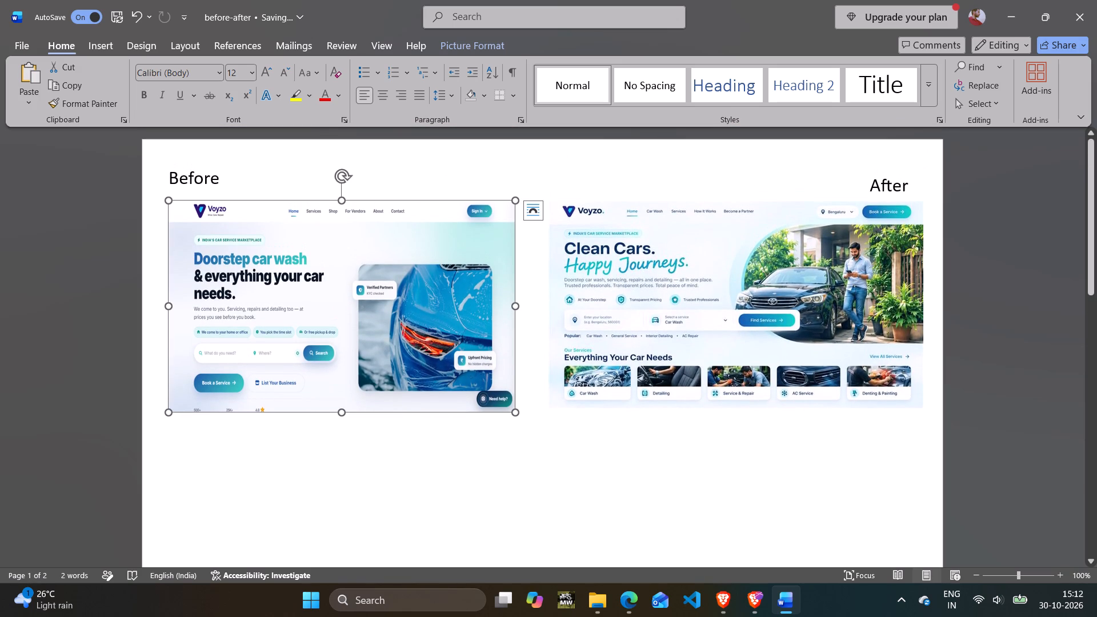
left_click_drag(515, 410, 485, 394)
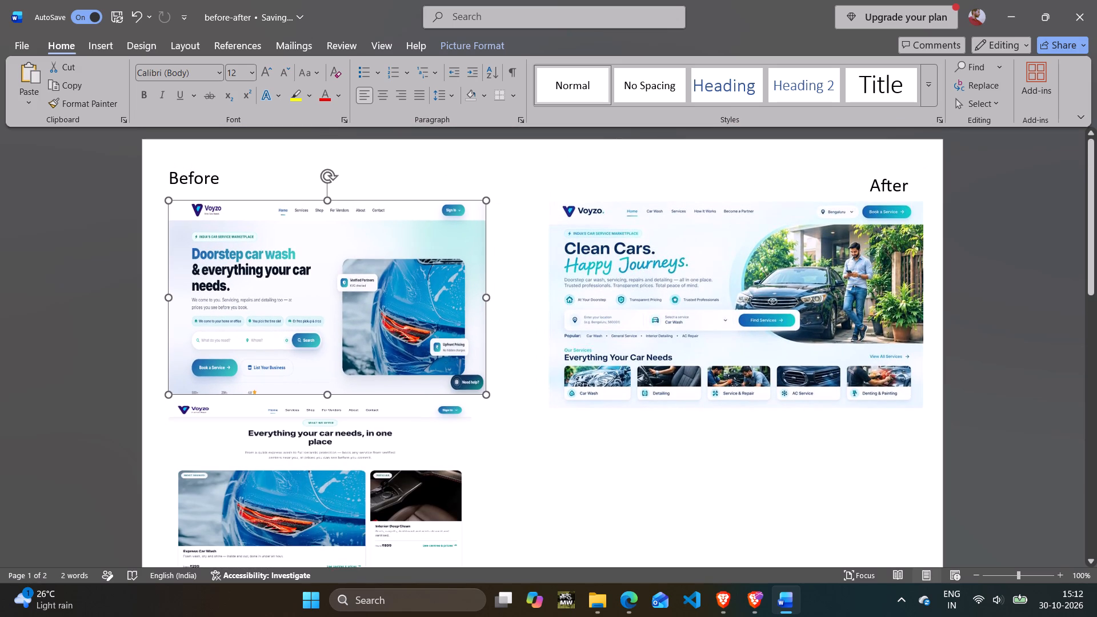
Widen the Before hero screenshot by about 7 percent while keeping its height nearly the same.
left_click_drag(485, 394, 483, 392)
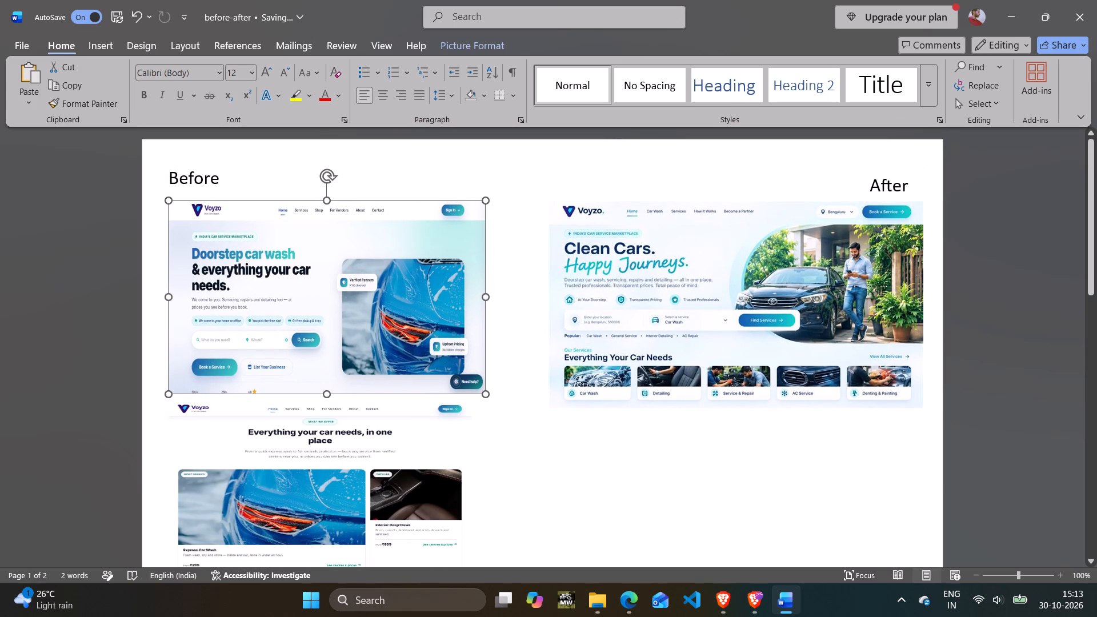
left_click_drag(483, 392, 488, 393)
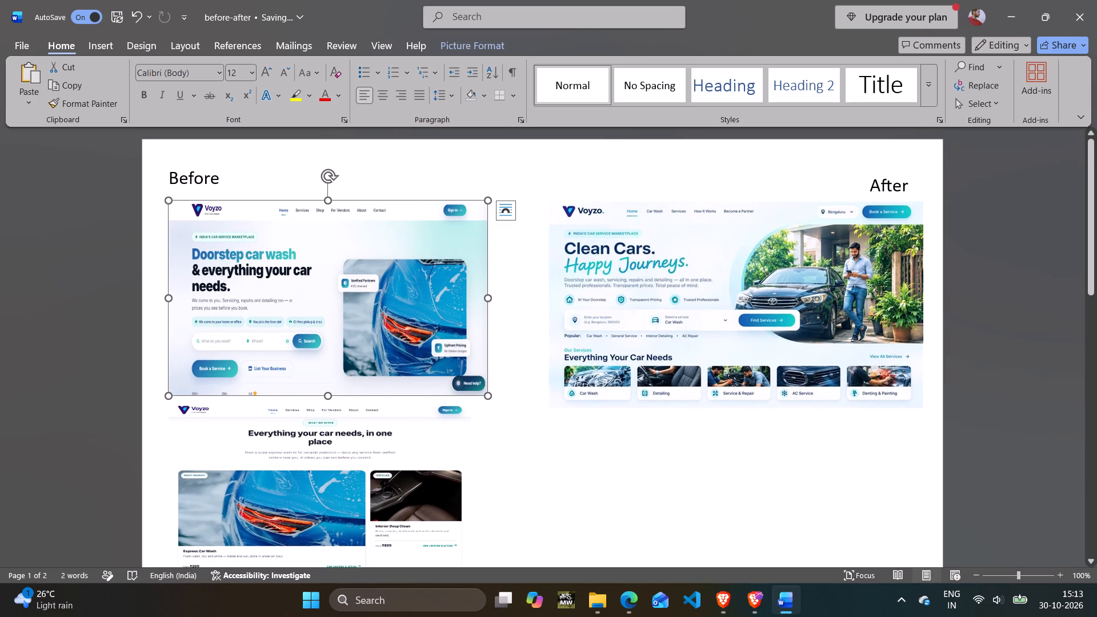
left_click_drag(491, 299, 510, 300)
Widen the "Everything your car needs" screenshot to about the Before hero's width and make it slightly taller within page 1.
scroll(503, 338, "down", 6)
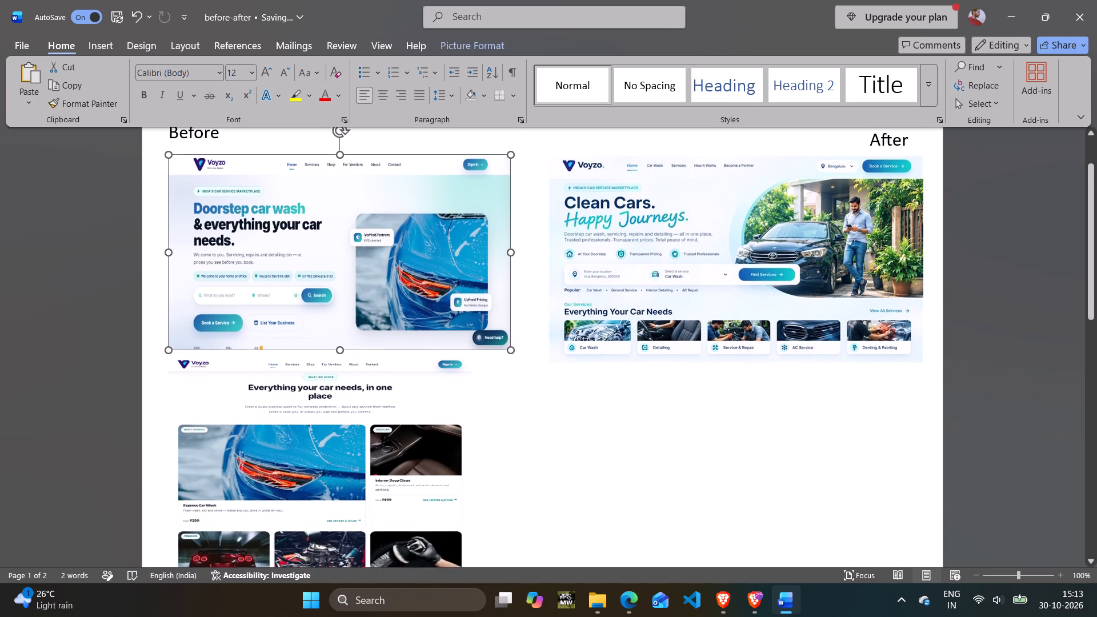
scroll(494, 326, "down", 6)
left_click(375, 376)
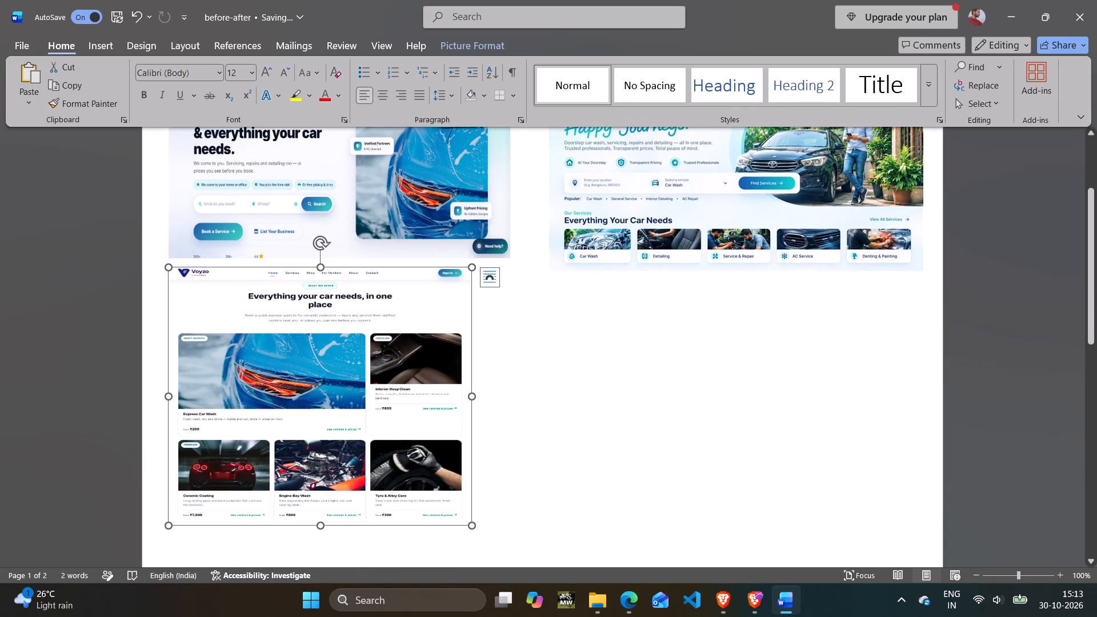
left_click_drag(323, 267, 321, 278)
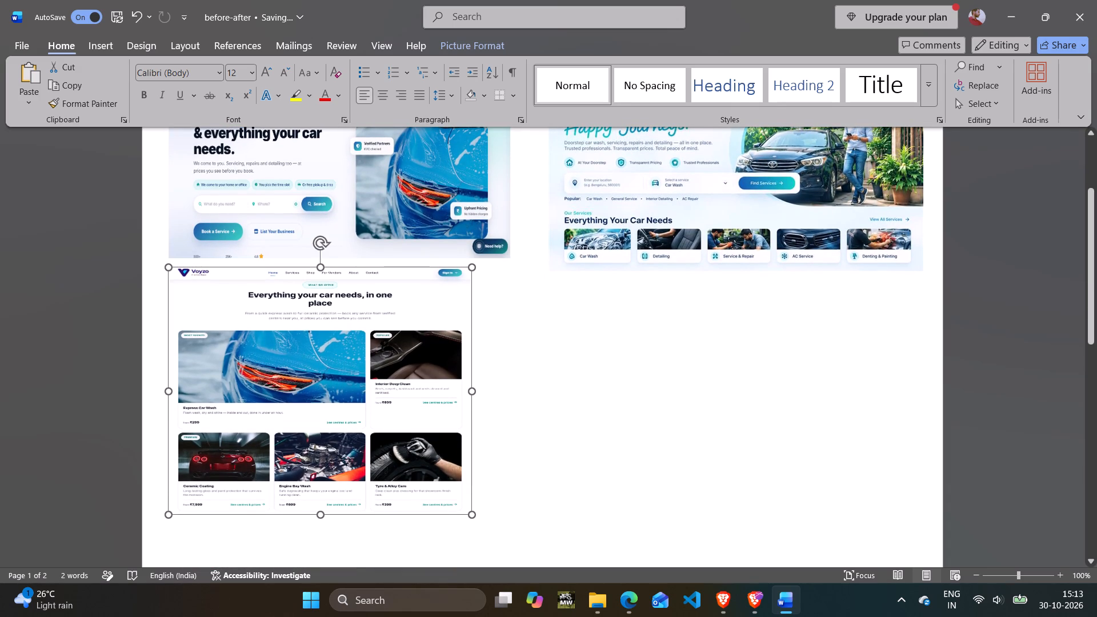
left_click_drag(321, 278, 321, 282)
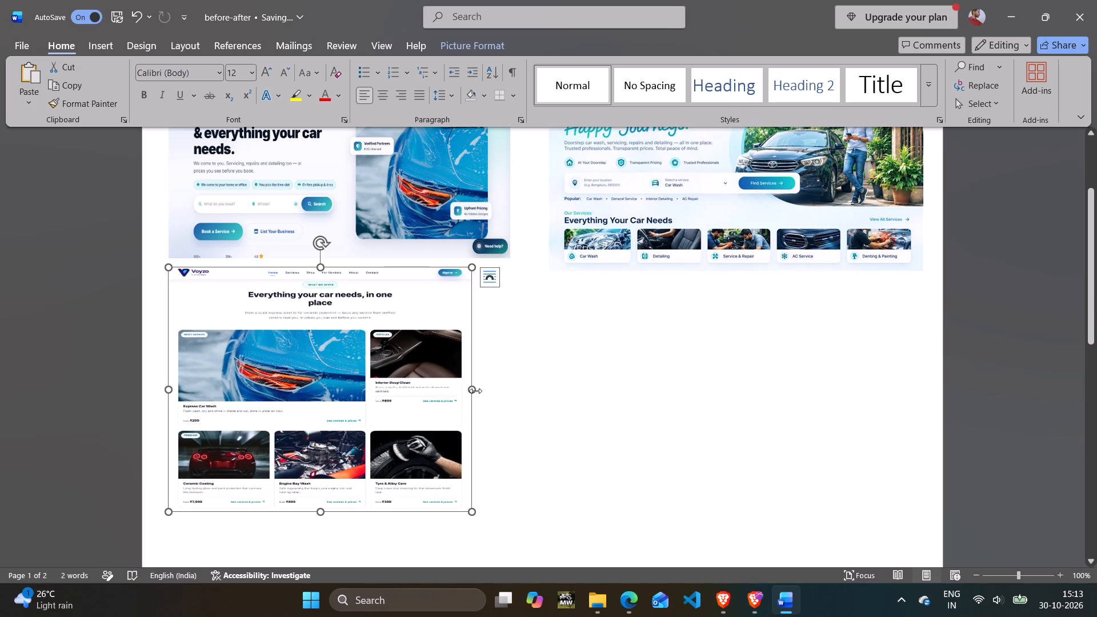
left_click_drag(475, 391, 512, 396)
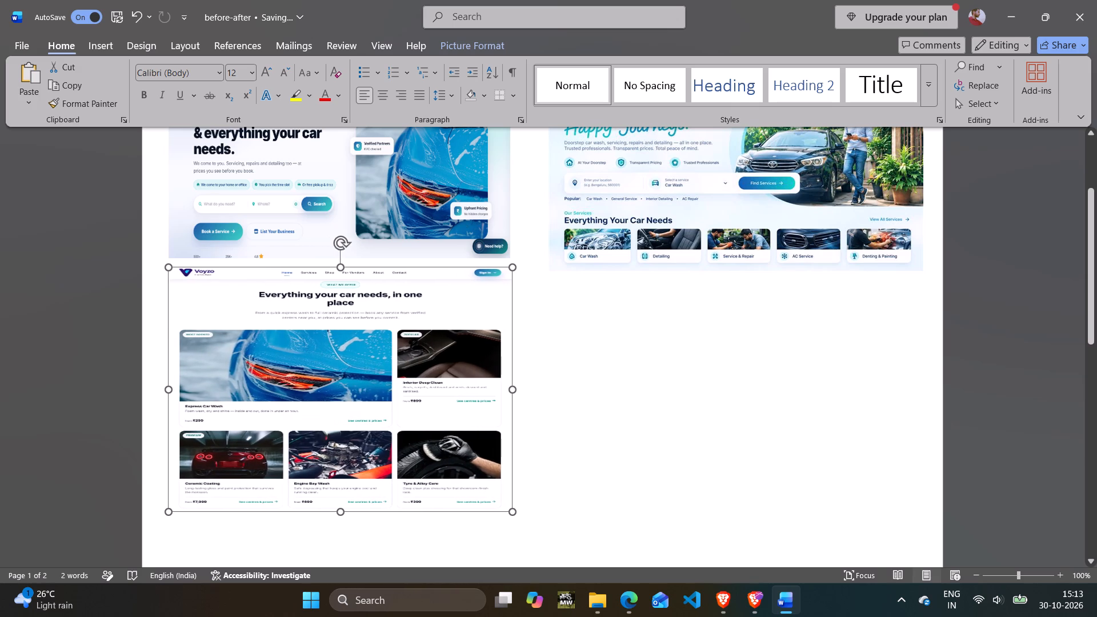
left_click_drag(340, 515, 340, 532)
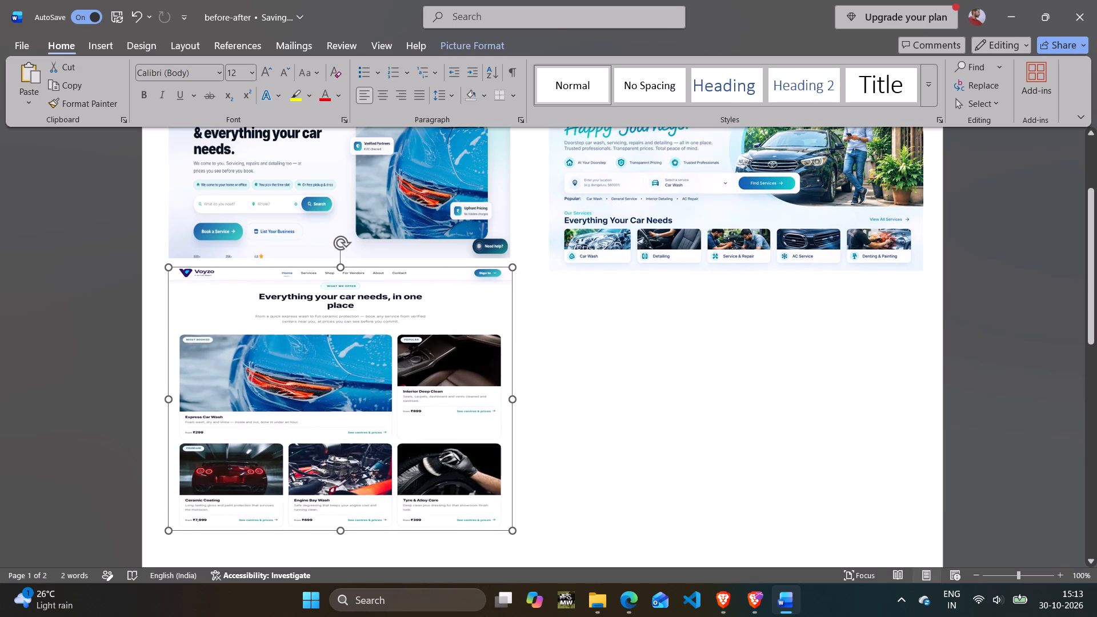
left_click_drag(340, 532, 340, 536)
left_click(659, 398)
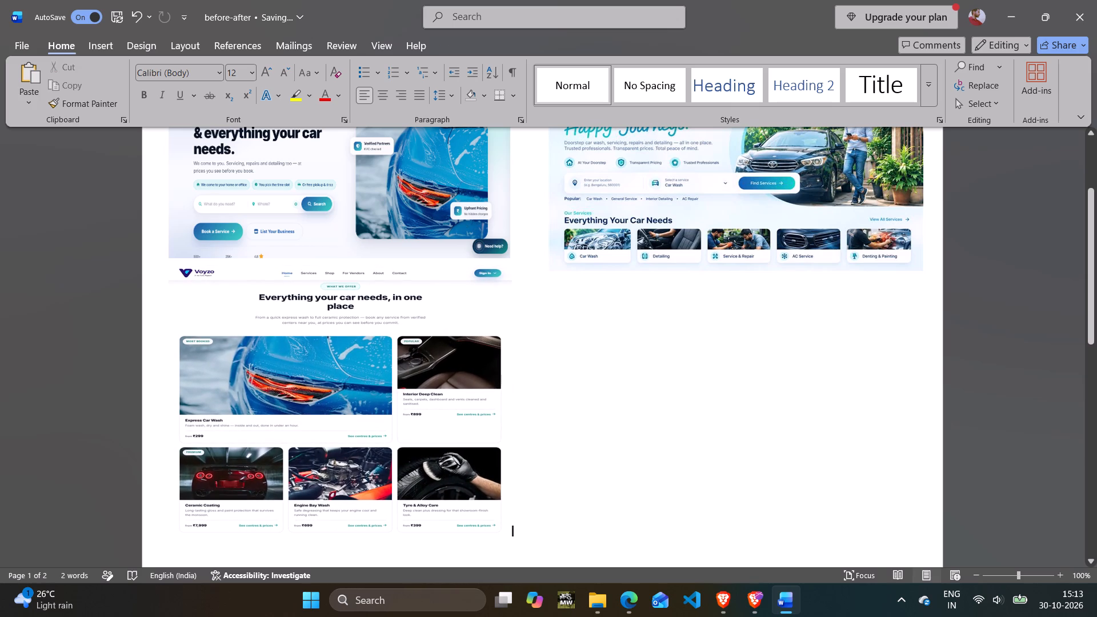
Fine-tune the Before hero screenshot's width, making it very slightly narrower to line up with the "Everything your car needs" screenshot below.
scroll(684, 388, "up", 5)
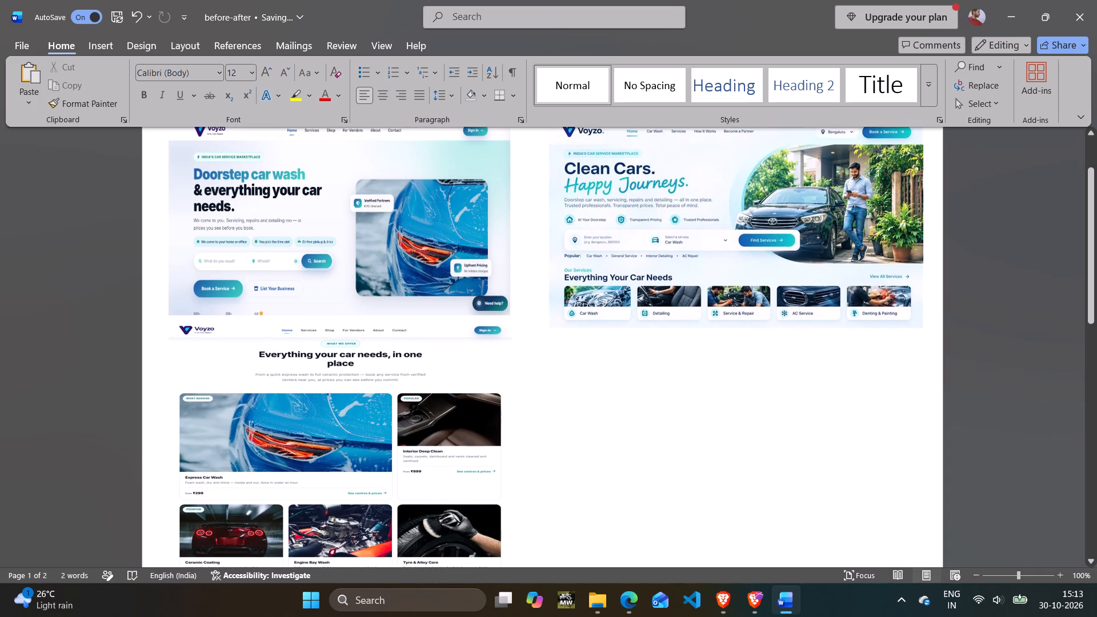
scroll(684, 387, "up", 4)
left_click(506, 458)
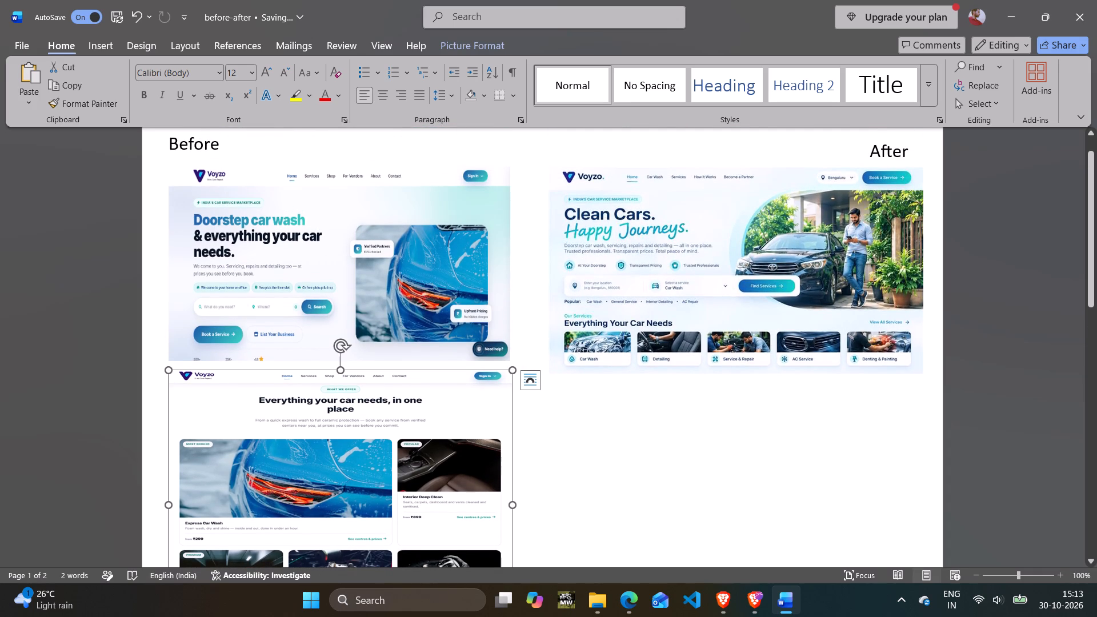
left_click(489, 330)
left_click_drag(509, 264, 510, 265)
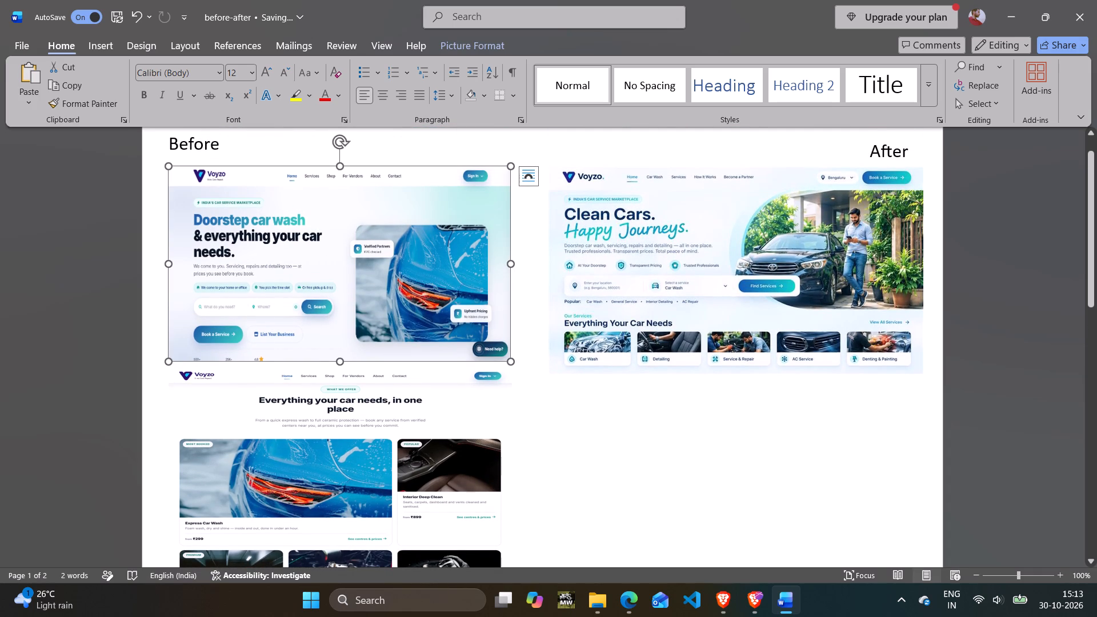
left_click_drag(510, 265, 511, 281)
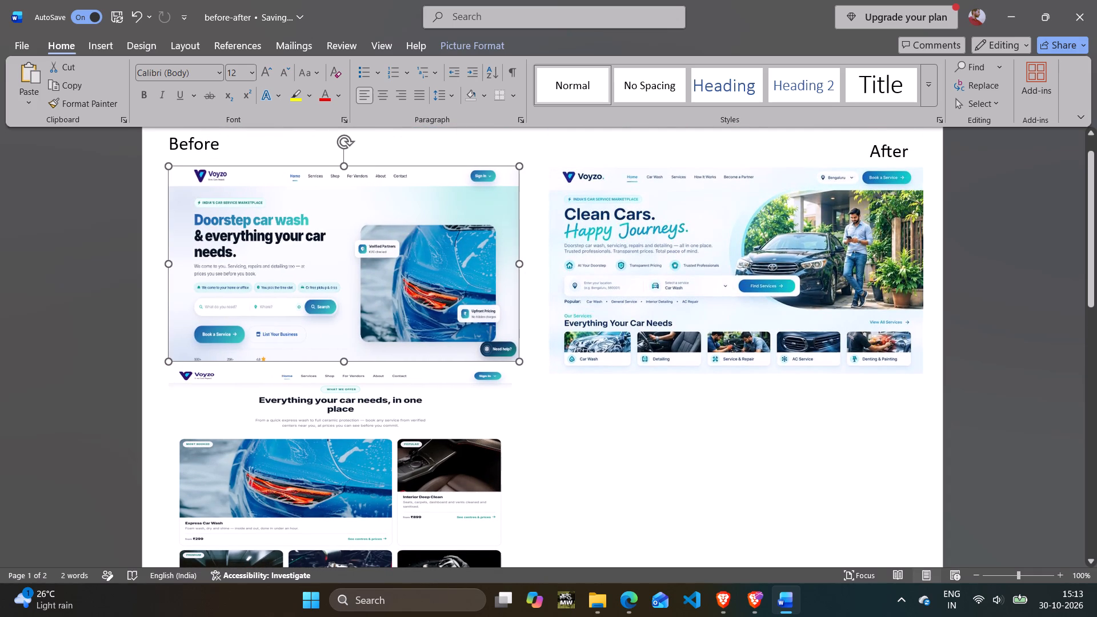
left_click_drag(511, 281, 509, 284)
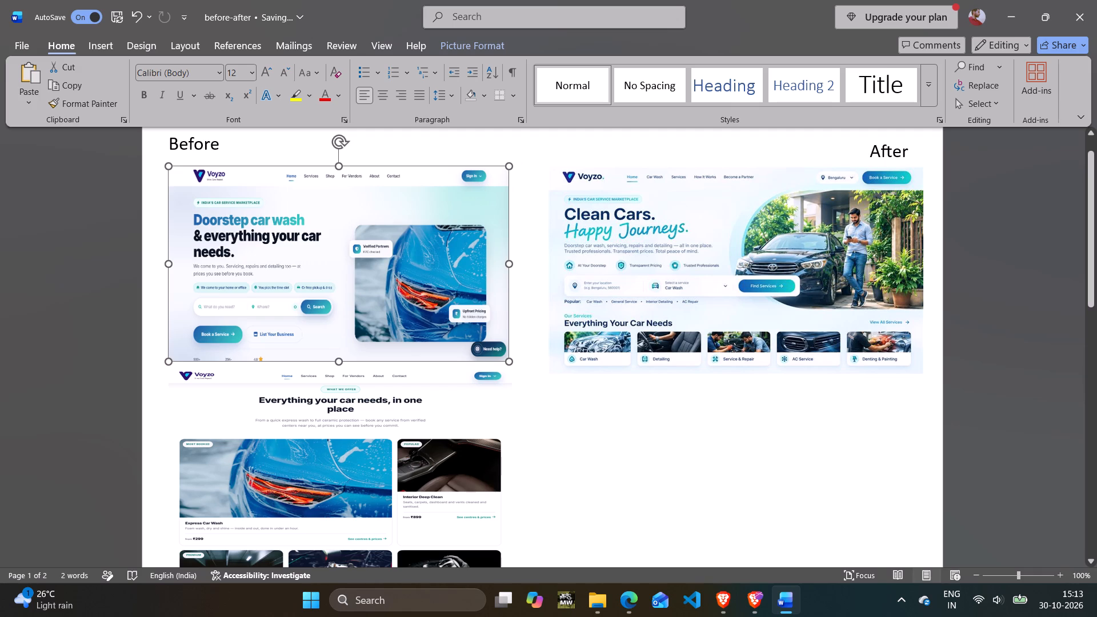
scroll(475, 420, "down", 4)
left_click(463, 399)
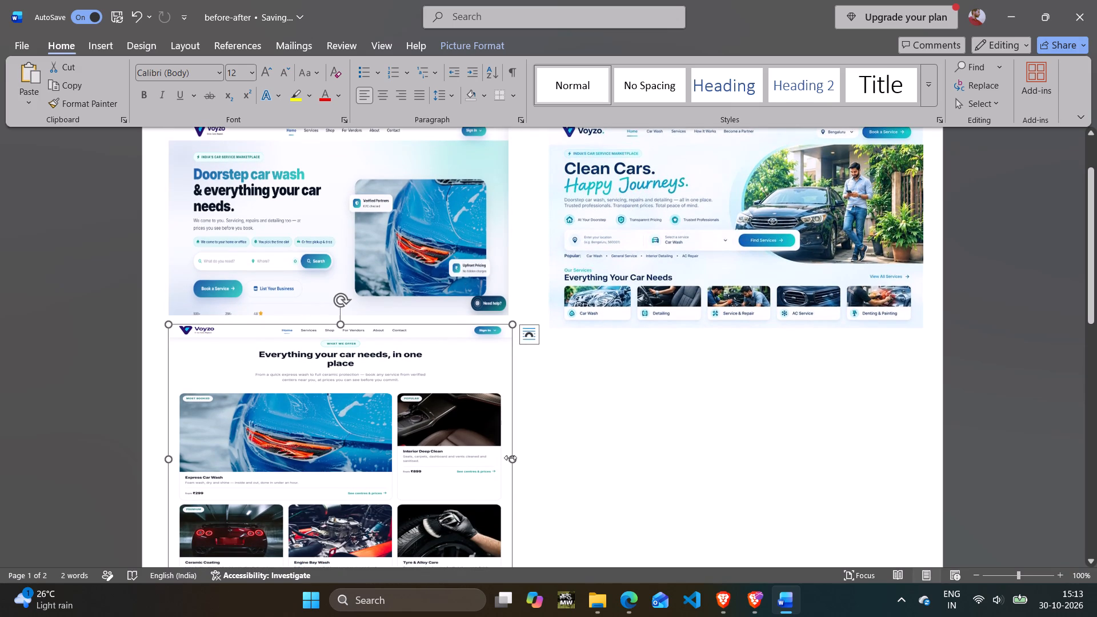
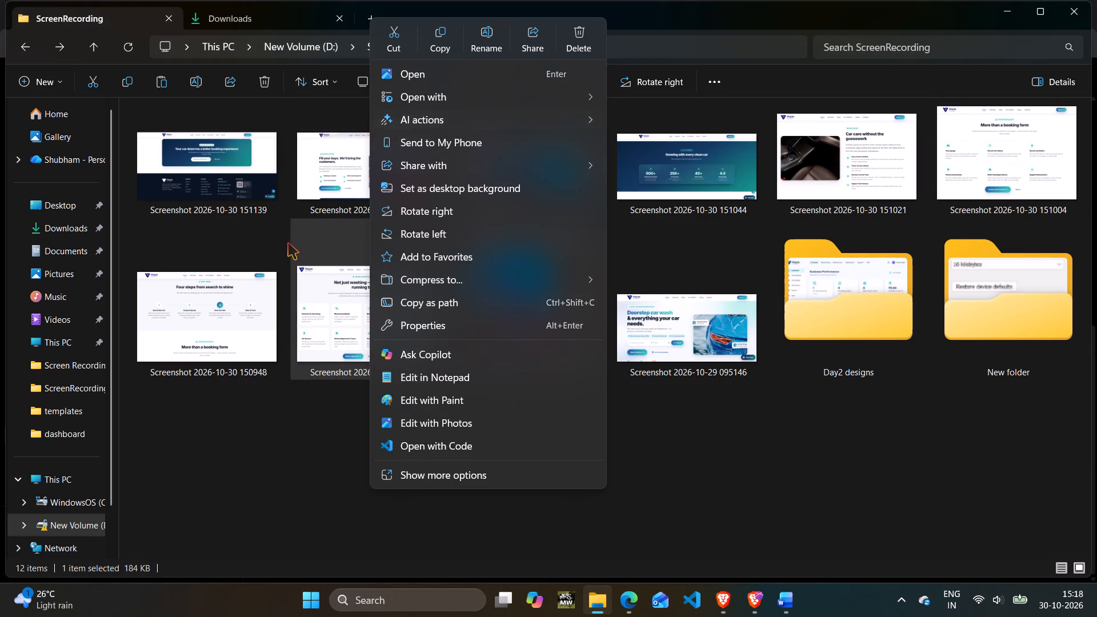
left_click(310, 270)
key("ctrl+c")
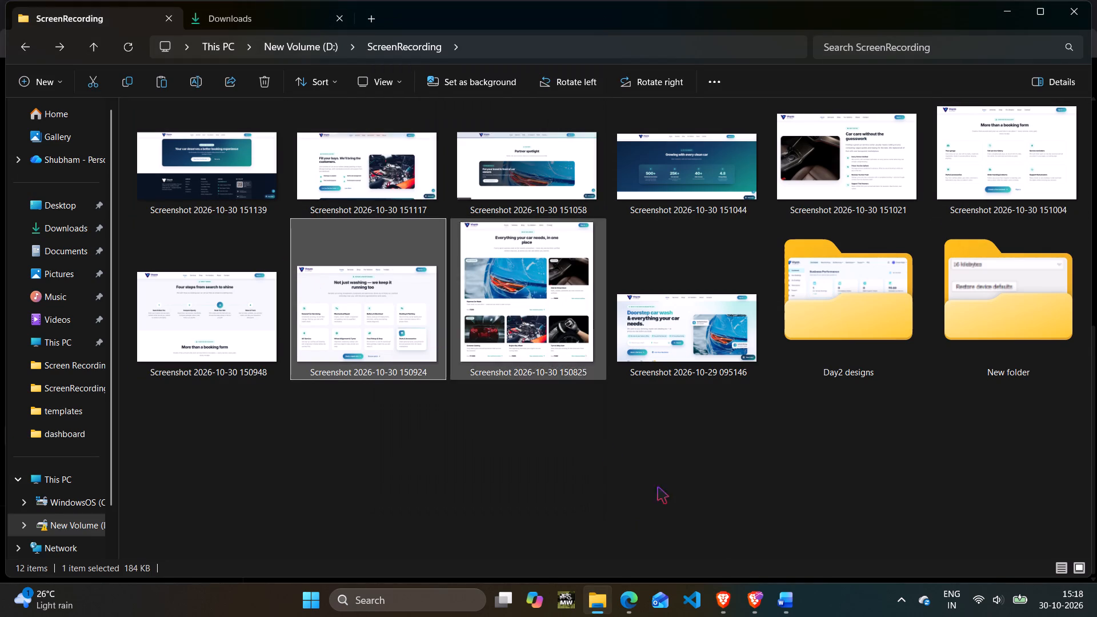
left_click(776, 600)
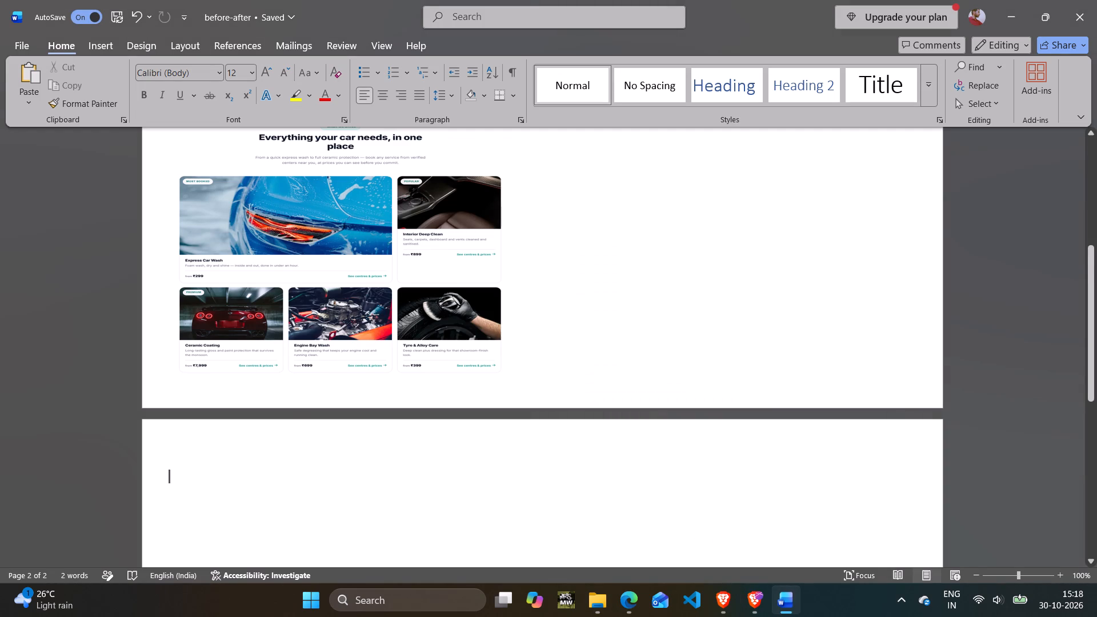
scroll(442, 477, "down", 7)
key("ctrl+v")
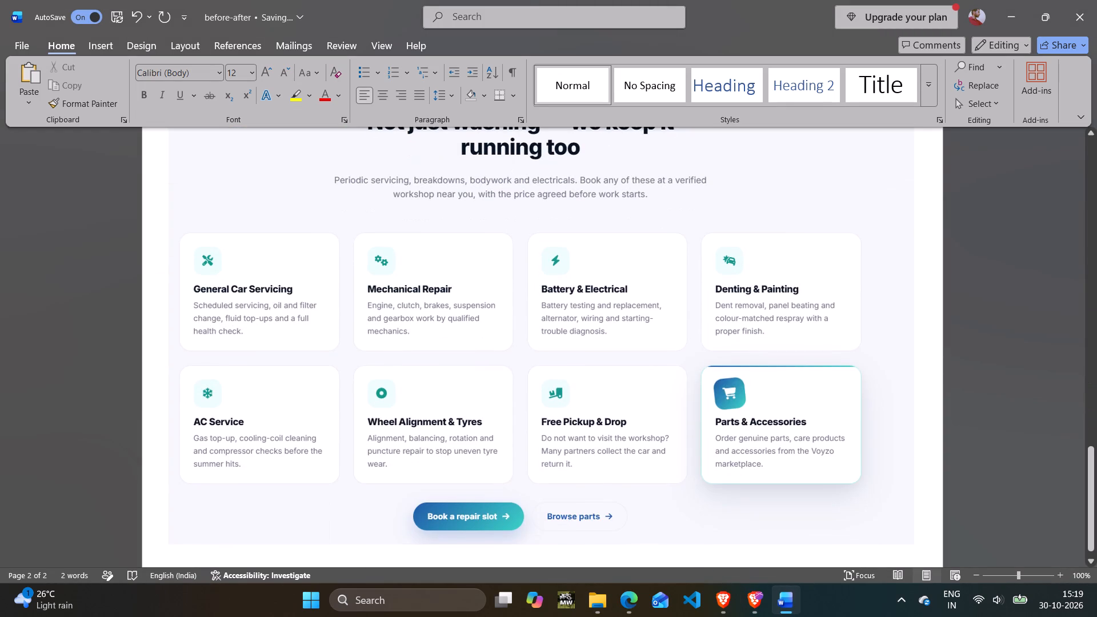
Shrink the "Not just washing" picture proportionally to about 40% of the page width, keeping it at the page's upper left.
scroll(552, 447, "up", 18)
left_click(568, 442)
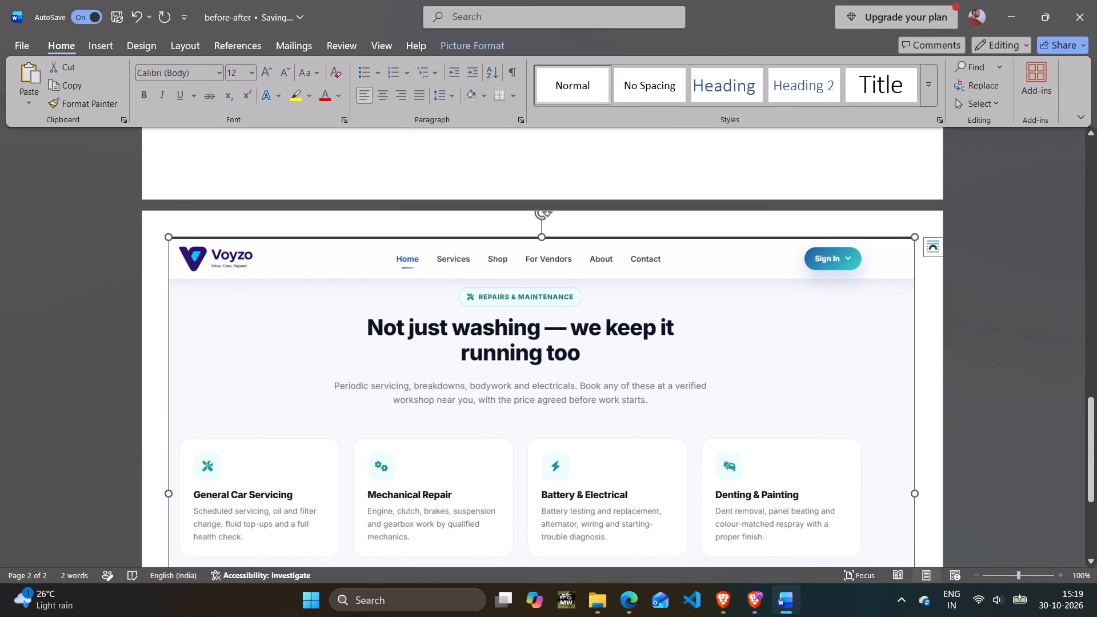
scroll(699, 471, "down", 20)
scroll(699, 471, "down", 7)
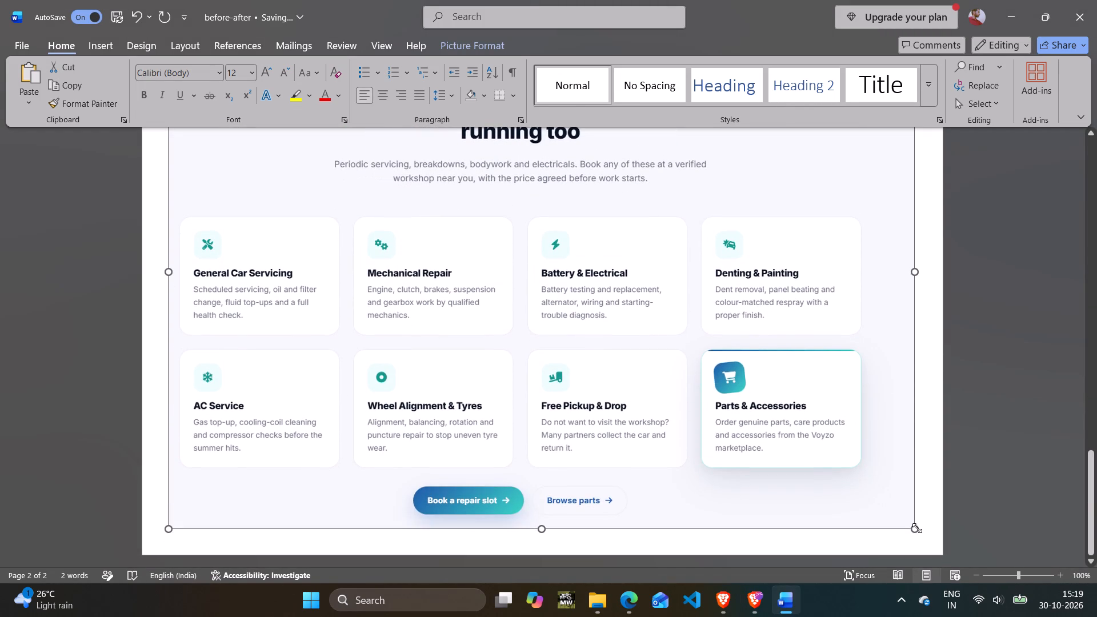
left_click_drag(917, 528, 395, 282)
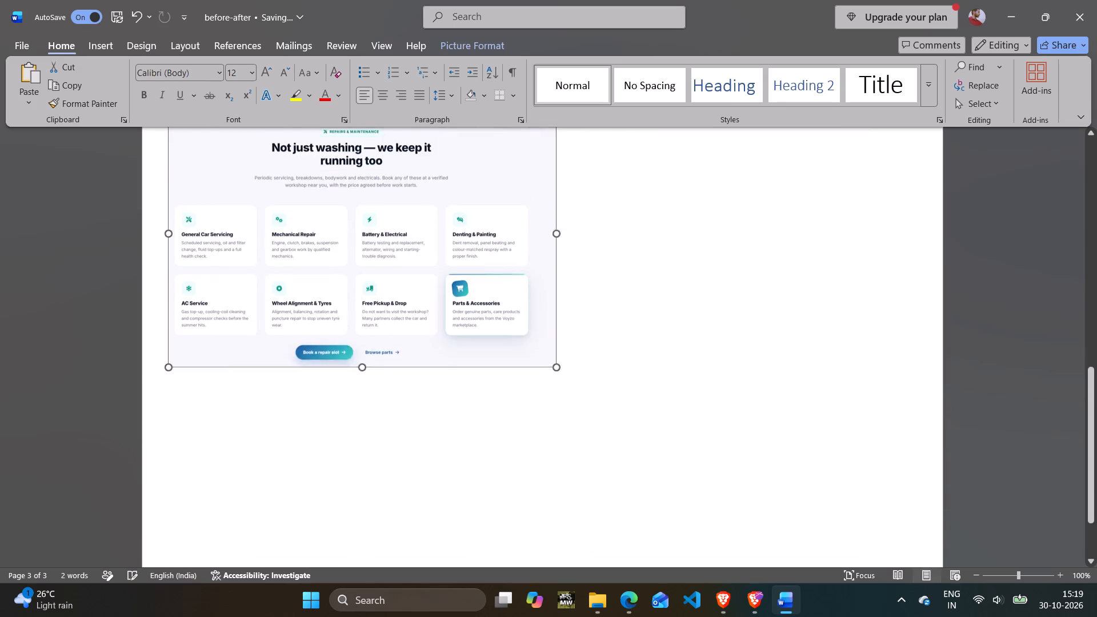
scroll(578, 420, "up", 19)
scroll(580, 418, "down", 7)
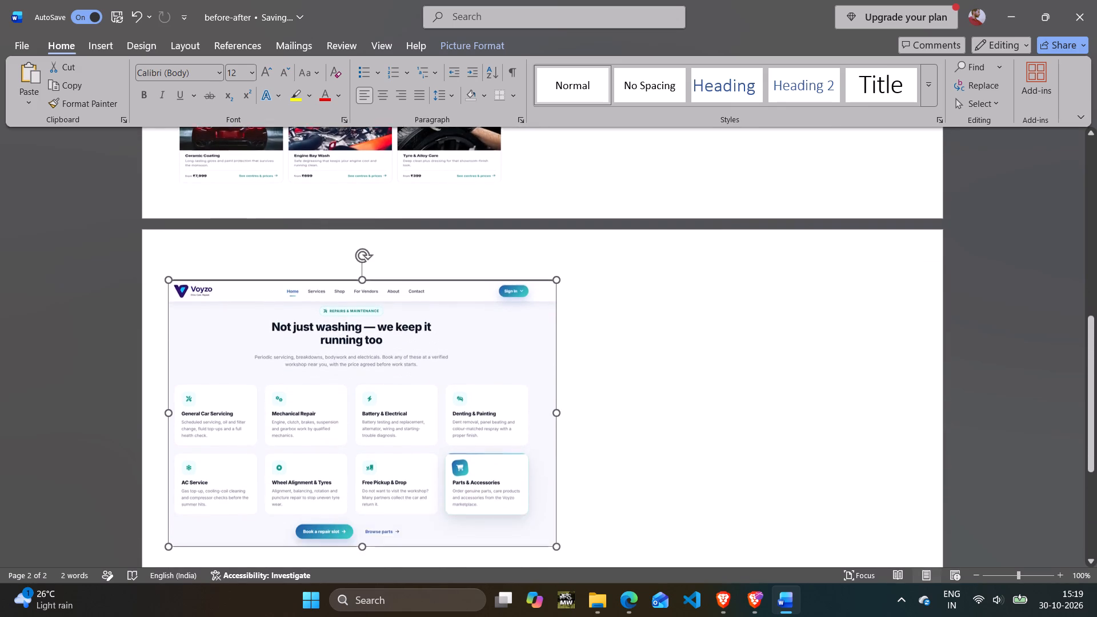
scroll(602, 414, "down", 20)
scroll(602, 414, "down", 18)
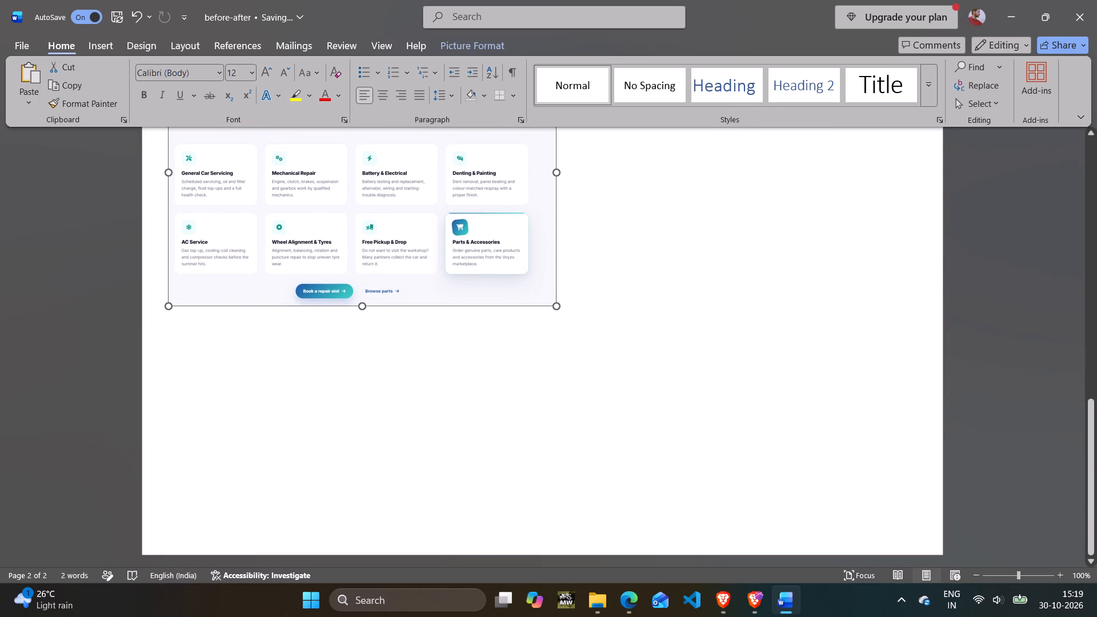
left_click_drag(557, 303, 521, 250)
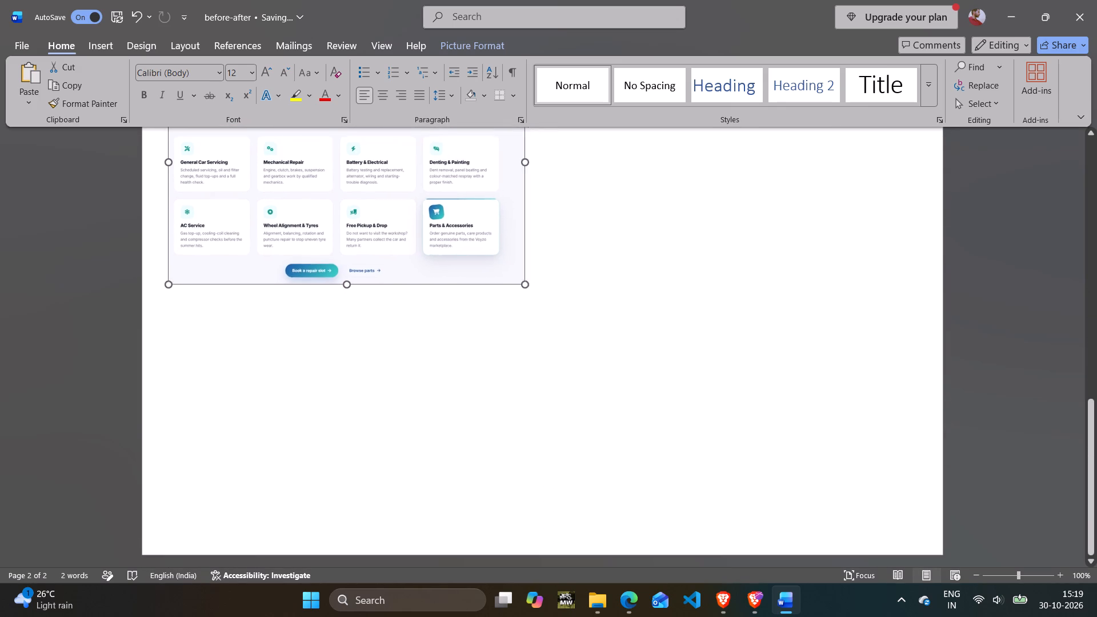
left_click_drag(521, 250, 492, 208)
scroll(748, 366, "up", 5)
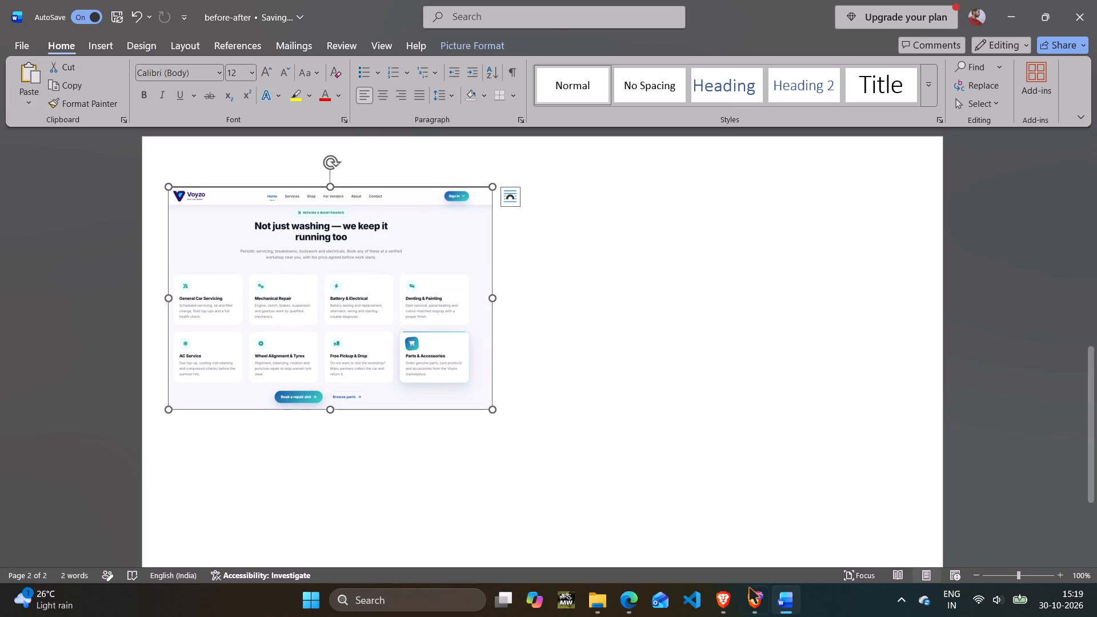
left_click(605, 594)
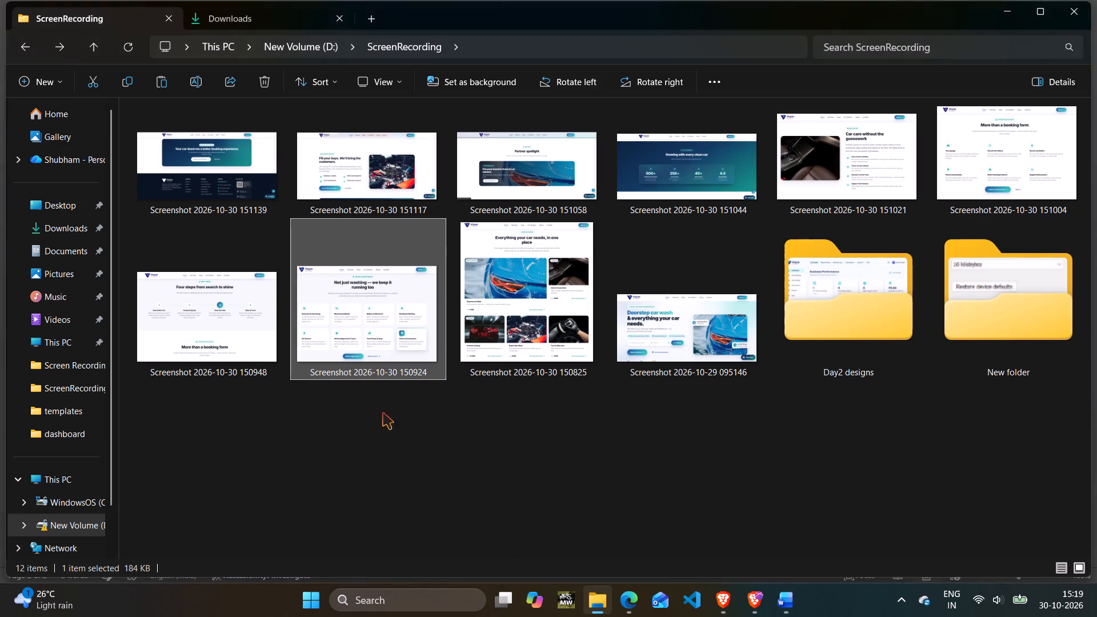
left_click(244, 348)
key("ctrl+c")
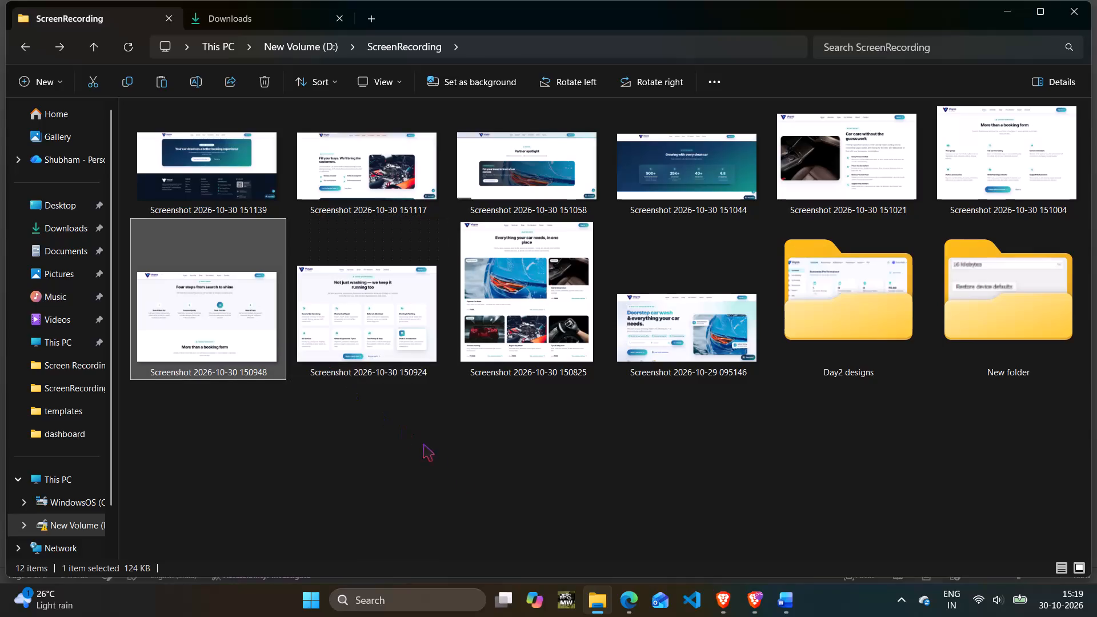
left_click(790, 616)
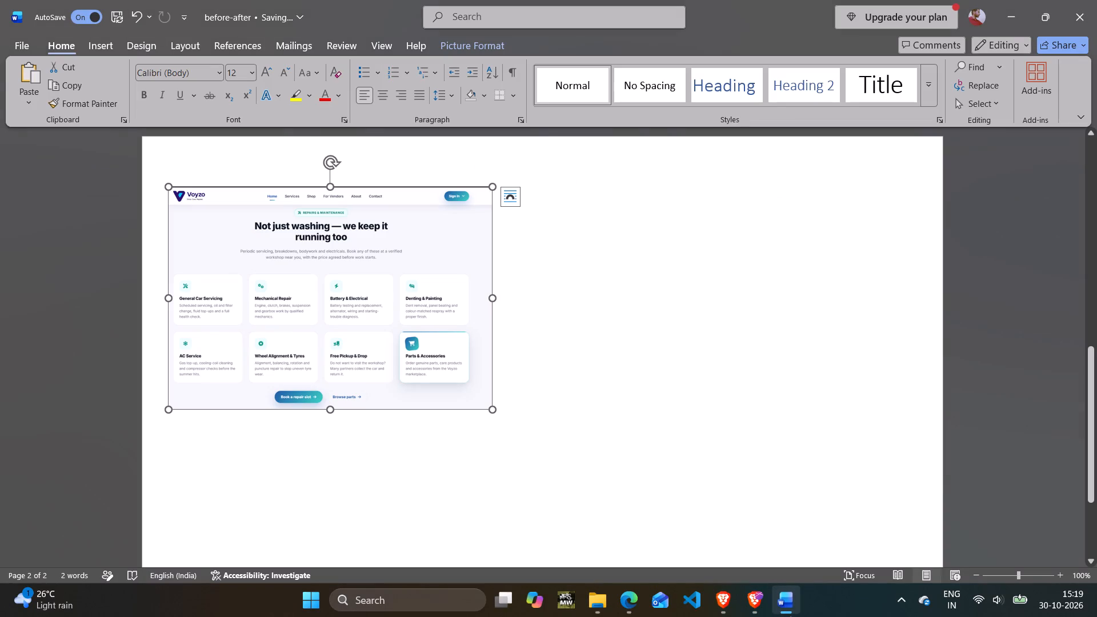
scroll(416, 444, "down", 3)
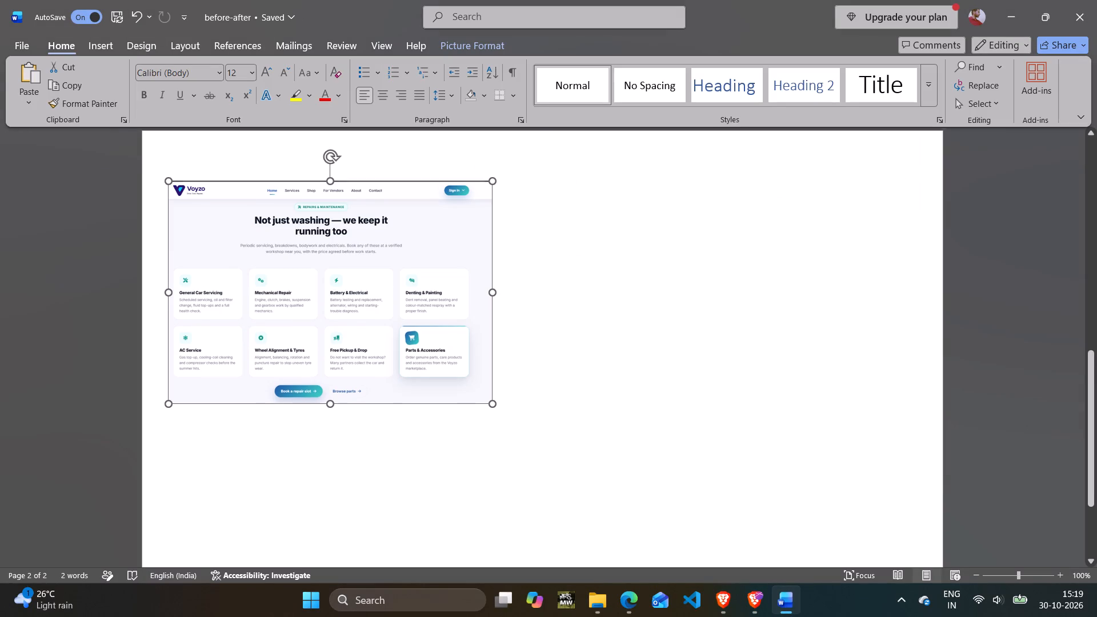
scroll(416, 444, "down", 5)
left_click(417, 445)
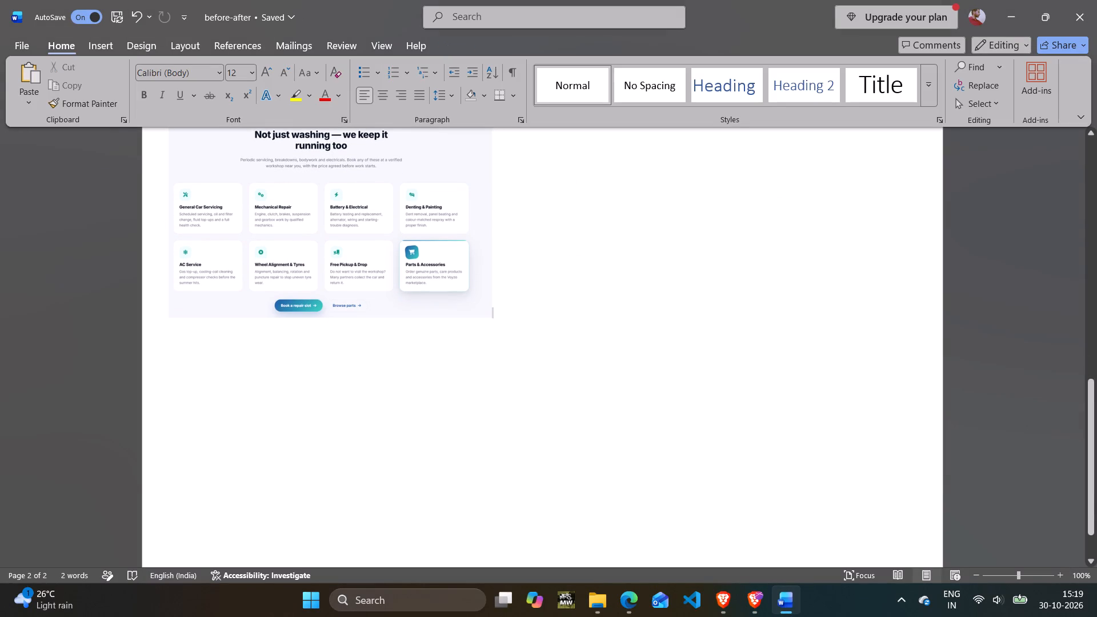
key("ctrl+v")
Shrink the "Four steps from search to shine" picture proportionally to about a third of the page width.
scroll(588, 418, "up", 4)
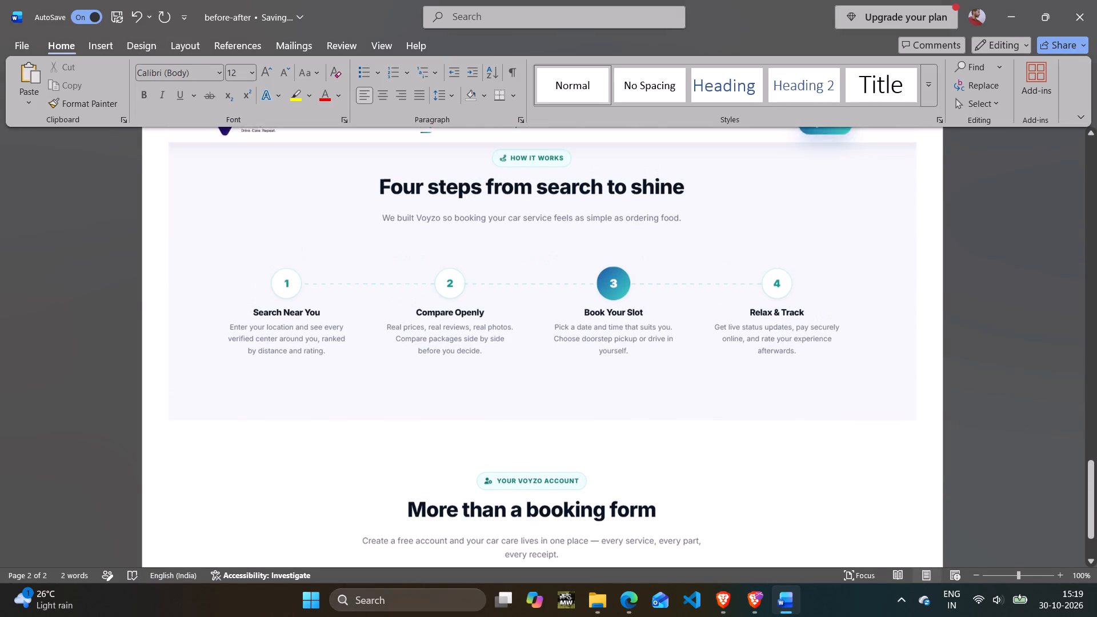
left_click(605, 415)
scroll(877, 511, "down", 6)
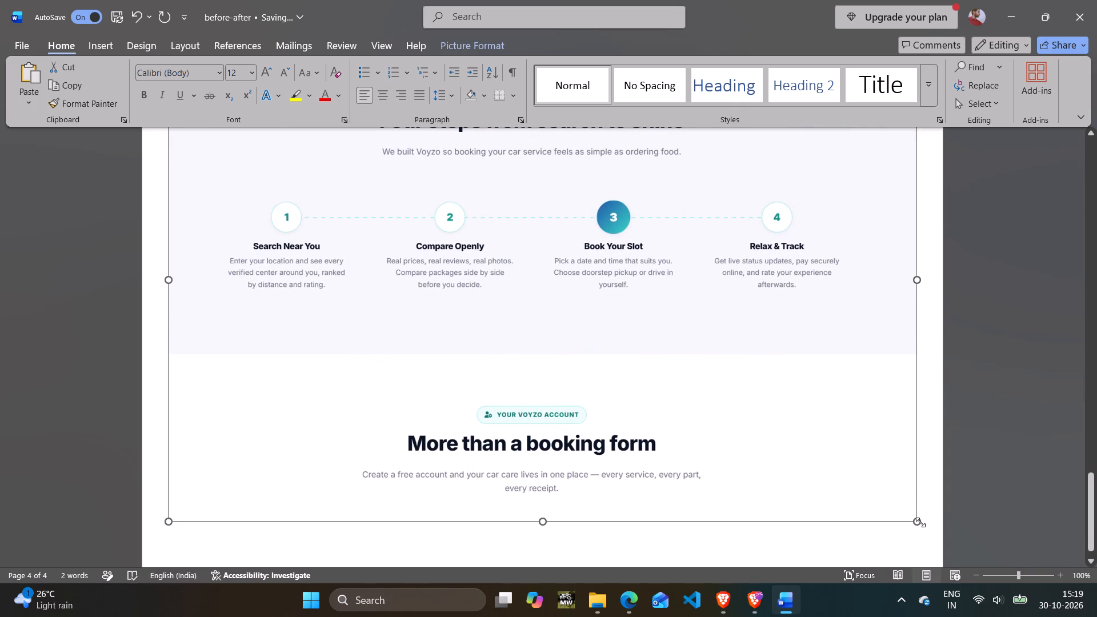
left_click_drag(920, 522, 426, 135)
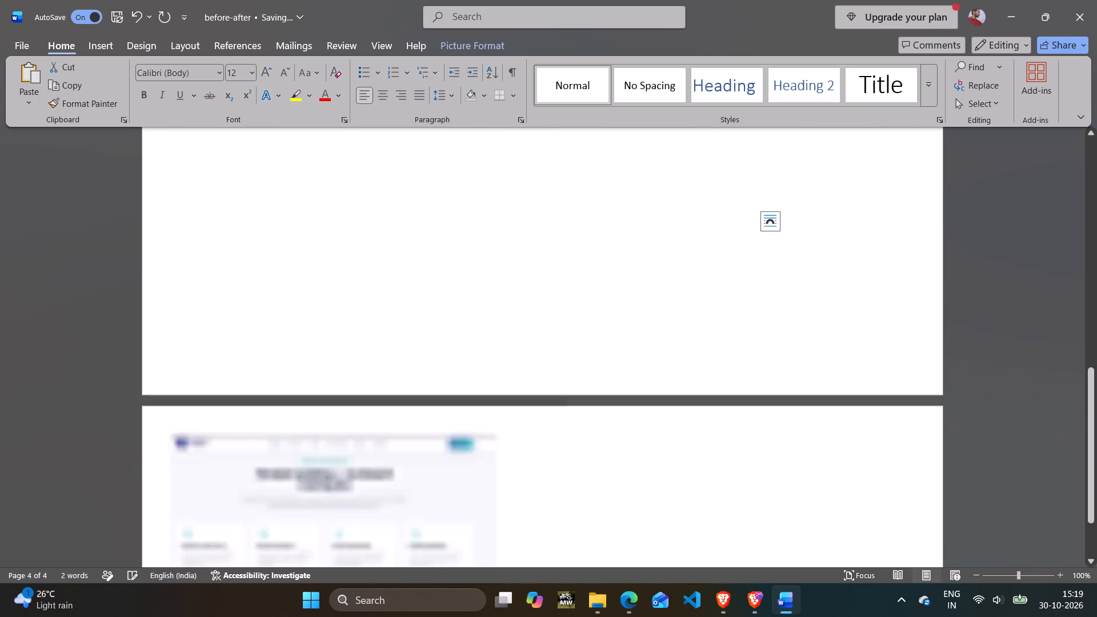
Change the "Four steps" picture's text wrapping so it floats, and move it below the "Not just washing" picture.
left_click_drag(687, 275, 501, 446)
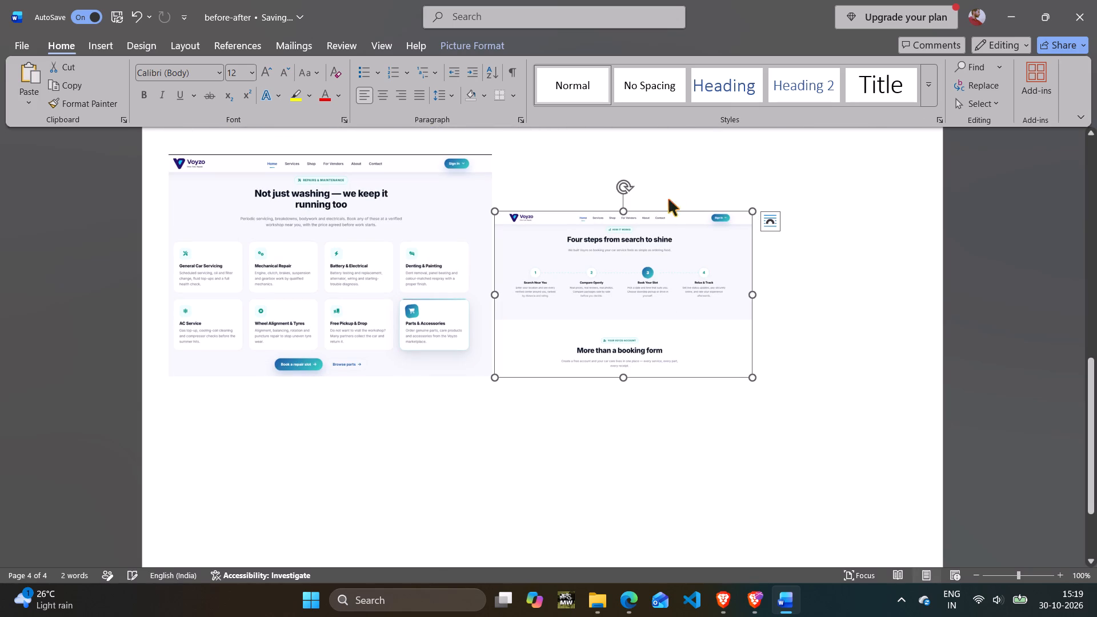
left_click_drag(659, 218, 643, 262)
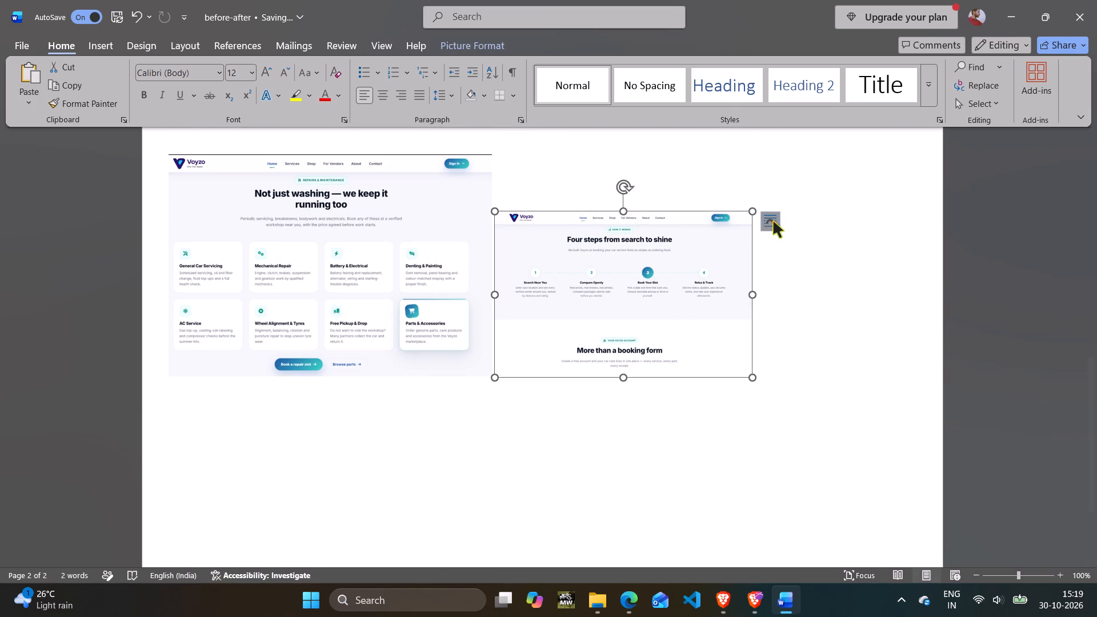
left_click(773, 221)
left_click(870, 352)
left_click_drag(668, 256, 349, 440)
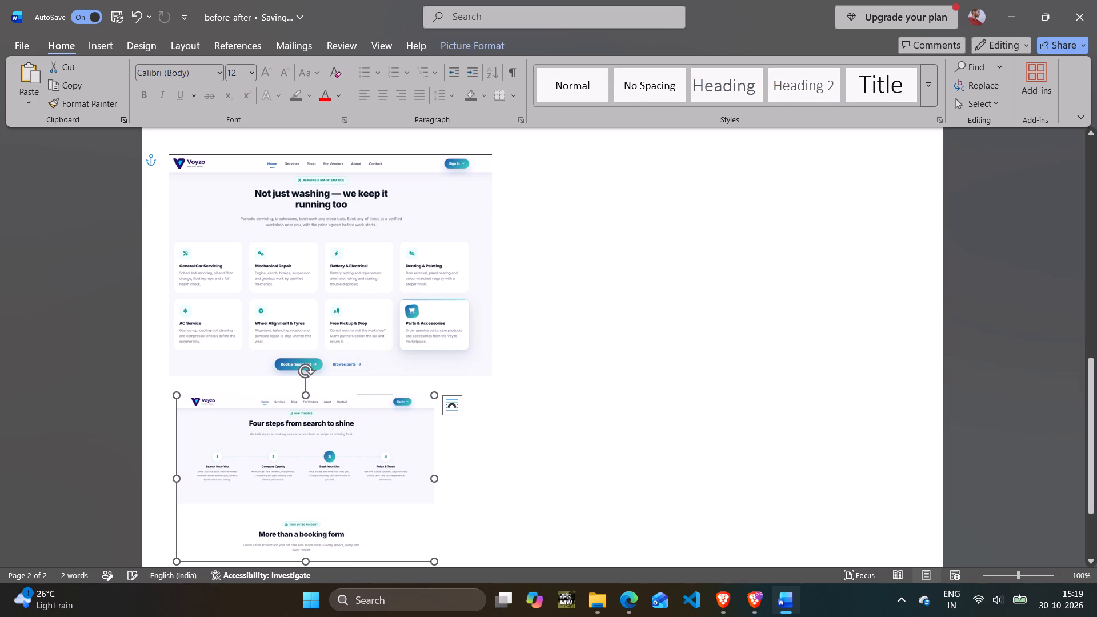
Enlarge the "Four steps" picture to roughly match the width of the picture above, and position it directly beneath that picture.
scroll(653, 307, "down", 6)
scroll(607, 320, "down", 5)
left_click_drag(327, 381, 329, 402)
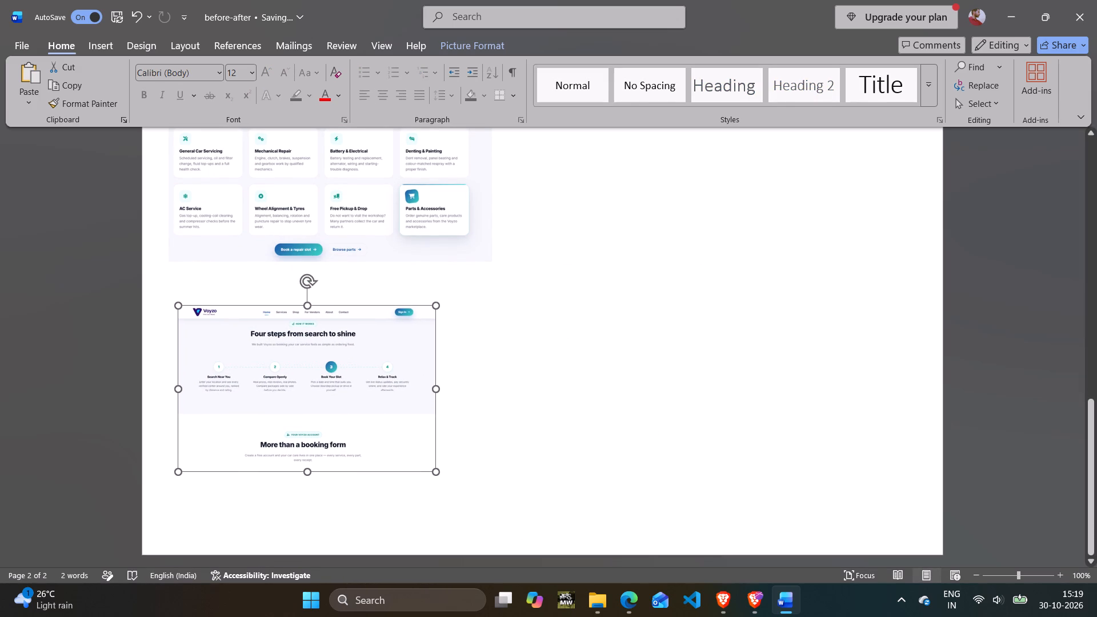
left_click_drag(434, 474, 499, 503)
left_click_drag(424, 436, 412, 406)
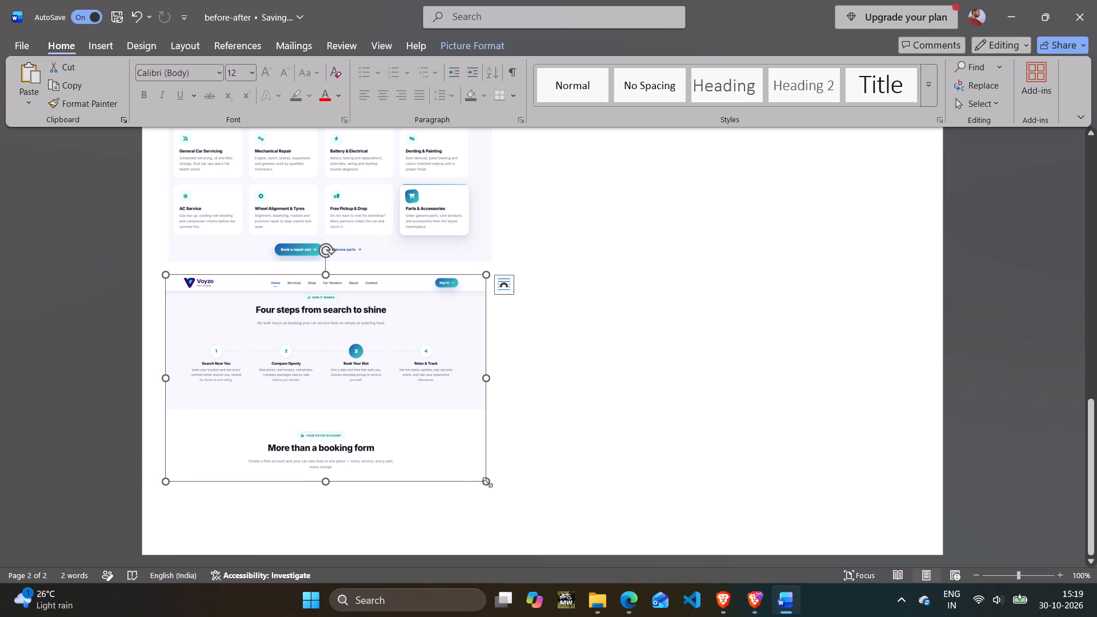
left_click_drag(485, 481, 490, 490)
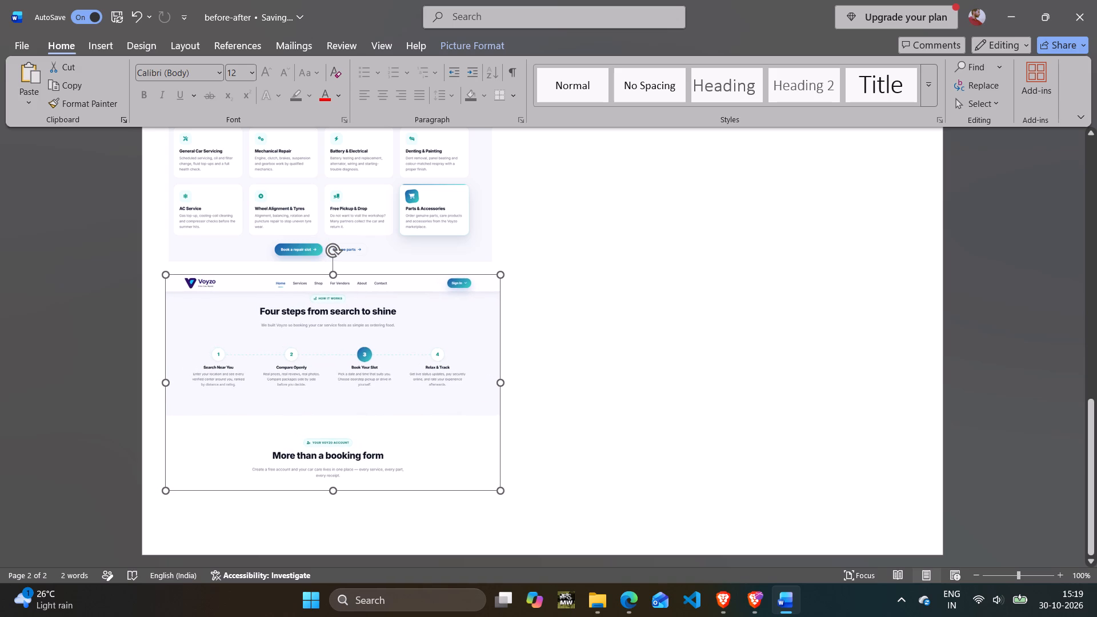
left_click_drag(490, 490, 483, 487)
left_click_drag(433, 420, 425, 420)
left_click(704, 385)
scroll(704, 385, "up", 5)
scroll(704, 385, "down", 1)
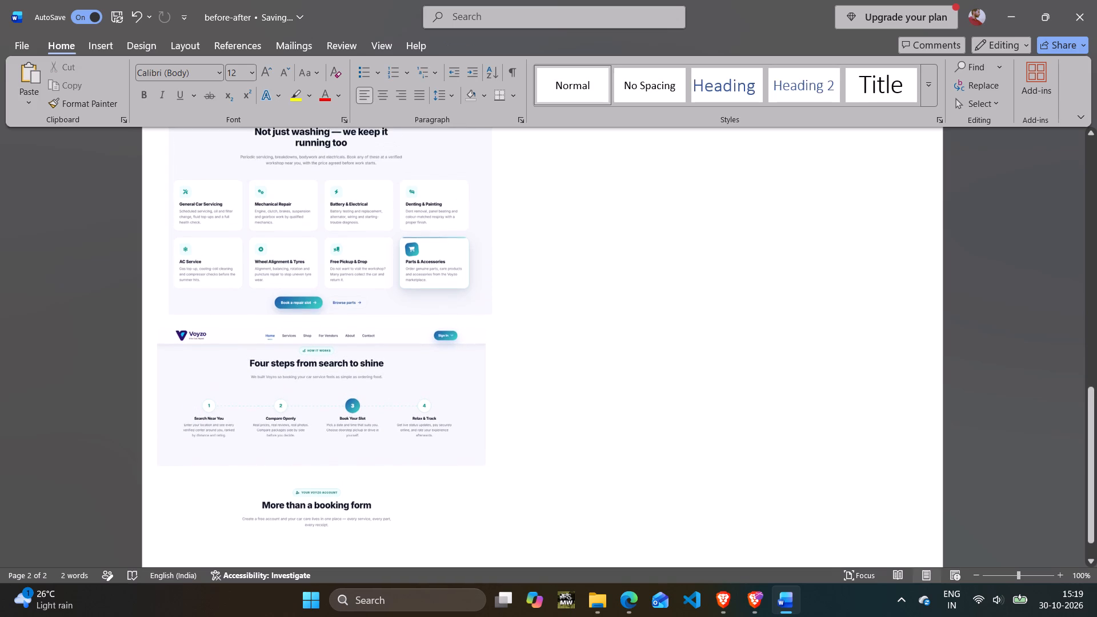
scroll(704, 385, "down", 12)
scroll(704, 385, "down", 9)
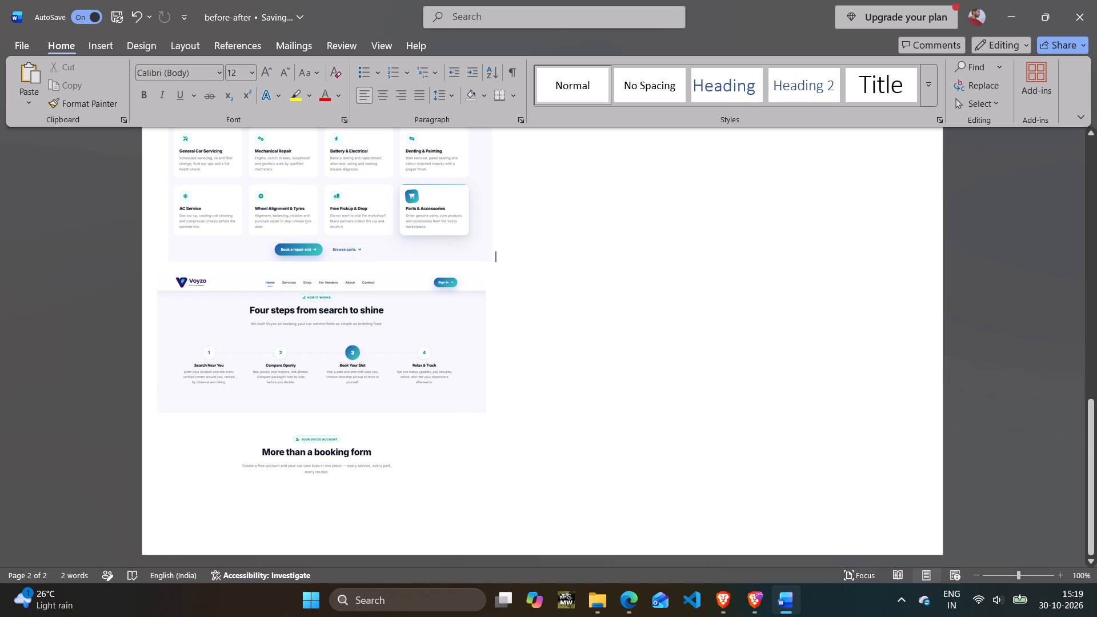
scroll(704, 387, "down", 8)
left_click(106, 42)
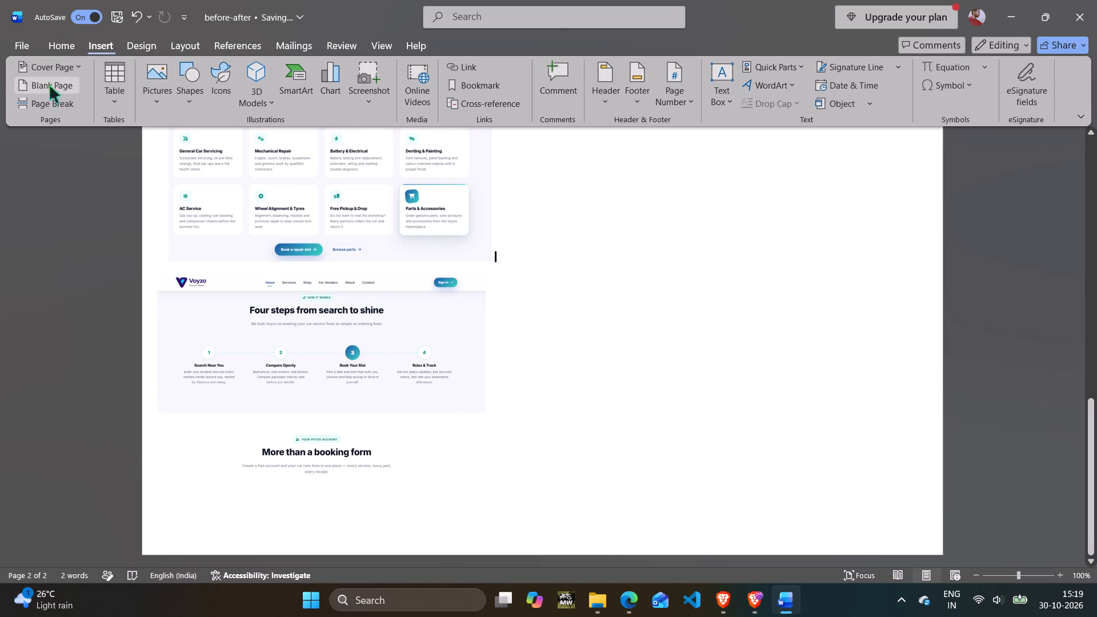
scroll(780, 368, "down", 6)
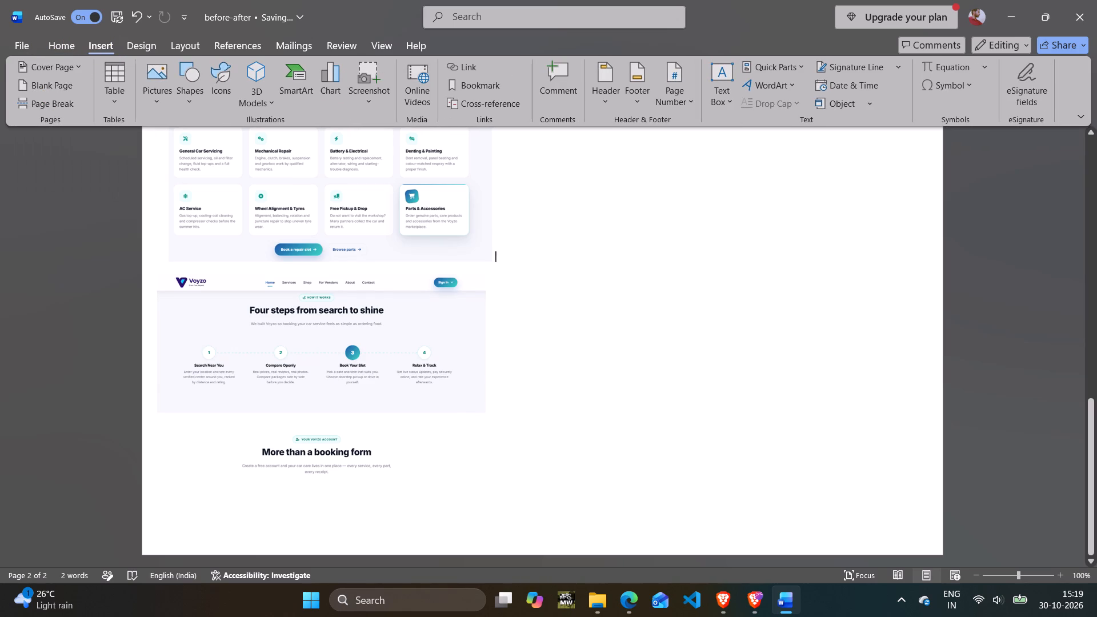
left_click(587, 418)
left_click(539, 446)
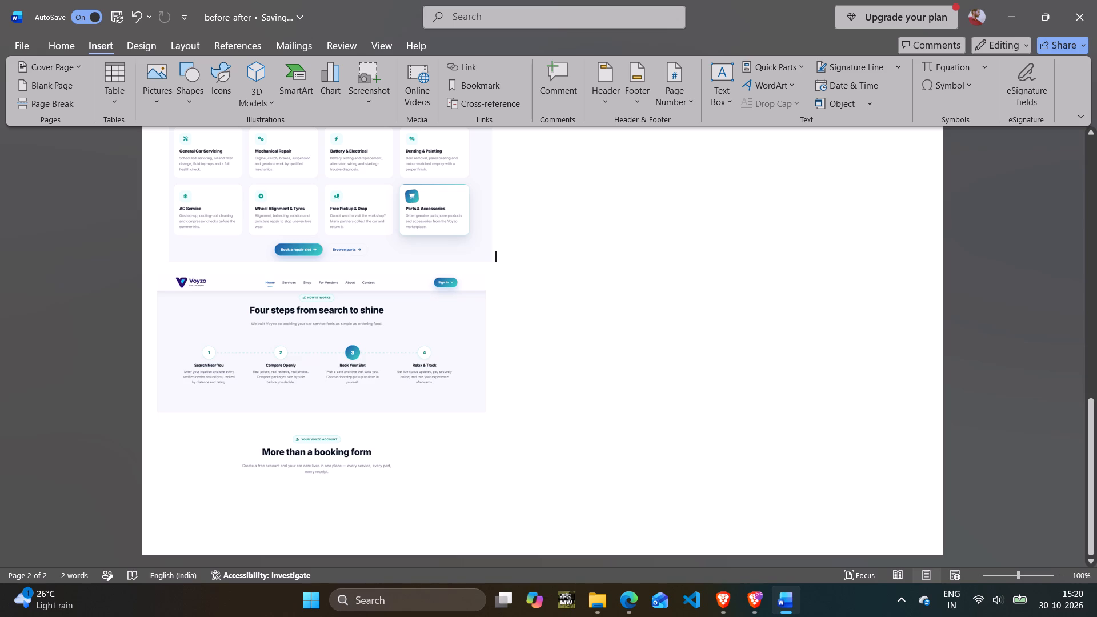
Nudge the "Four steps" picture slightly to the right and widen it so its right edge lines up with the picture above.
left_click(482, 474)
key("Right")
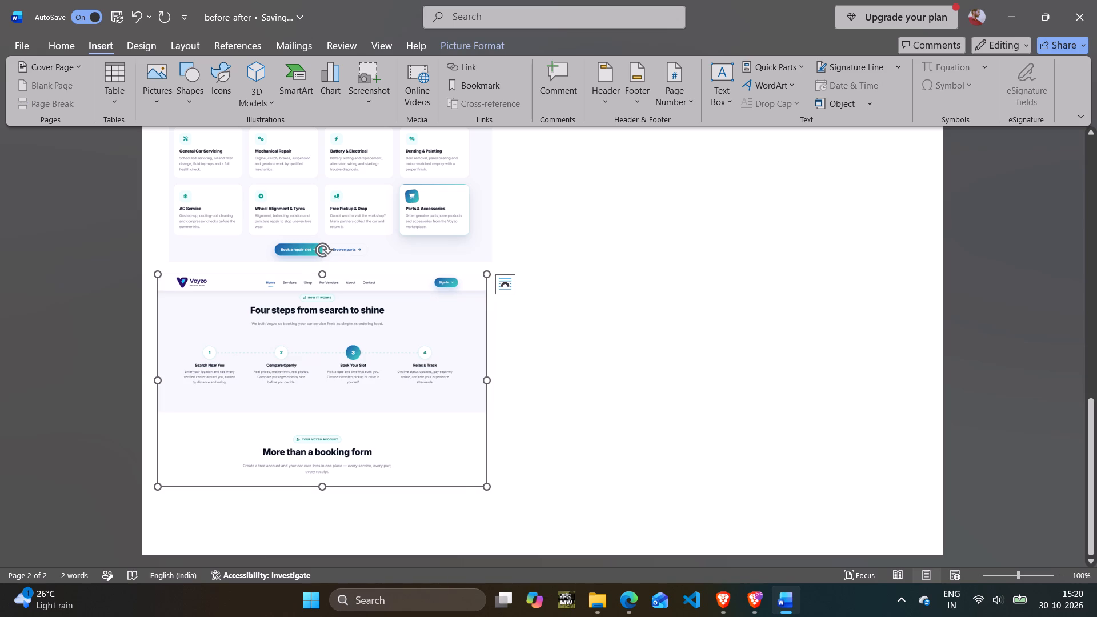
key("Right")
key("Right")
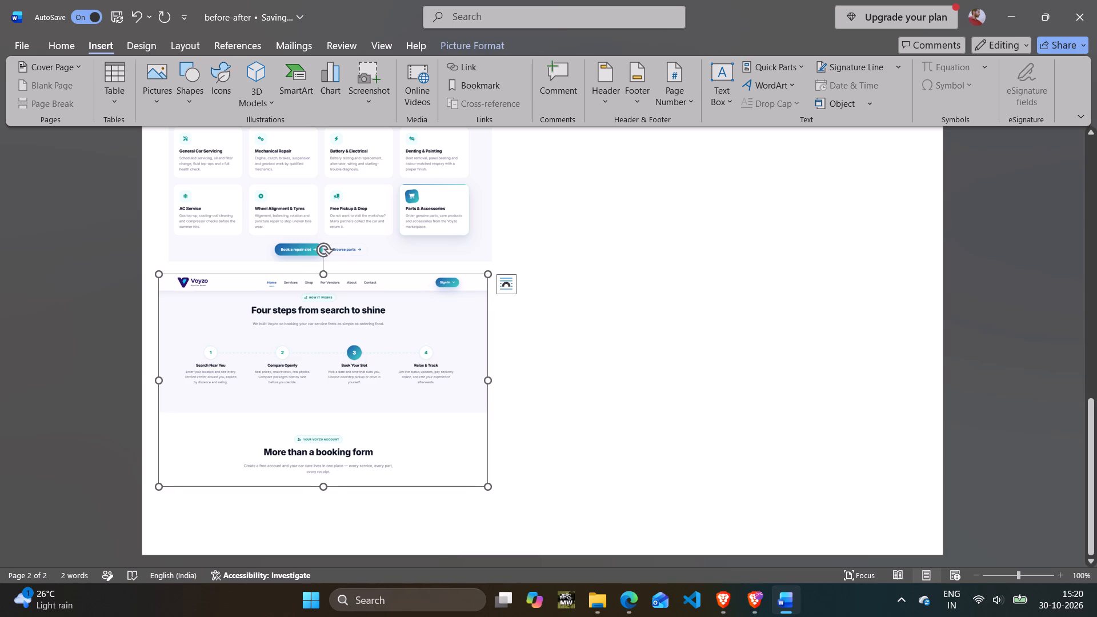
left_click(489, 380)
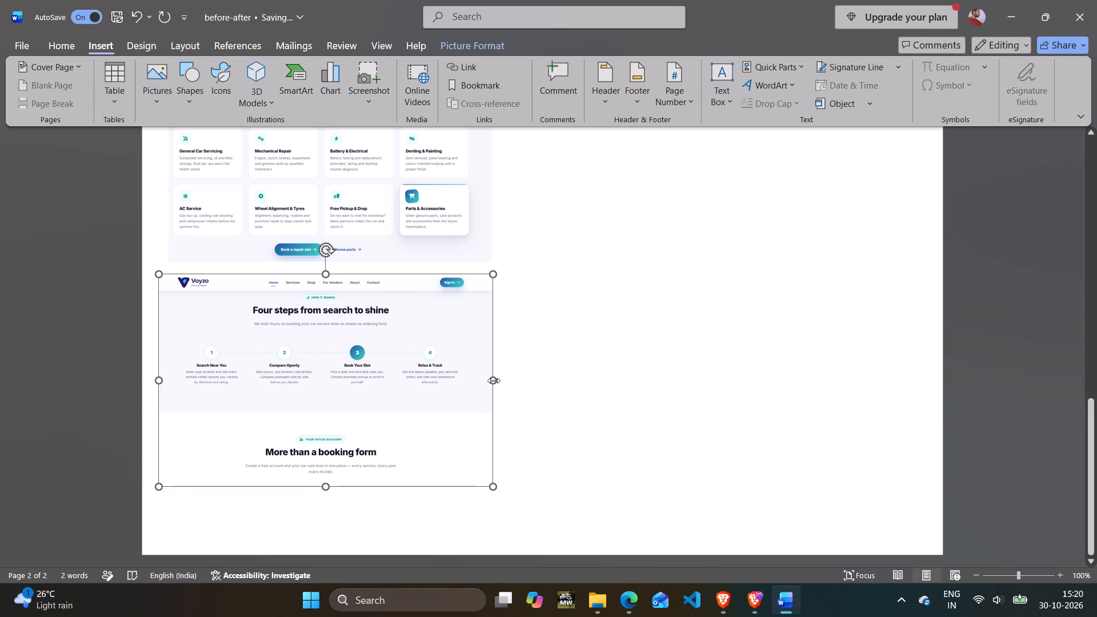
left_click(587, 390)
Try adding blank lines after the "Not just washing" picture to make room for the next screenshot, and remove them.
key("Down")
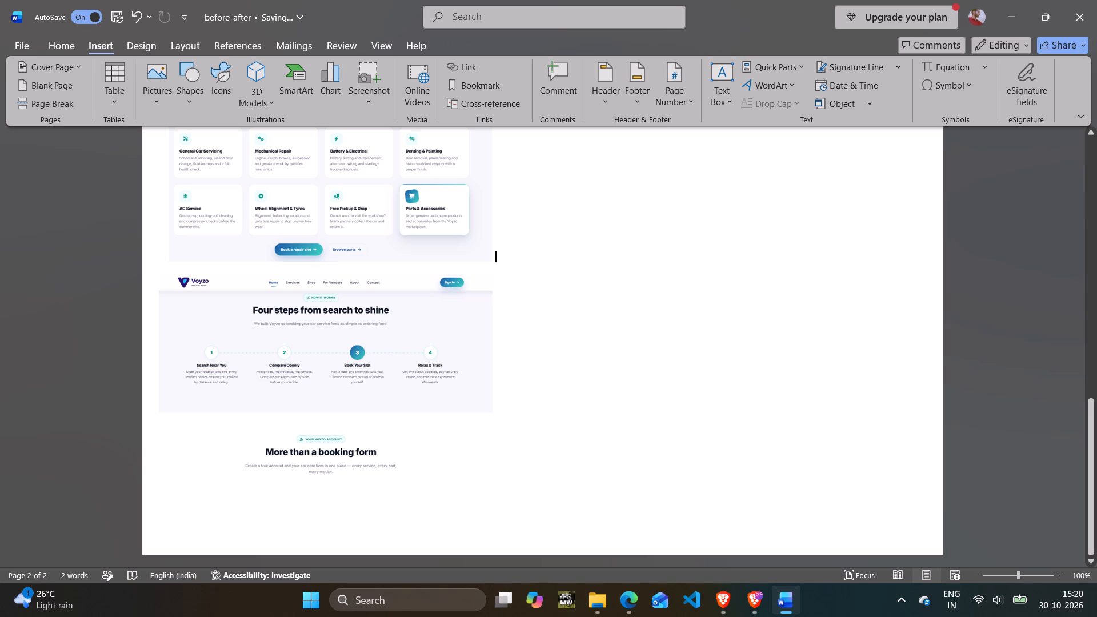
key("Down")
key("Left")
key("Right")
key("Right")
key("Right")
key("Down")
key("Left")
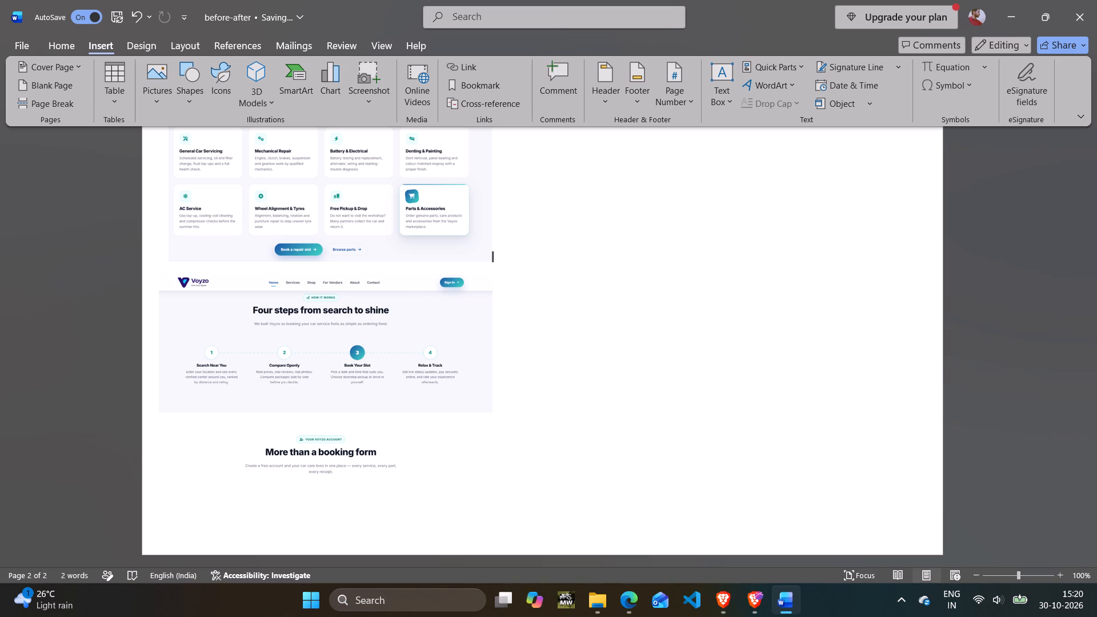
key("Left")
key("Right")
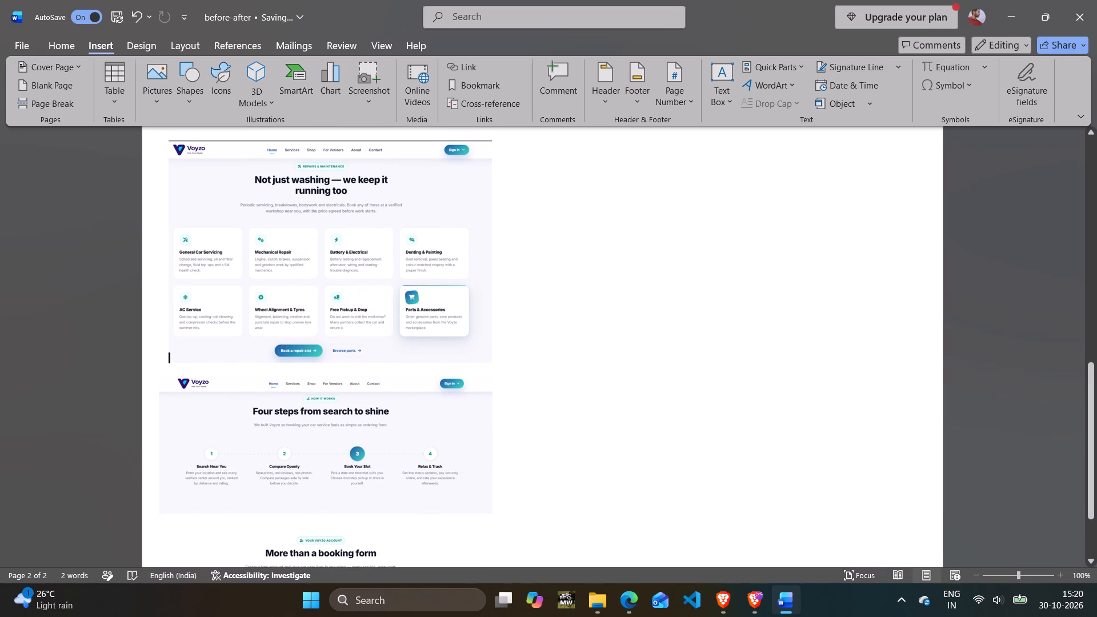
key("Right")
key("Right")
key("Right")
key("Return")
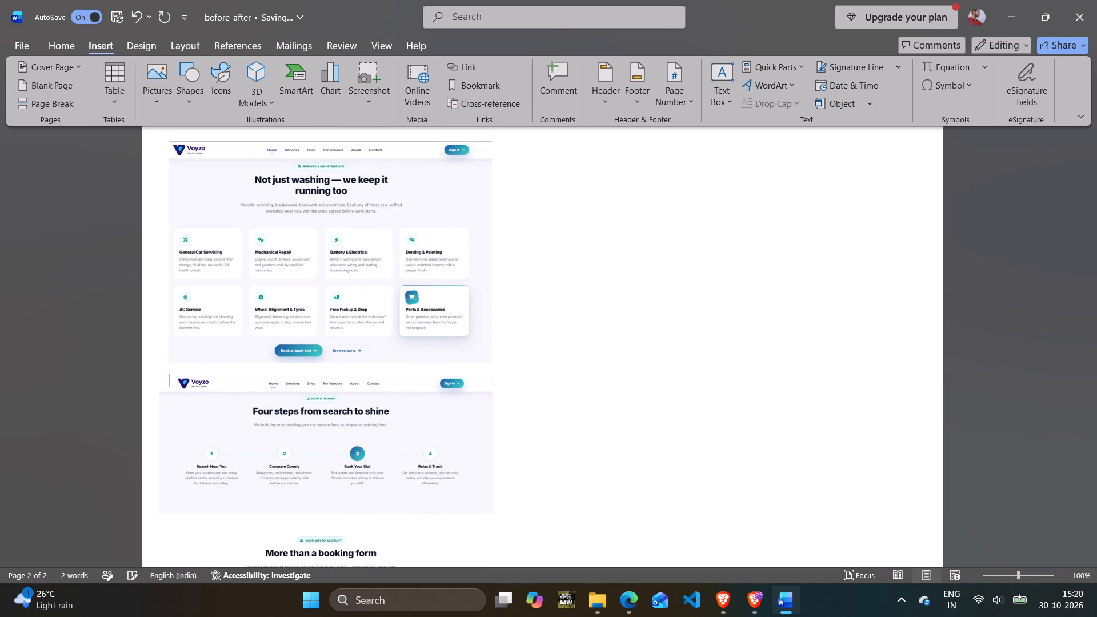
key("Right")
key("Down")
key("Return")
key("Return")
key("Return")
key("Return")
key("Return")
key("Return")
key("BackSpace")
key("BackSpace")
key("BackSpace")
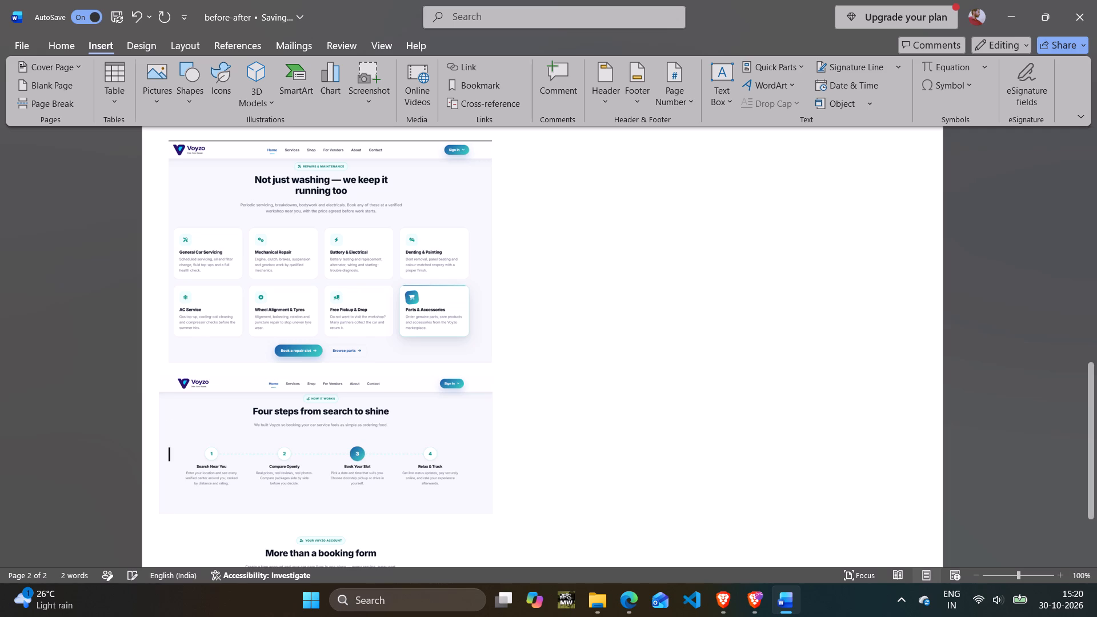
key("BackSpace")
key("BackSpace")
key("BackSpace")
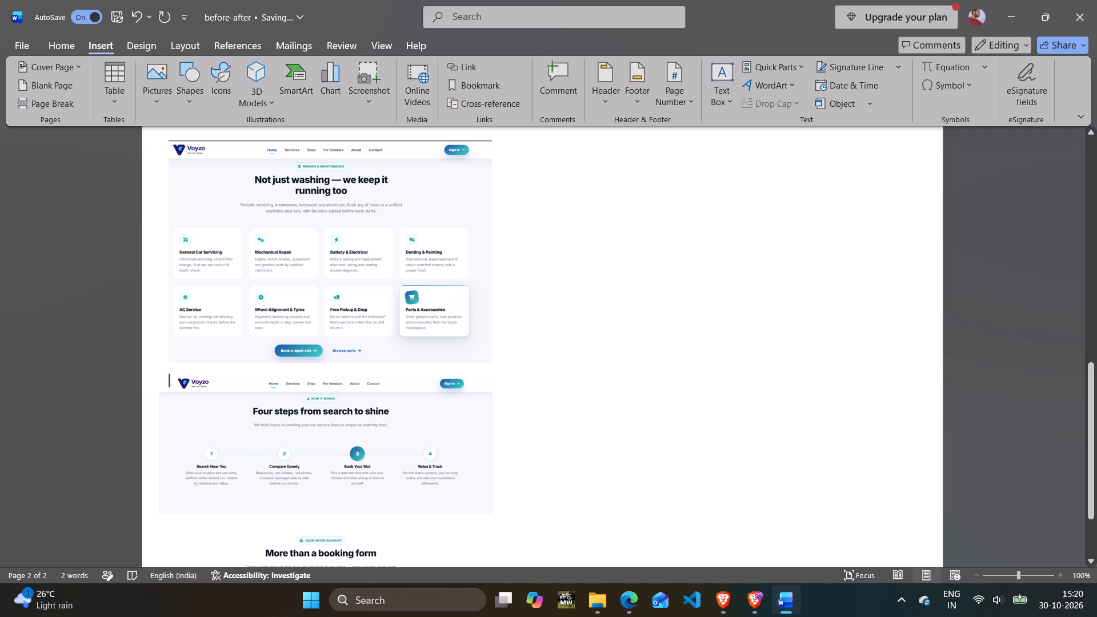
Insert a blank page after the page holding the "Not just washing" and "Four steps" pictures.
left_click(1060, 356)
scroll(1054, 362, "down", 20)
scroll(1054, 362, "down", 3)
scroll(998, 423, "down", 7)
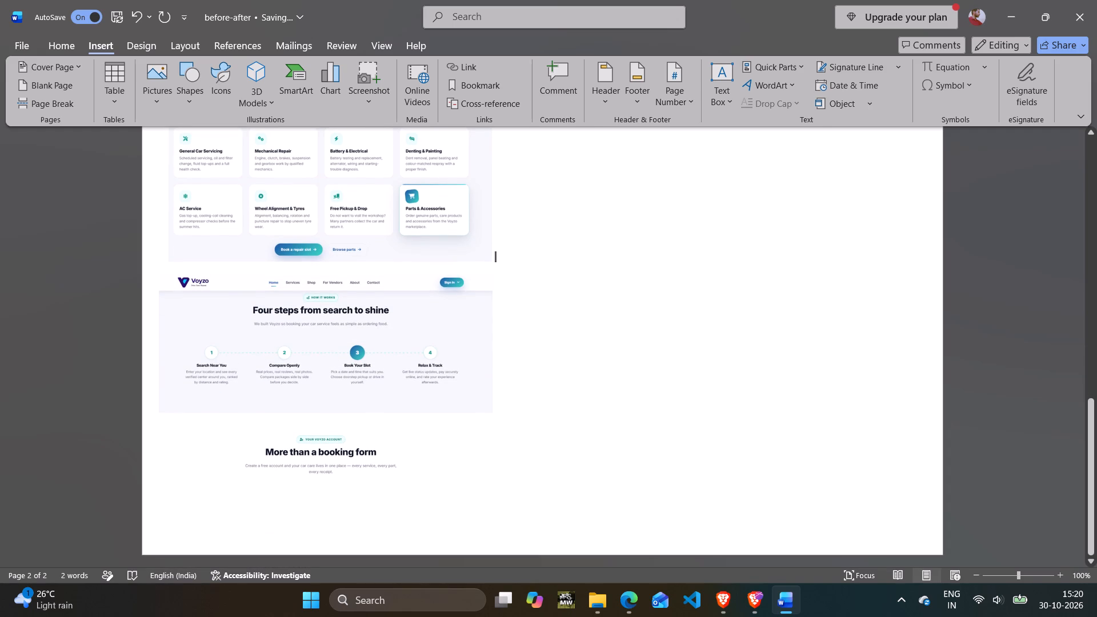
left_click(51, 86)
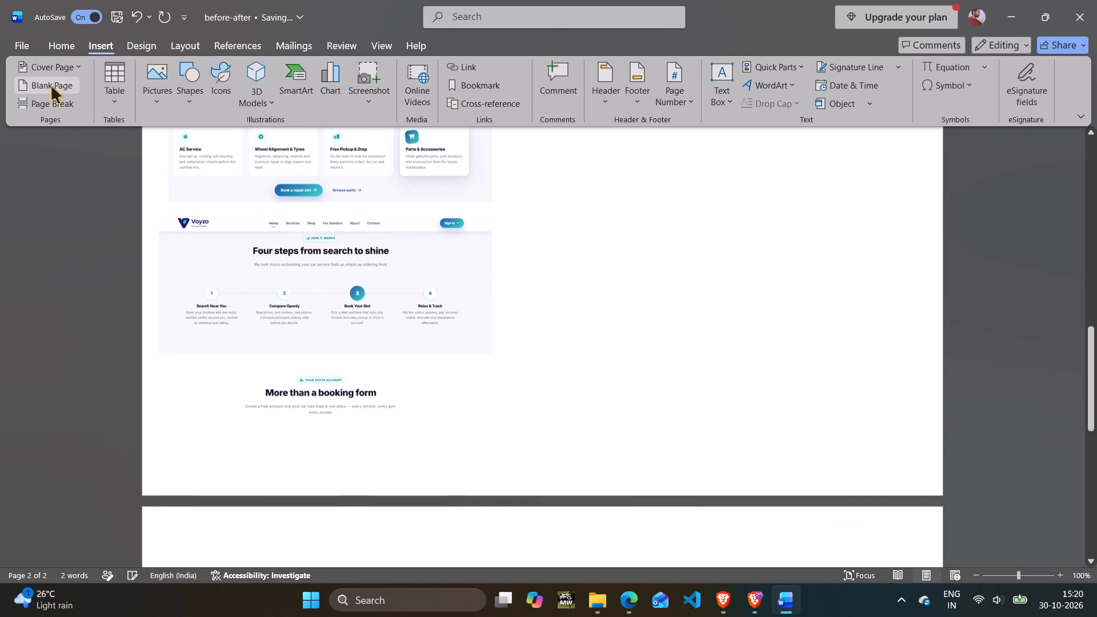
scroll(91, 130, "down", 20)
scroll(91, 130, "down", 1)
scroll(203, 296, "down", 5)
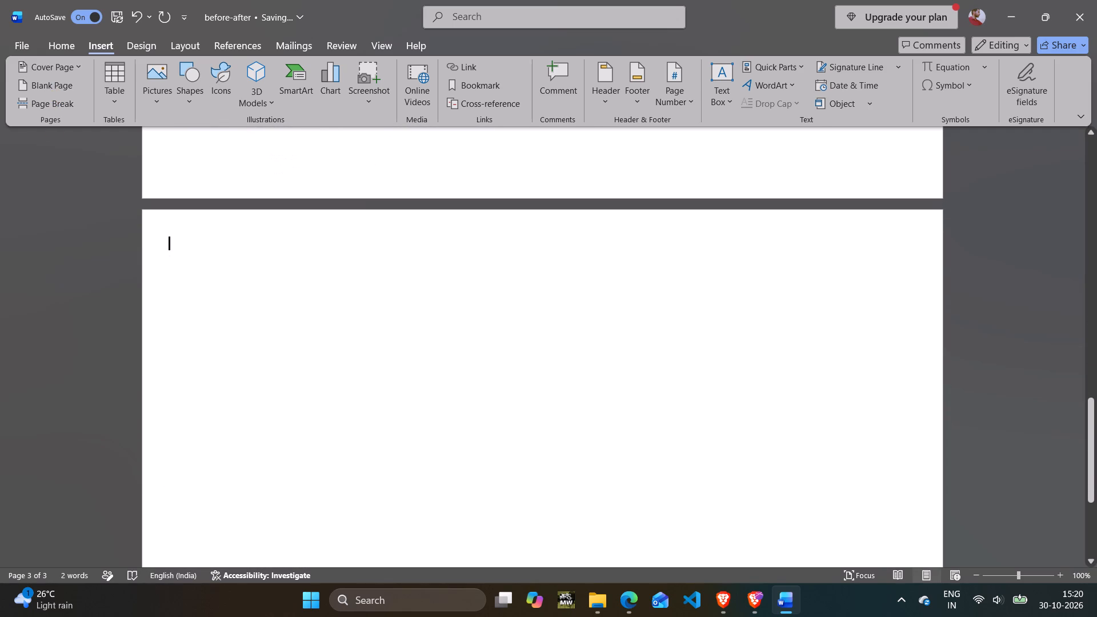
left_click(609, 603)
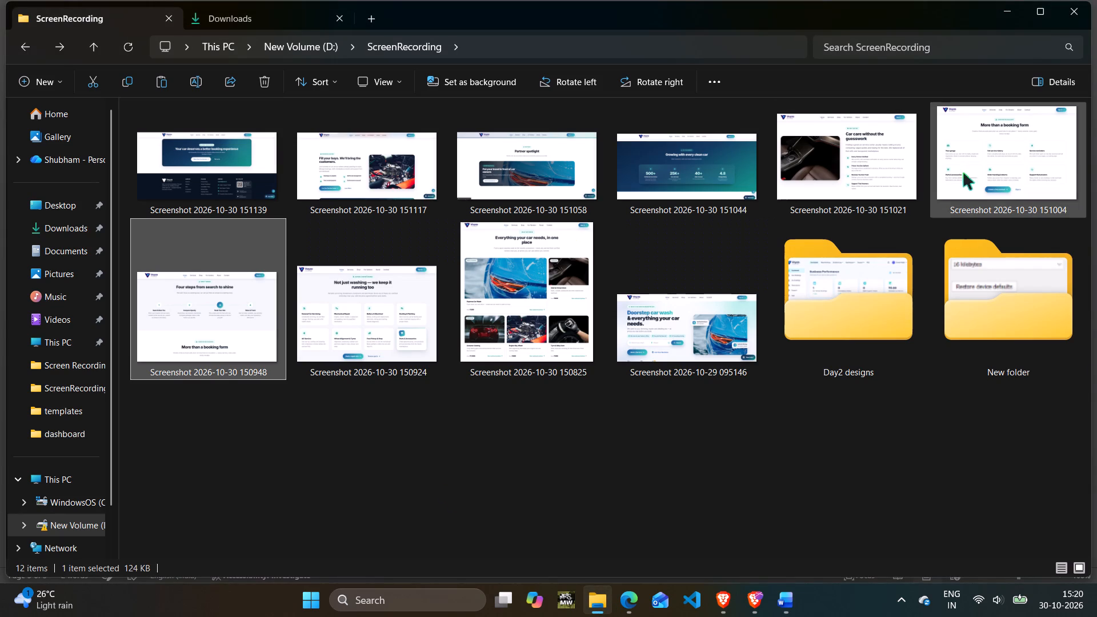
right_click(1004, 170)
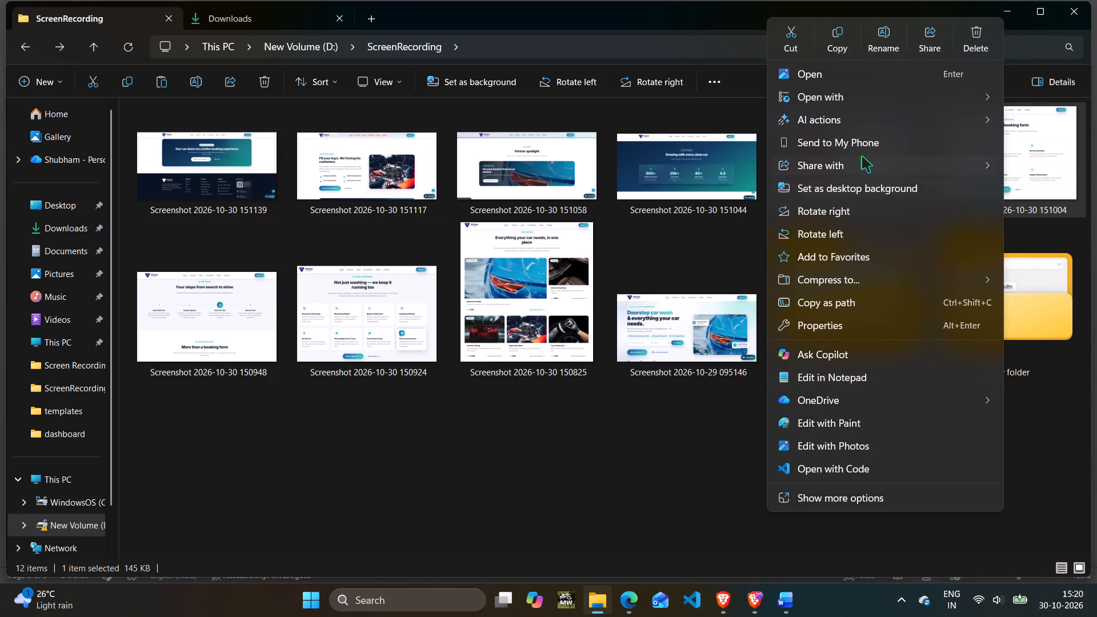
left_click(1040, 156)
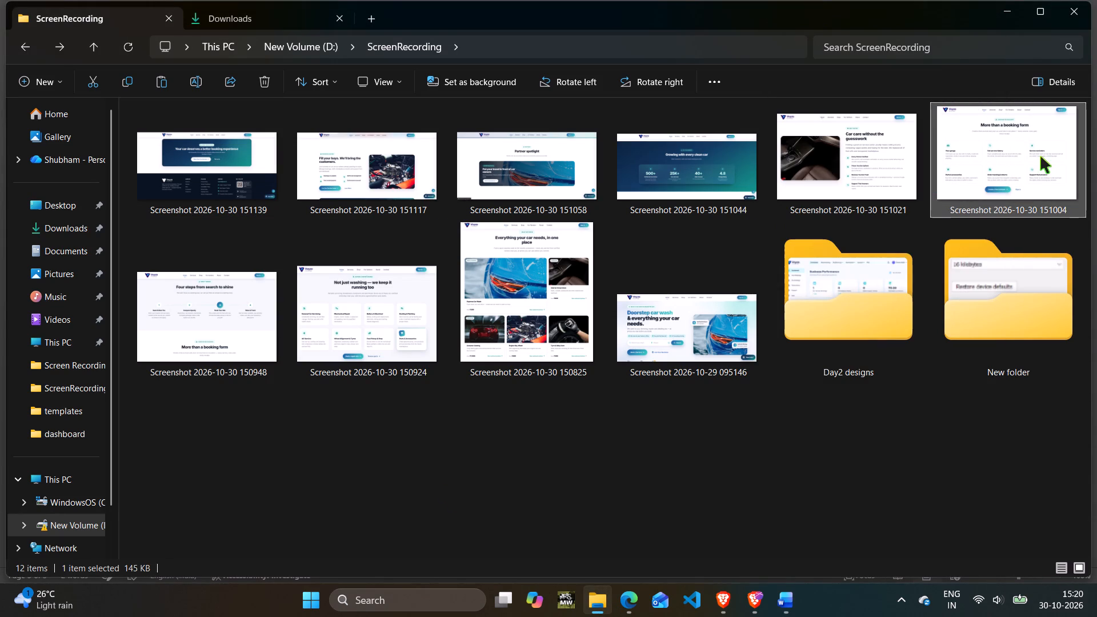
key("ctrl+c")
left_click(788, 600)
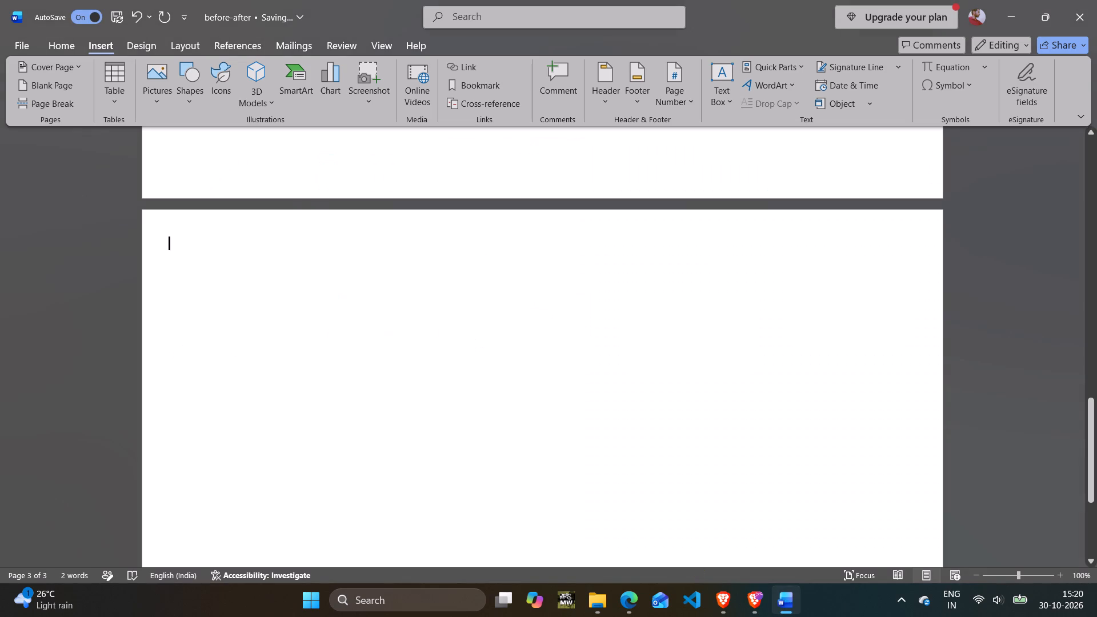
key("ctrl+v")
Resize the "More than a booking form" picture to slightly less than half the page width, keeping it at the page's upper left.
left_click(684, 447)
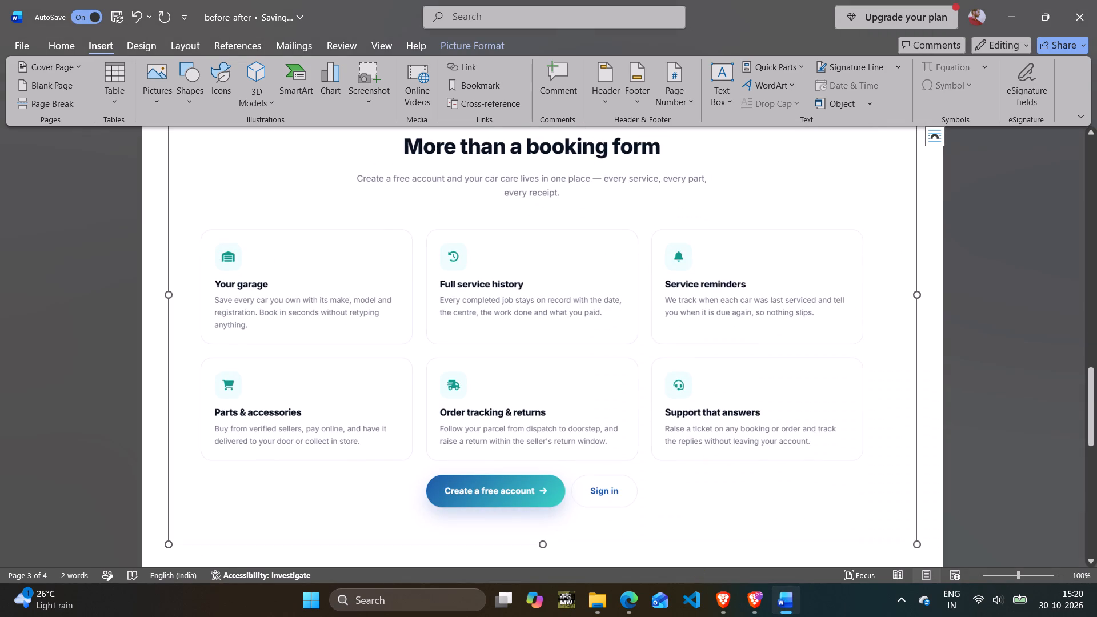
left_click_drag(919, 546, 369, 248)
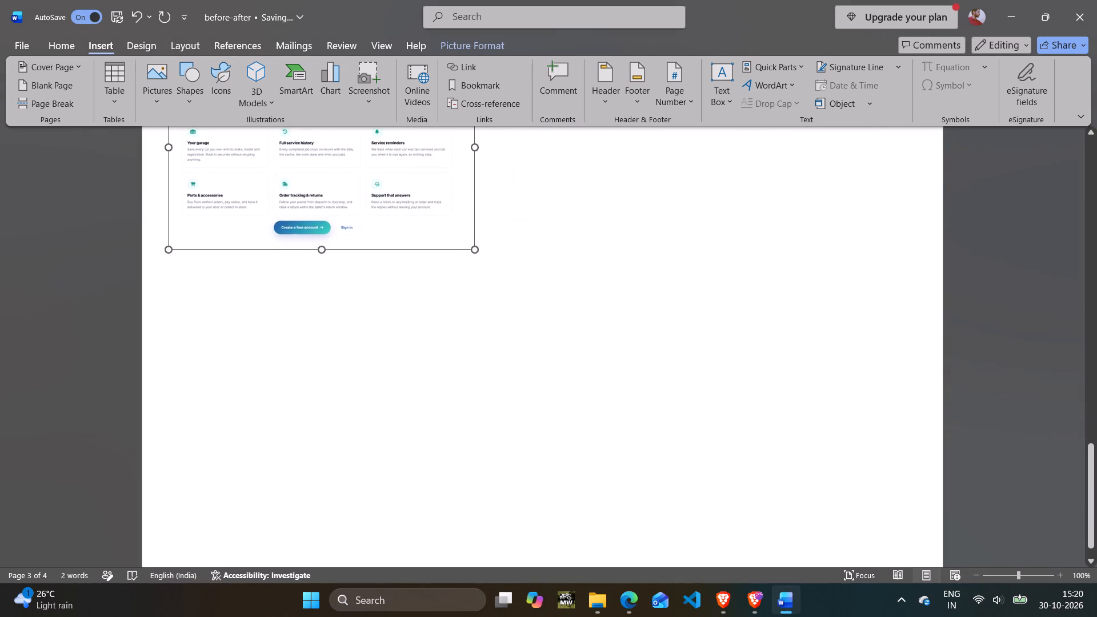
left_click_drag(369, 248, 369, 248)
scroll(635, 346, "up", 10)
left_click_drag(405, 371, 402, 351)
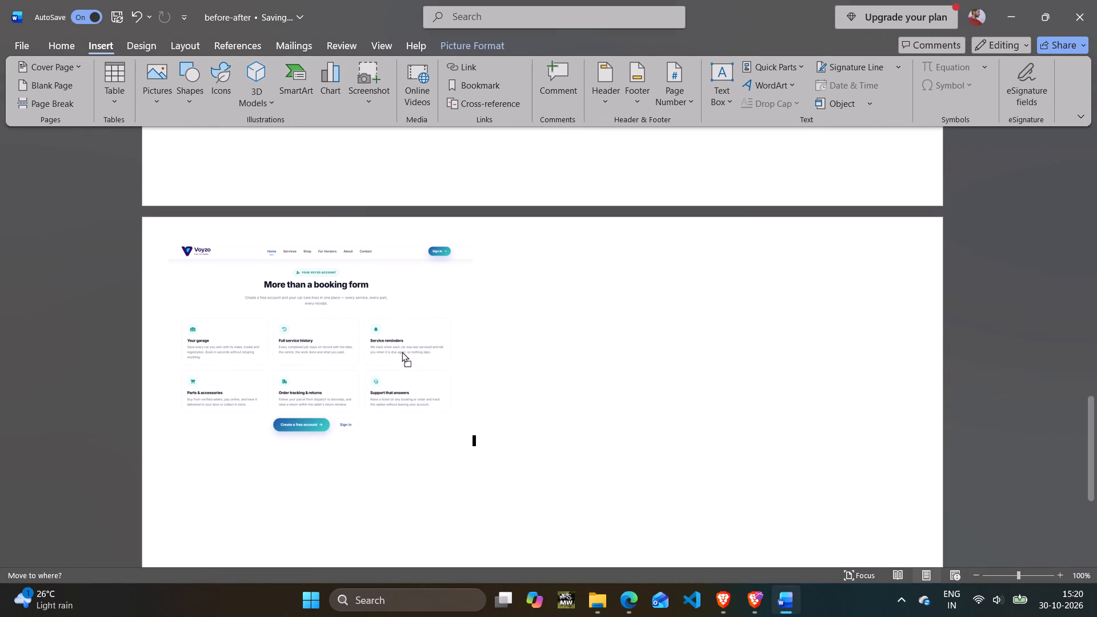
left_click_drag(402, 351, 401, 344)
left_click_drag(475, 342, 490, 343)
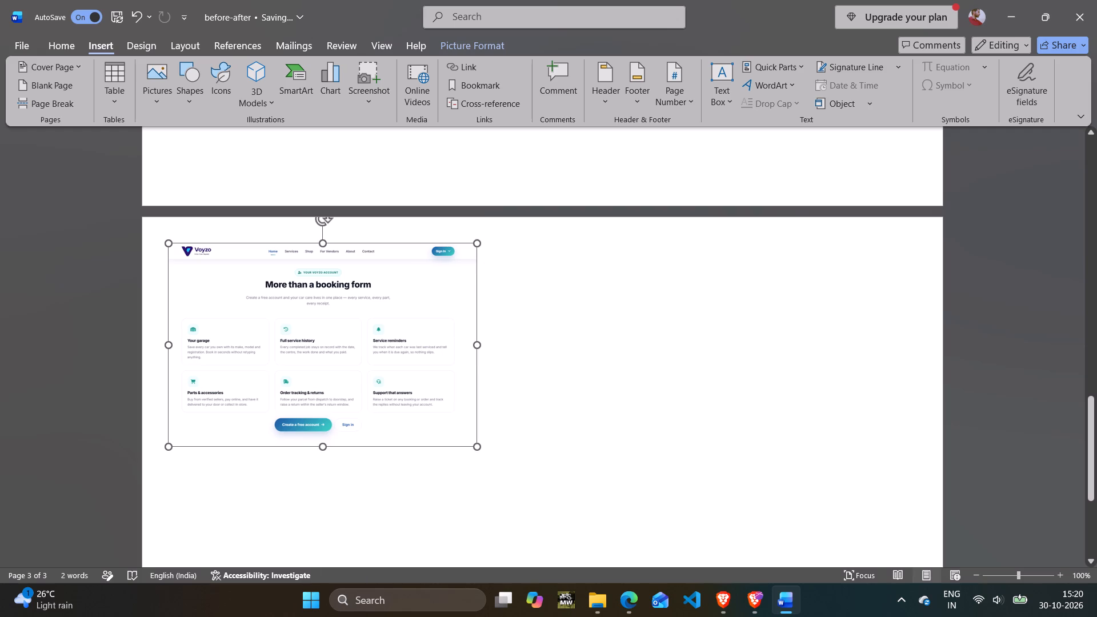
left_click_drag(490, 343, 495, 343)
left_click_drag(429, 324, 407, 301)
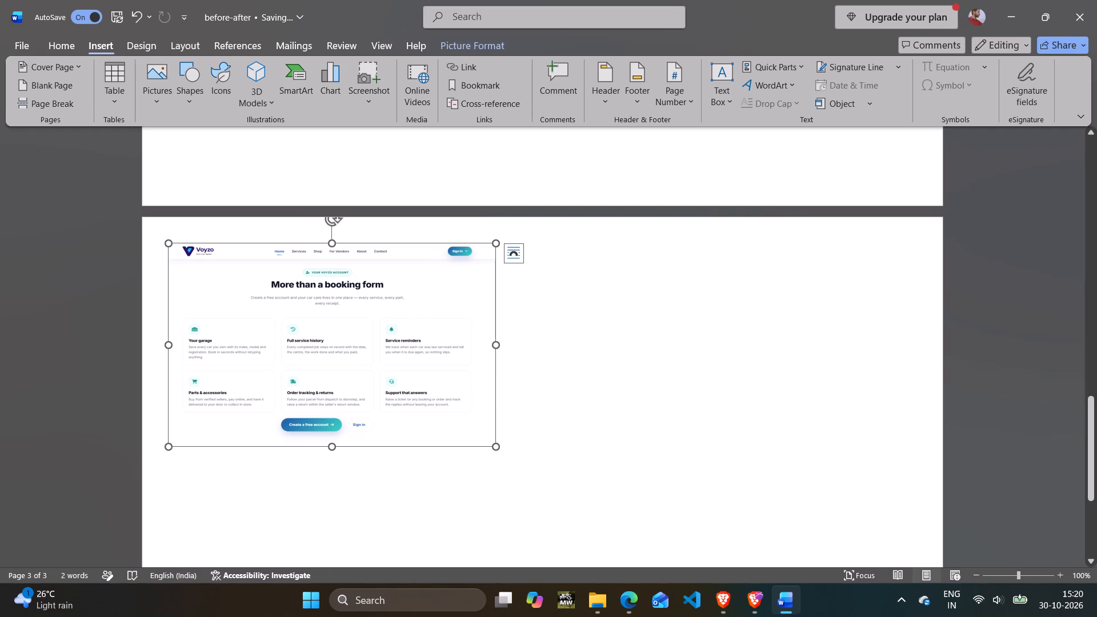
left_click_drag(498, 448, 508, 450)
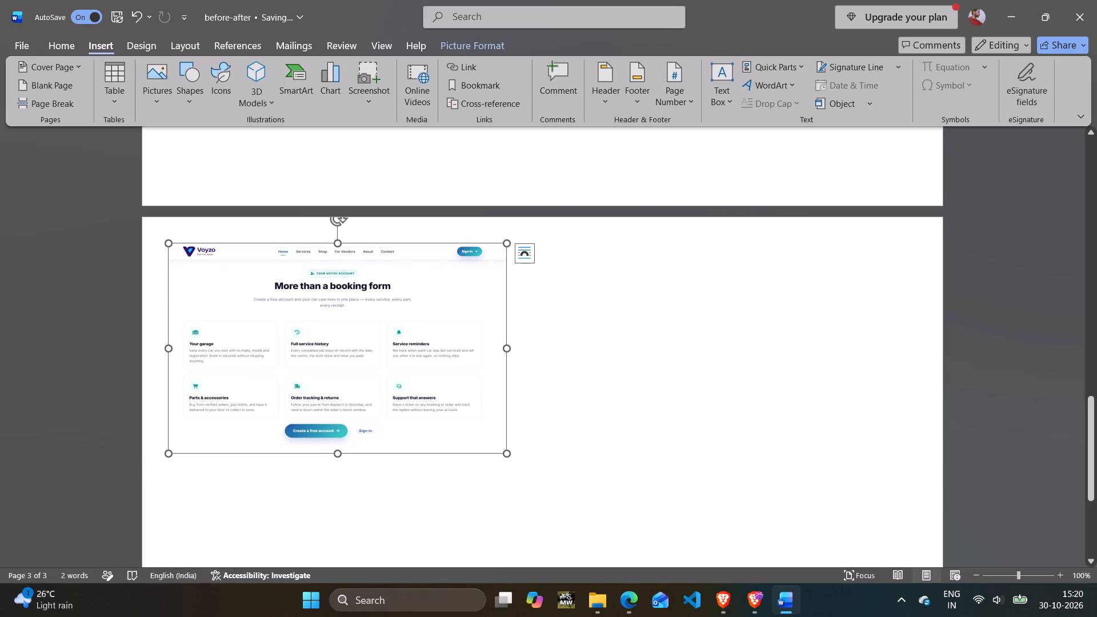
left_click_drag(510, 454, 521, 460)
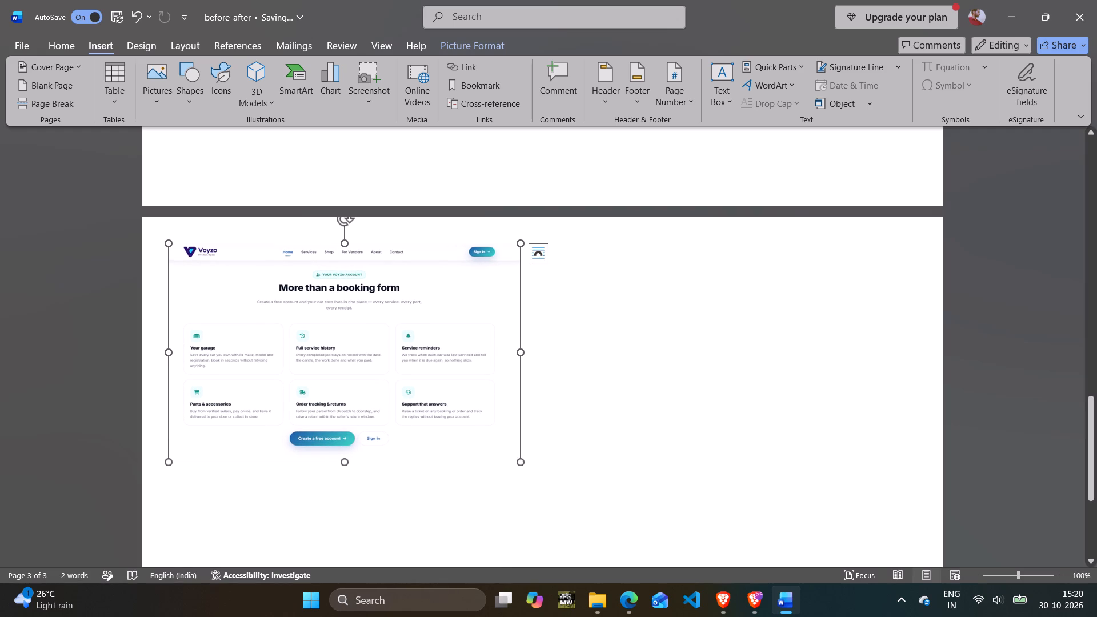
left_click(835, 424)
scroll(1057, 458, "down", 5)
scroll(991, 485, "down", 5)
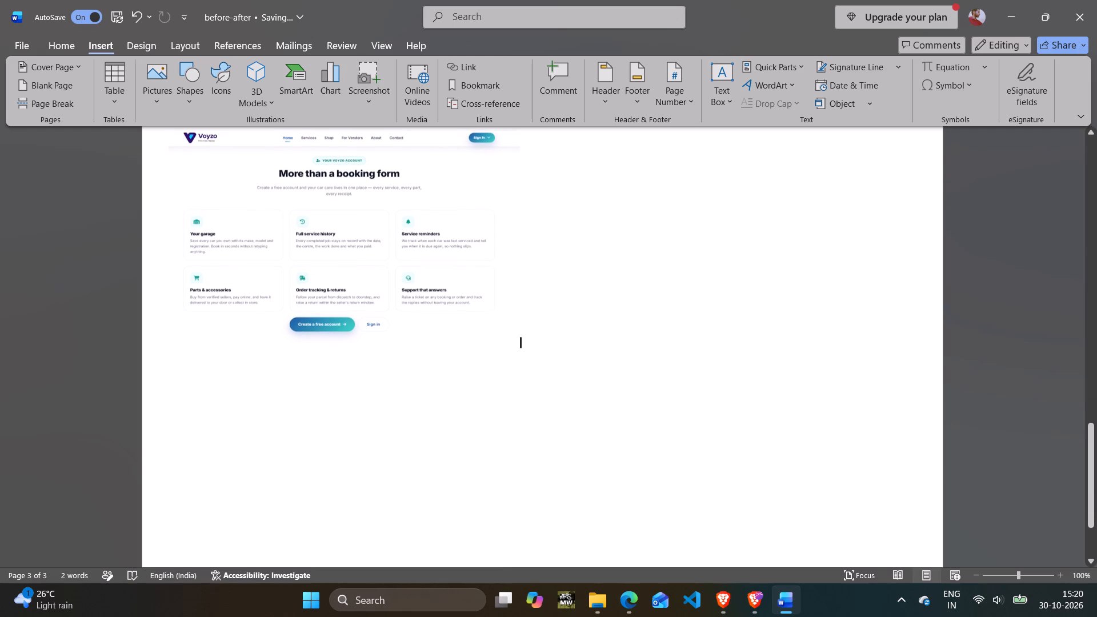
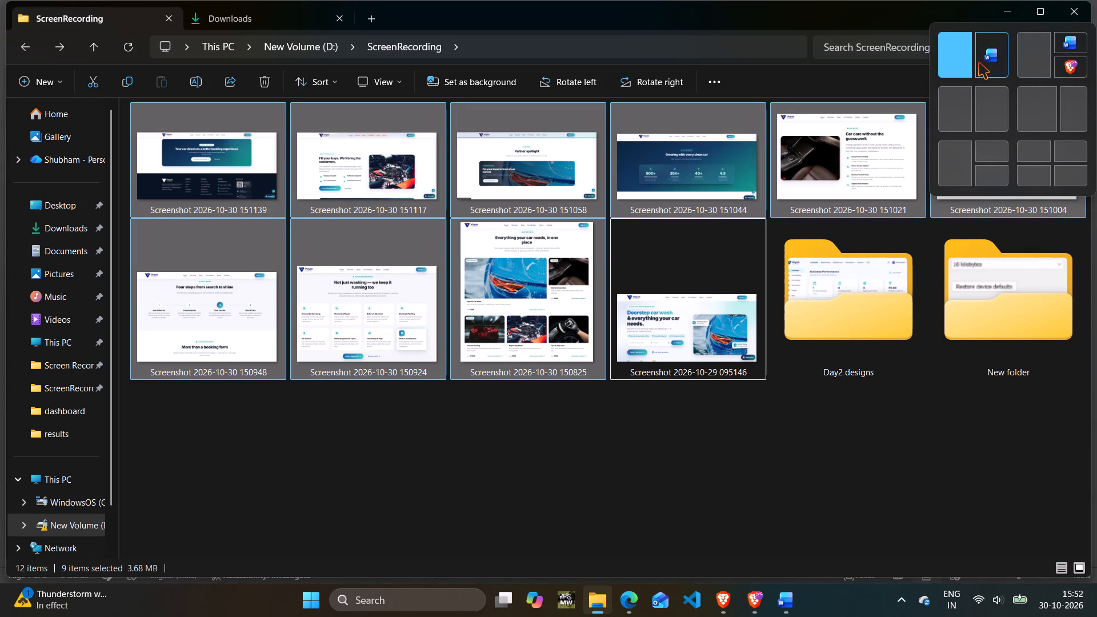
left_click(979, 62)
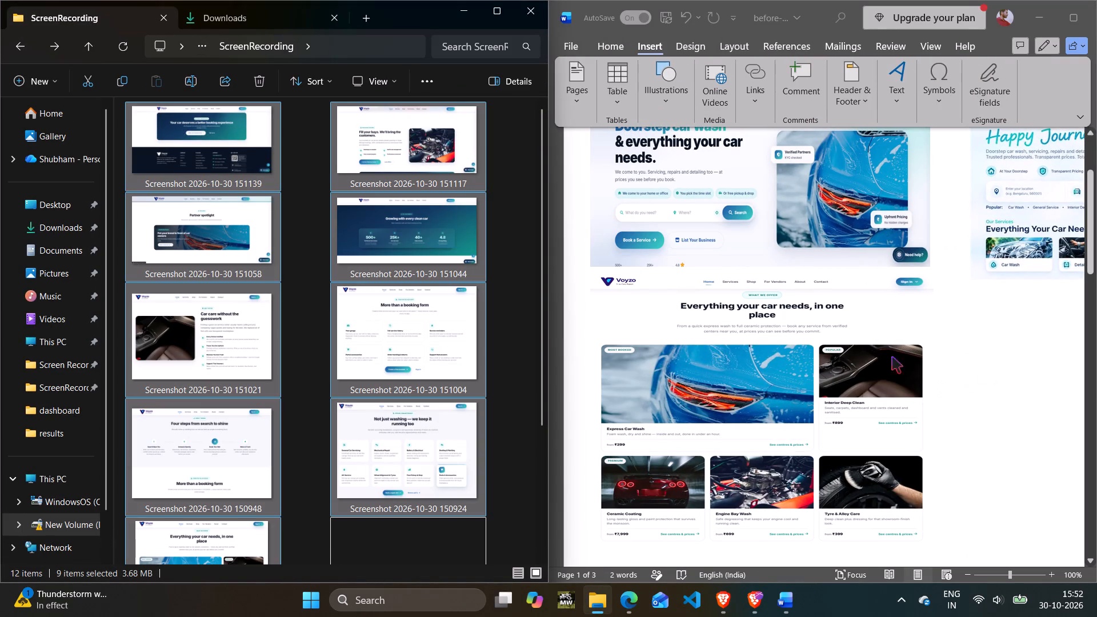
scroll(392, 429, "down", 5)
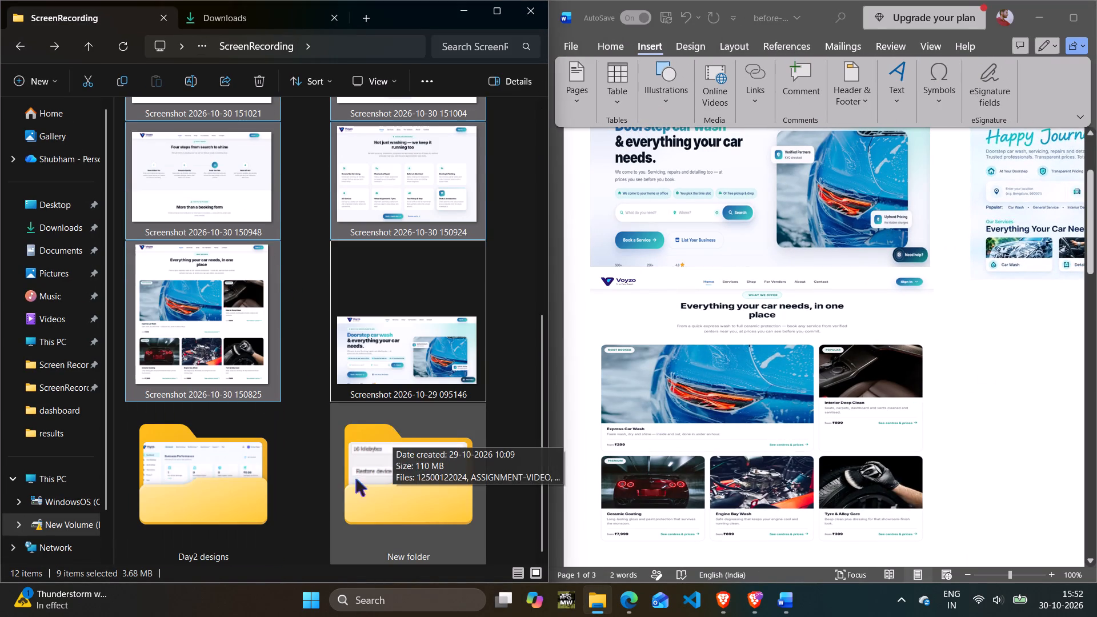
left_click(303, 478)
scroll(308, 459, "up", 3)
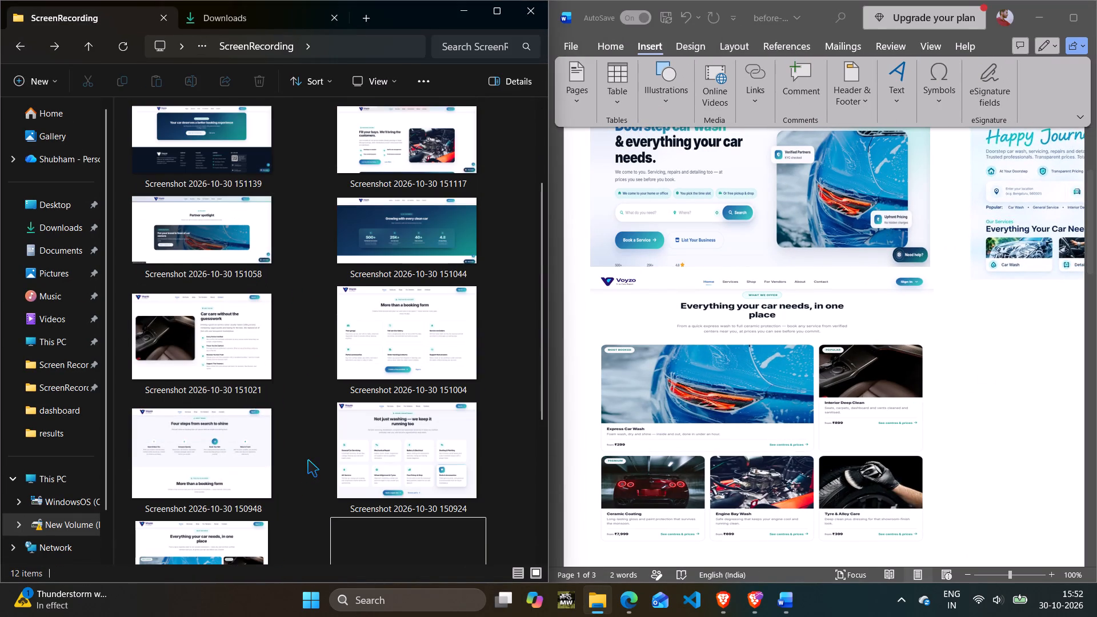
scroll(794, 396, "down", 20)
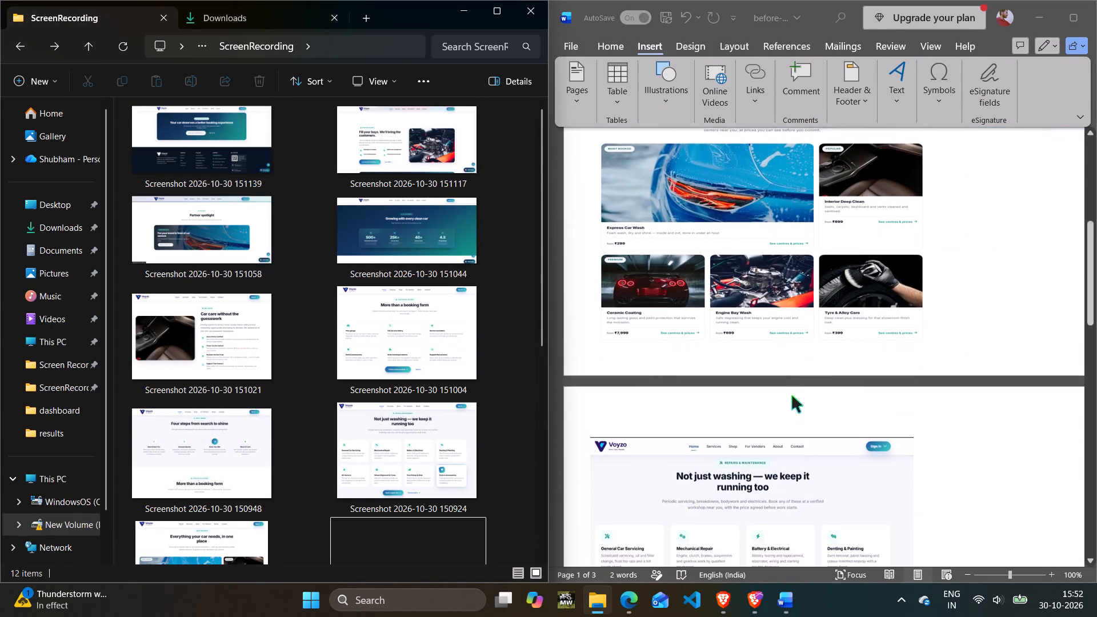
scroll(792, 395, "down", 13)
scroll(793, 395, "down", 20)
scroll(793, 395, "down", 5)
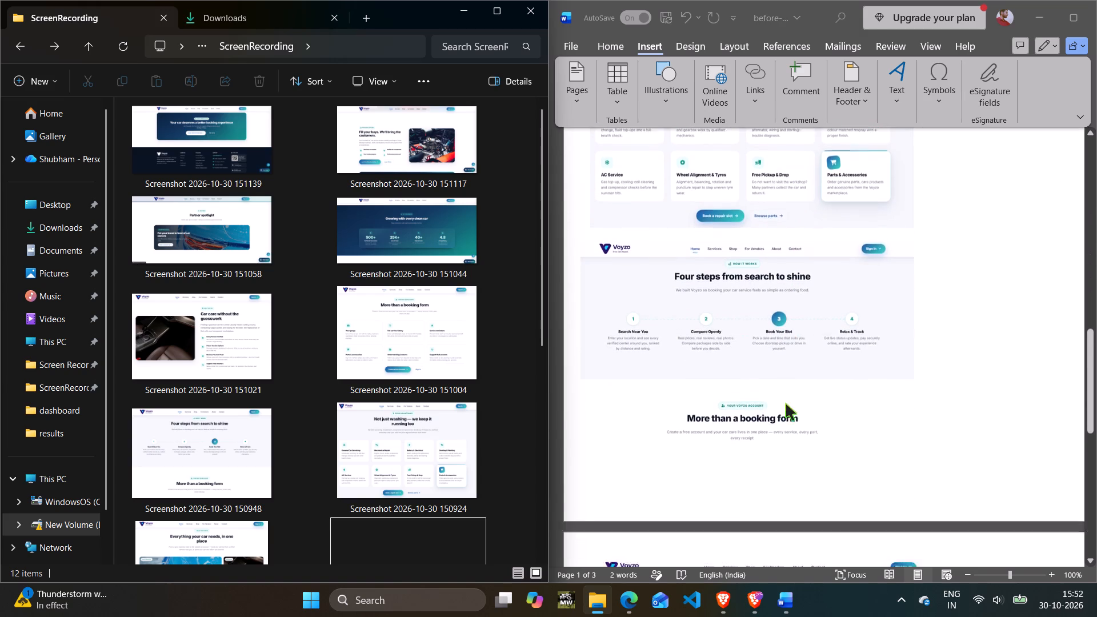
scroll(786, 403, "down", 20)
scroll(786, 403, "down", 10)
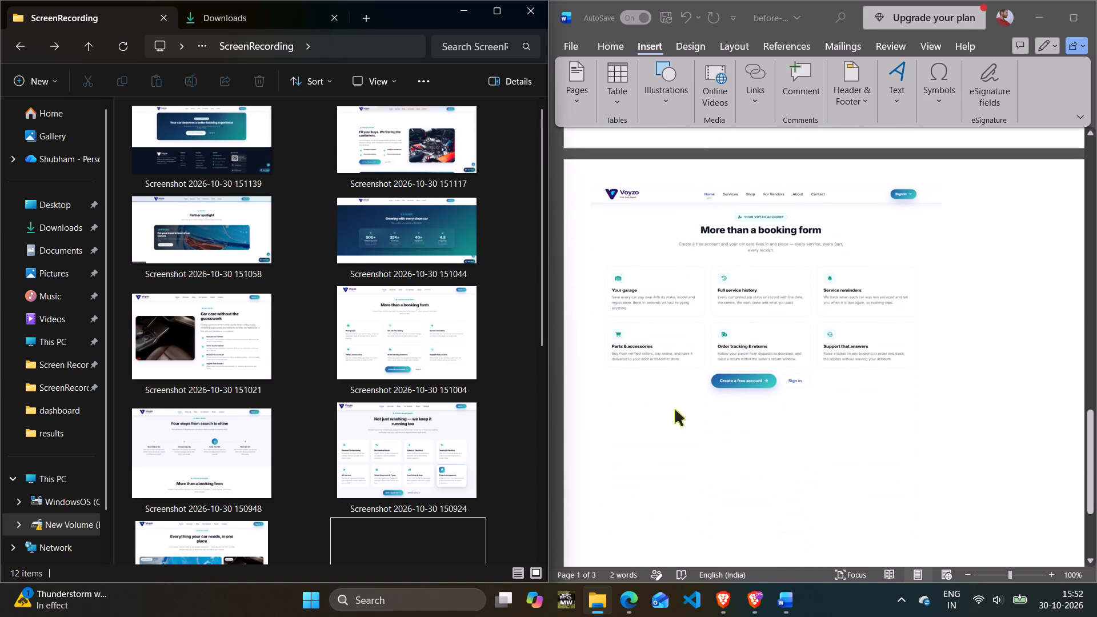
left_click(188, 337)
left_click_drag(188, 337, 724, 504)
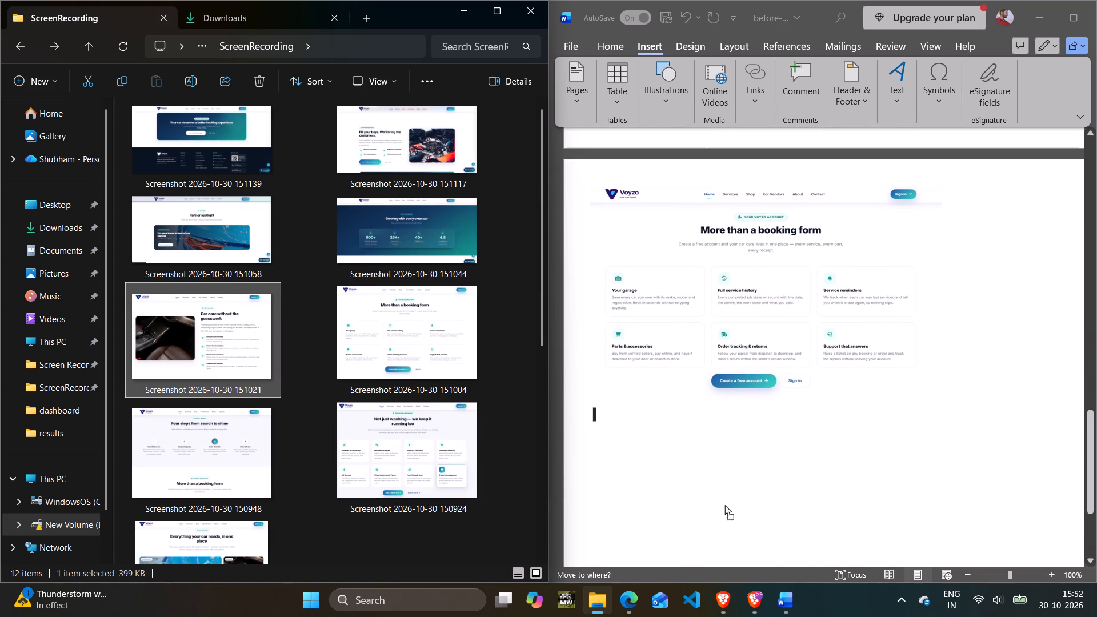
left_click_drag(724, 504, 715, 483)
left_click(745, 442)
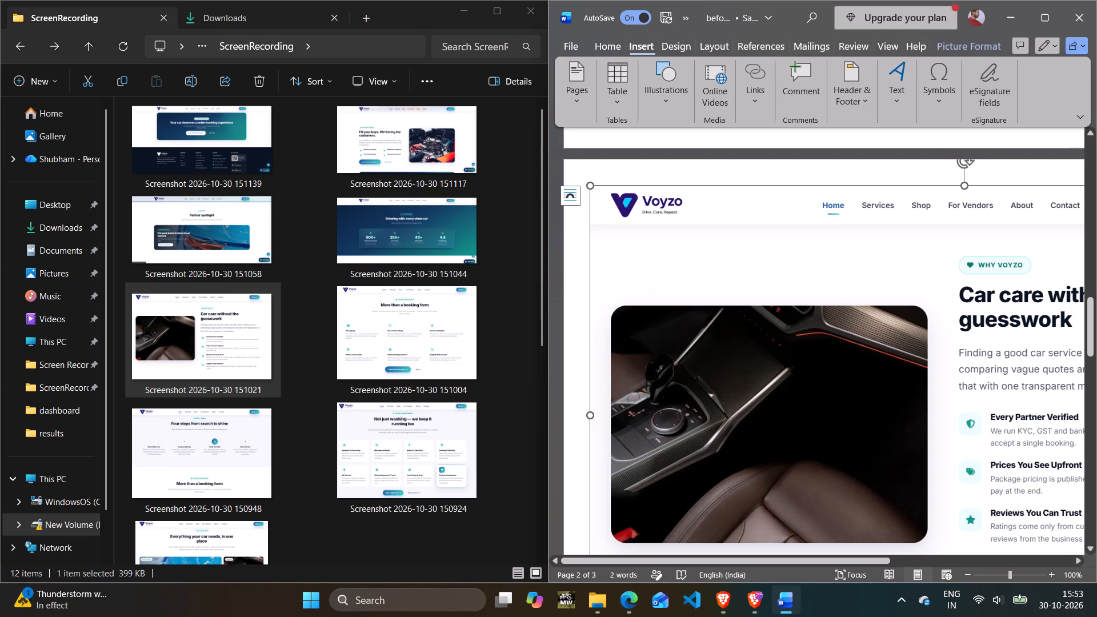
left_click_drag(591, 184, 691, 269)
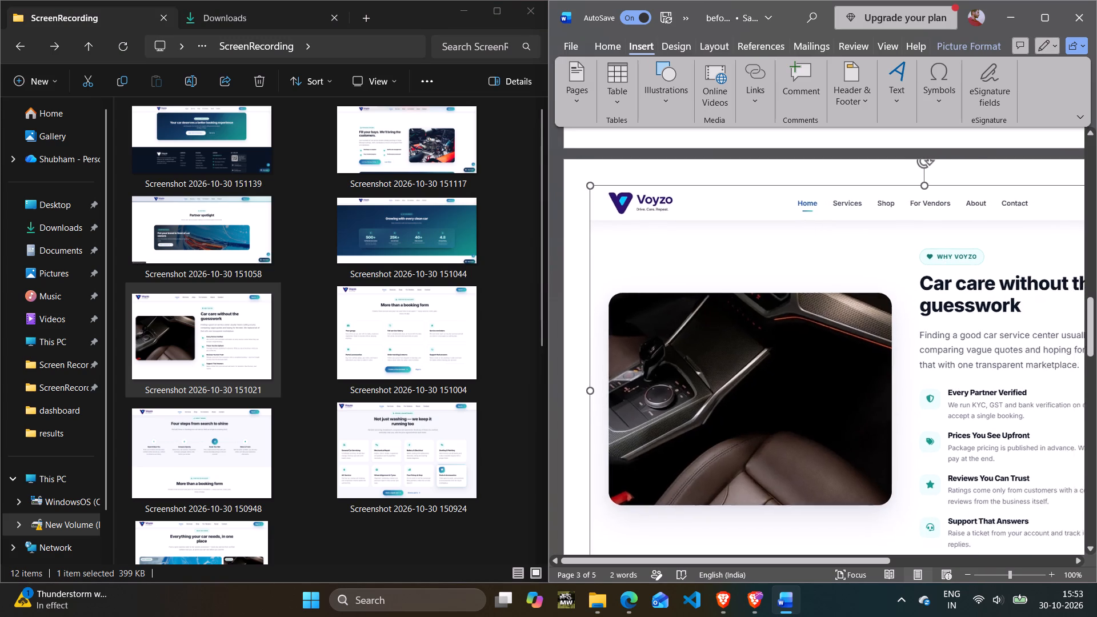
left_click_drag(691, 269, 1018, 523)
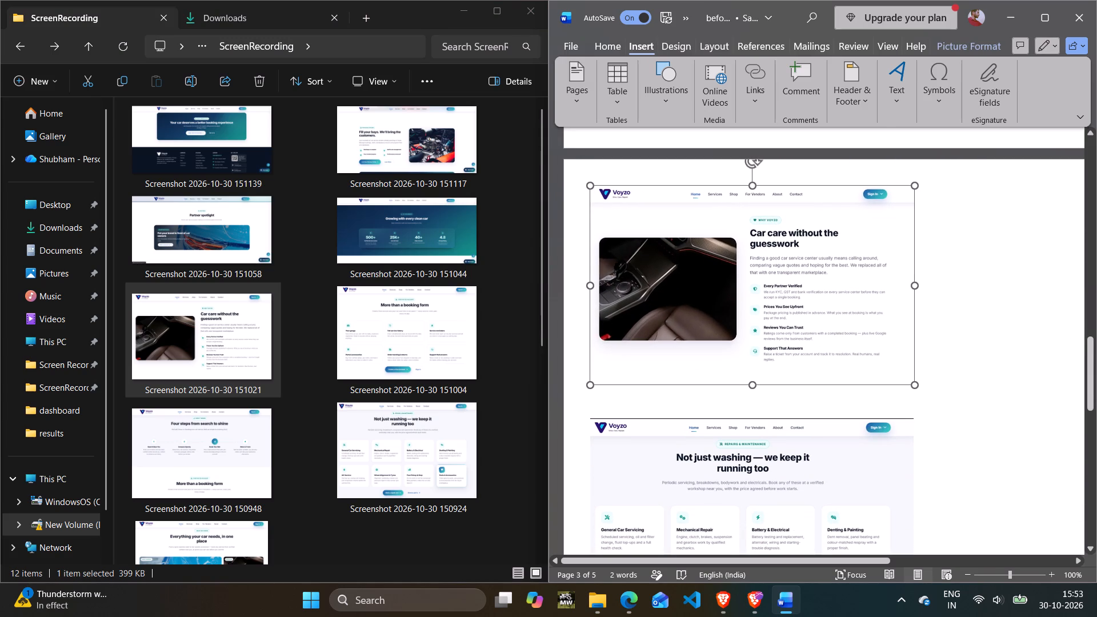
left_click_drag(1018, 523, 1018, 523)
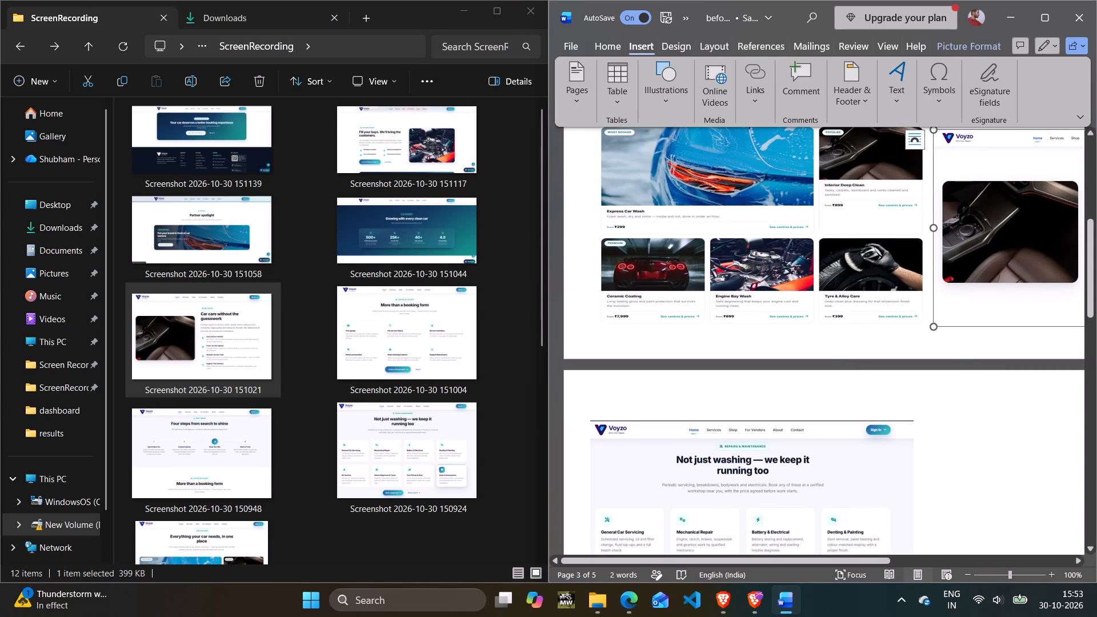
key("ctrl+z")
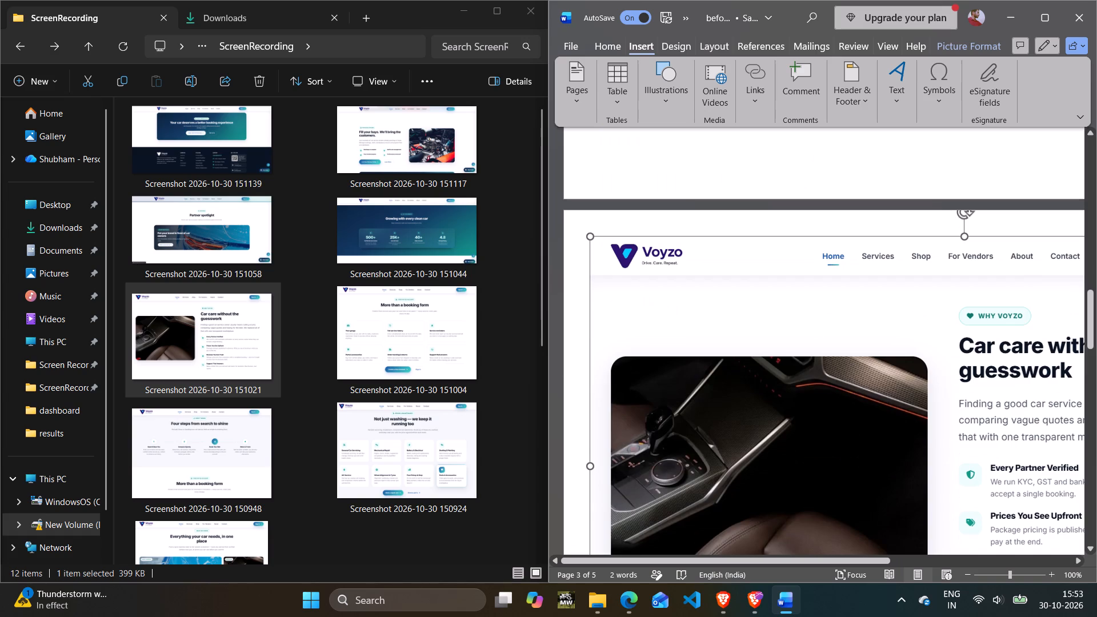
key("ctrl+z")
scroll(962, 447, "down", 20)
scroll(962, 447, "down", 4)
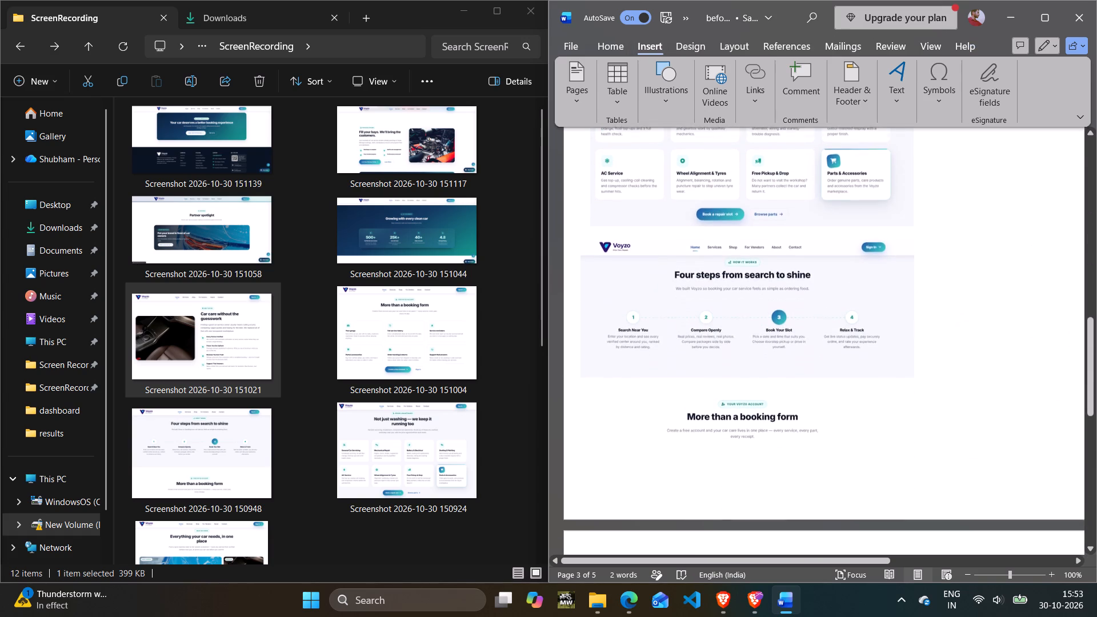
scroll(974, 446, "down", 19)
scroll(757, 363, "down", 20)
scroll(757, 363, "down", 1)
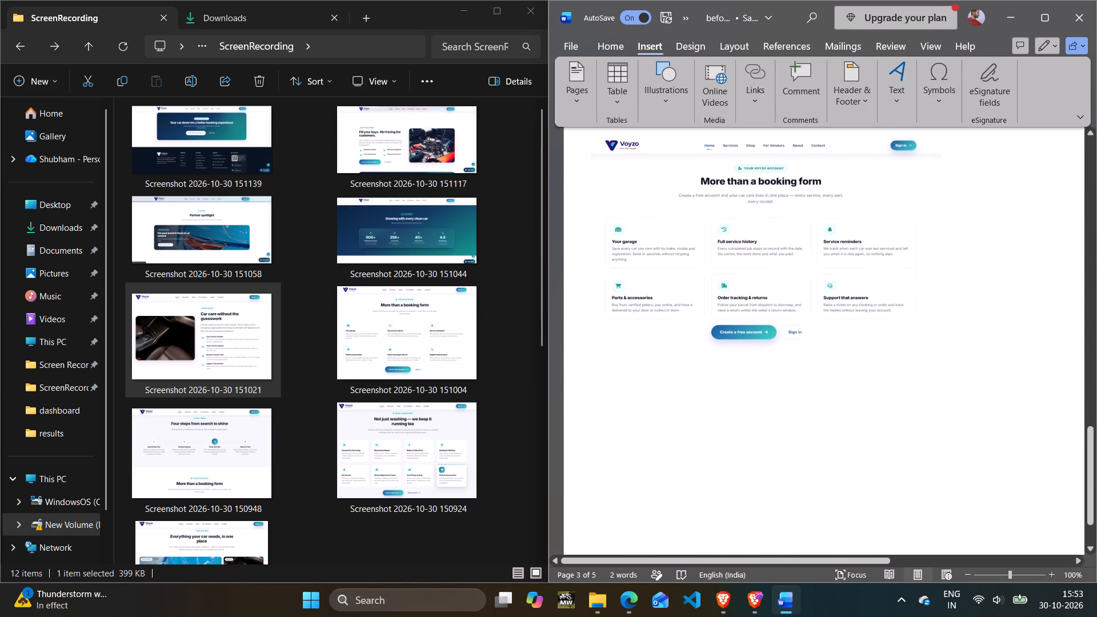
left_click(766, 374)
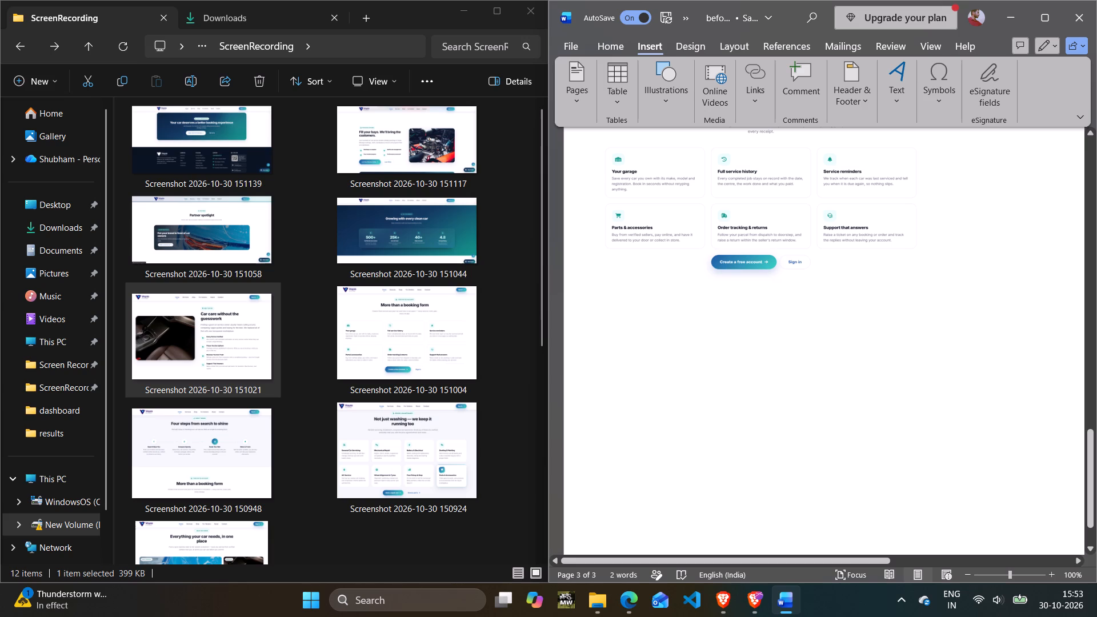
left_click_drag(185, 334, 675, 383)
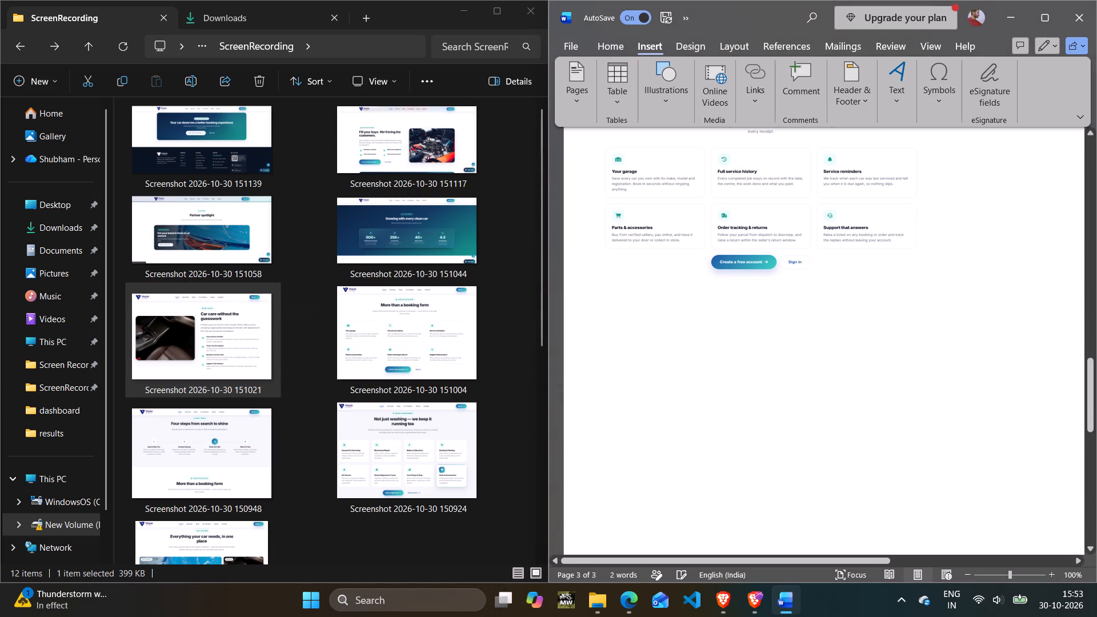
scroll(792, 376, "up", 5)
scroll(924, 377, "up", 7)
scroll(926, 384, "down", 11)
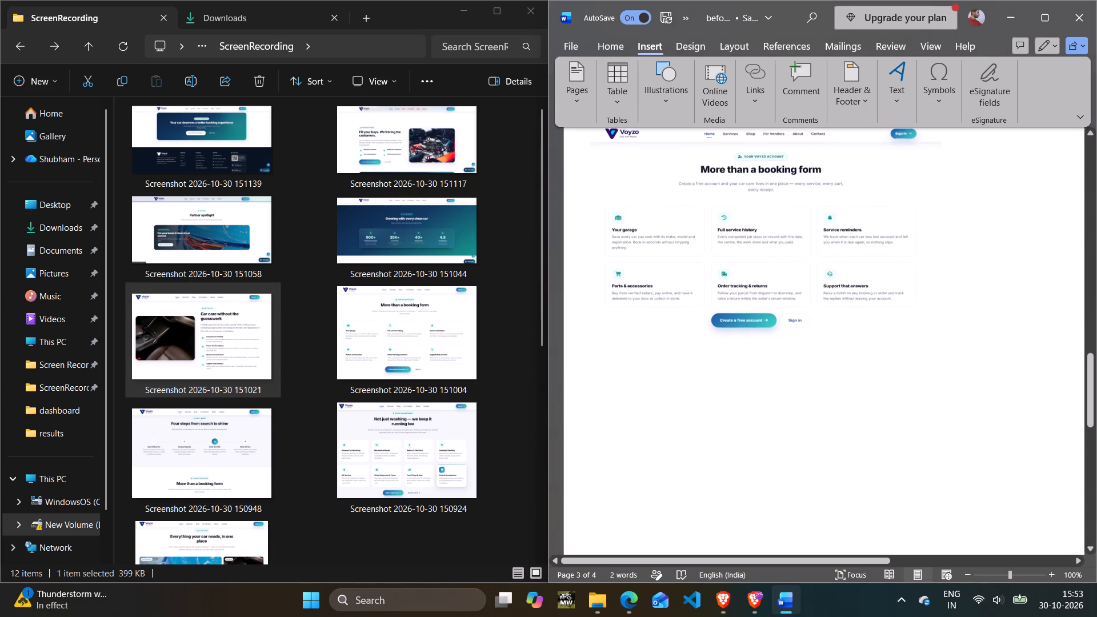
scroll(920, 400, "down", 20)
scroll(920, 400, "down", 6)
Resize the "Car care without the guesswork" picture to fit below the "More than a booking form" picture at about the same width.
left_click(756, 414)
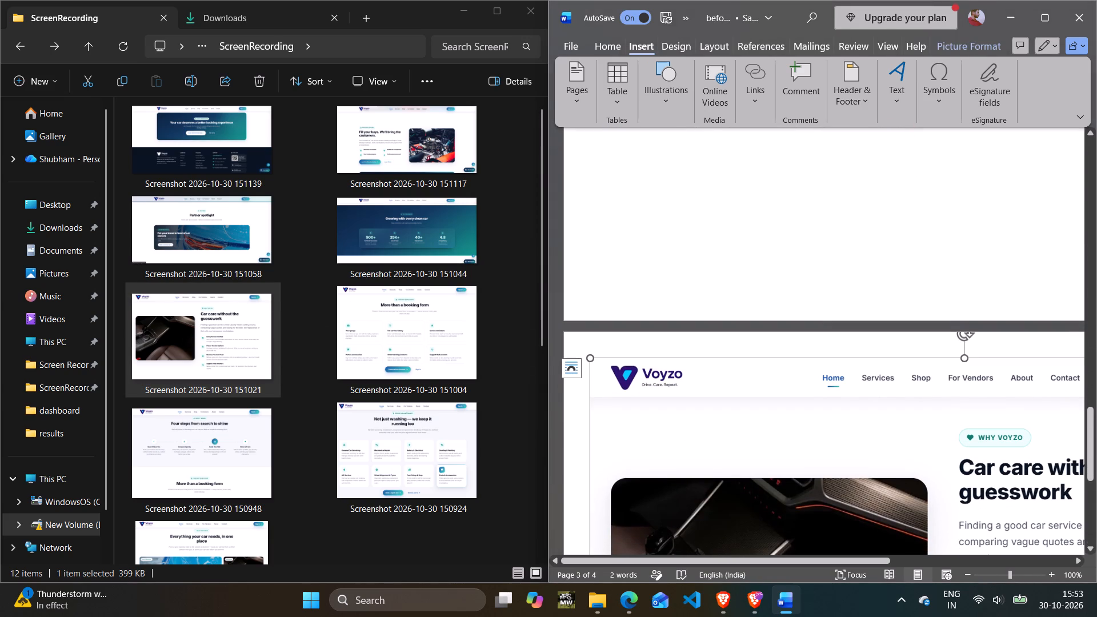
left_click_drag(589, 358, 970, 578)
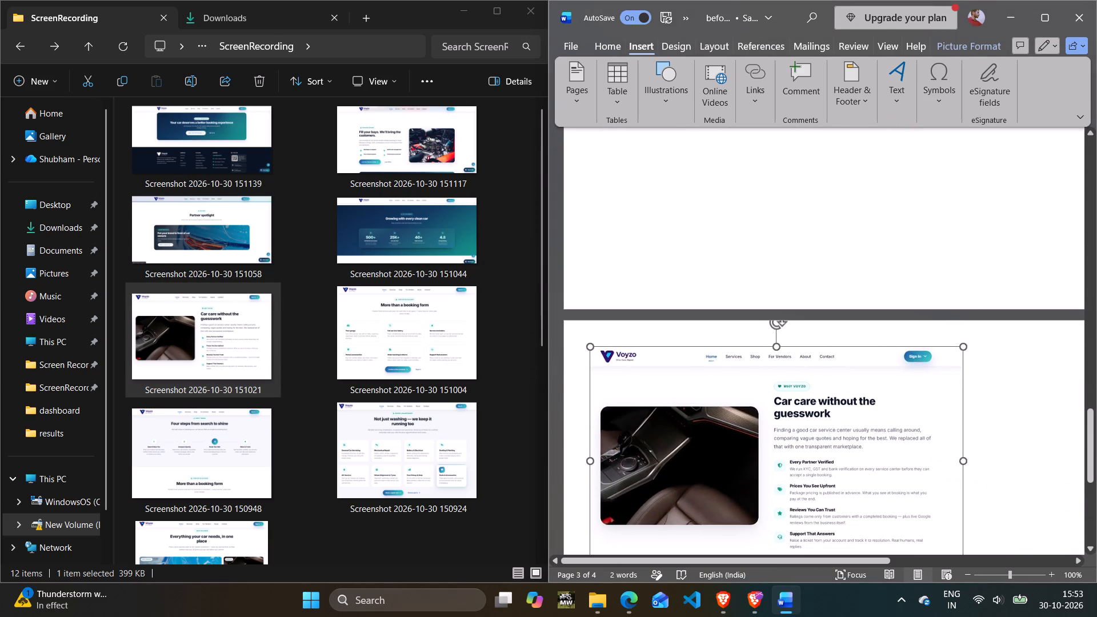
left_click_drag(970, 578, 1050, 616)
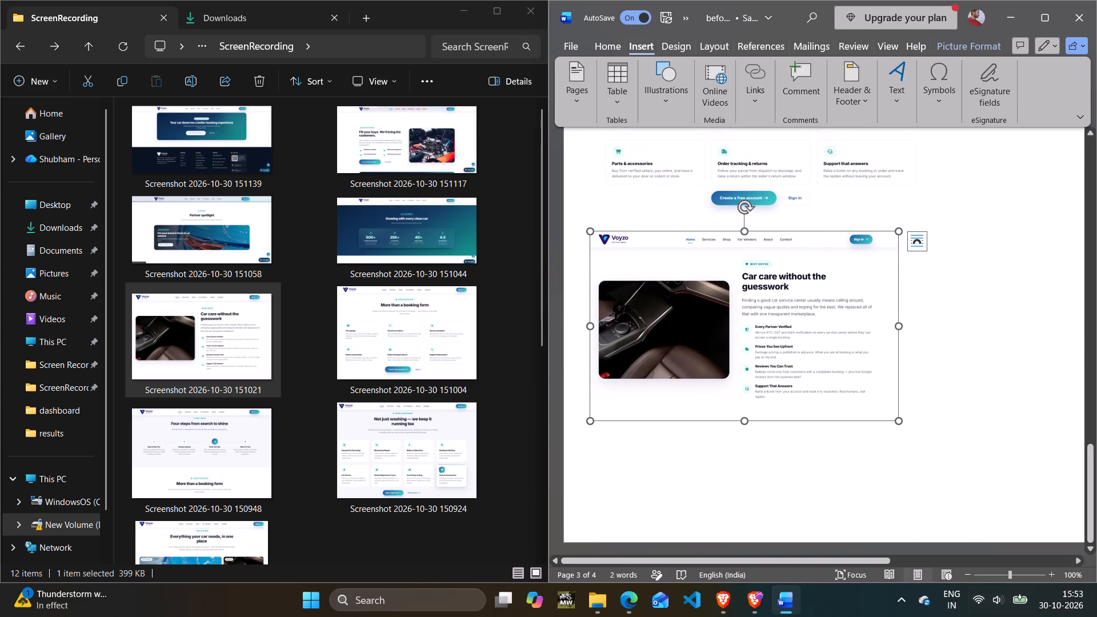
scroll(770, 388, "up", 5)
left_click_drag(899, 386, 904, 389)
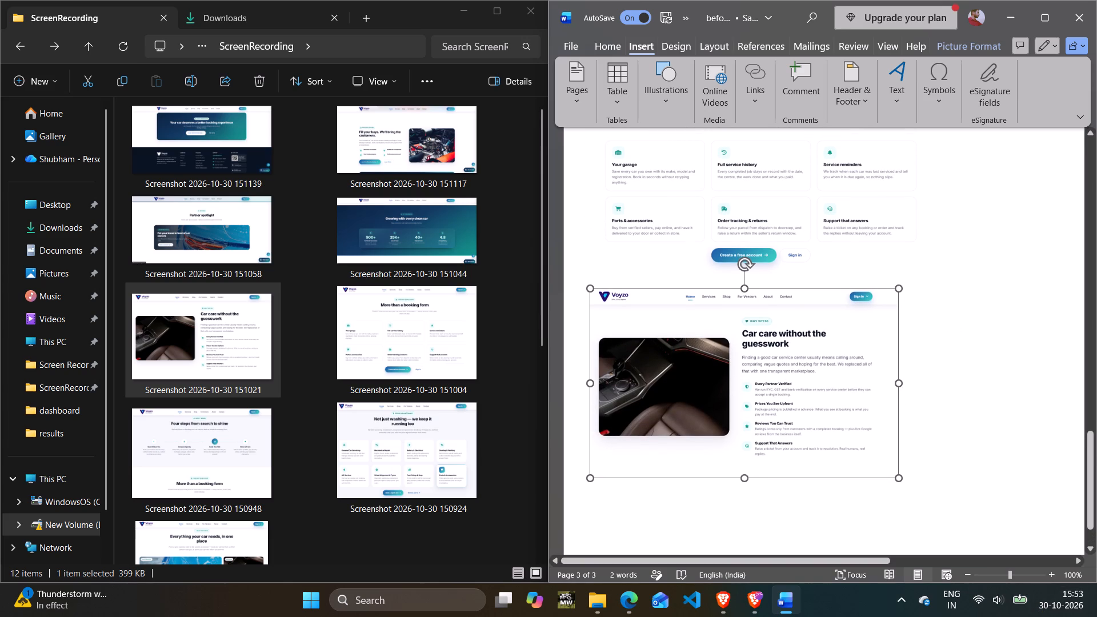
left_click_drag(904, 389, 919, 393)
left_click_drag(753, 480, 754, 494)
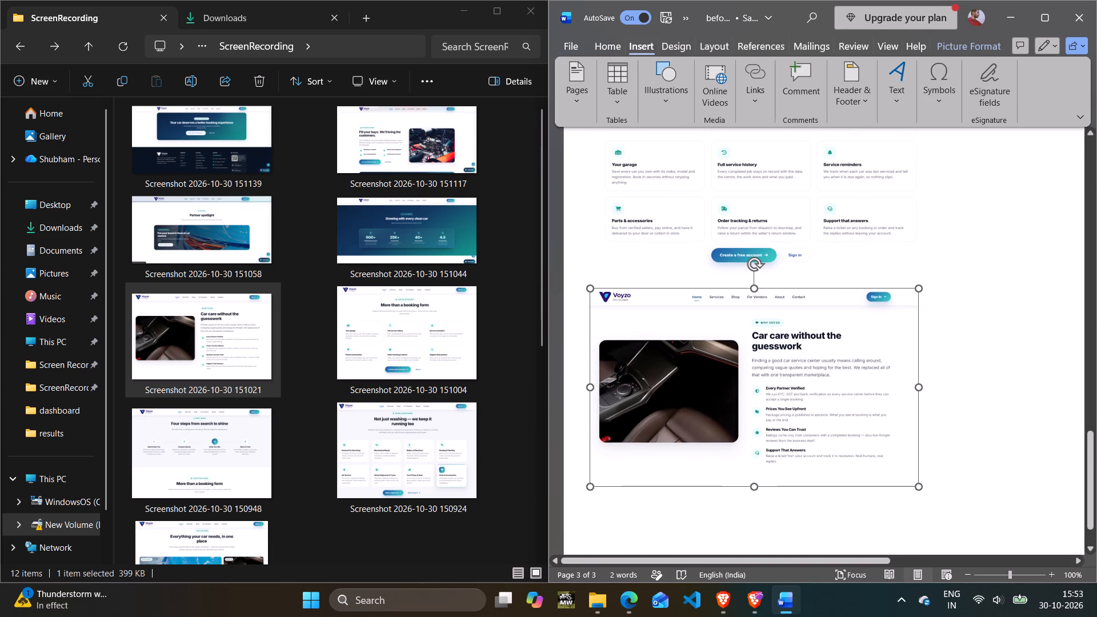
left_click_drag(754, 494, 754, 518)
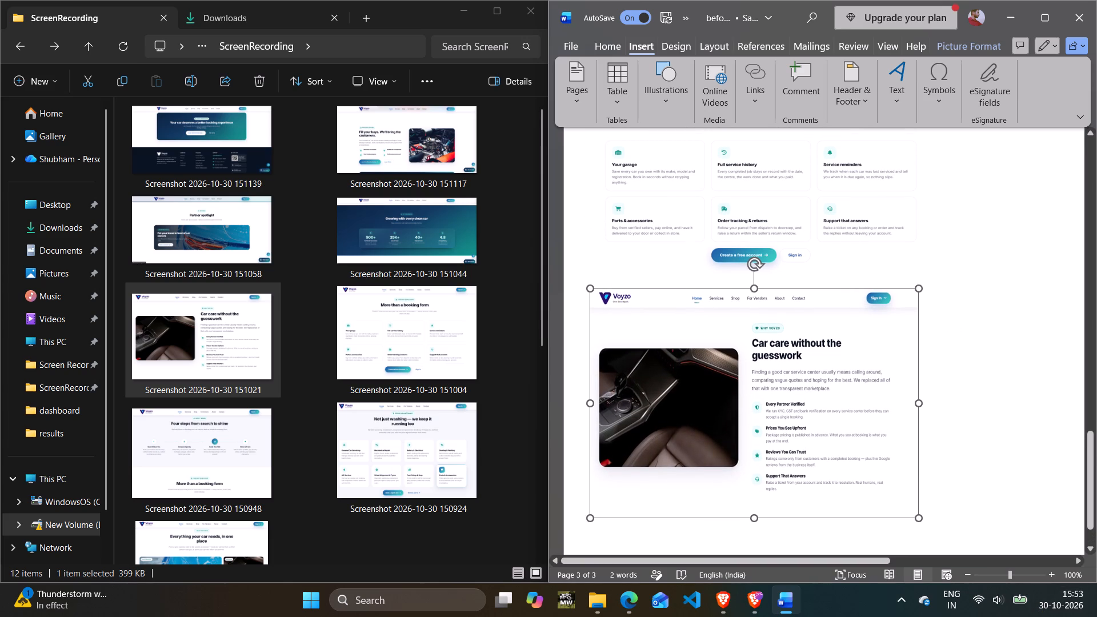
left_click_drag(920, 516, 925, 523)
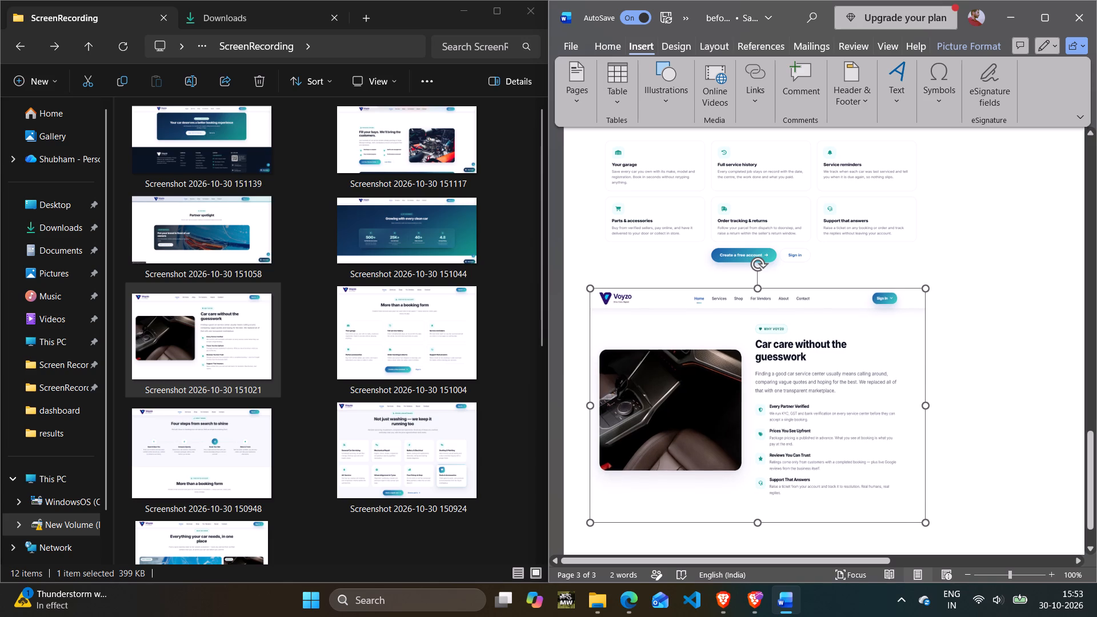
left_click_drag(925, 523, 928, 526)
Insert a blank page after the "Car care without the guesswork" picture and place the cursor on it.
scroll(942, 483, "down", 17)
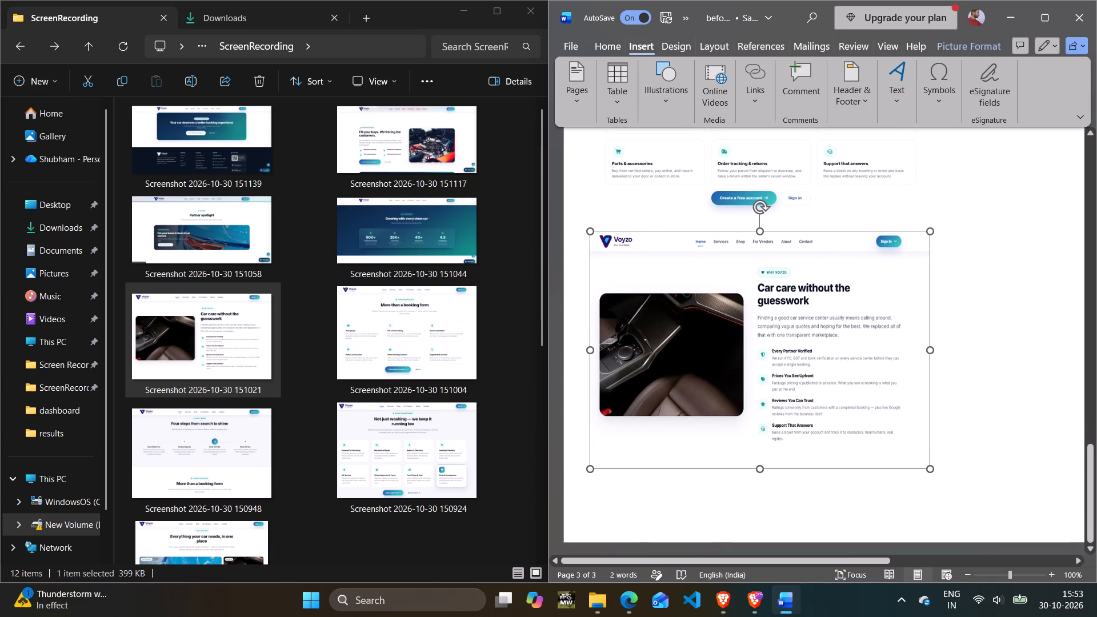
scroll(924, 455, "down", 2)
left_click(796, 522)
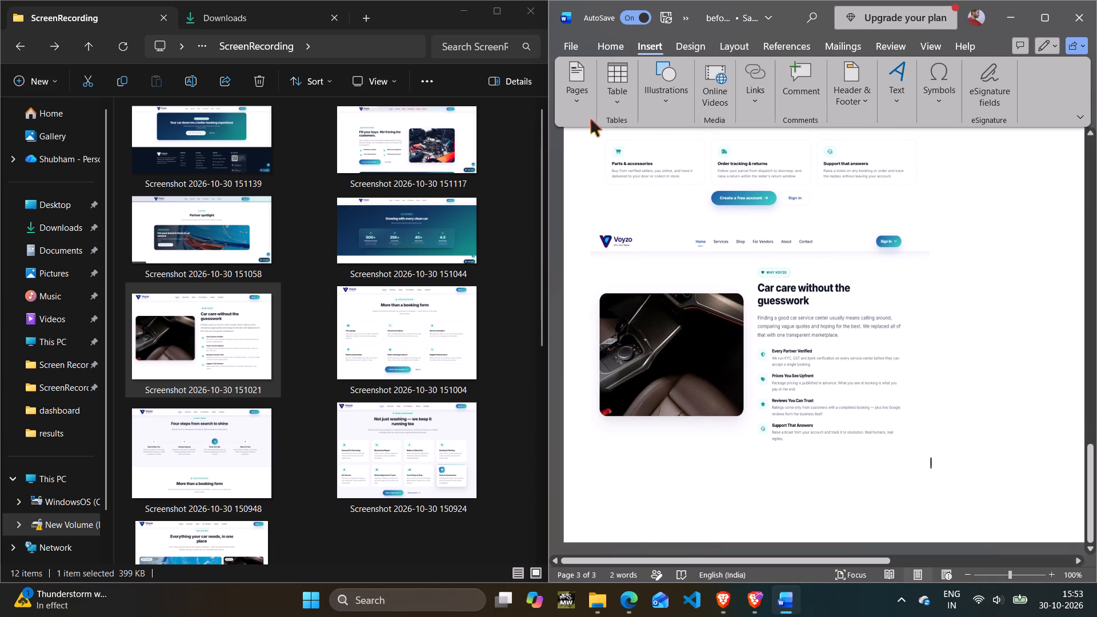
left_click(585, 98)
left_click(607, 139)
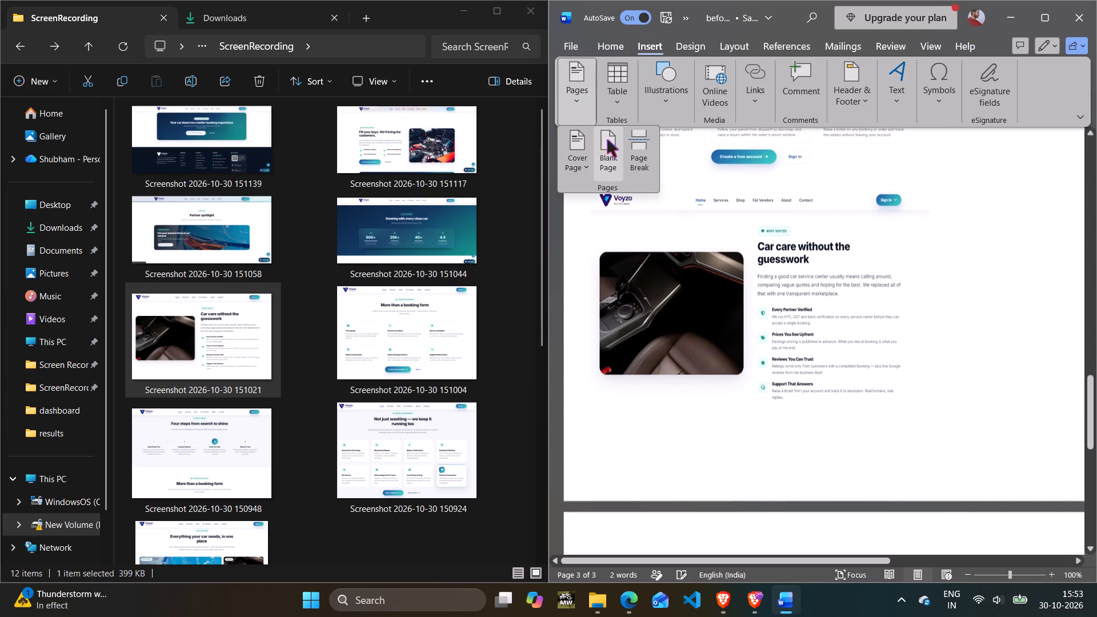
scroll(811, 331, "down", 16)
left_click(746, 381)
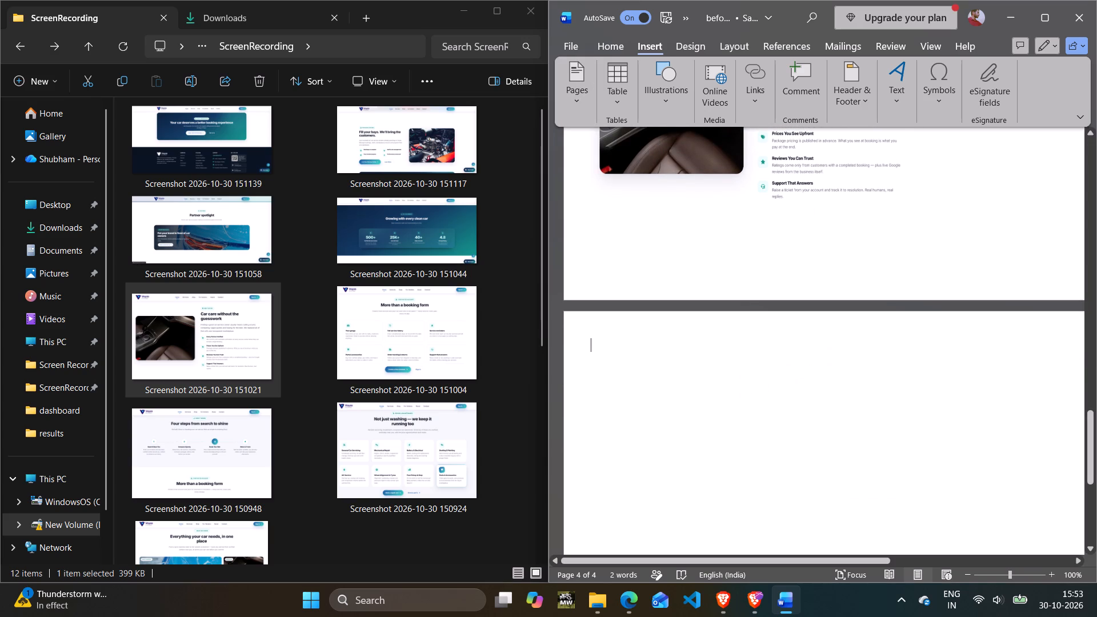
left_click_drag(446, 226, 652, 340)
left_click(612, 389)
Resize the "Growing with every clean car" picture to about a third of the page width, slightly taller in proportion than the original.
left_click_drag(591, 340, 605, 348)
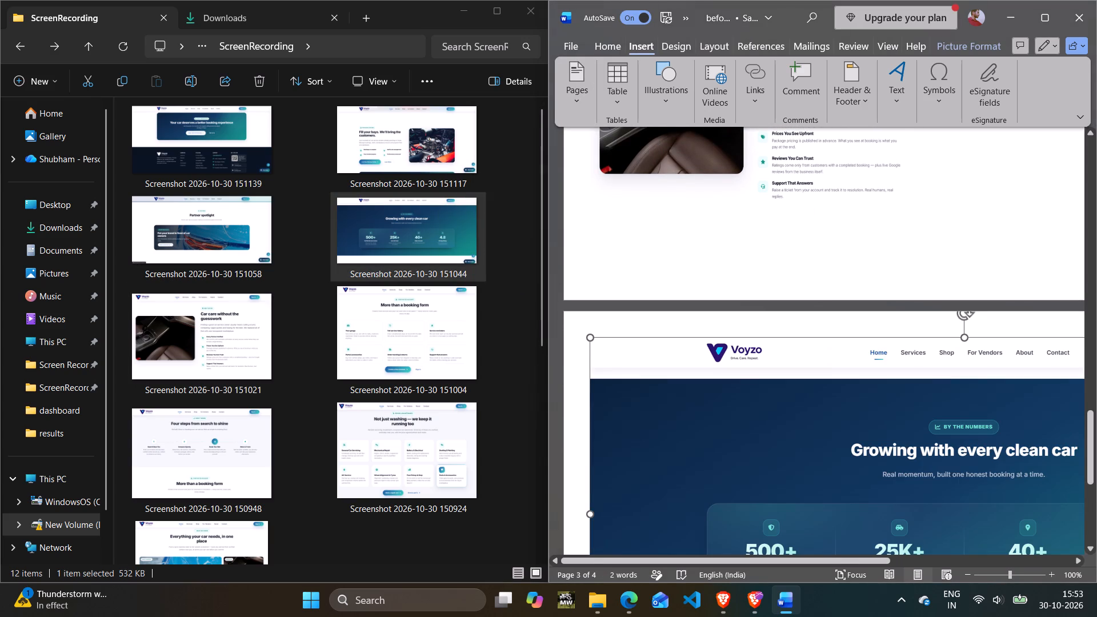
left_click_drag(605, 348, 956, 552)
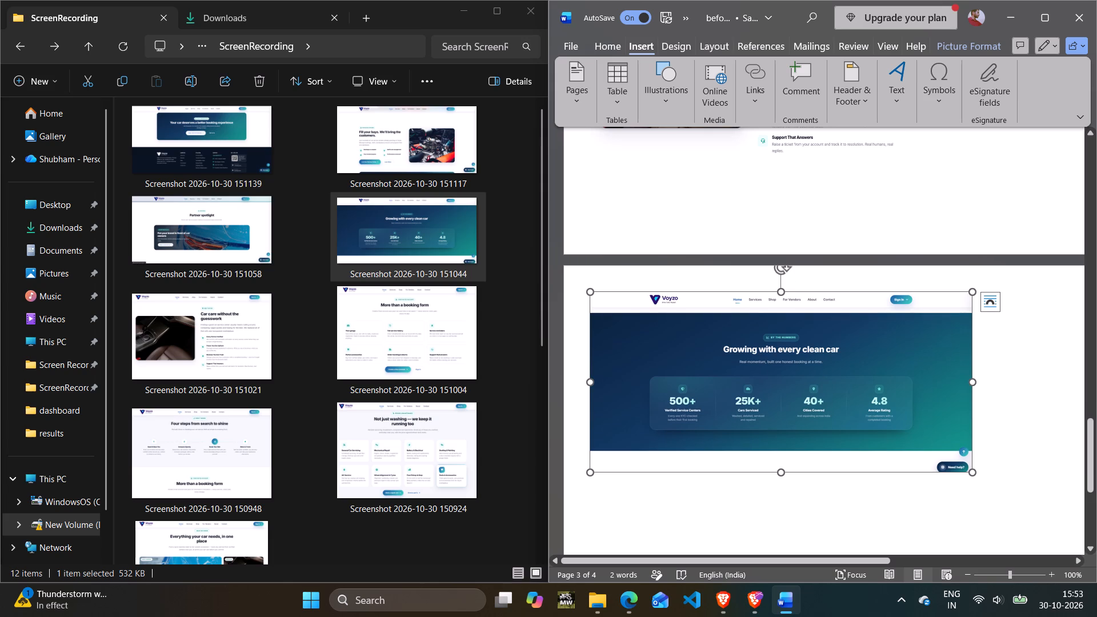
left_click_drag(976, 380, 911, 392)
left_click_drag(752, 476, 752, 508)
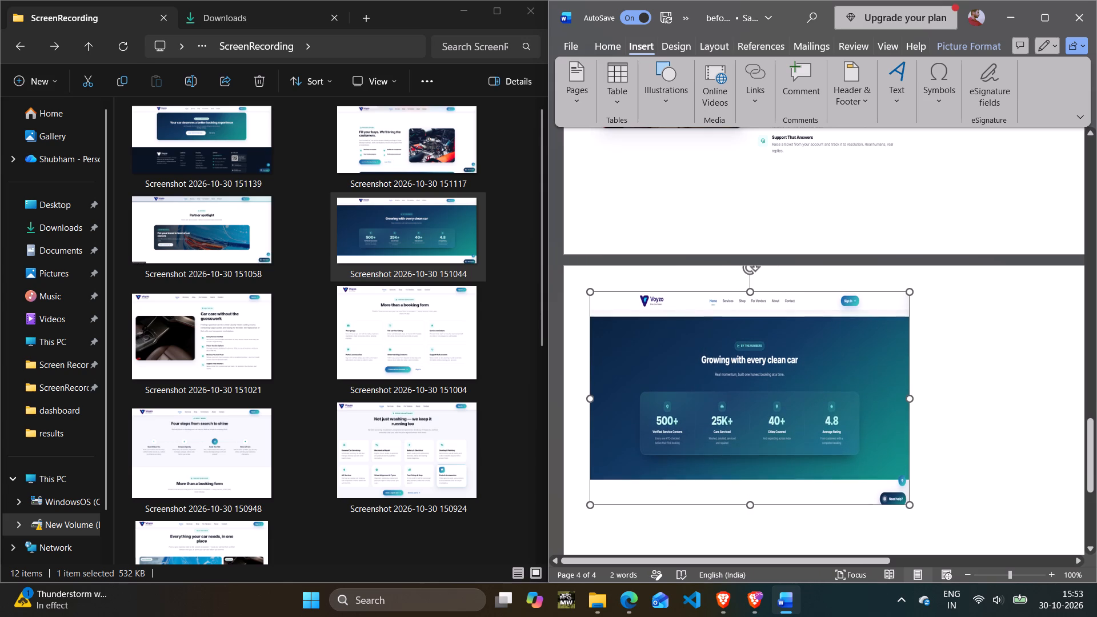
left_click_drag(752, 508, 752, 514)
left_click_drag(908, 404, 923, 404)
left_click_drag(919, 403, 871, 408)
left_click_drag(728, 294, 731, 305)
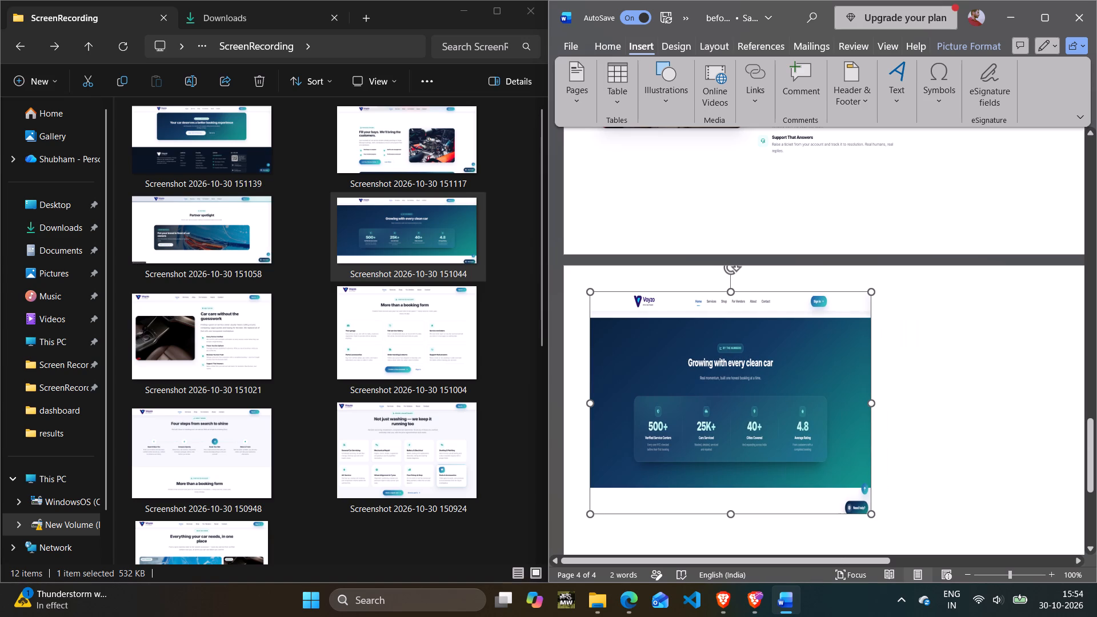
left_click_drag(731, 305, 732, 332)
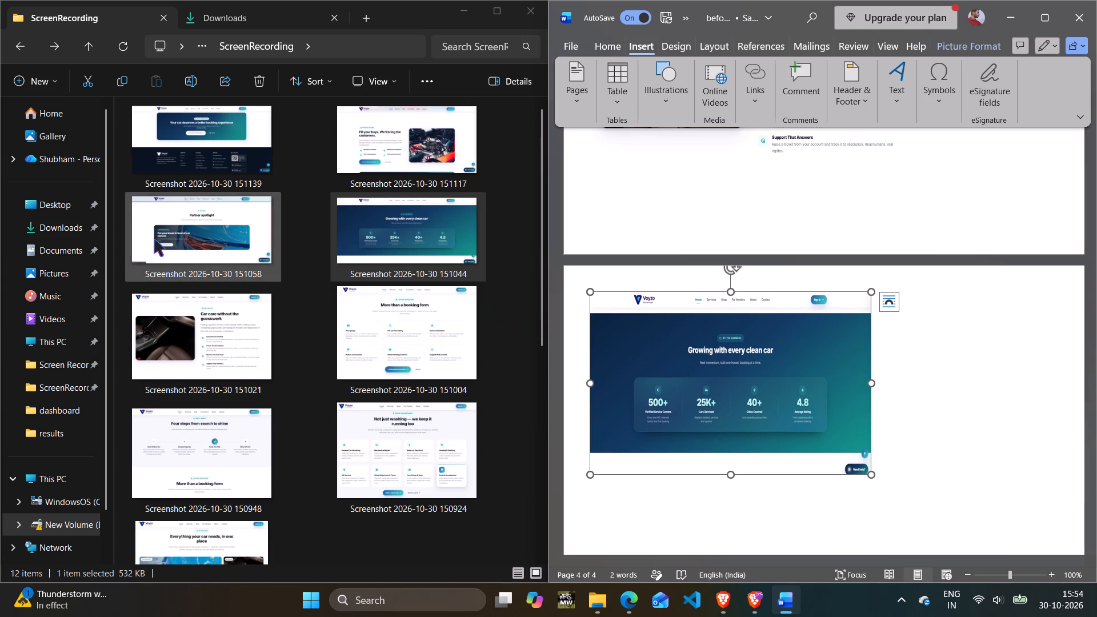
left_click(154, 237)
left_click_drag(154, 237, 651, 505)
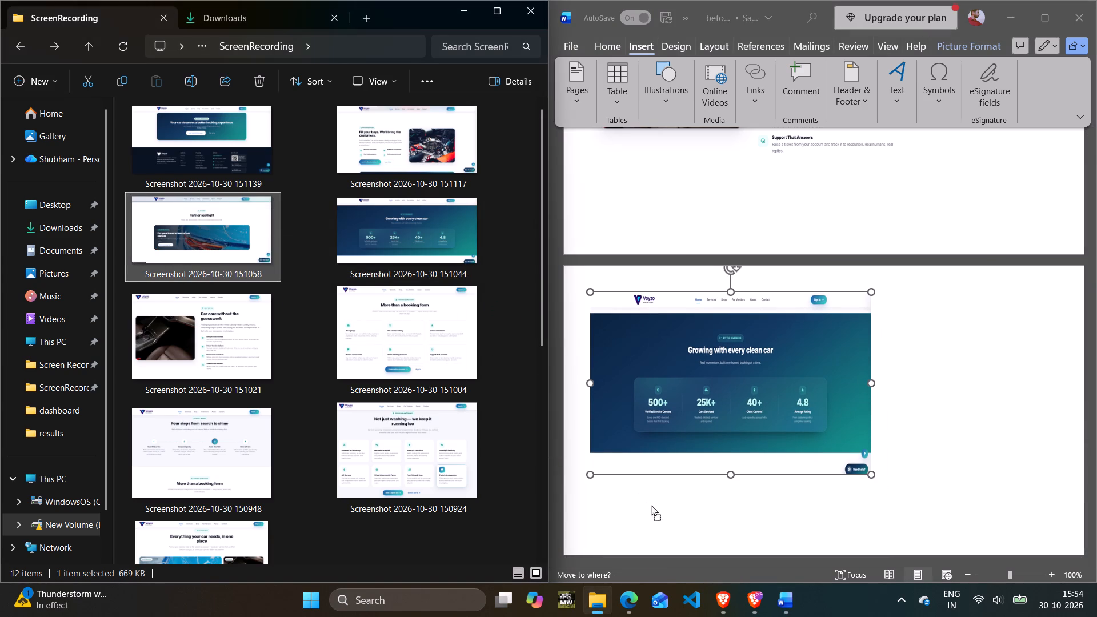
left_click_drag(651, 505, 660, 513)
scroll(702, 440, "down", 20)
scroll(702, 440, "down", 5)
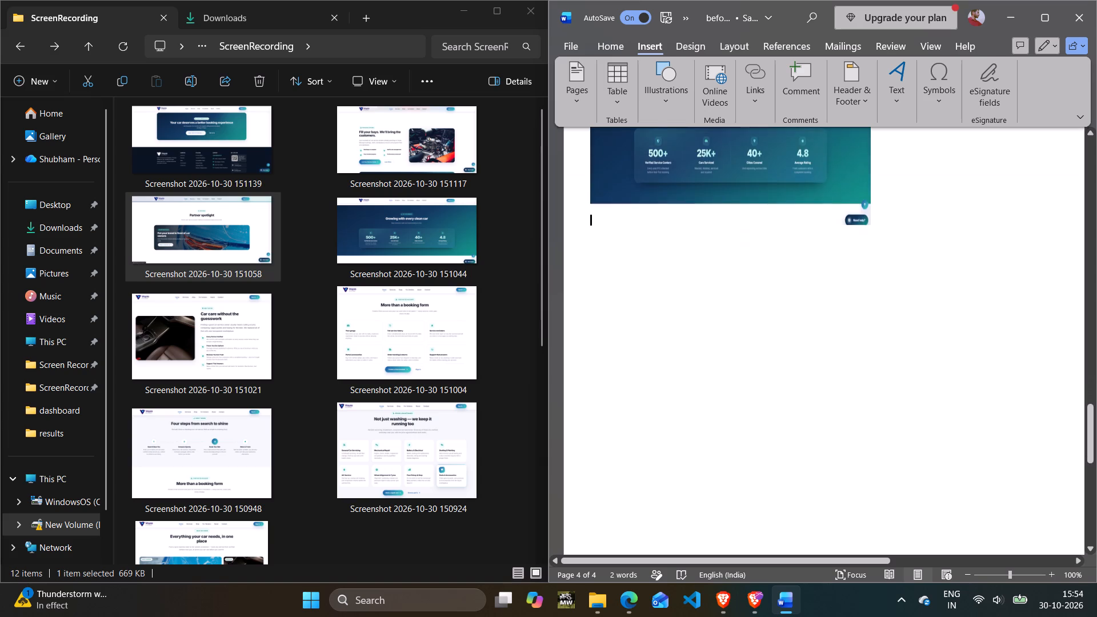
scroll(692, 383, "down", 20)
scroll(692, 383, "down", 9)
Shrink the "Partner spotlight" picture until it fits on the same page as the "Growing with every clean car" picture.
left_click(682, 378)
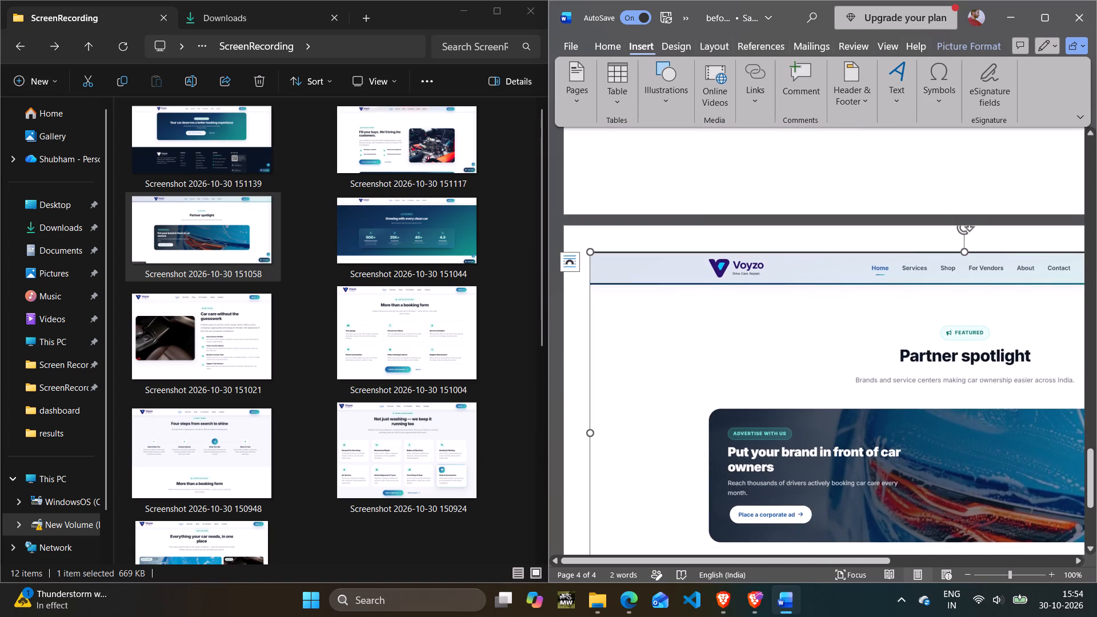
left_click_drag(588, 249, 964, 507)
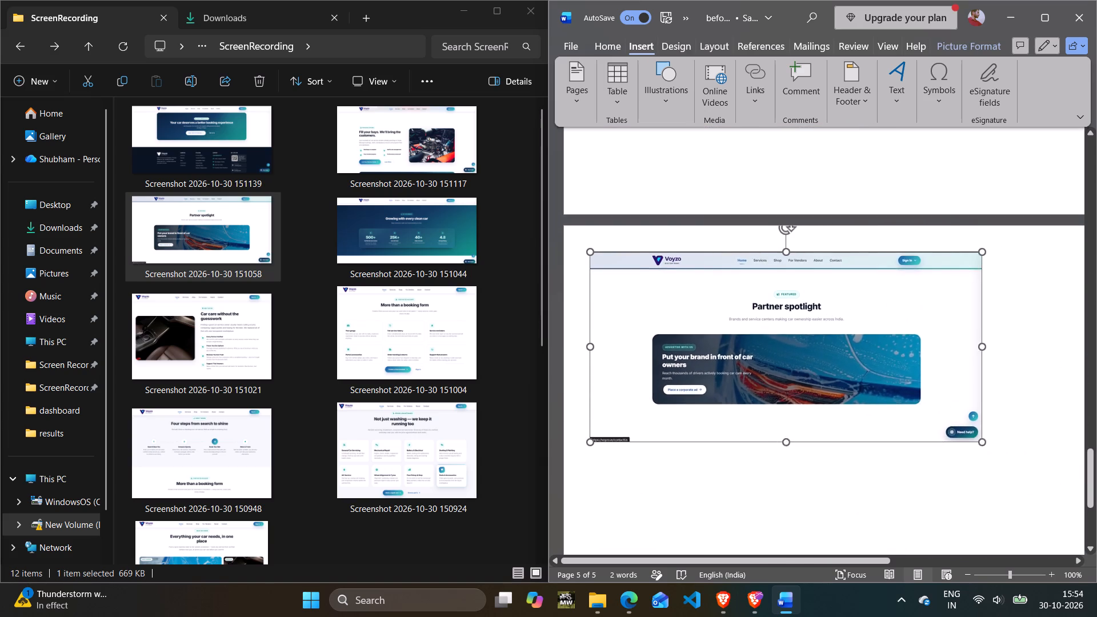
left_click_drag(964, 507, 1093, 572)
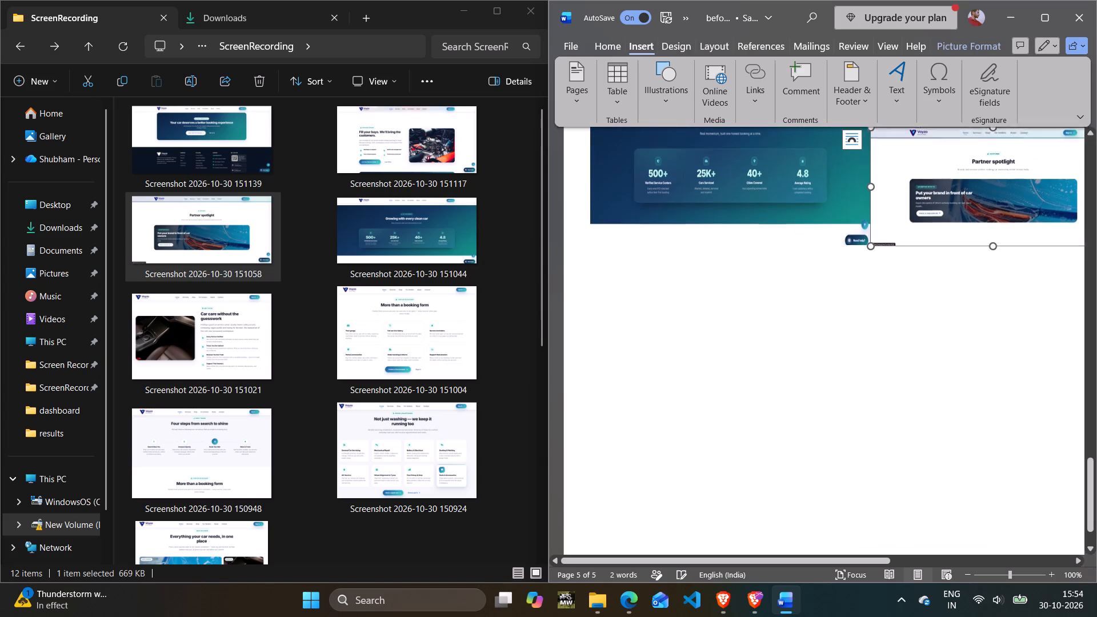
Set the "Partner spotlight" picture's text wrapping to In Front of Text and move it below the "Growing with every clean car" picture.
left_click_drag(955, 178, 922, 323)
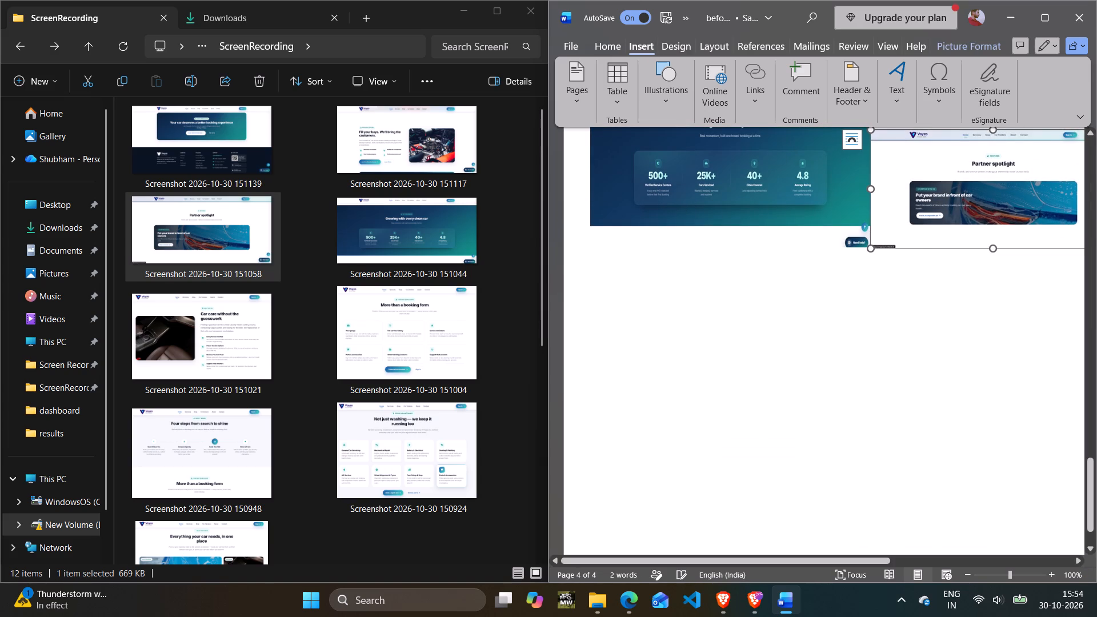
left_click(845, 145)
left_click(807, 273)
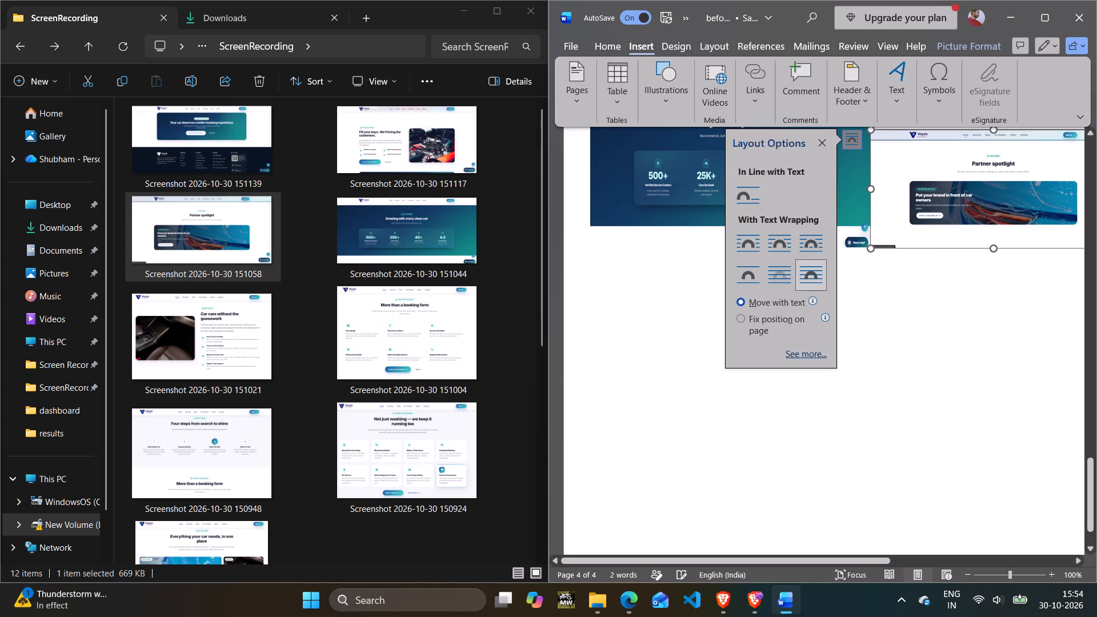
left_click_drag(971, 183, 695, 317)
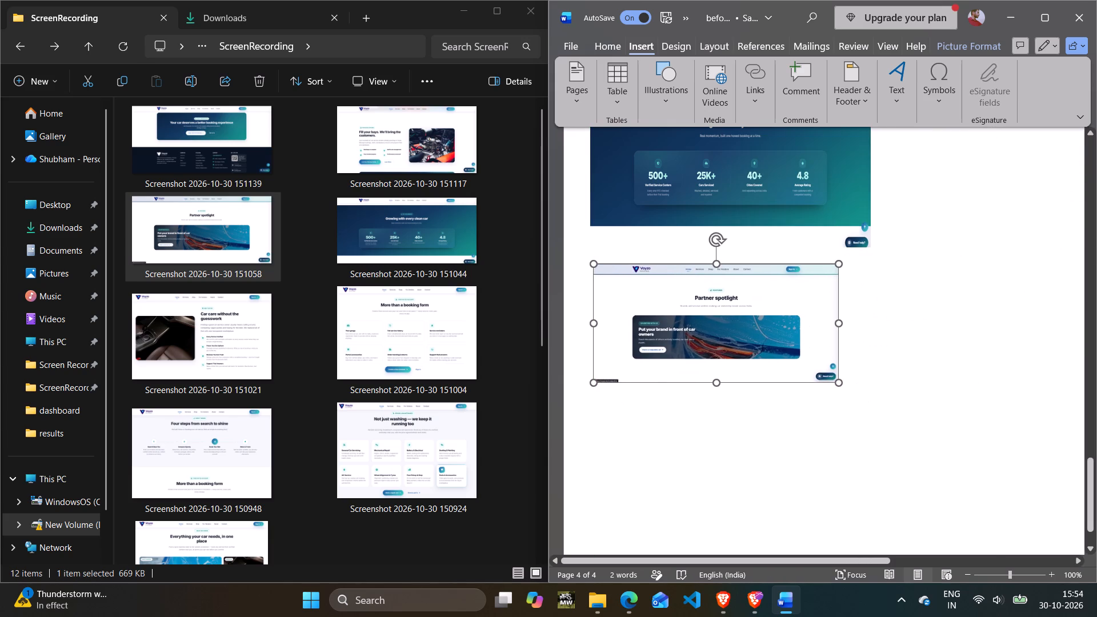
left_click_drag(695, 317, 703, 316)
Enlarge the "Partner spotlight" picture beyond the width of the picture above and reposition it directly beneath that picture.
left_click(848, 386)
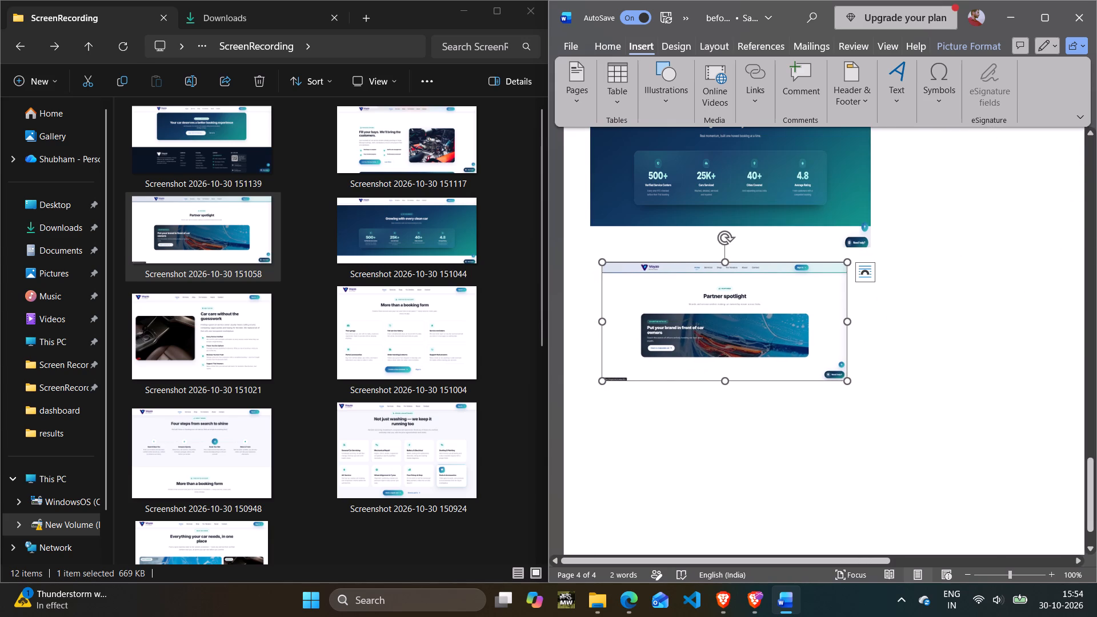
left_click(824, 363)
left_click_drag(844, 378, 880, 431)
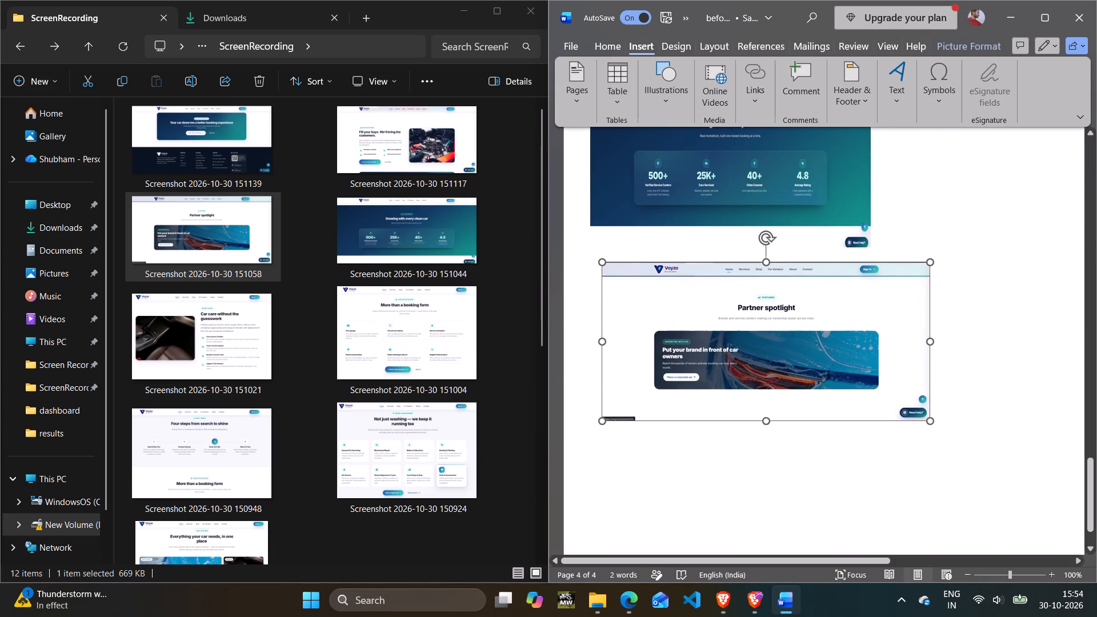
left_click_drag(880, 431, 886, 438)
left_click_drag(834, 341, 804, 324)
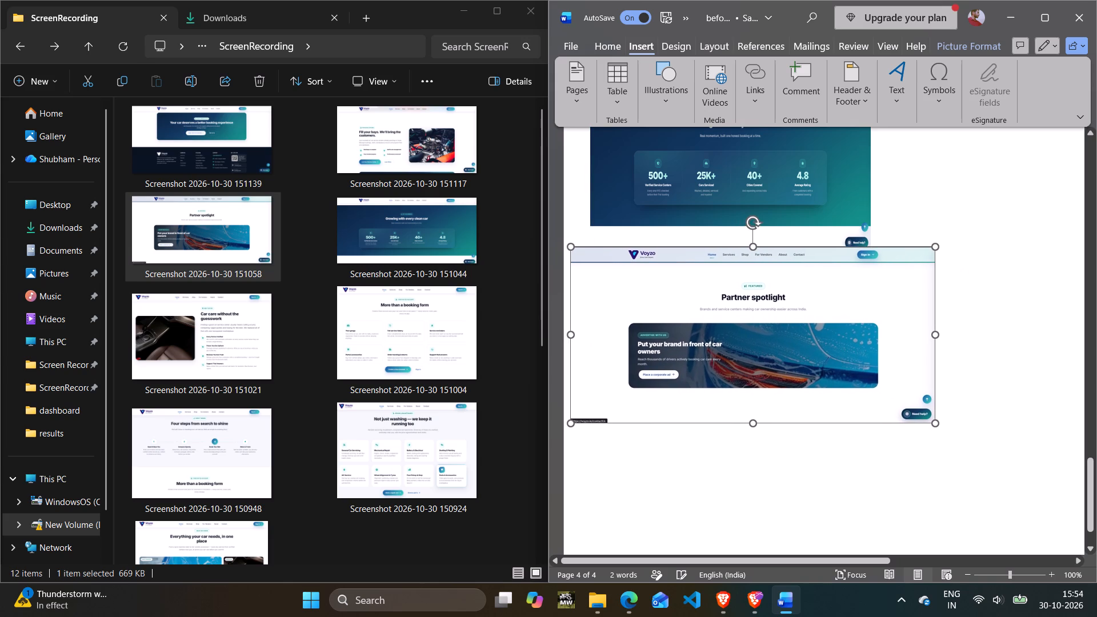
left_click_drag(804, 324, 768, 314)
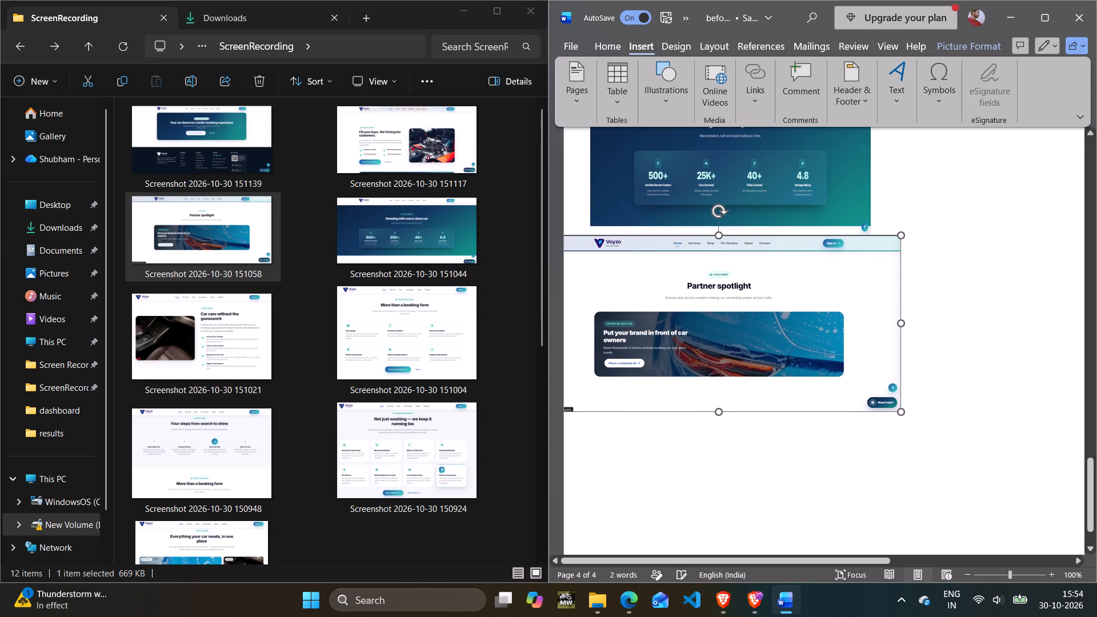
left_click_drag(768, 314, 777, 314)
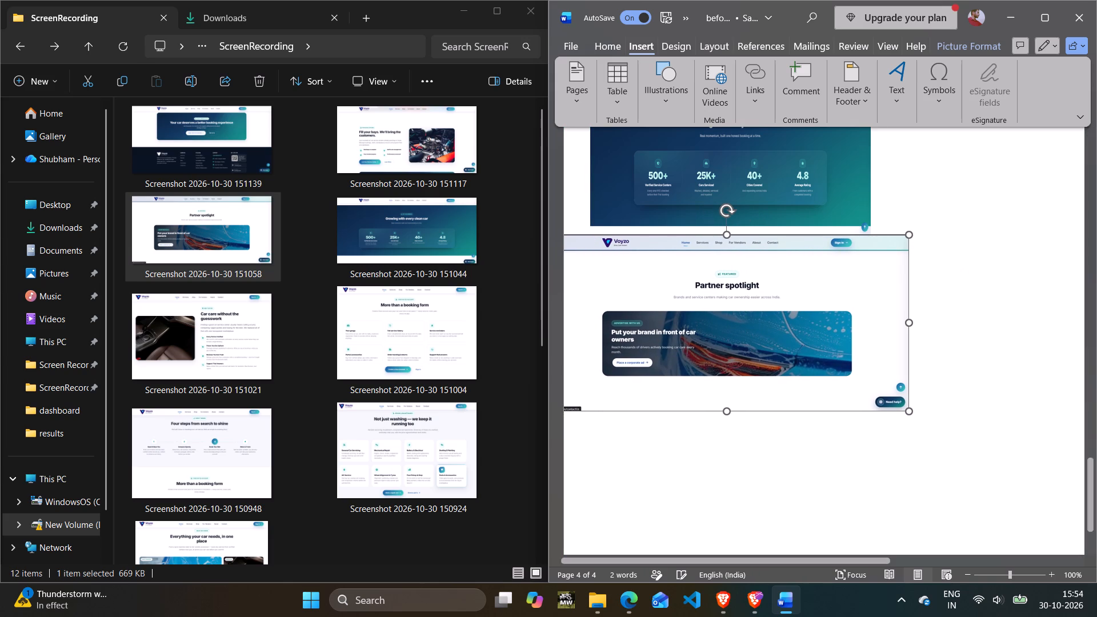
left_click_drag(777, 314, 801, 325)
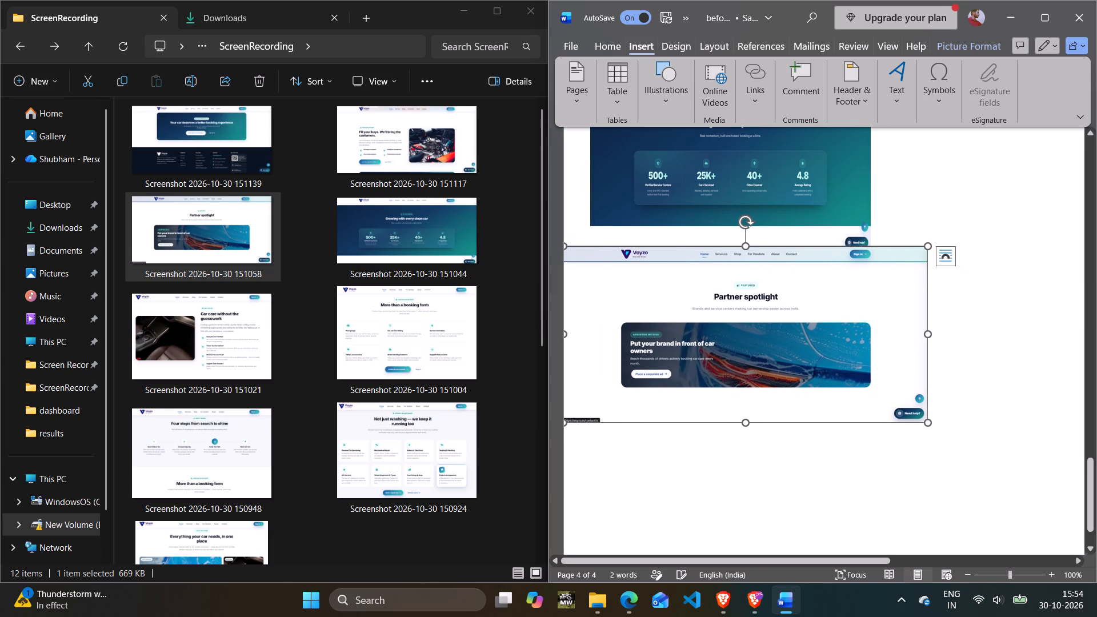
Crop the empty side margins and the chat button off the "Partner spotlight" picture, and maximize the Word window.
right_click(801, 325)
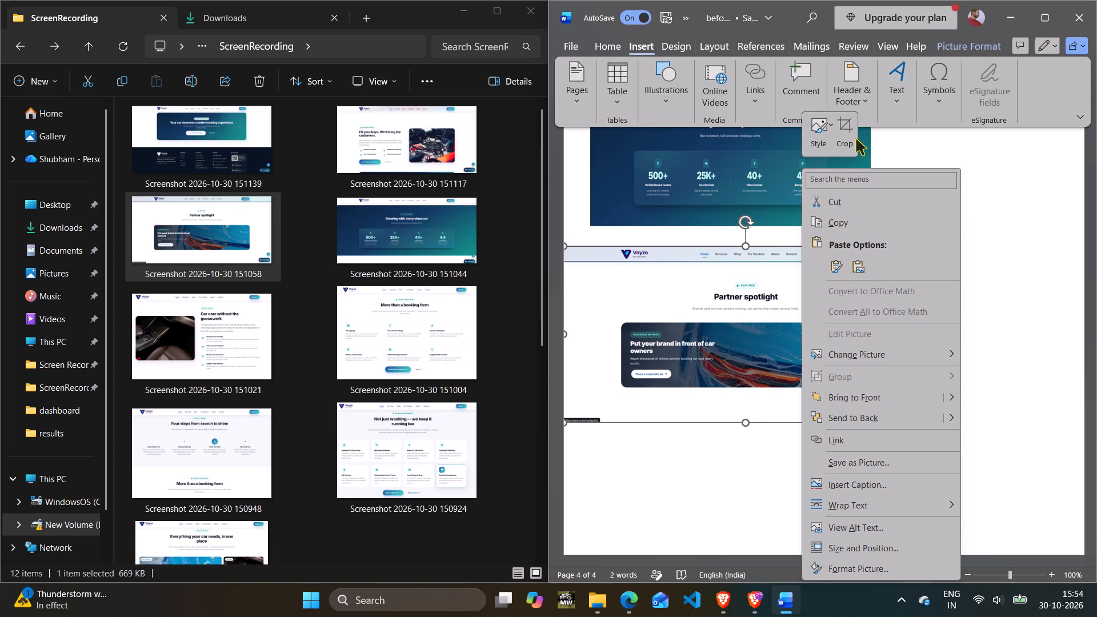
left_click(852, 138)
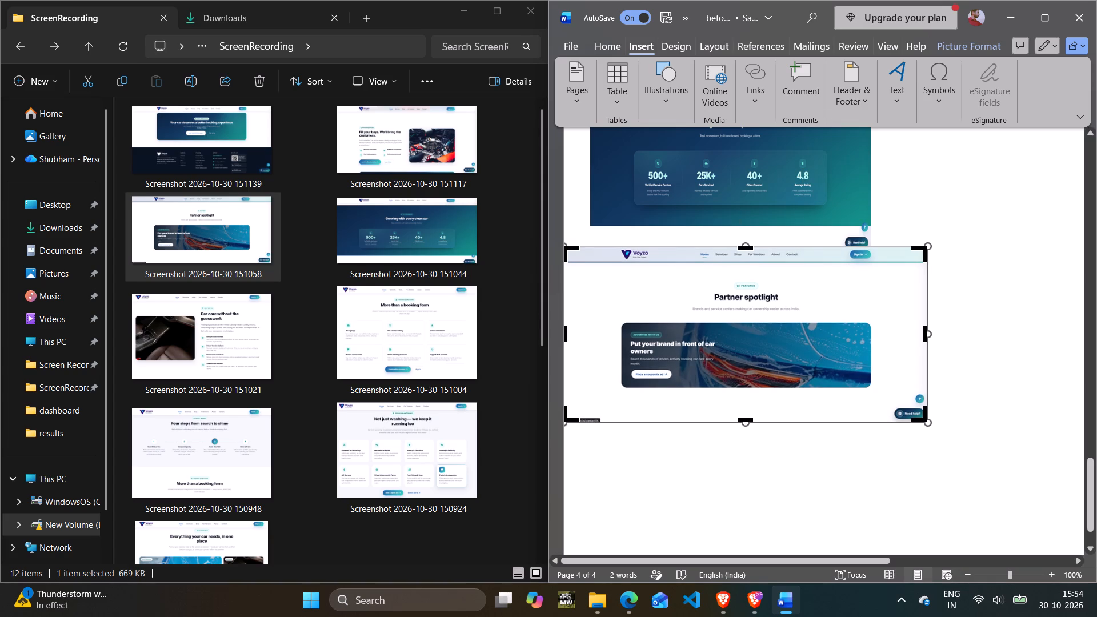
left_click_drag(925, 250, 898, 244)
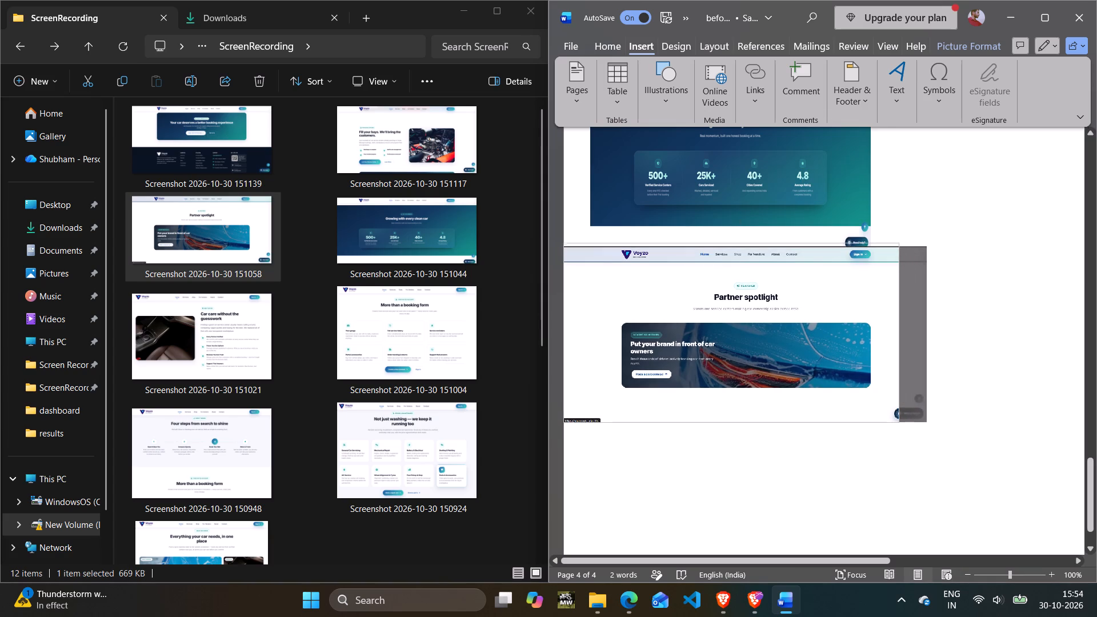
left_click_drag(898, 244, 887, 248)
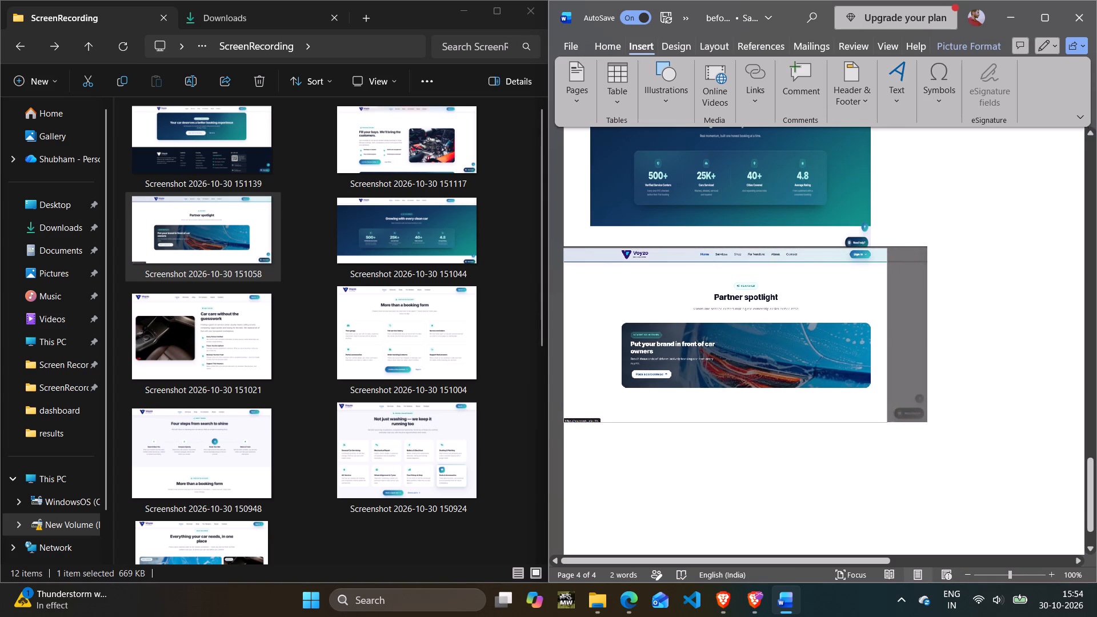
left_click_drag(887, 248, 880, 248)
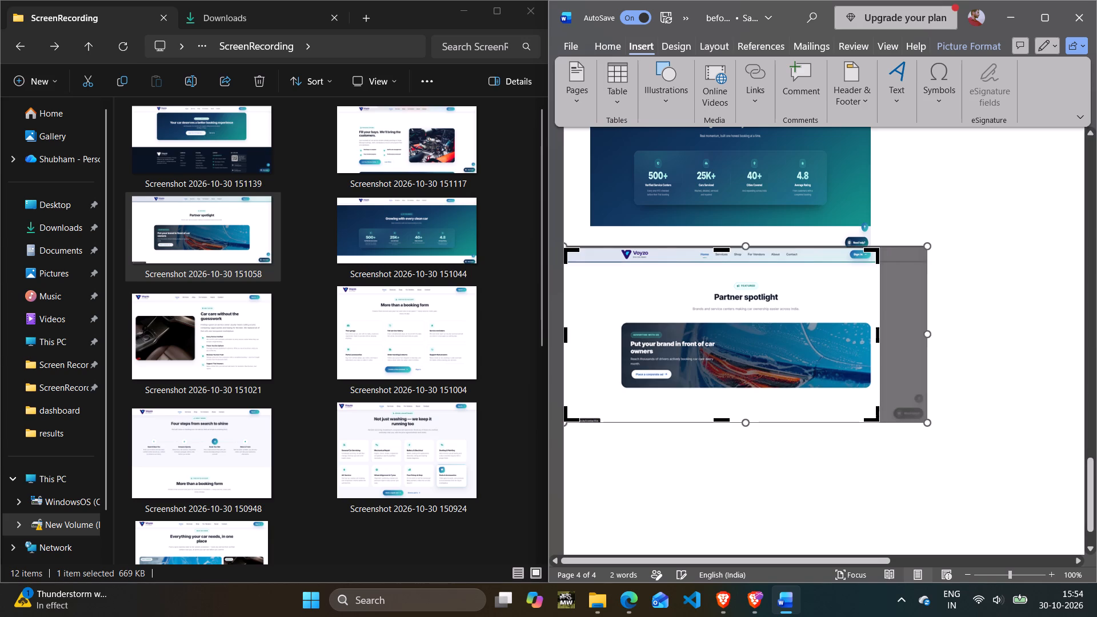
left_click_drag(565, 421, 583, 414)
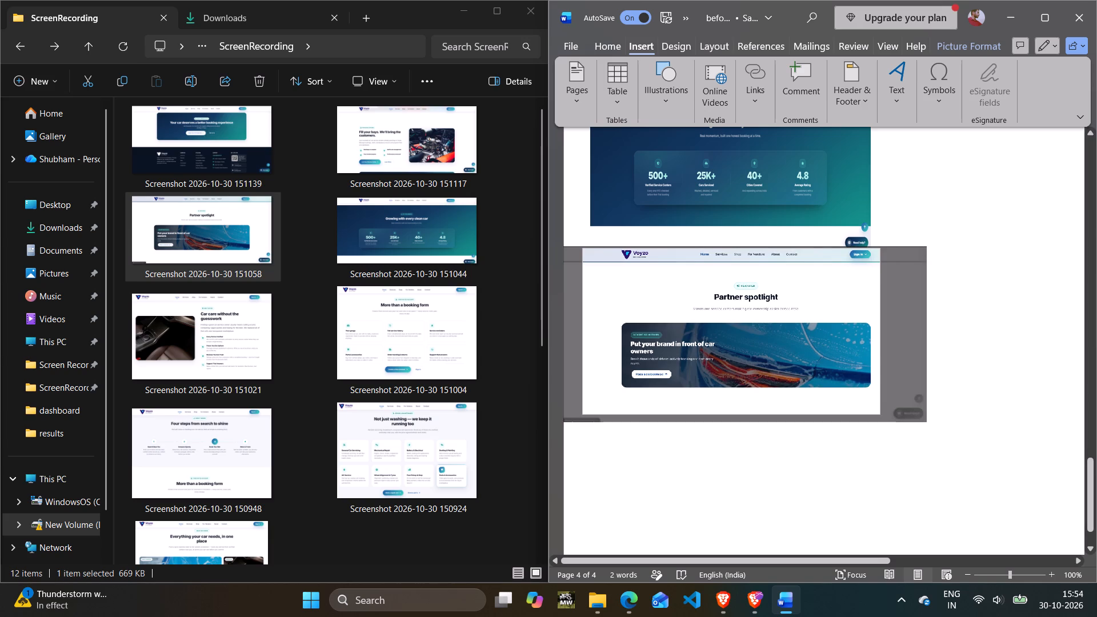
left_click_drag(583, 414, 614, 419)
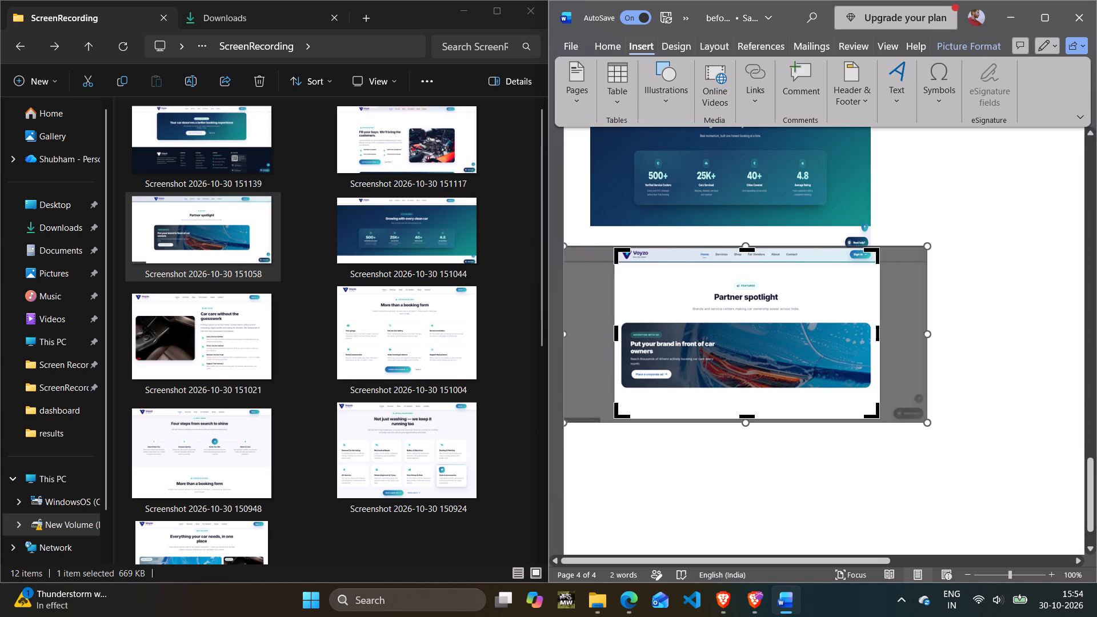
scroll(836, 311, "up", 4)
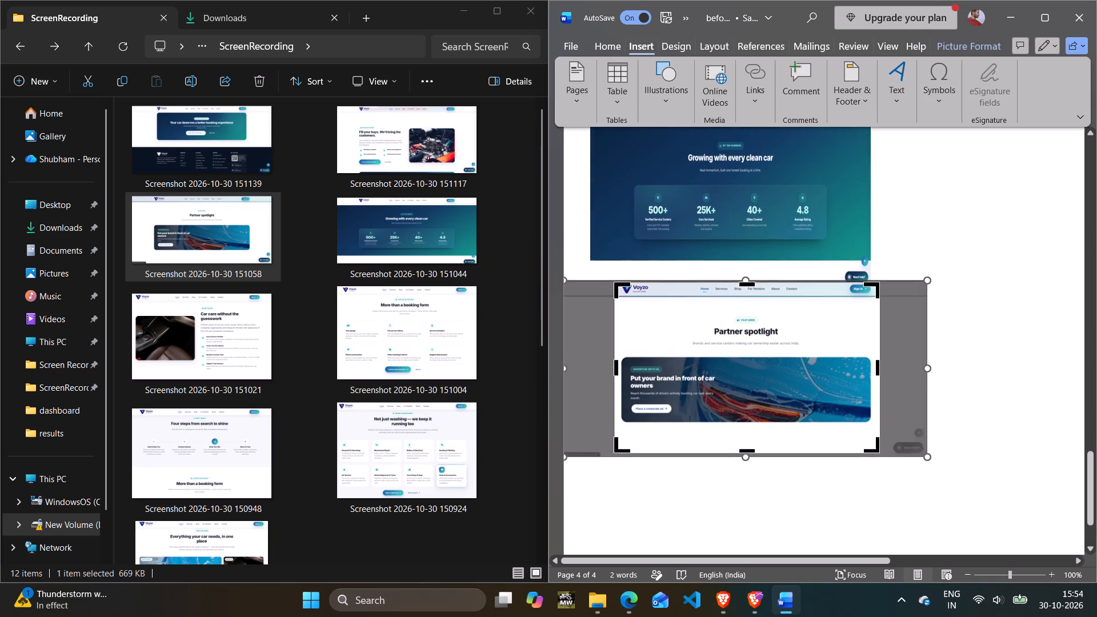
left_click(750, 294)
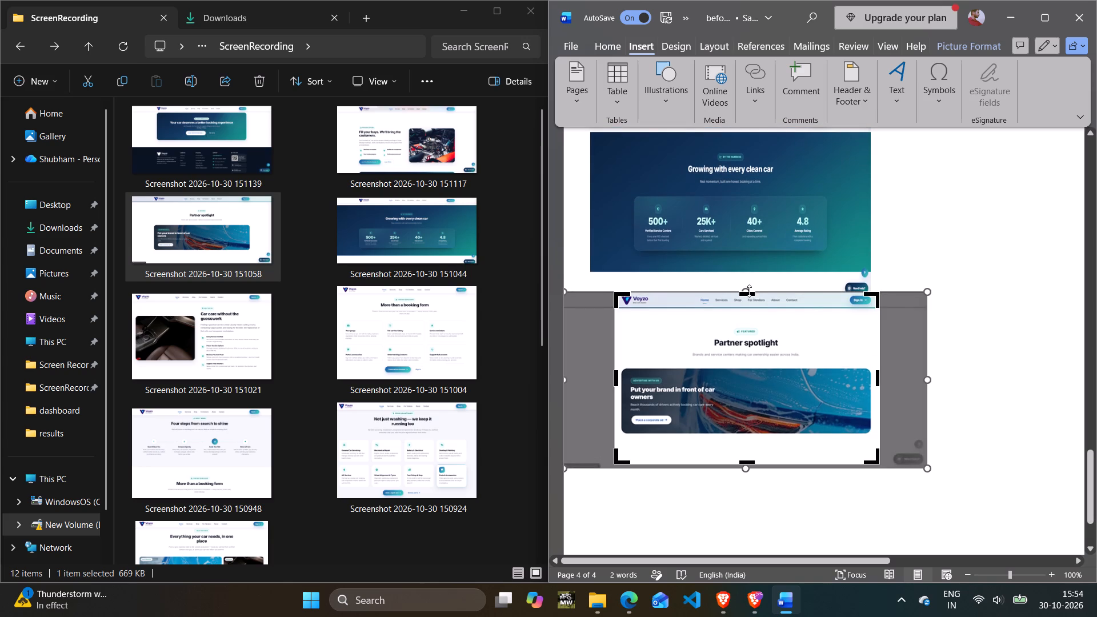
left_click(747, 293)
right_click(747, 293)
left_click(1056, 15)
left_click(663, 355)
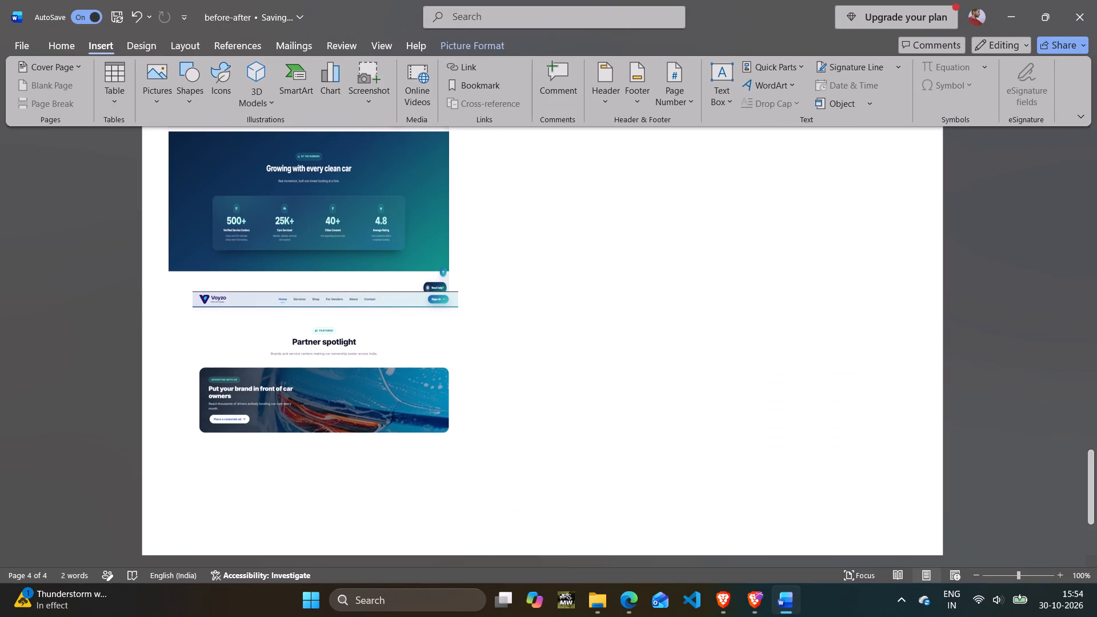
Enlarge the cropped "Partner spotlight" picture and position it with a small gap beneath the "Growing with every clean car" picture.
left_click(357, 368)
left_click_drag(357, 368, 335, 383)
left_click_drag(438, 481, 446, 509)
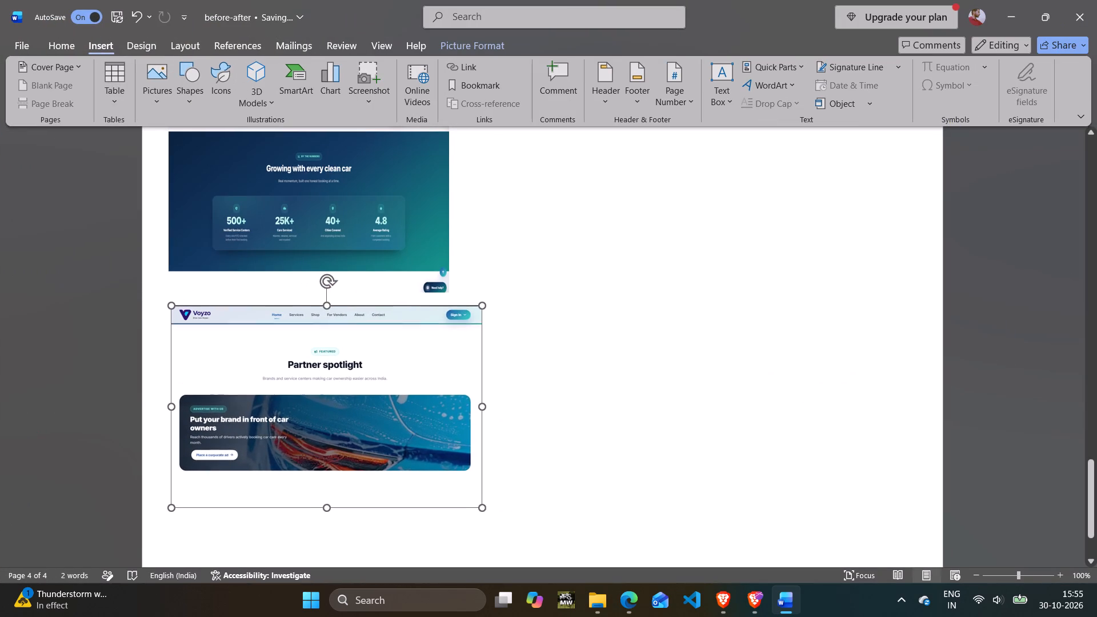
left_click_drag(446, 509, 449, 512)
left_click_drag(430, 453, 409, 462)
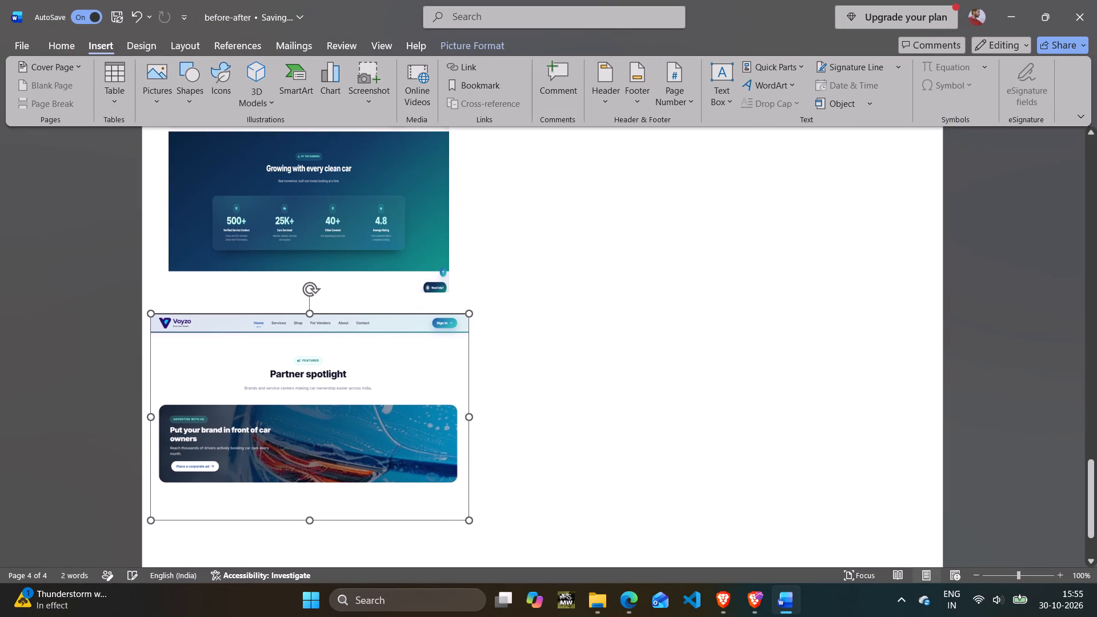
left_click_drag(409, 462, 417, 483)
Crop the side margins and the bottom strip with the chat button off the "Growing with every clean car" picture.
left_click(404, 225)
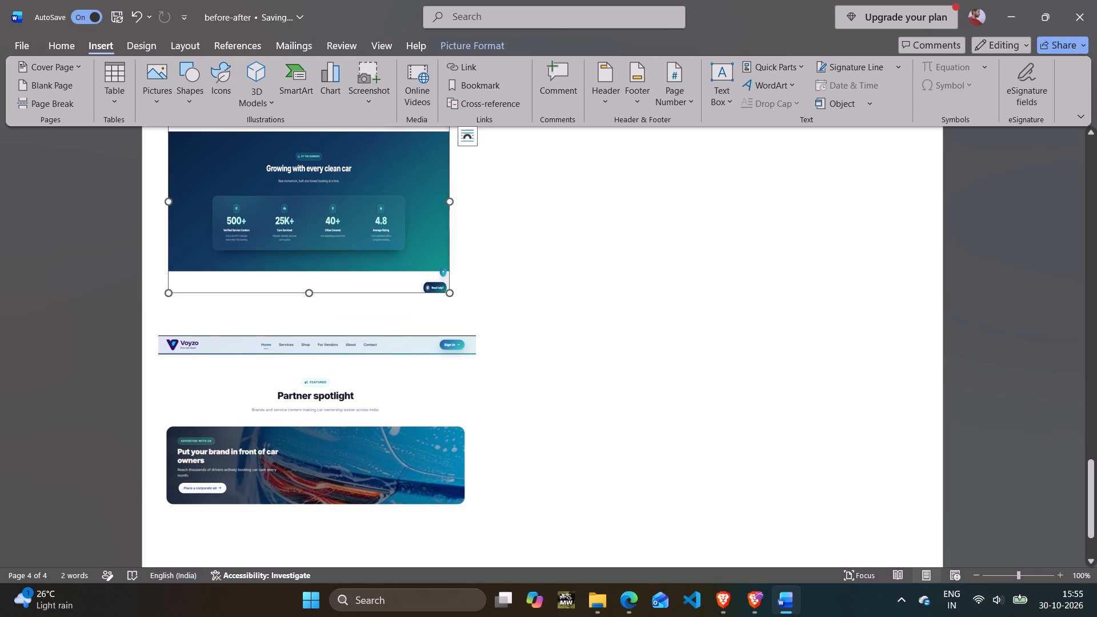
scroll(675, 290, "up", 7)
right_click(362, 263)
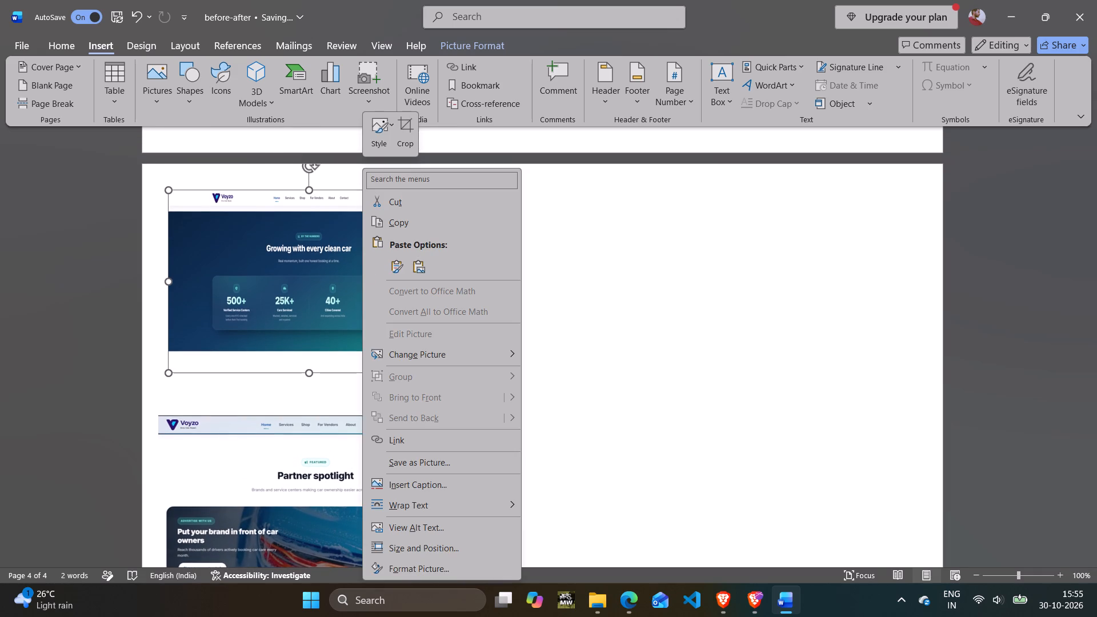
left_click(400, 141)
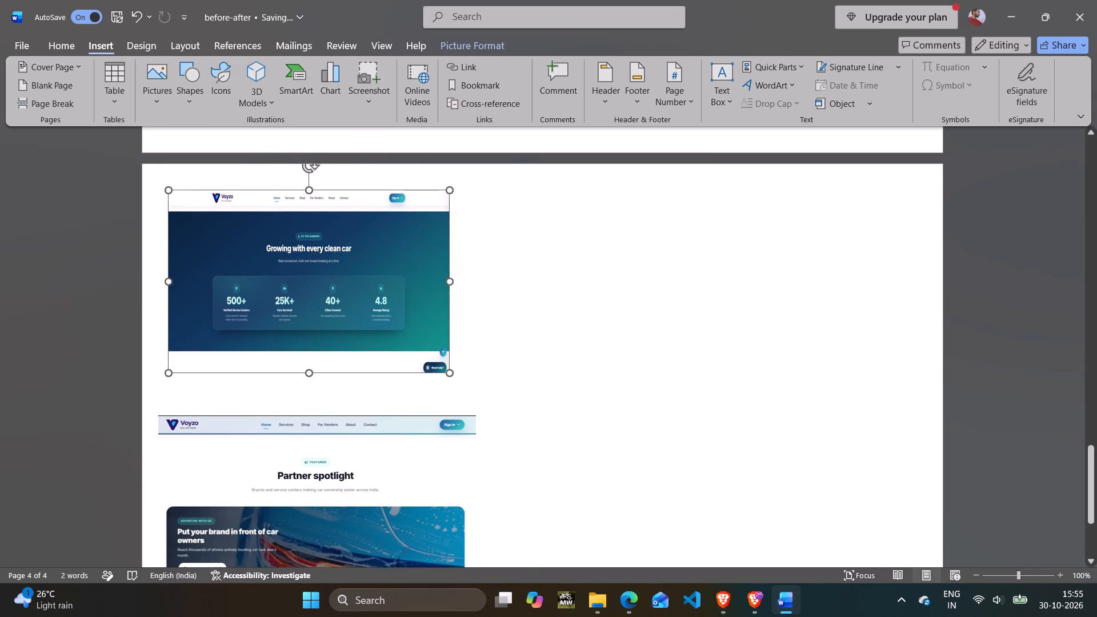
left_click_drag(171, 371, 189, 352)
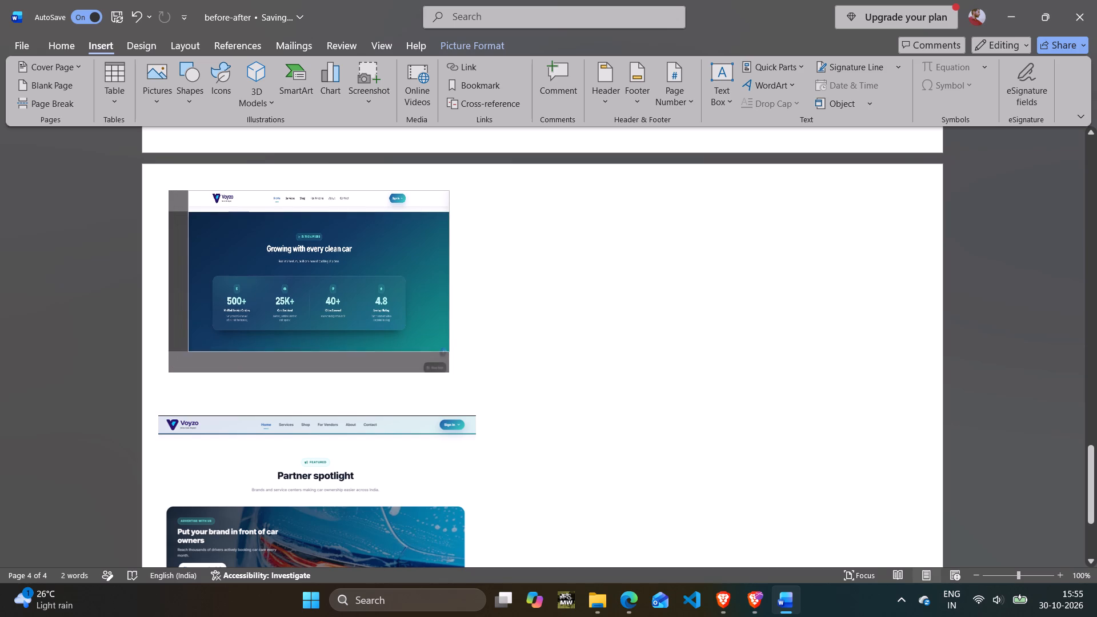
left_click_drag(189, 352, 202, 352)
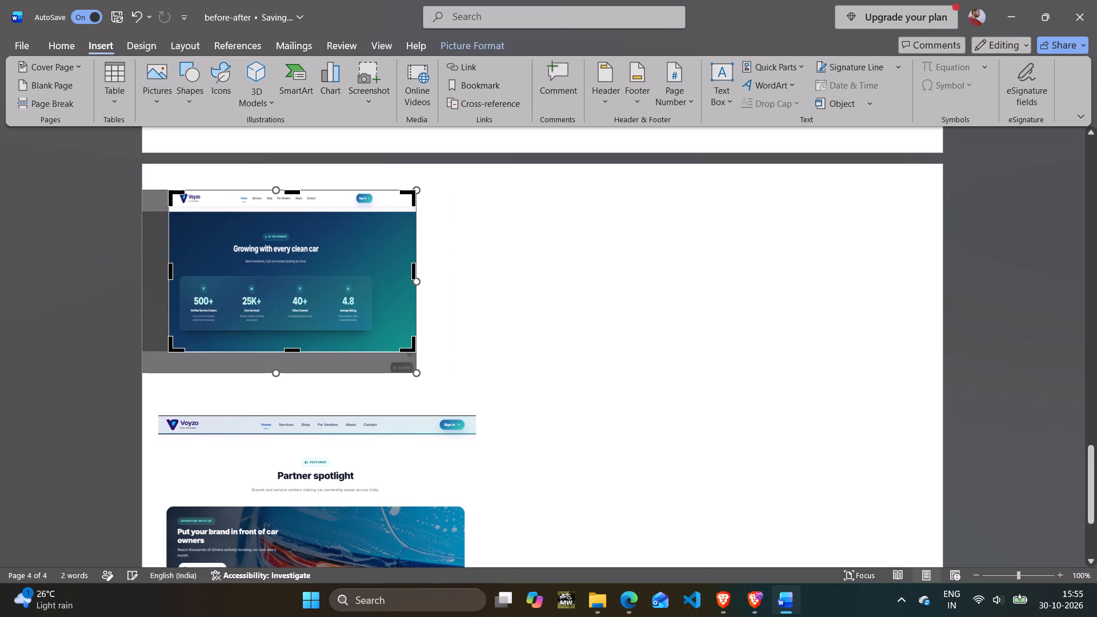
left_click_drag(415, 197, 400, 210)
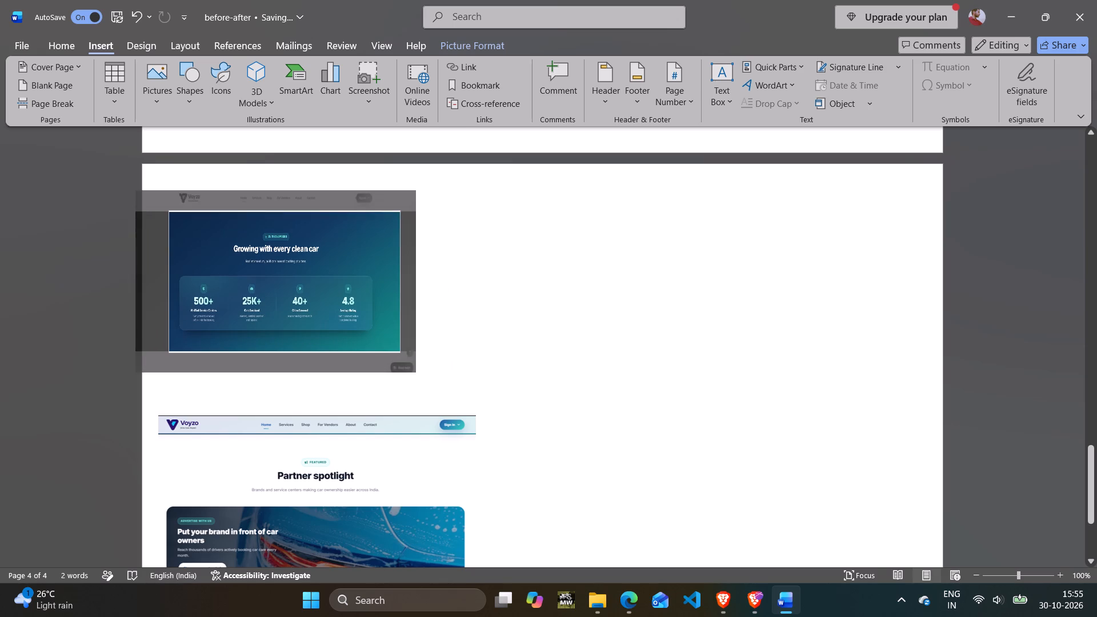
left_click_drag(400, 210, 390, 191)
left_click(390, 191)
left_click(644, 213)
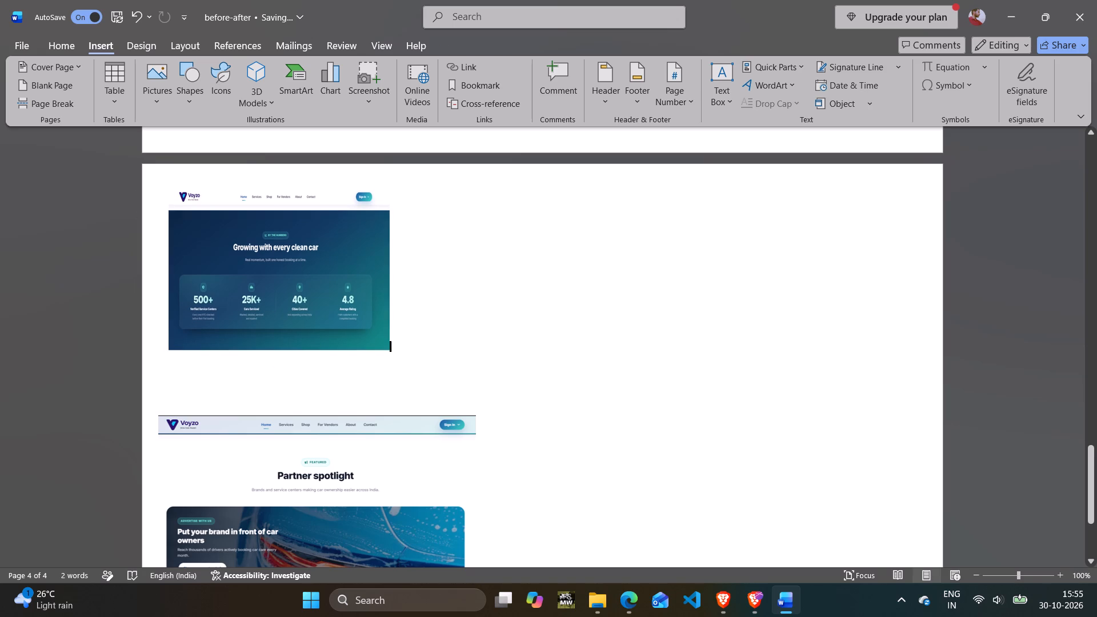
Enlarge the cropped "Growing with every clean car" picture to almost the width of the "Partner spotlight" picture.
left_click(229, 261)
left_click_drag(392, 353, 411, 362)
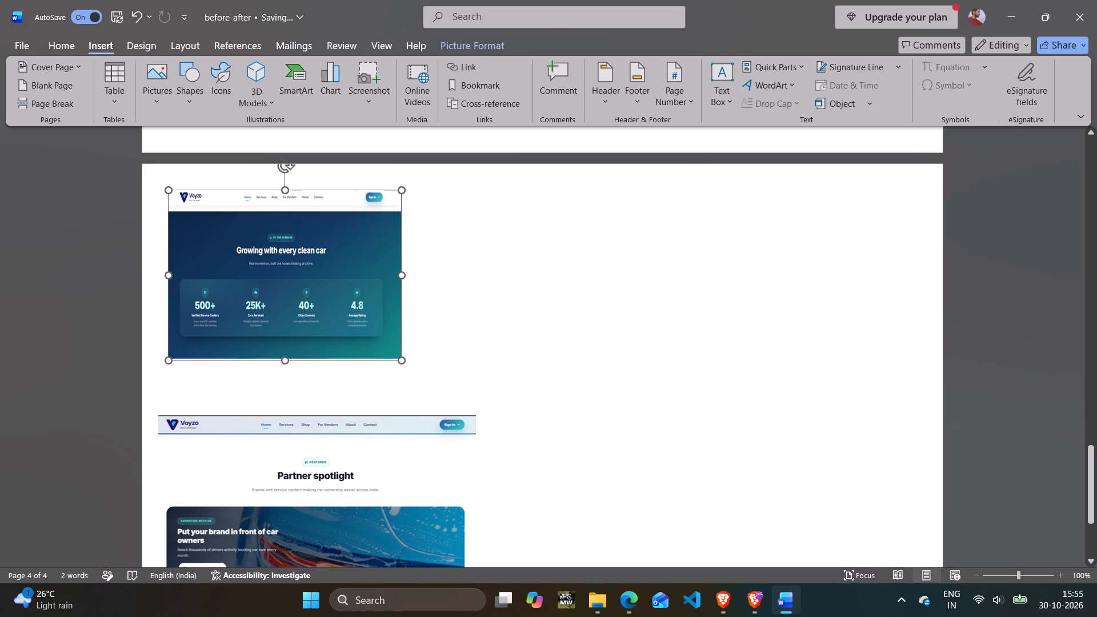
left_click_drag(411, 362, 469, 387)
left_click_drag(411, 342, 398, 326)
left_click_drag(398, 325, 381, 308)
left_click_drag(381, 308, 365, 303)
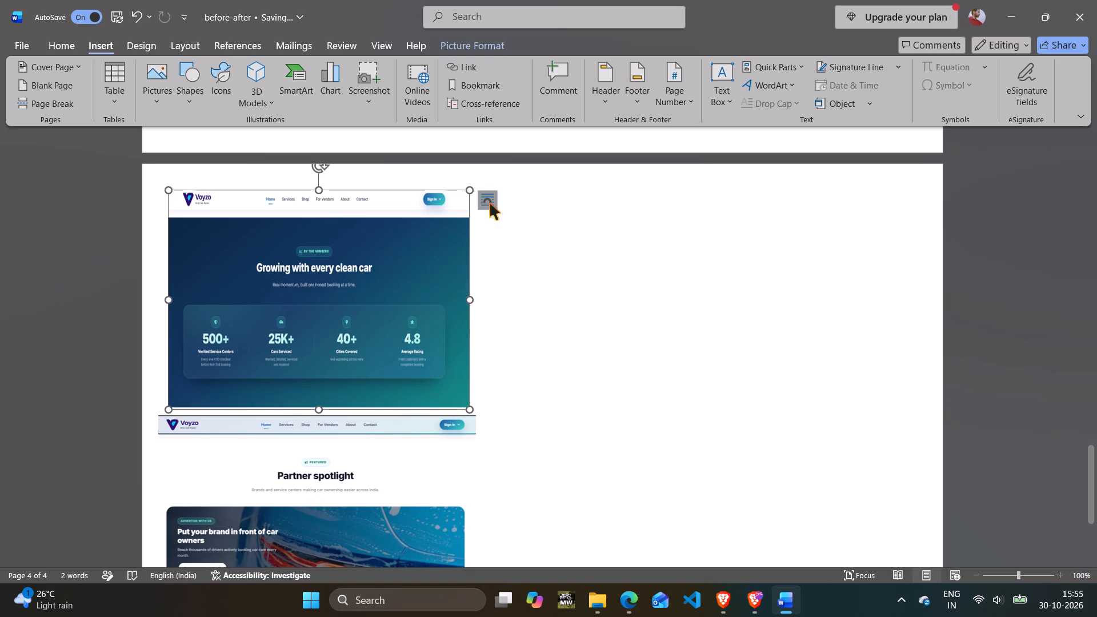
Change the "Growing with every clean car" picture's text wrapping to allow free placement, align it above "Partner spotlight" and enlarge it slightly.
left_click(490, 203)
left_click(592, 334)
left_click_drag(409, 326, 398, 318)
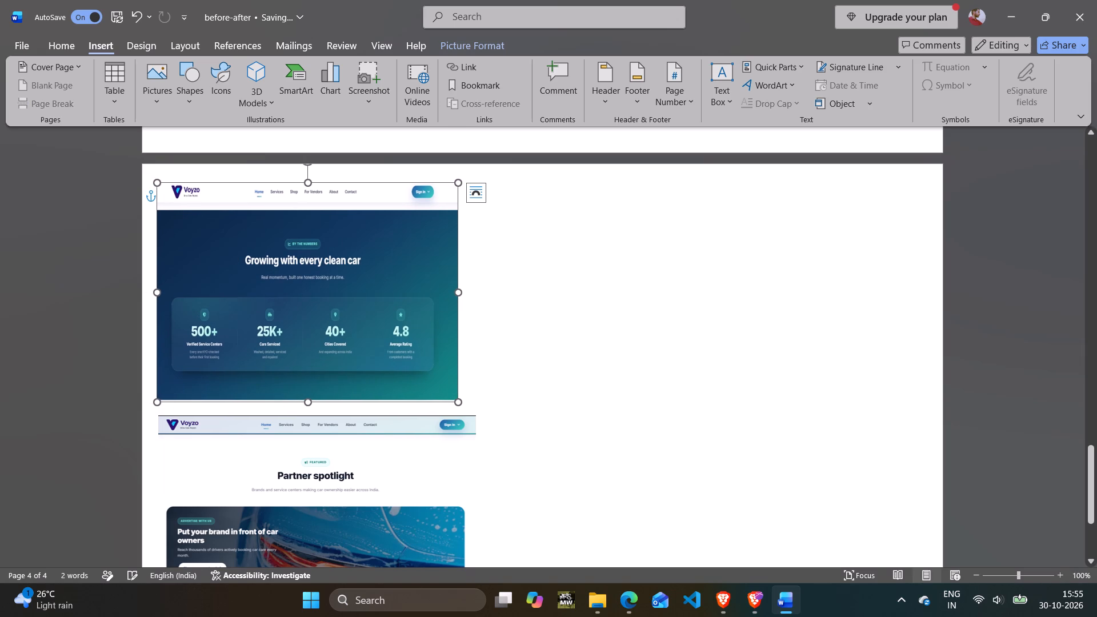
left_click_drag(459, 402, 476, 404)
Stretch the "Partner spotlight" picture slightly taller, keeping its width.
scroll(586, 359, "down", 2)
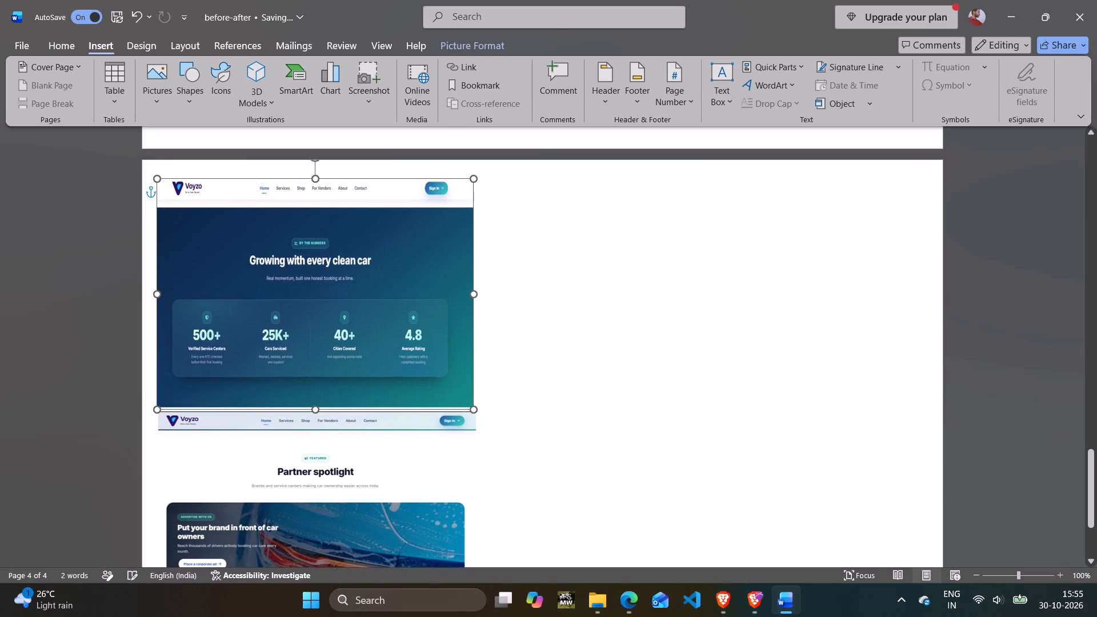
scroll(587, 359, "down", 10)
left_click(350, 378)
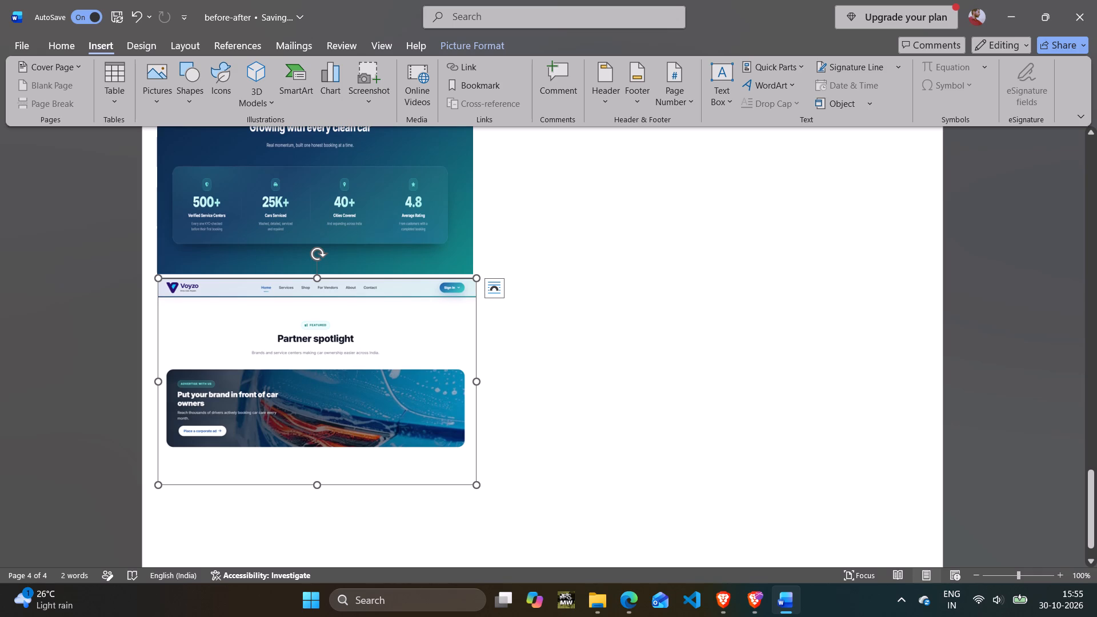
left_click_drag(318, 484, 314, 491)
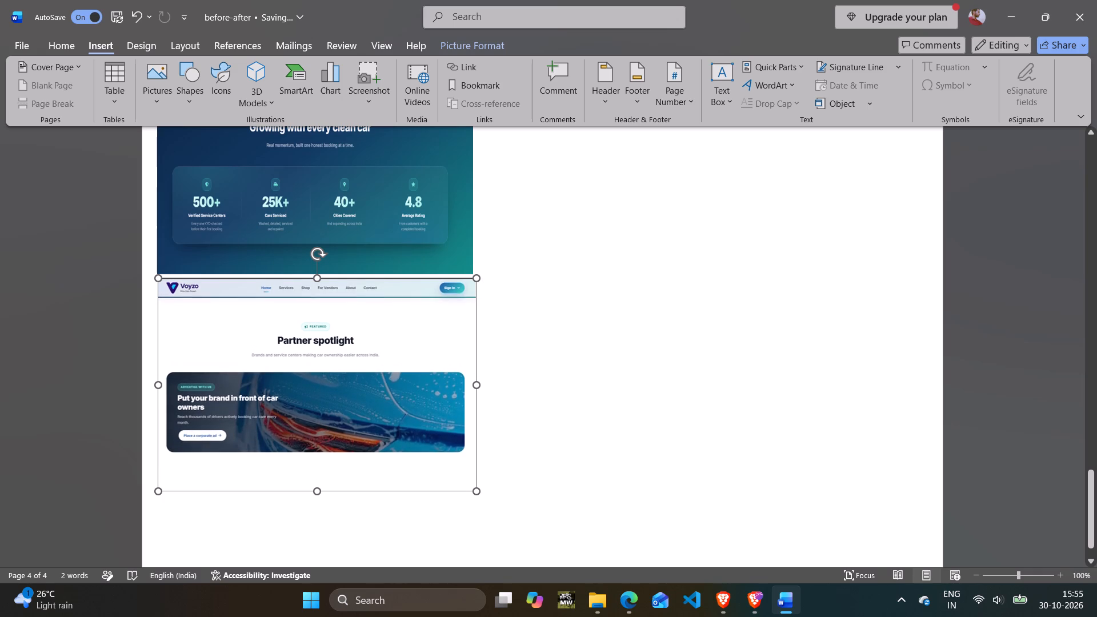
left_click_drag(314, 491, 314, 495)
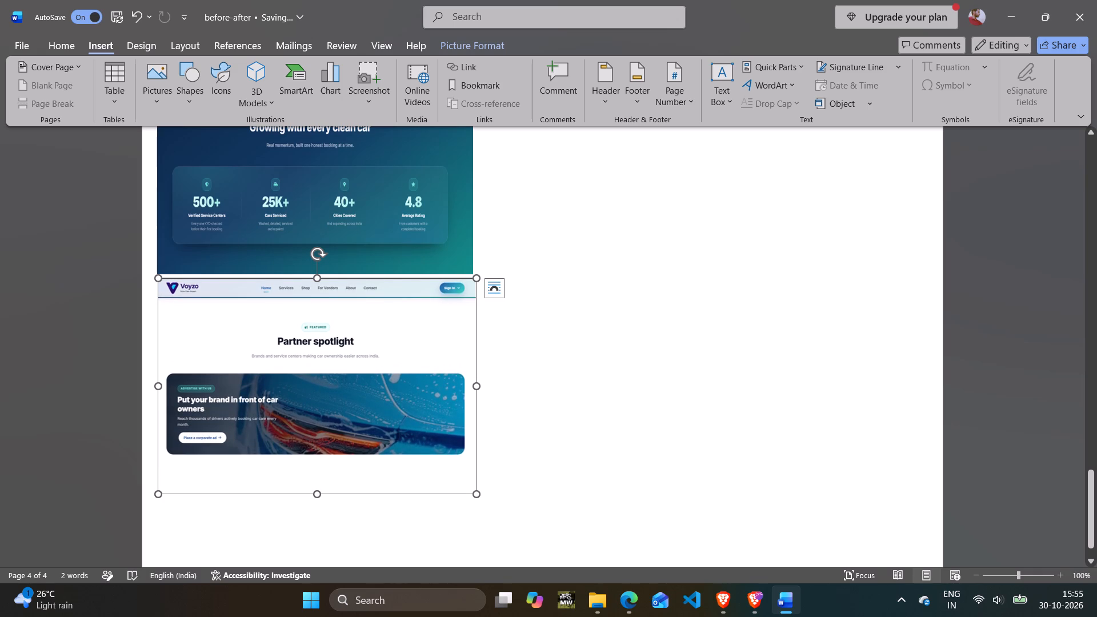
Crop part of the blank strip off the bottom of the "Partner spotlight" picture.
right_click(347, 364)
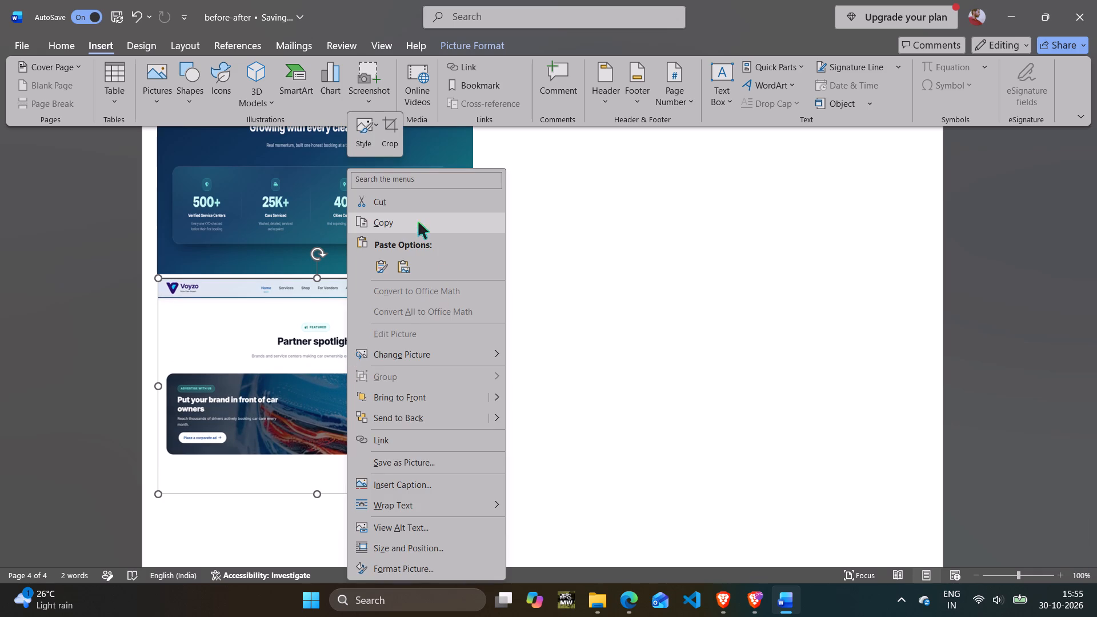
left_click(393, 139)
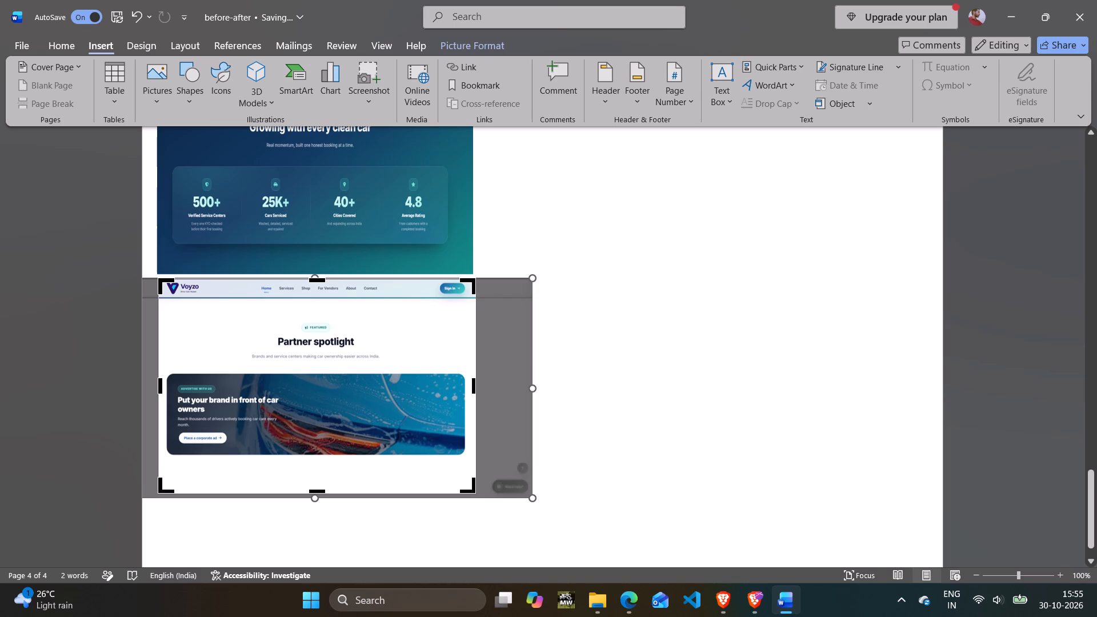
left_click_drag(315, 493, 319, 475)
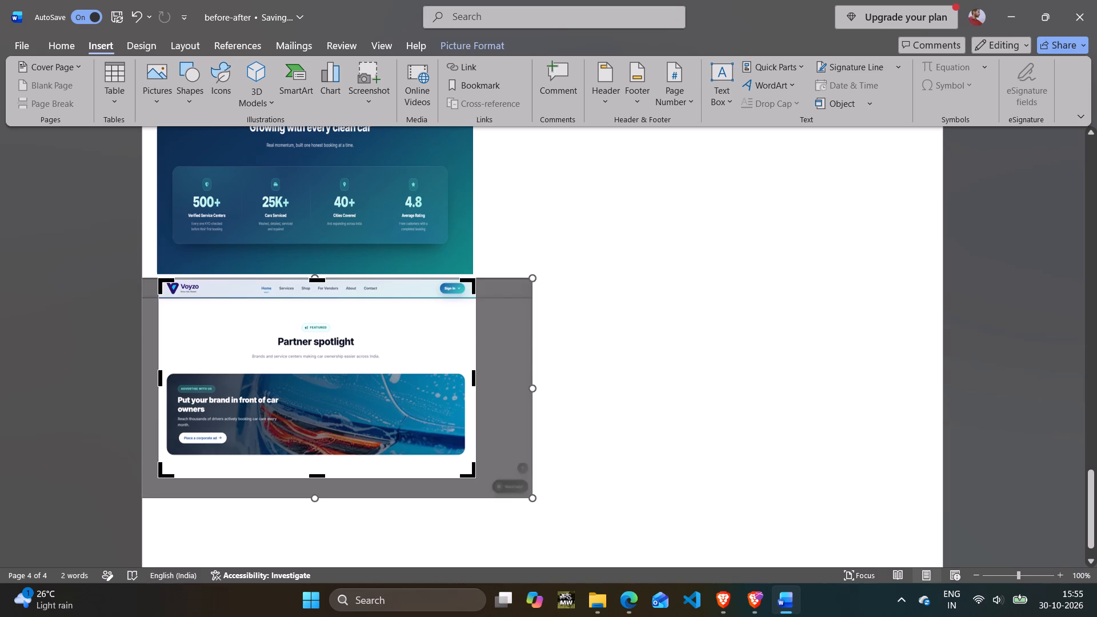
left_click(656, 299)
Enlarge the "Partner spotlight" picture, position it with a gap below the picture above, and narrow it to roughly that picture's width.
left_click(445, 434)
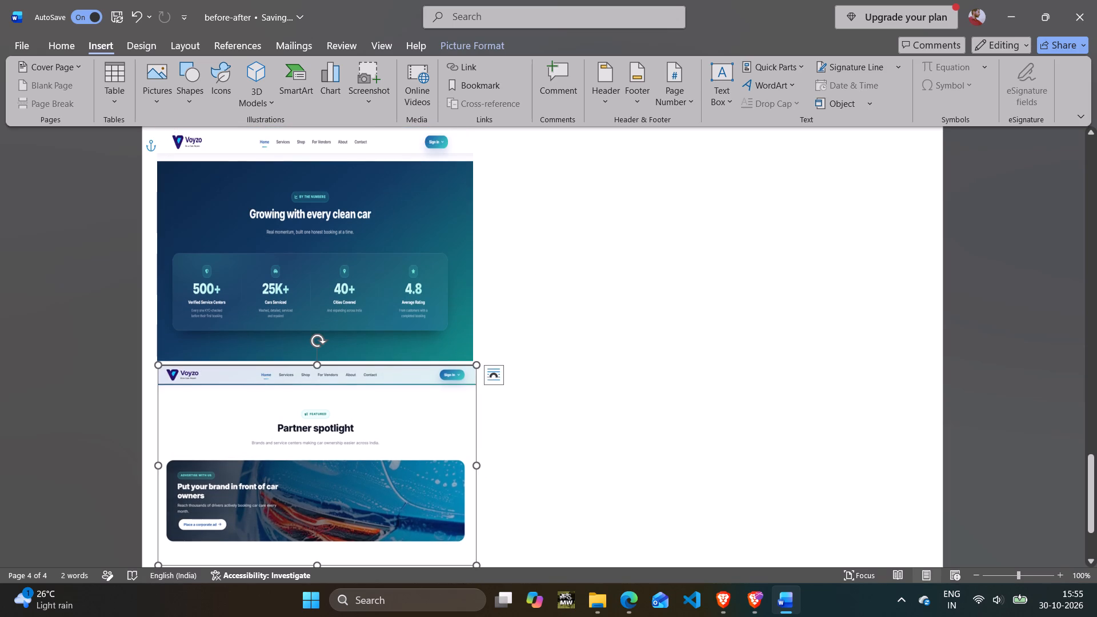
scroll(529, 346, "down", 7)
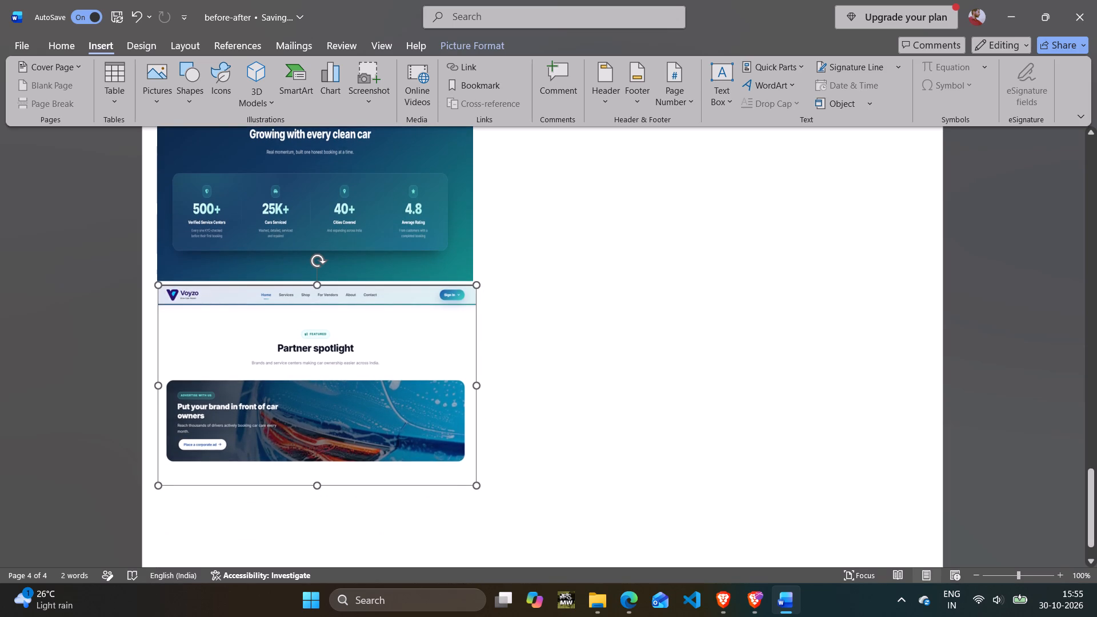
left_click_drag(475, 486, 483, 500)
left_click_drag(458, 445, 451, 458)
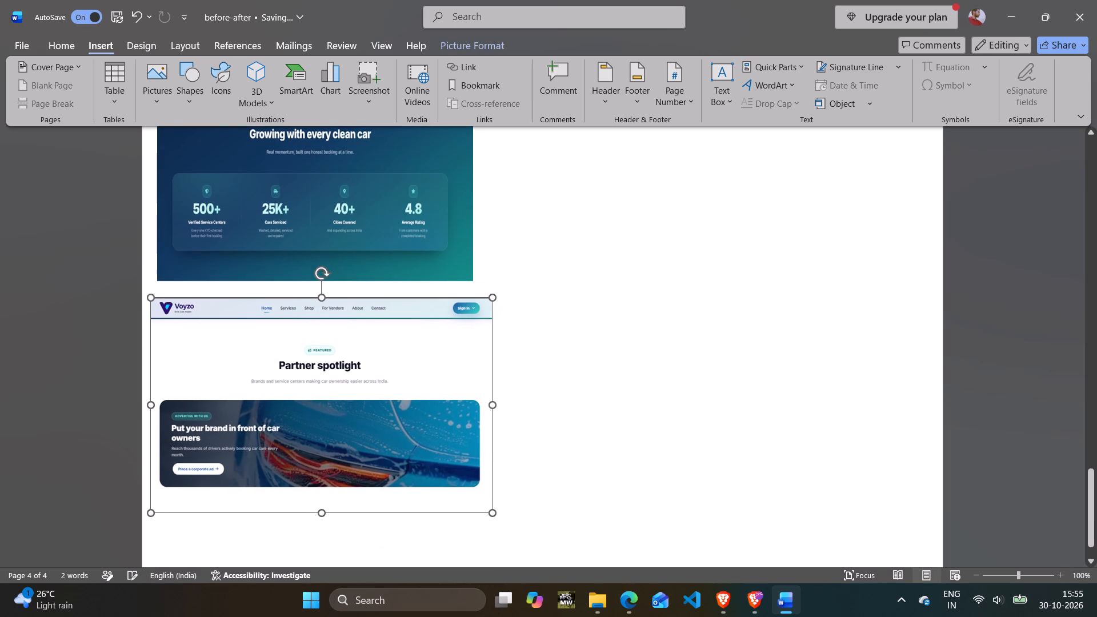
left_click_drag(451, 458, 456, 462)
left_click_drag(503, 409, 480, 401)
left_click(695, 366)
Move the "Partner spotlight" and "Growing with every clean car" pictures further down the page, leaving a gap between them.
scroll(695, 366, "up", 5)
scroll(695, 366, "down", 12)
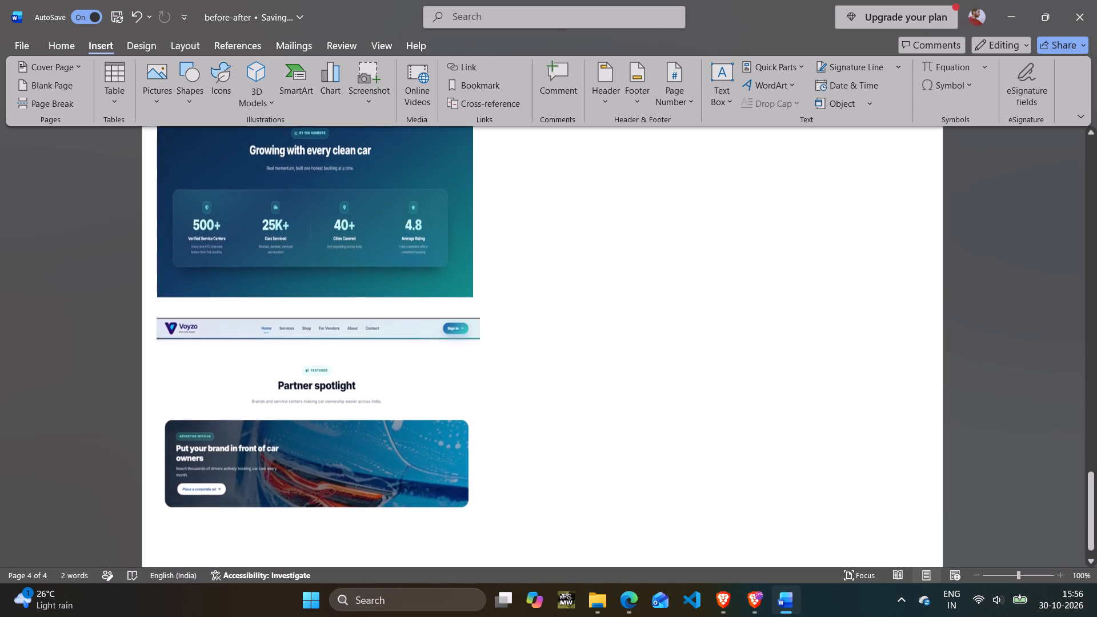
scroll(693, 374, "down", 20)
scroll(693, 374, "down", 12)
left_click_drag(401, 346, 400, 362)
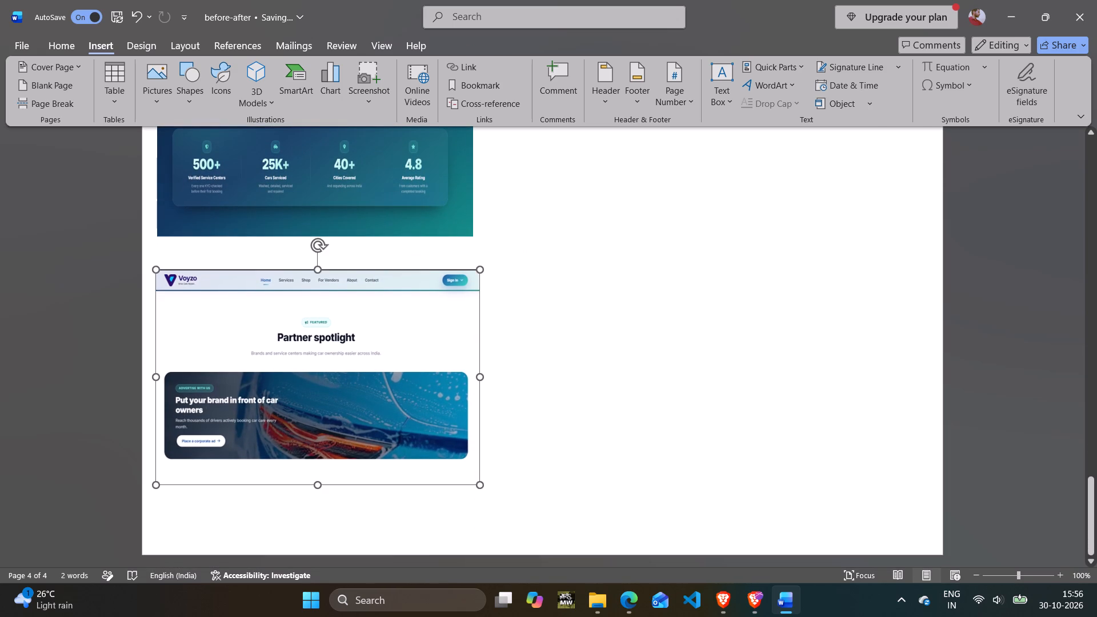
left_click_drag(400, 362, 406, 391)
left_click_drag(366, 166, 368, 182)
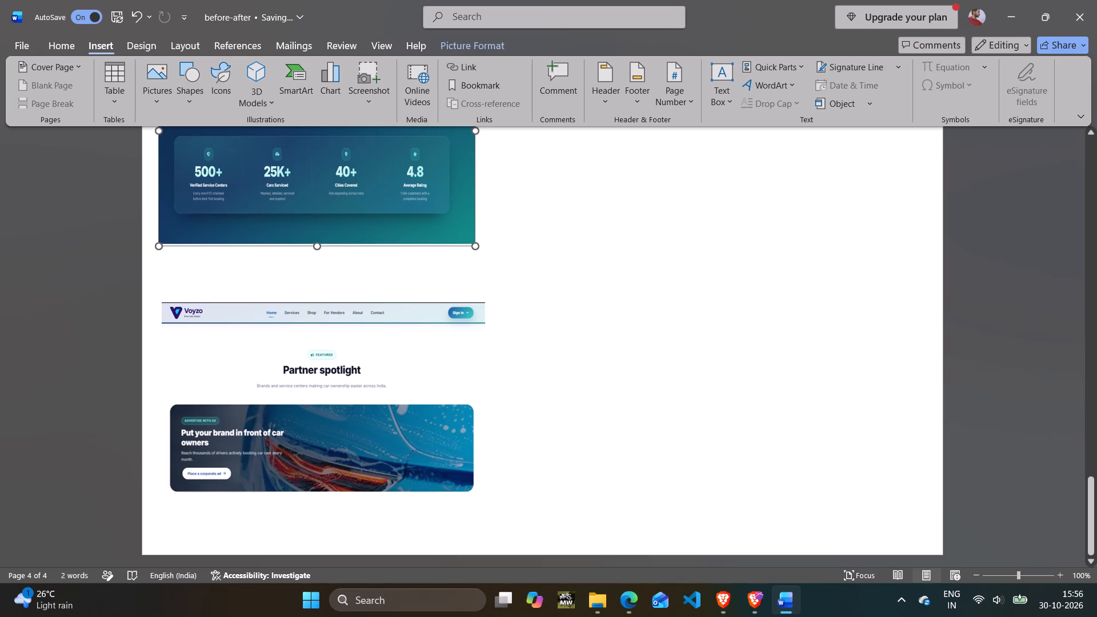
left_click_drag(368, 182, 367, 191)
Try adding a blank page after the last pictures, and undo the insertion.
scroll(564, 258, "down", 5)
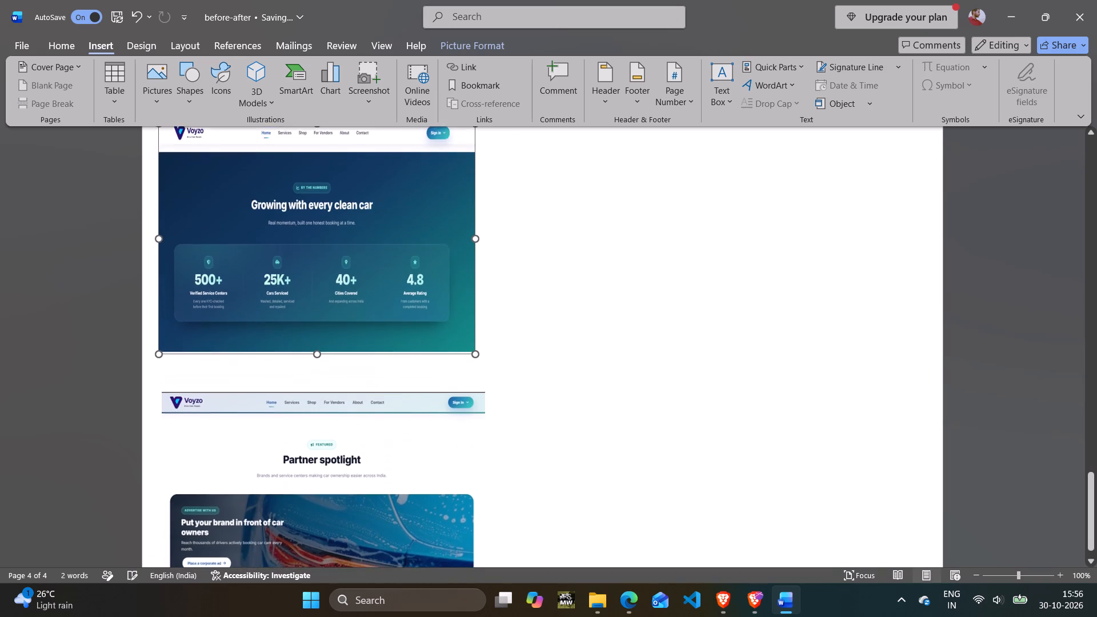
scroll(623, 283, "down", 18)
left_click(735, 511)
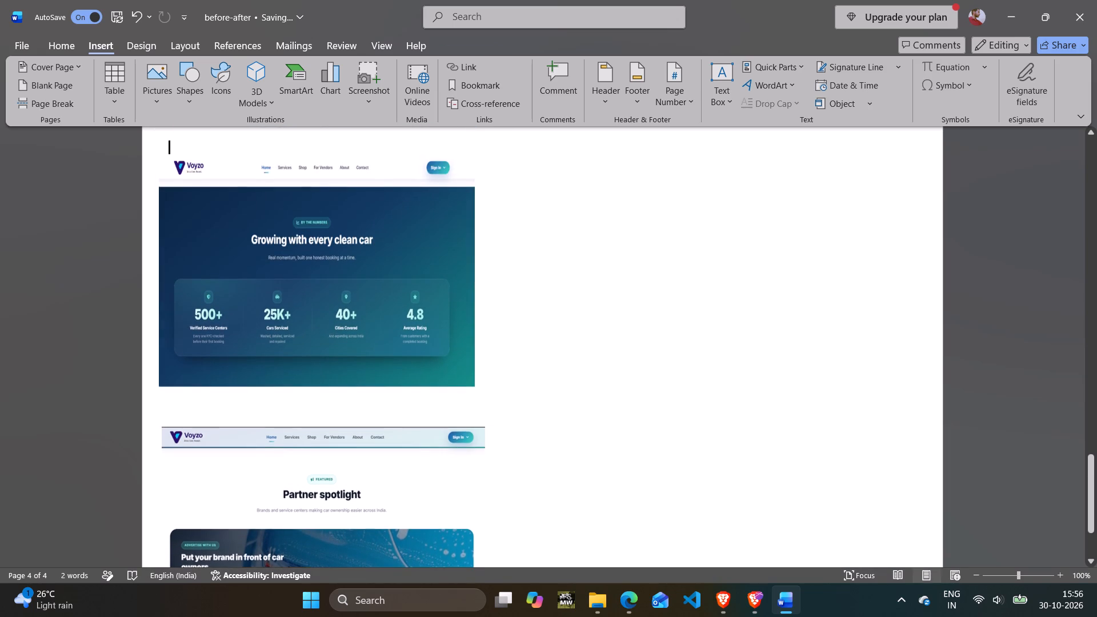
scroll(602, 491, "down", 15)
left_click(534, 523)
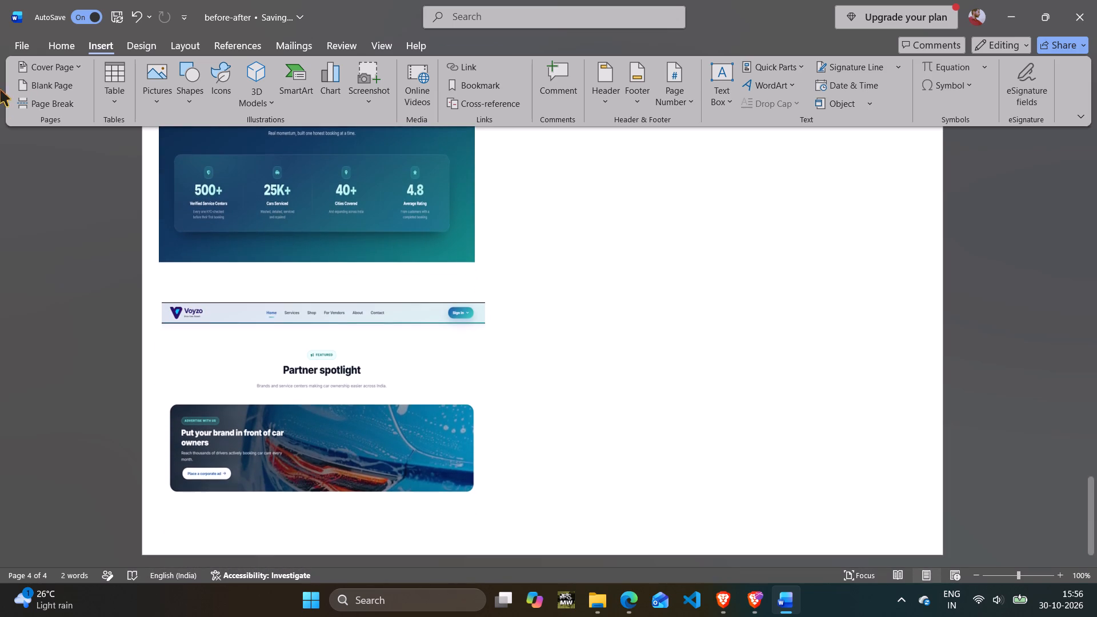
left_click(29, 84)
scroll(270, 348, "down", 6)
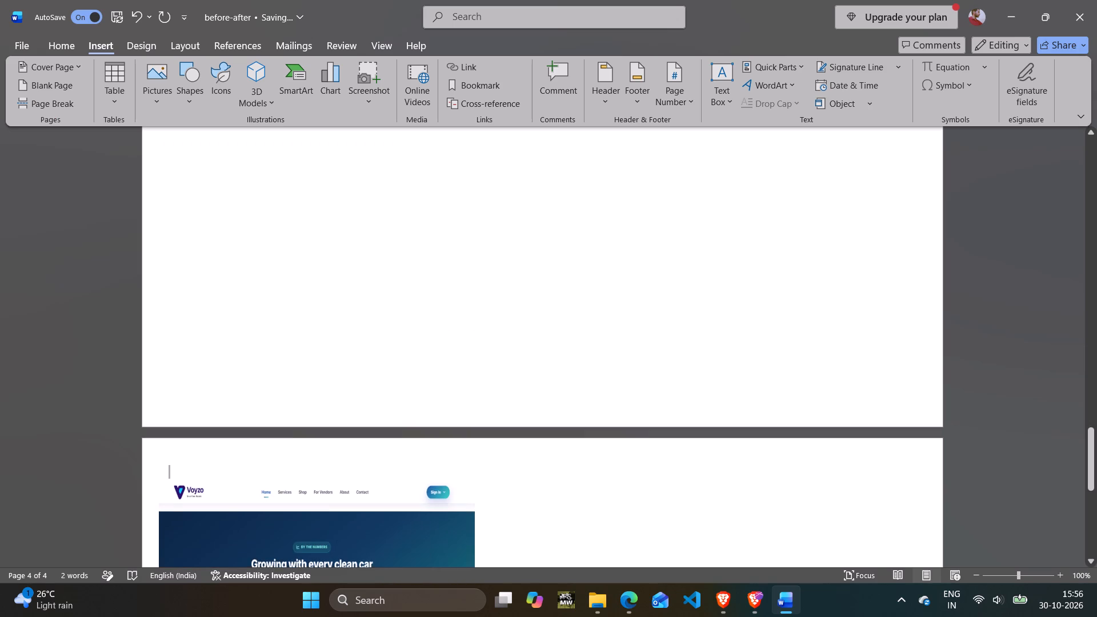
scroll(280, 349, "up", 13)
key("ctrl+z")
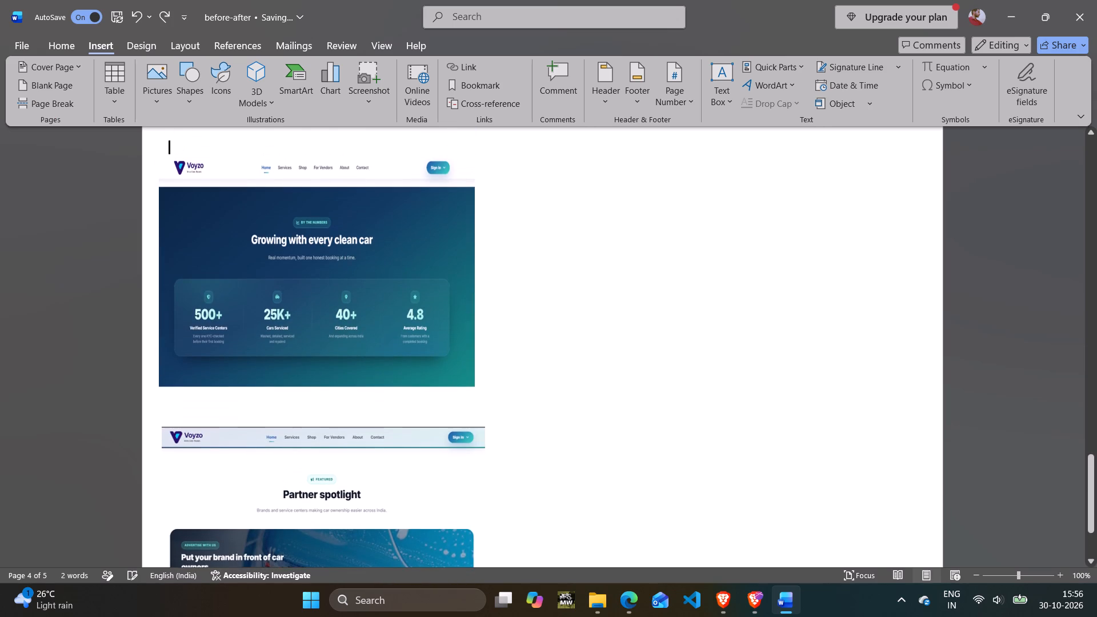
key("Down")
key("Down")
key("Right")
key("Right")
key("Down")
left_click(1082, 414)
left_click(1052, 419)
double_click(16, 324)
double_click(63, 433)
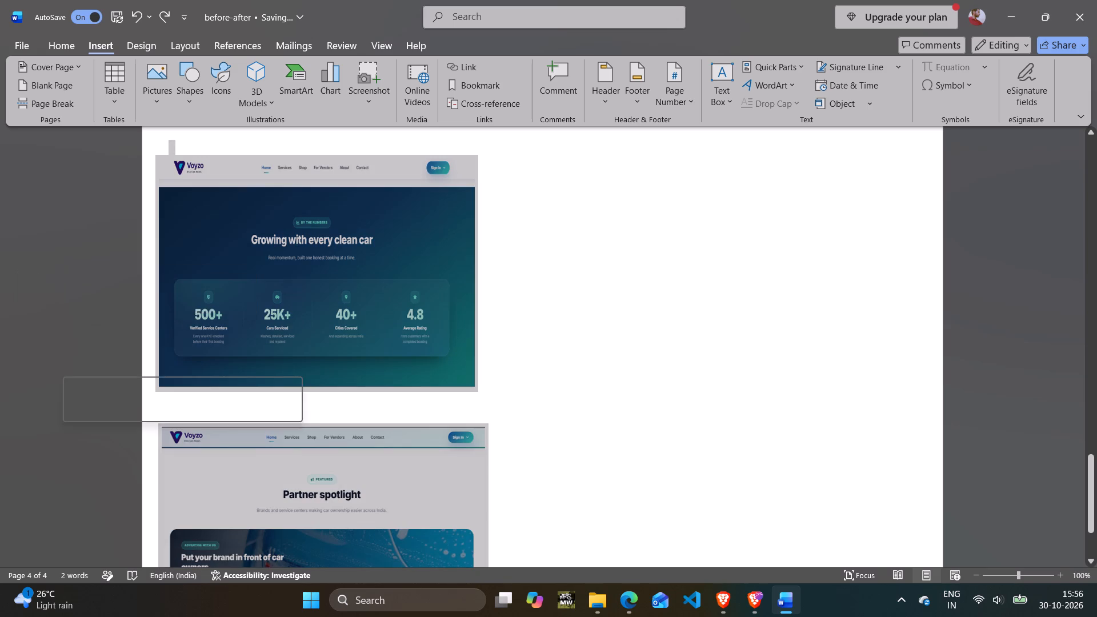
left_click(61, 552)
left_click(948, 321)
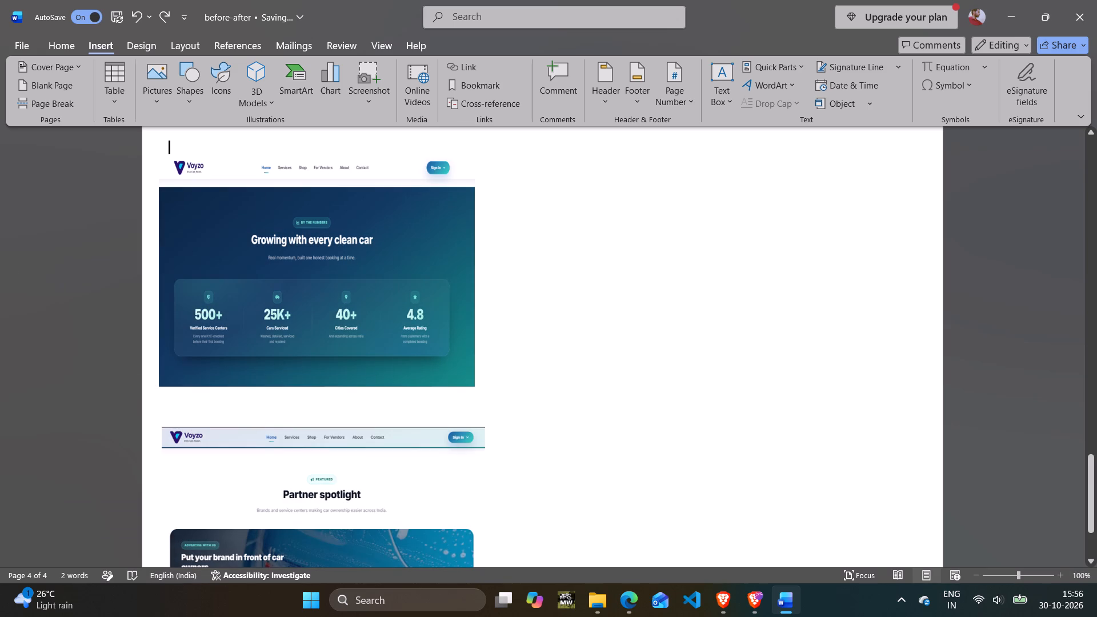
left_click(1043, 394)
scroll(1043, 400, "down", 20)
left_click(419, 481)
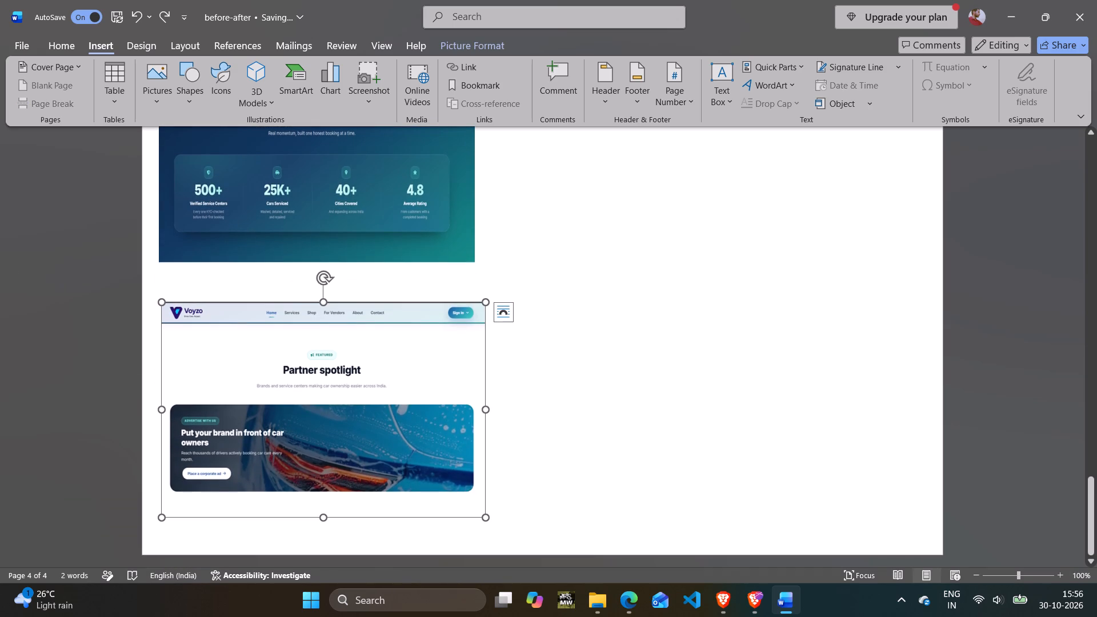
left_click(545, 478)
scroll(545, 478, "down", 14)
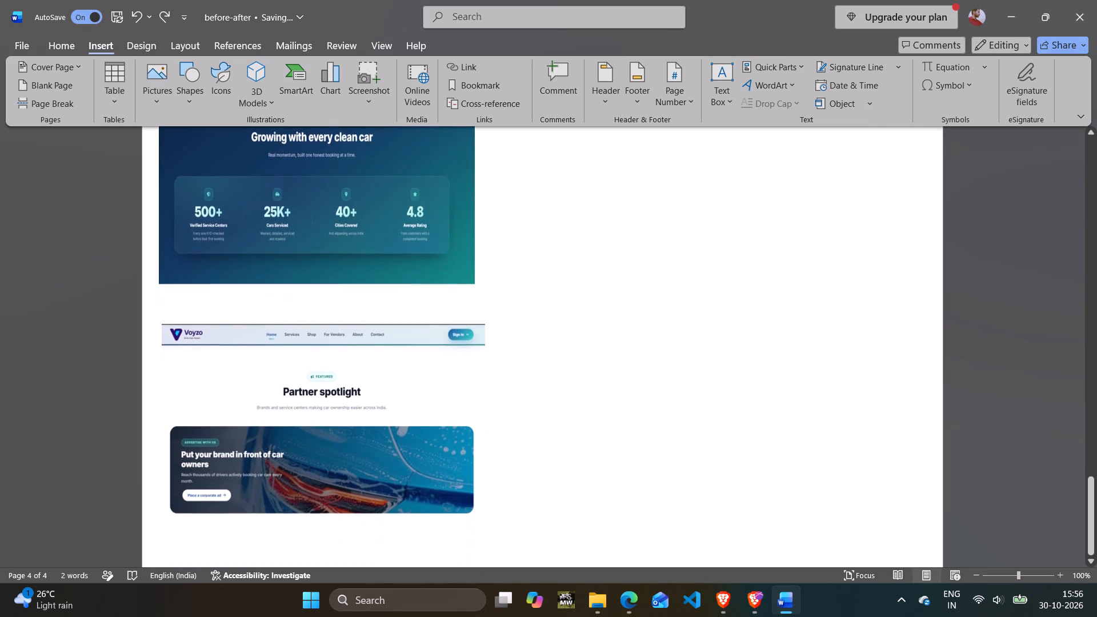
Move the "Partner spotlight" picture up so it sits just below the "Growing with every clean car" picture.
left_click(467, 504)
left_click_drag(455, 478, 450, 451)
left_click(451, 524)
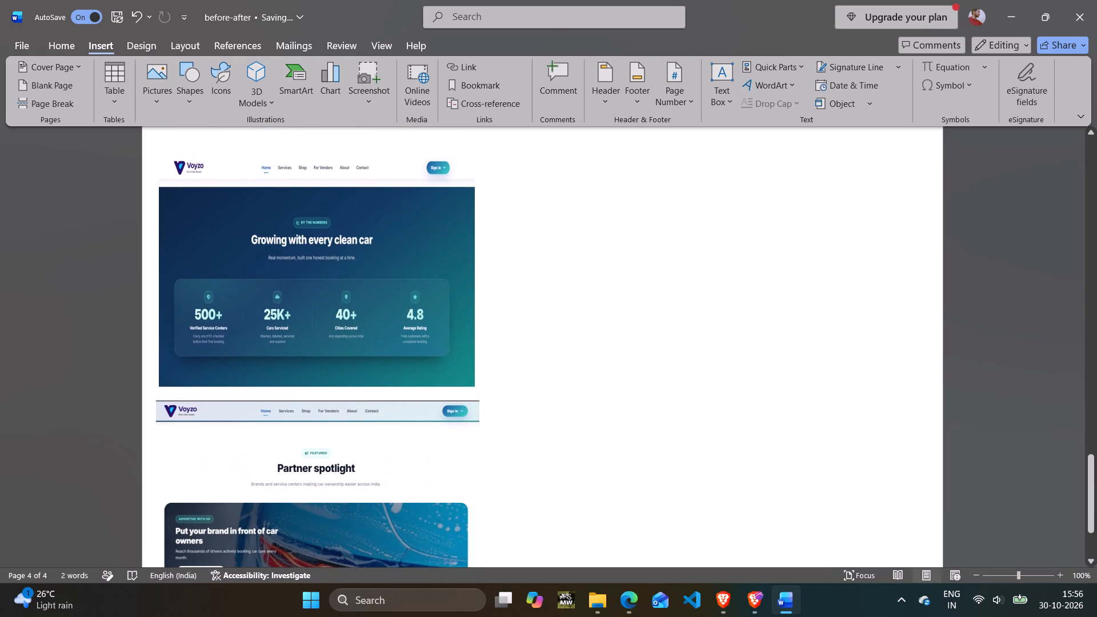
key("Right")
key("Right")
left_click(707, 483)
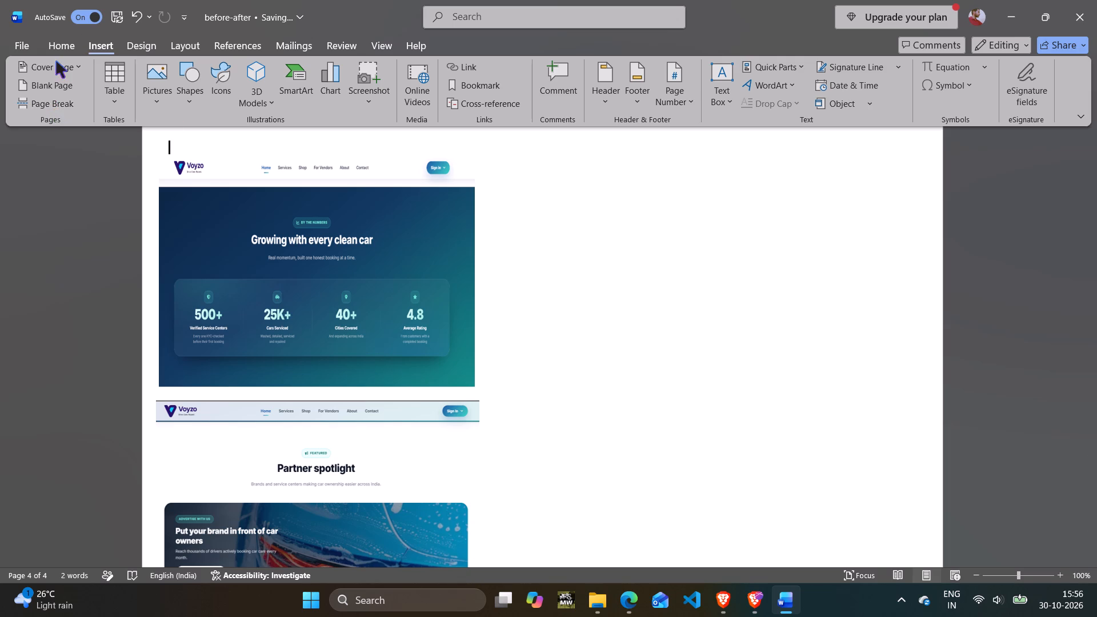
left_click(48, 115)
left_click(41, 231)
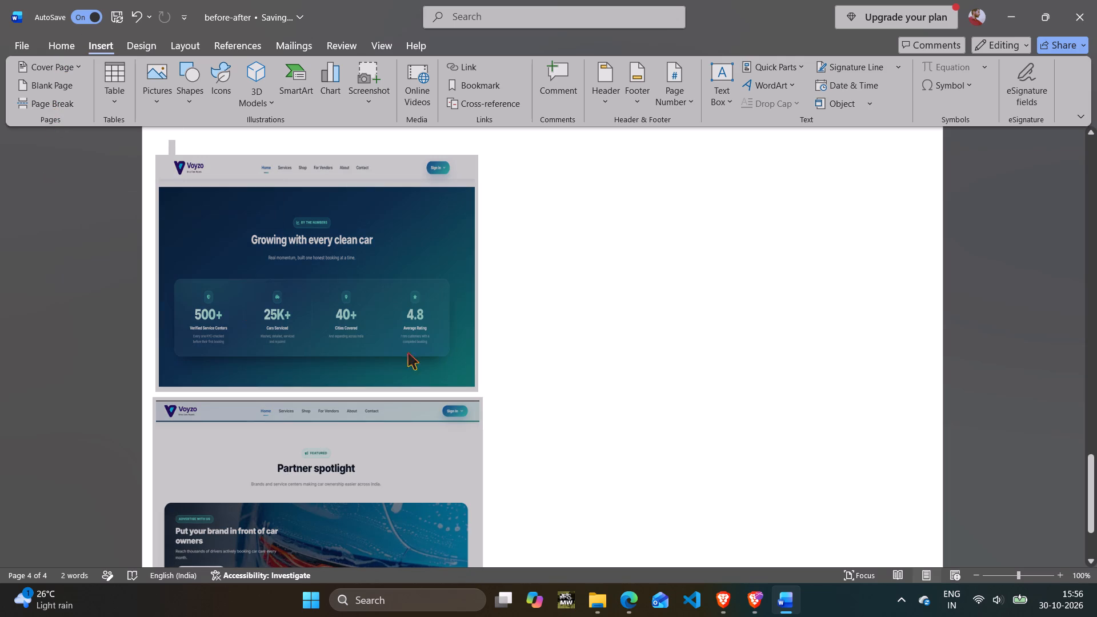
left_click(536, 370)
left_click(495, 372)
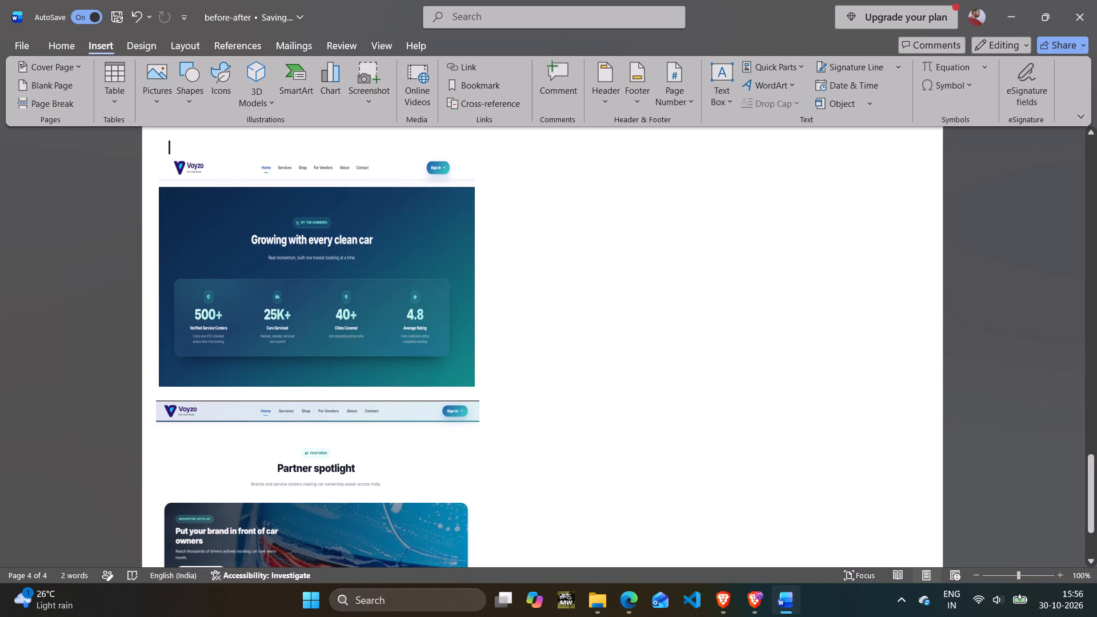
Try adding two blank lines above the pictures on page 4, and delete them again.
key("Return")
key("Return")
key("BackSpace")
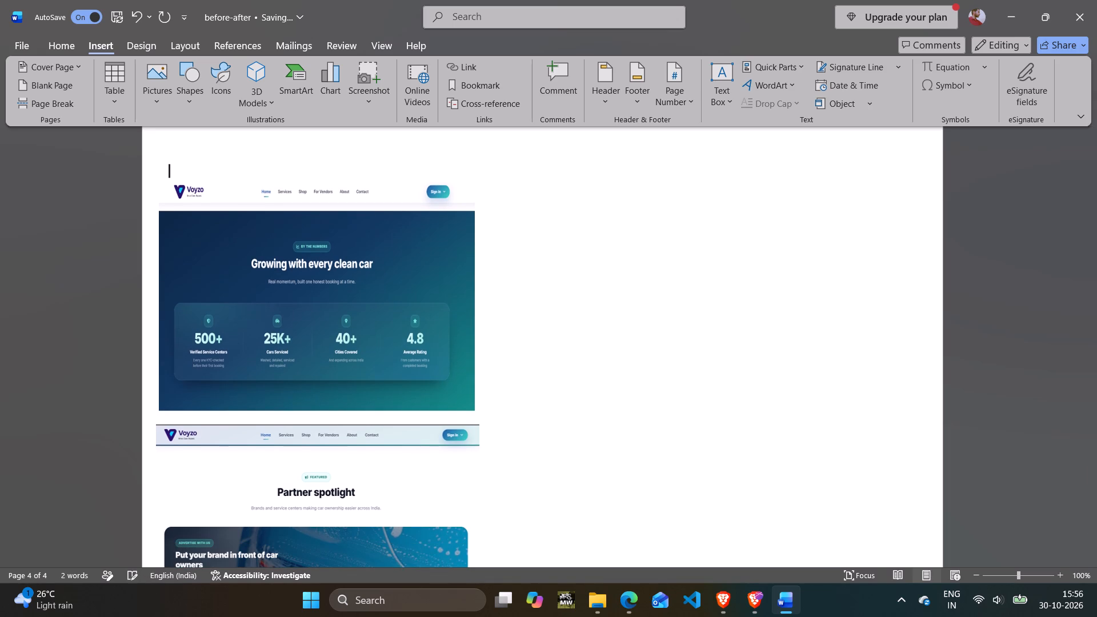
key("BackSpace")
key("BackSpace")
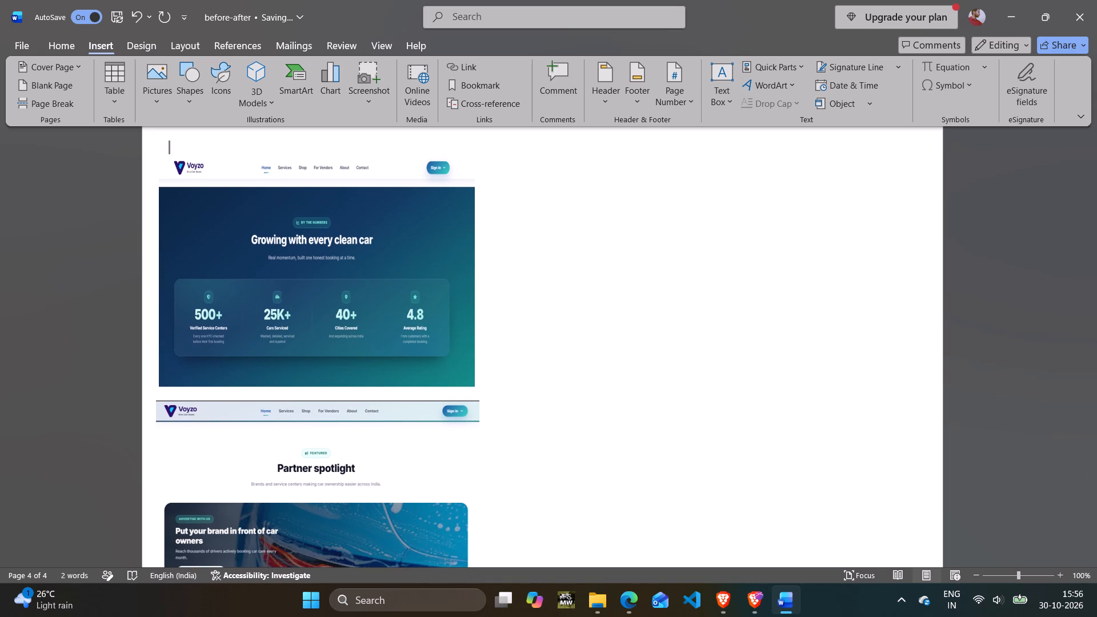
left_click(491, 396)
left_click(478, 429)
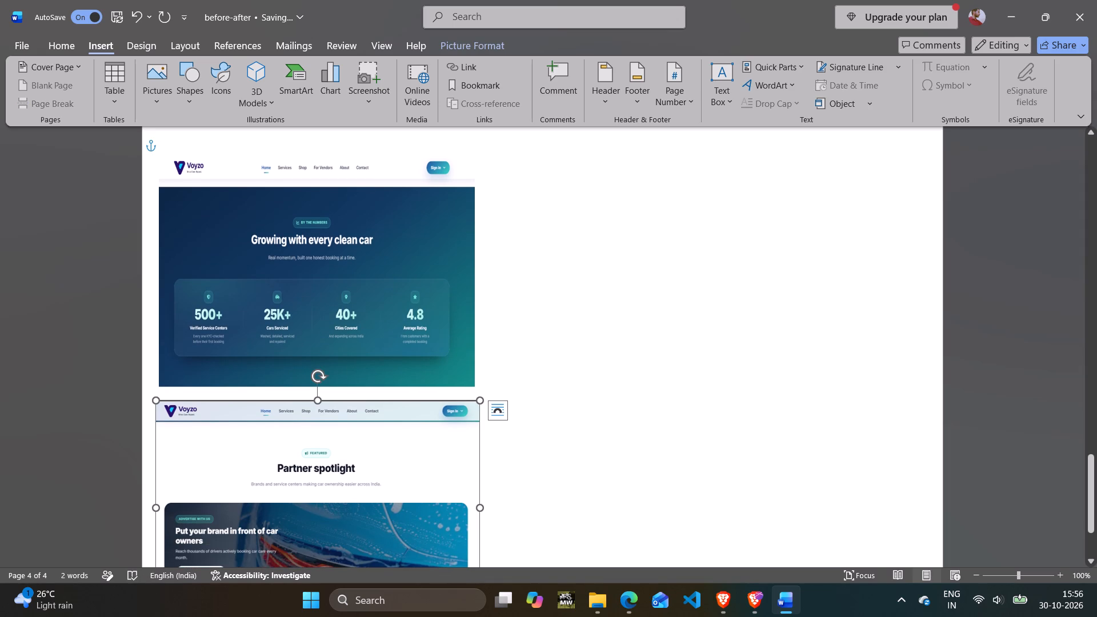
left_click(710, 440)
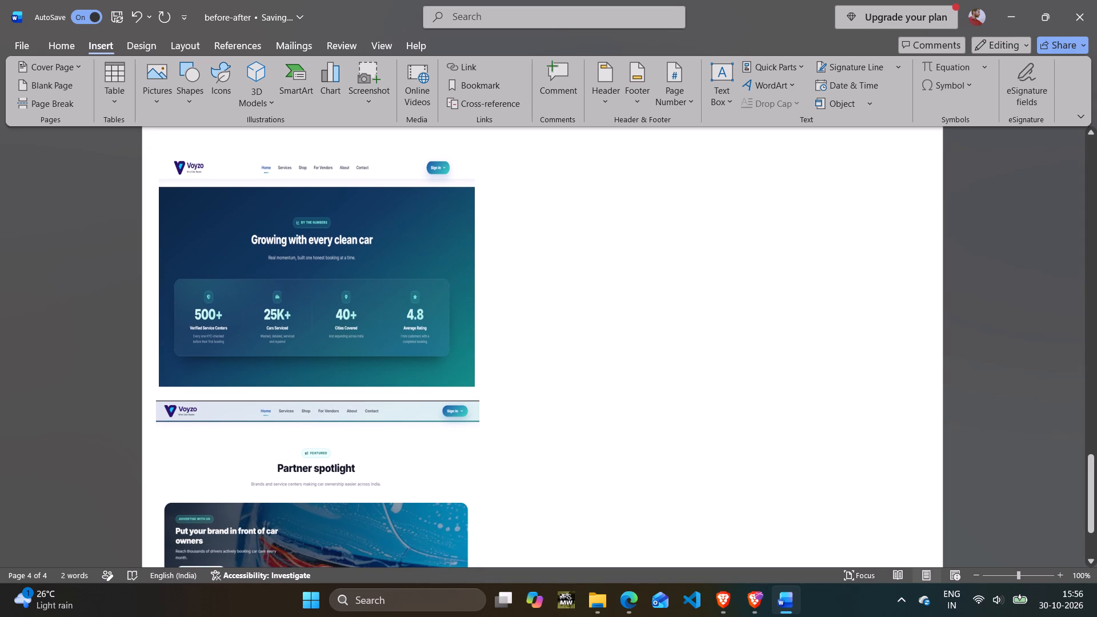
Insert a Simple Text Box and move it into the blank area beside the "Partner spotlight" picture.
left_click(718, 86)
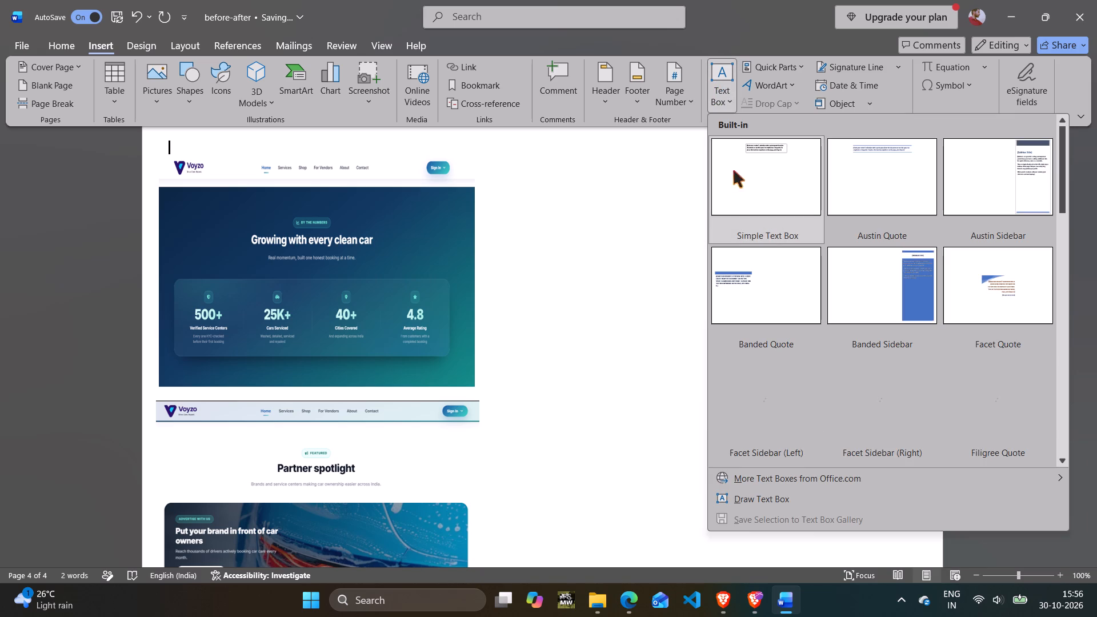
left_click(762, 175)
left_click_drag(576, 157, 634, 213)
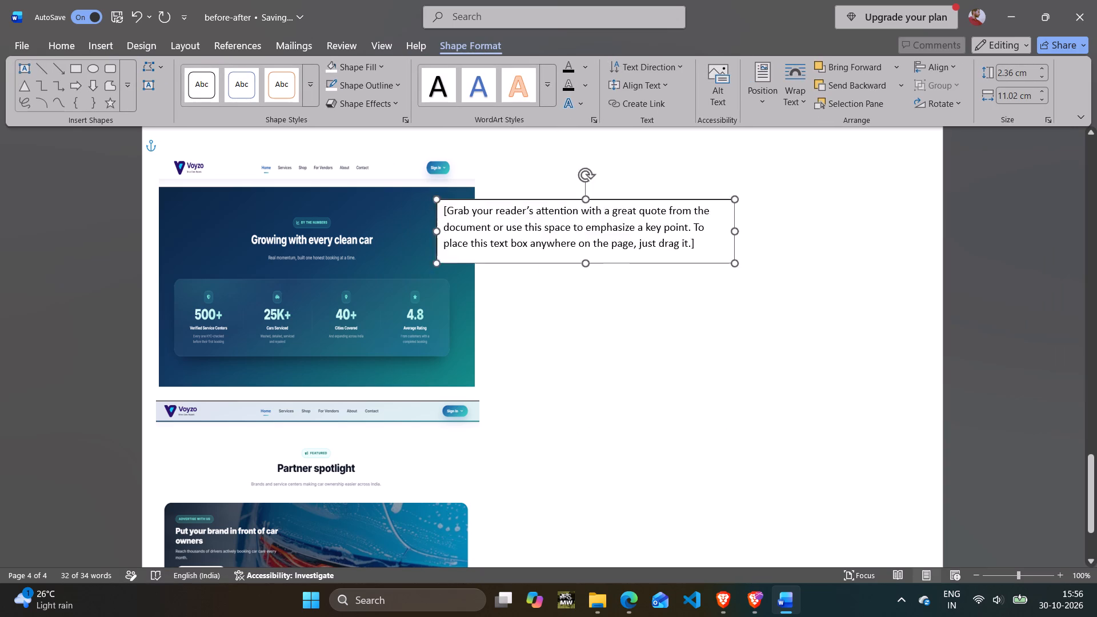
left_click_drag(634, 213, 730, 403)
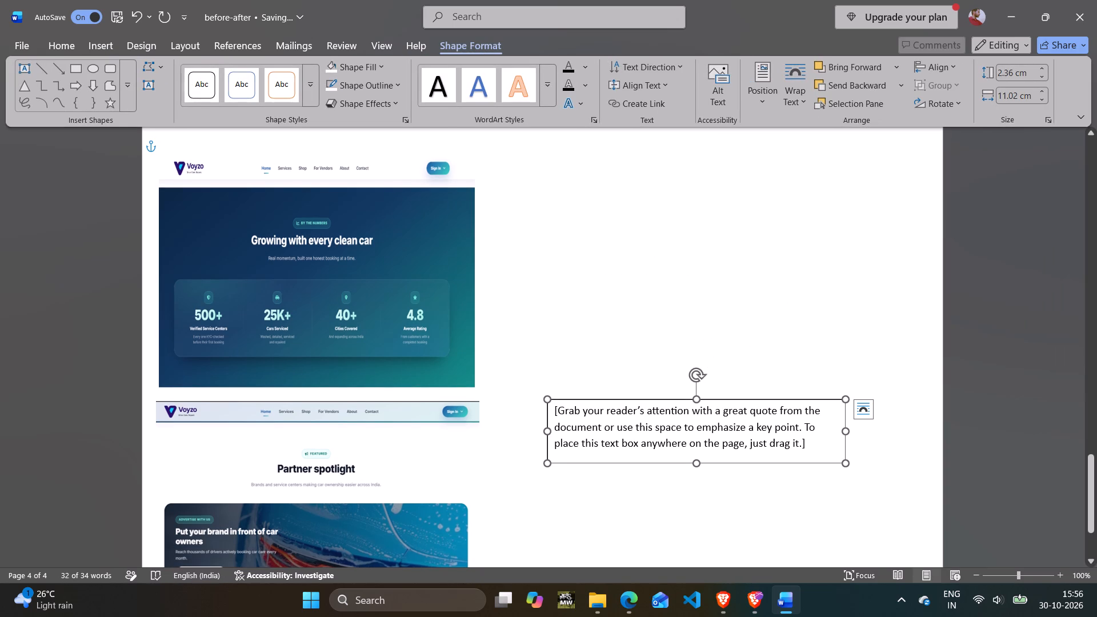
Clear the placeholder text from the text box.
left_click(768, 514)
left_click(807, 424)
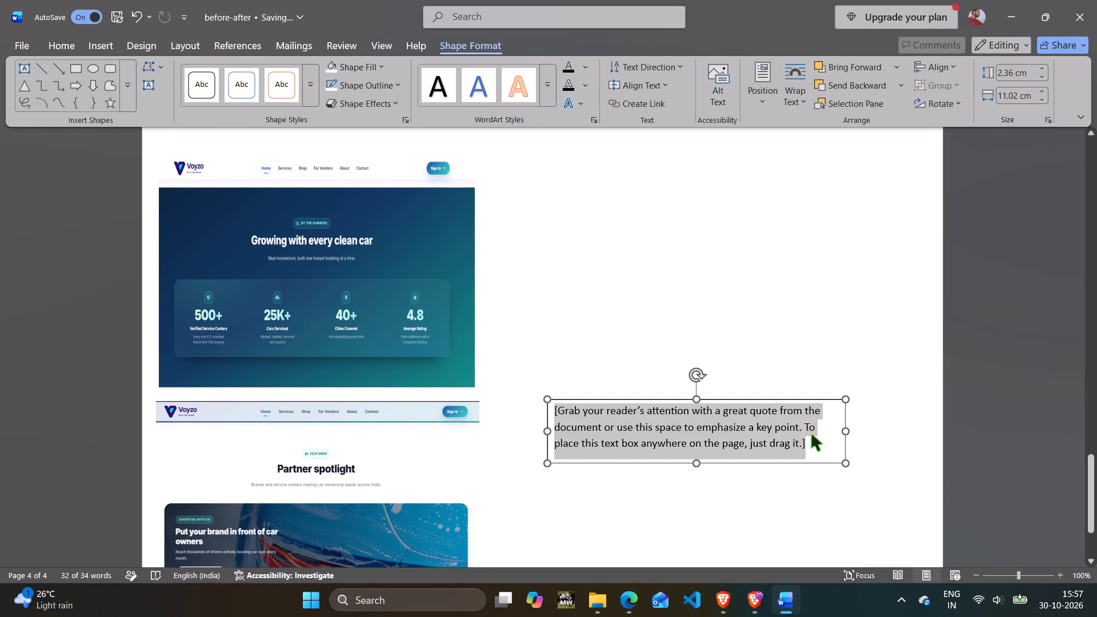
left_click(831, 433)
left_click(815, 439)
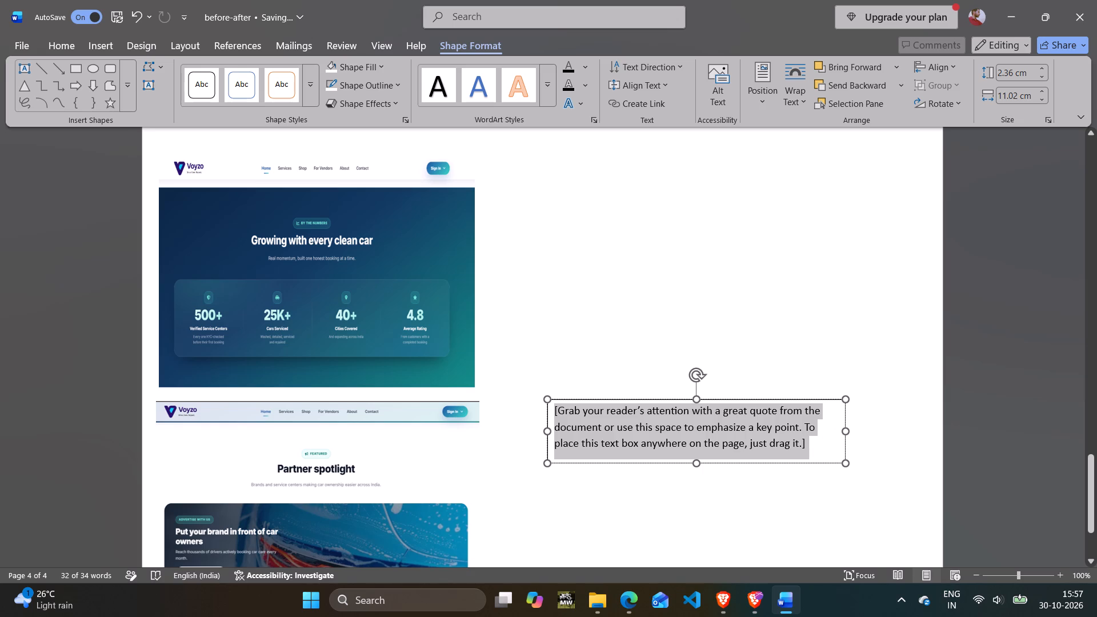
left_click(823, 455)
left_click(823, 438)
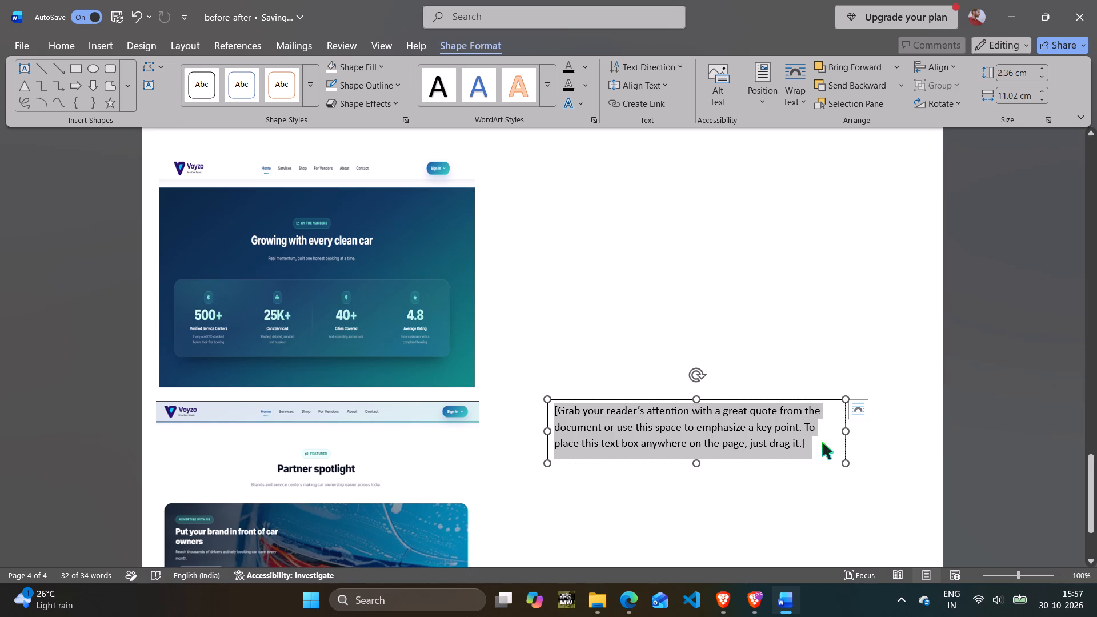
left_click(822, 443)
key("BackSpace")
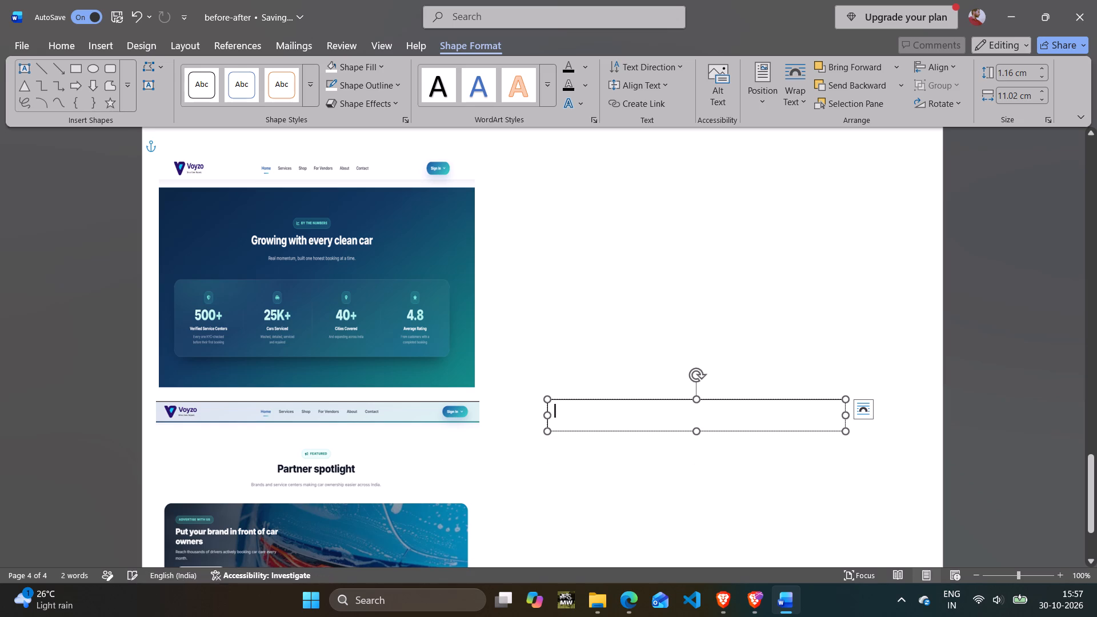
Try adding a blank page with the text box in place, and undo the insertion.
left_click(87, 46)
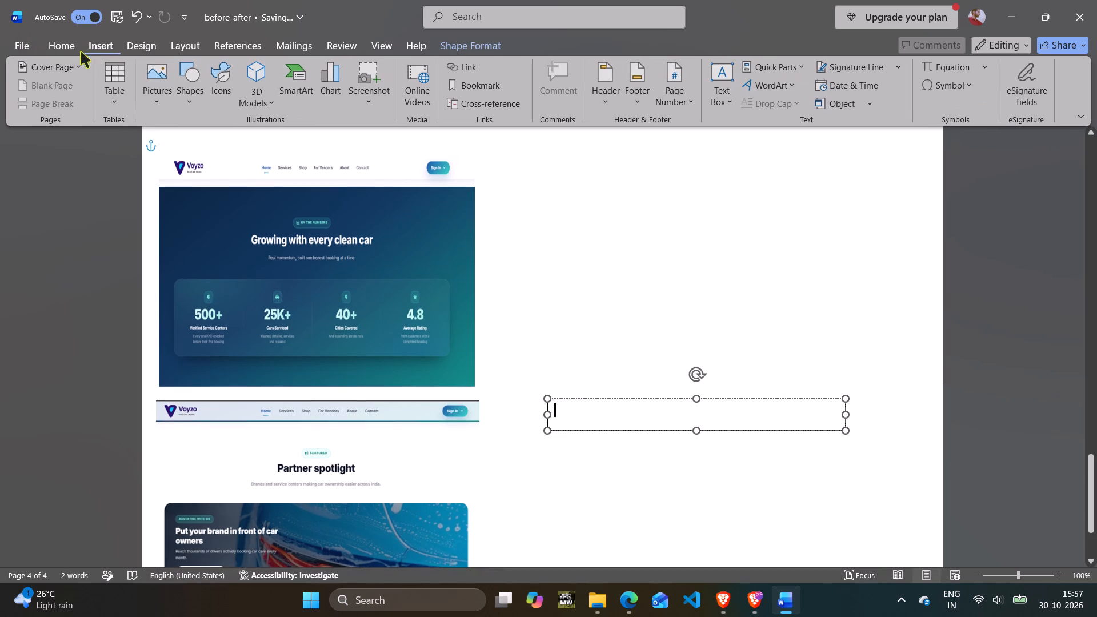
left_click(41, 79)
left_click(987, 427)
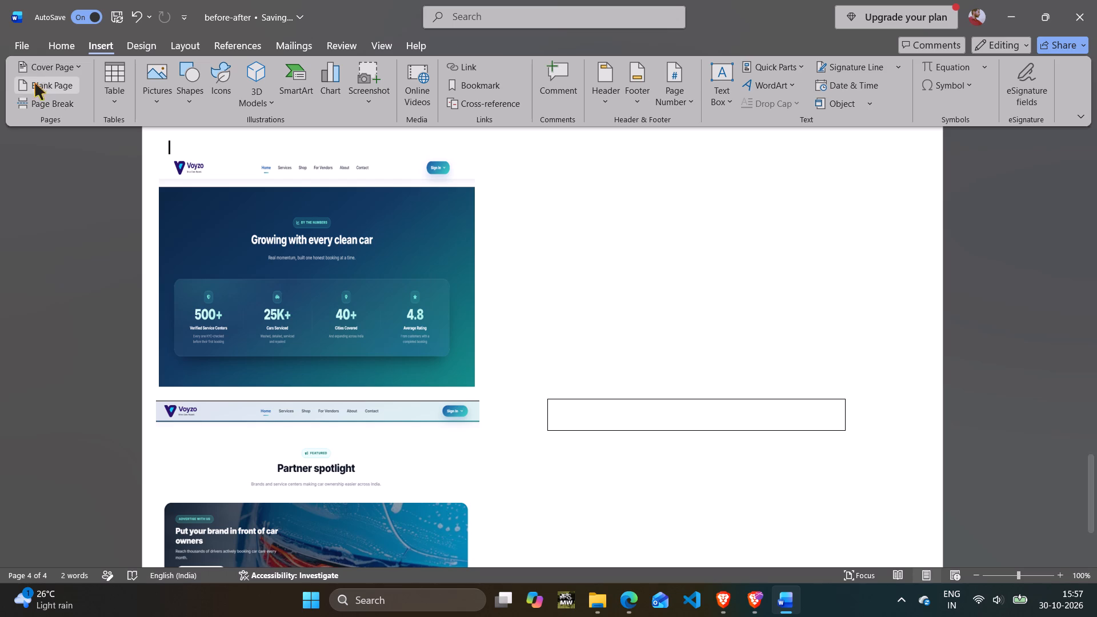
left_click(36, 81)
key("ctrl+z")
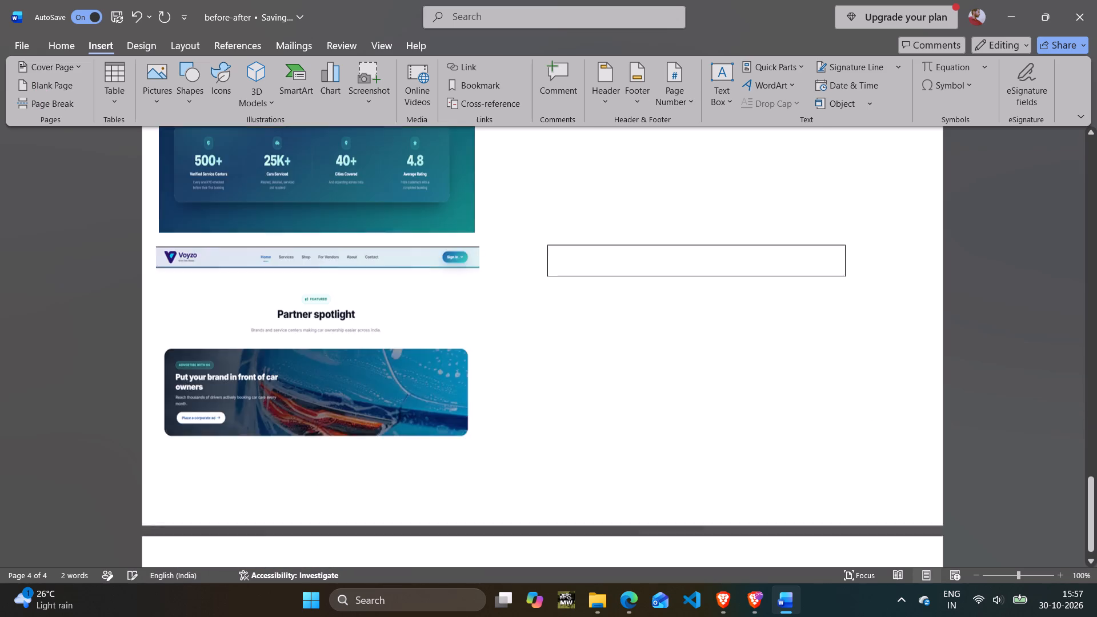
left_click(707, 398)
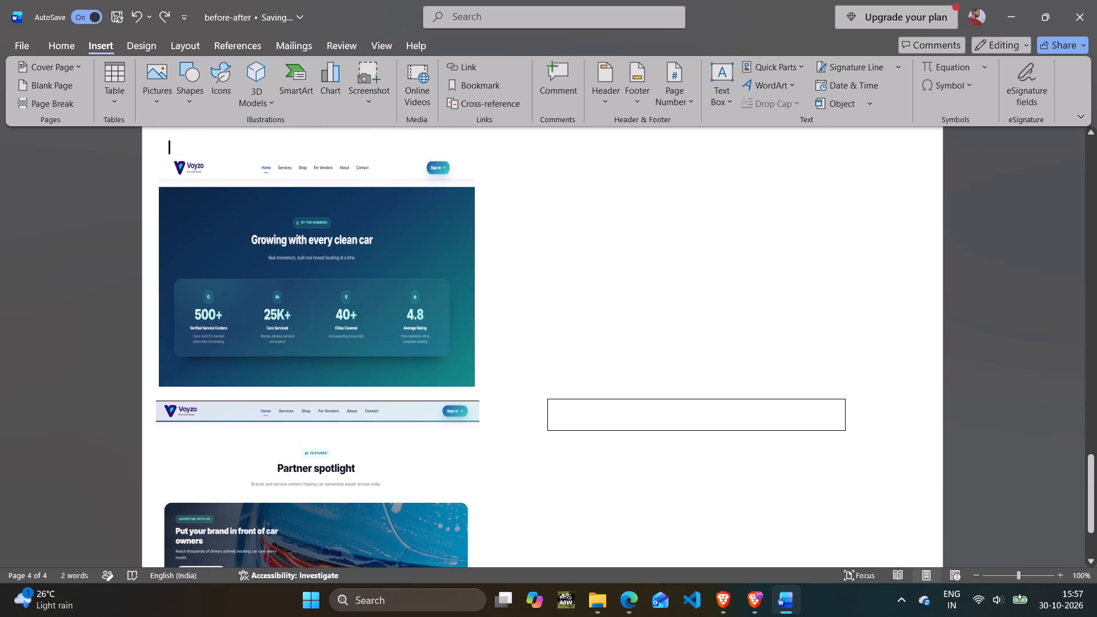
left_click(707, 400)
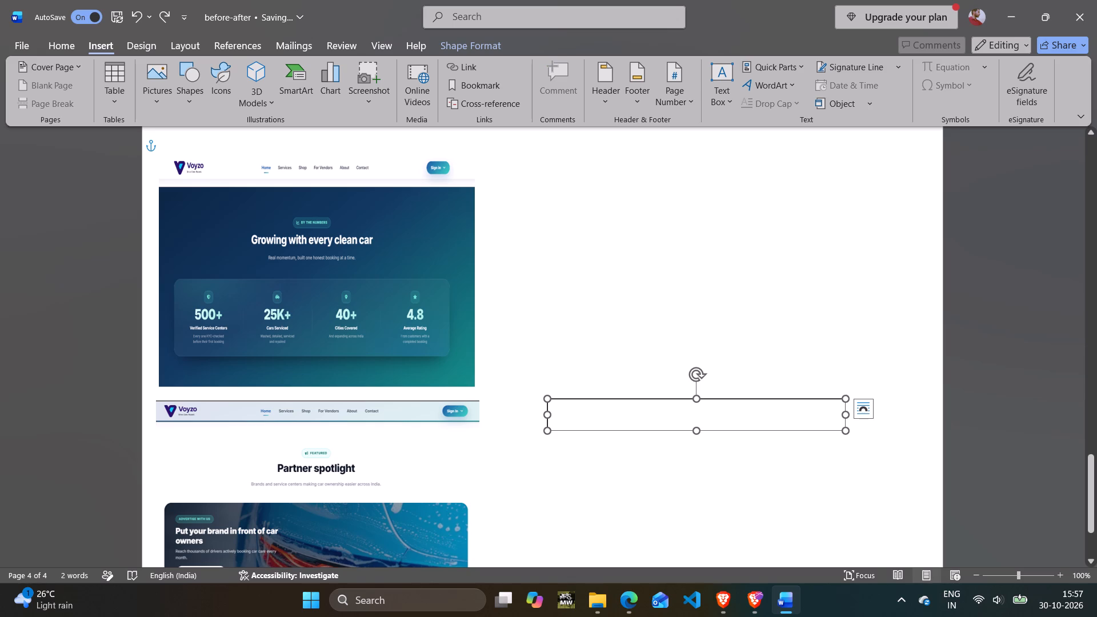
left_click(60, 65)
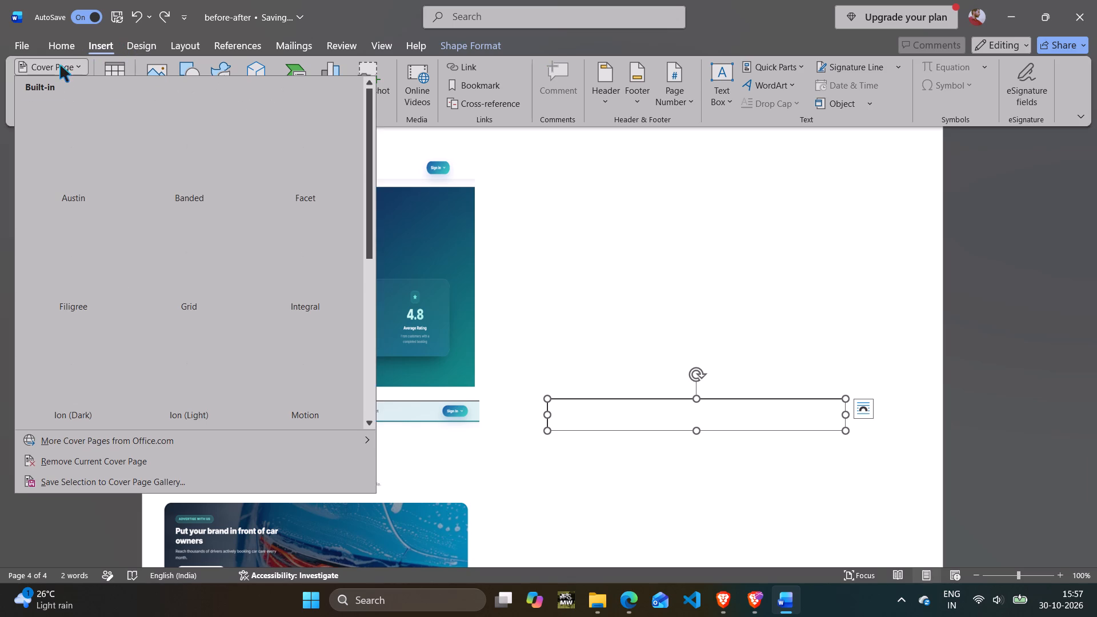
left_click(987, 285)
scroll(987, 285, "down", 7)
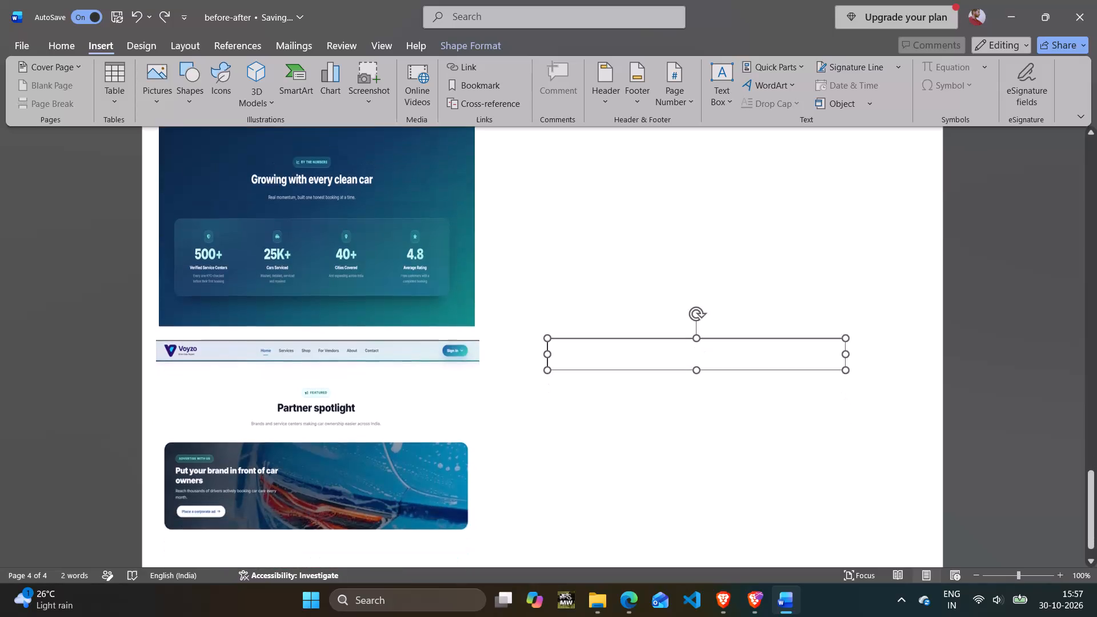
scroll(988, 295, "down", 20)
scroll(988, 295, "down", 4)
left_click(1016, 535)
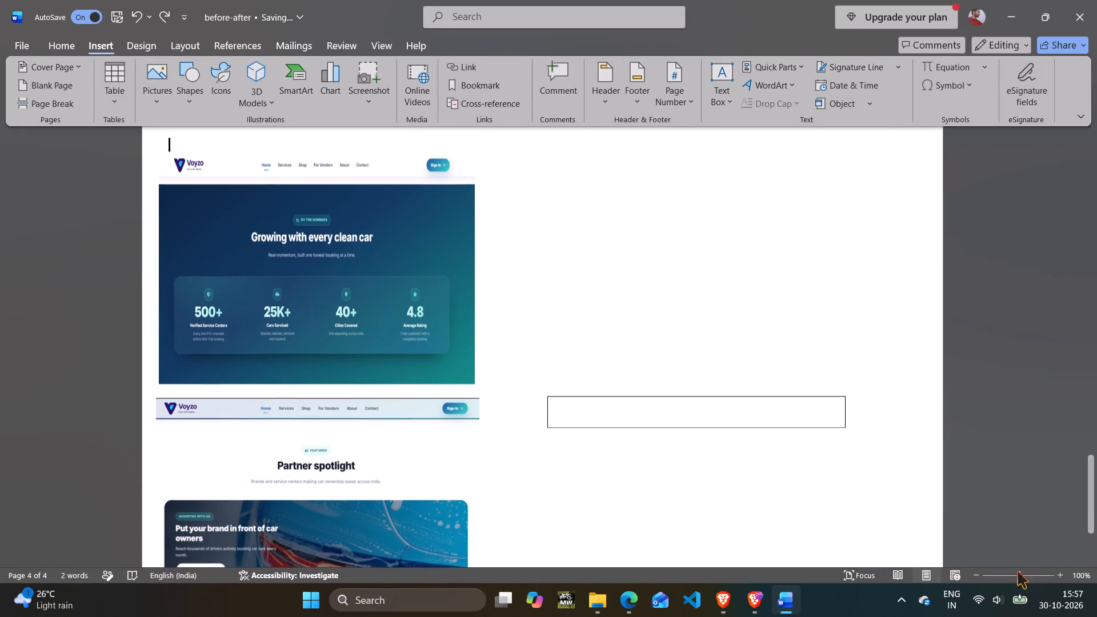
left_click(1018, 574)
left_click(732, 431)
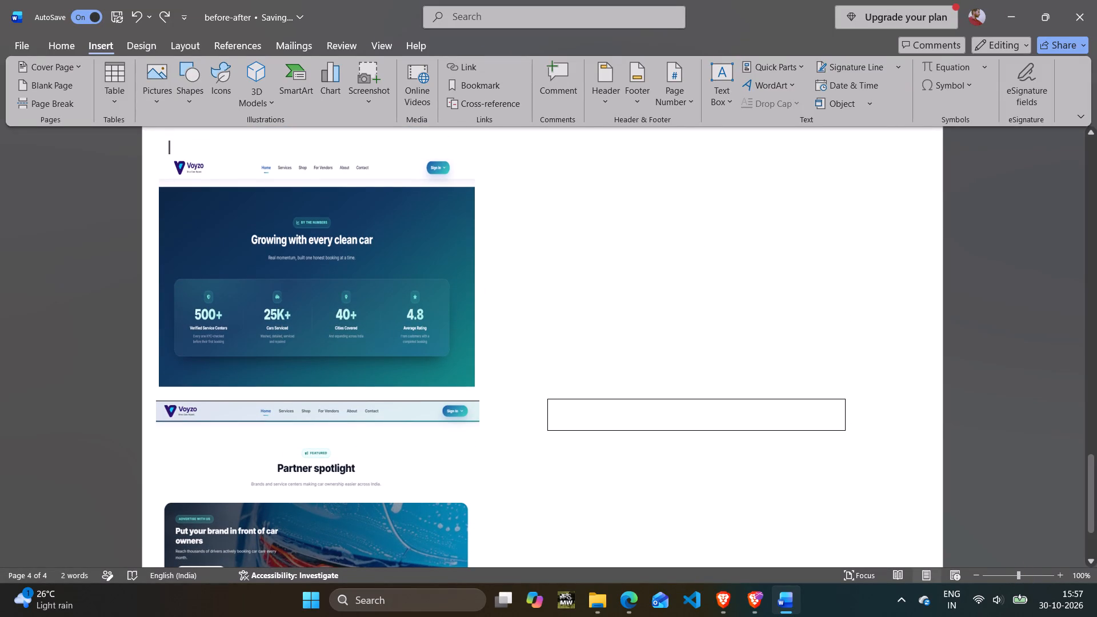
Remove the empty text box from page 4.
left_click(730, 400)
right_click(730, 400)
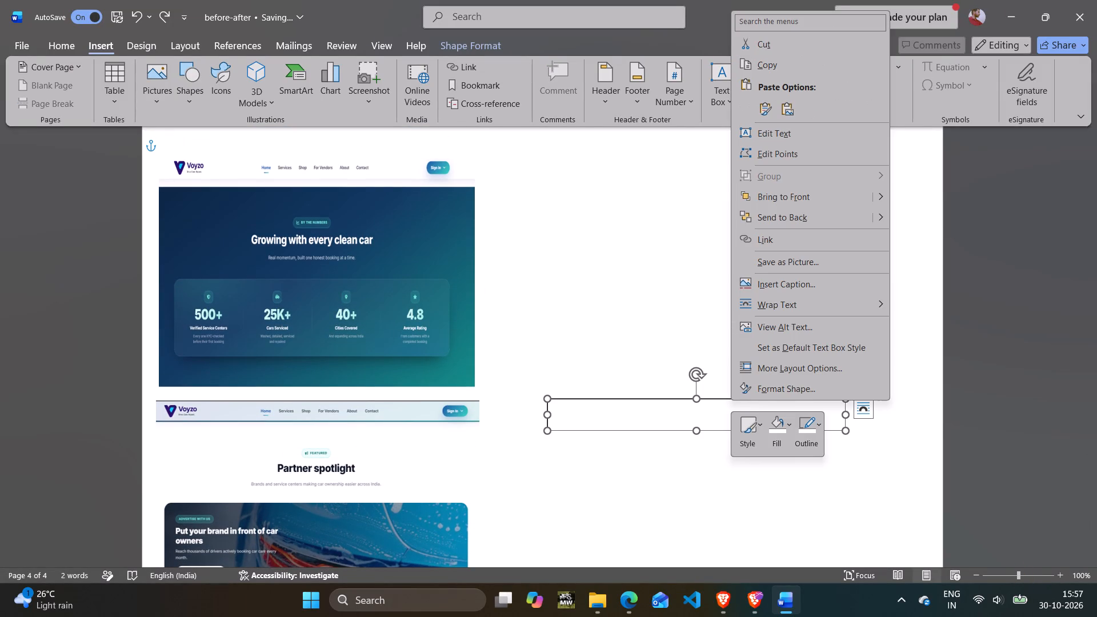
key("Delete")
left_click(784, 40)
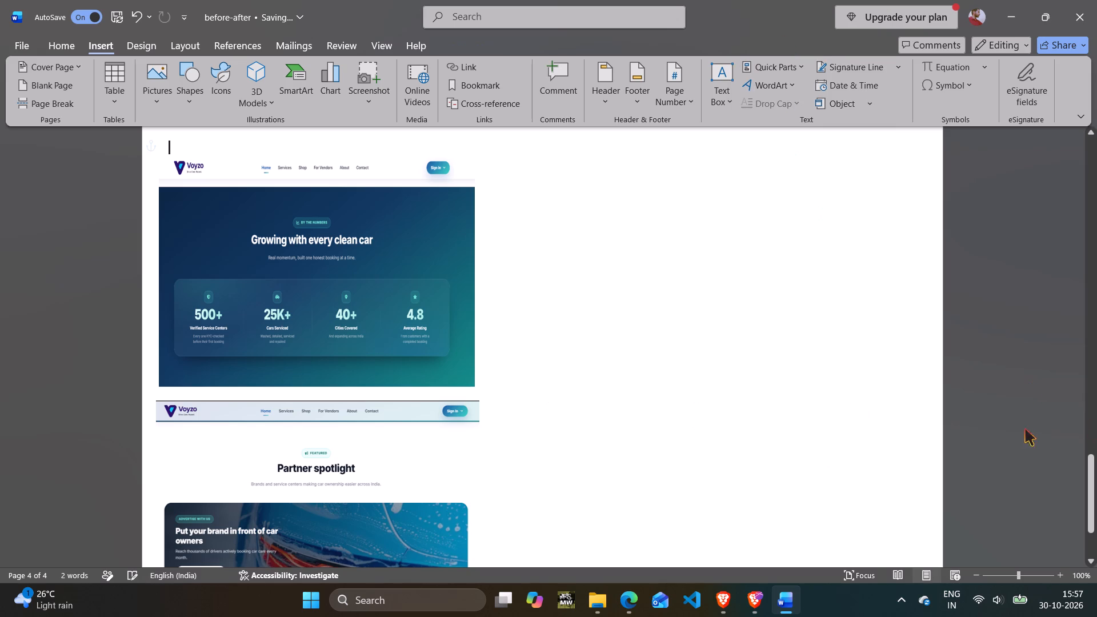
Move the "Growing with every clean car" picture up to the top edge of page 4 and slightly left.
scroll(1026, 424, "up", 7)
scroll(451, 340, "up", 10)
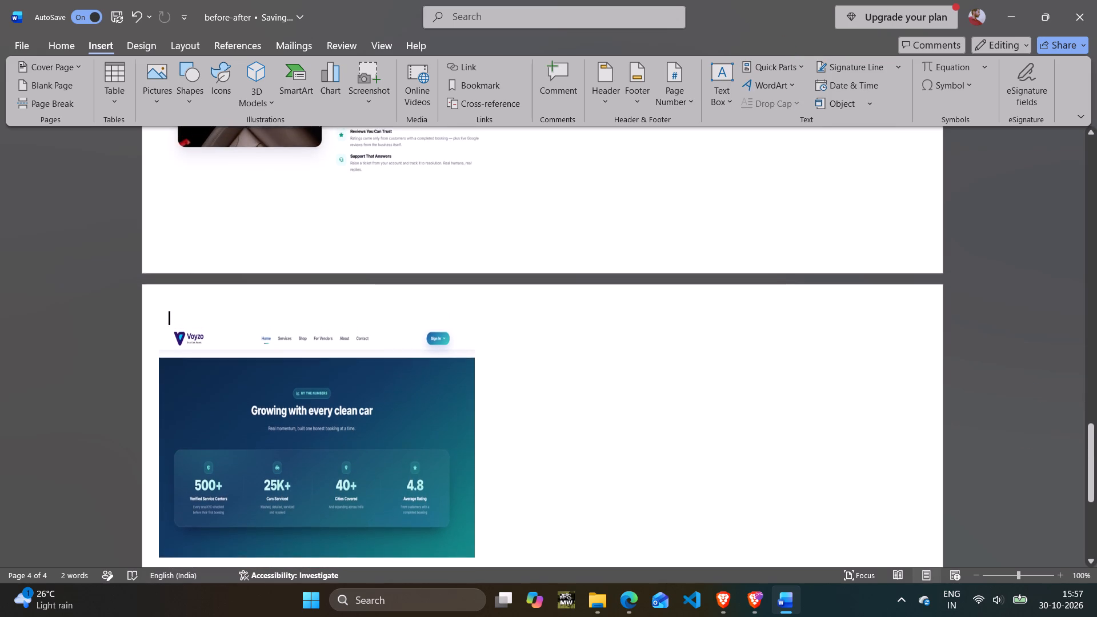
scroll(453, 339, "up", 5)
left_click_drag(386, 506, 387, 462)
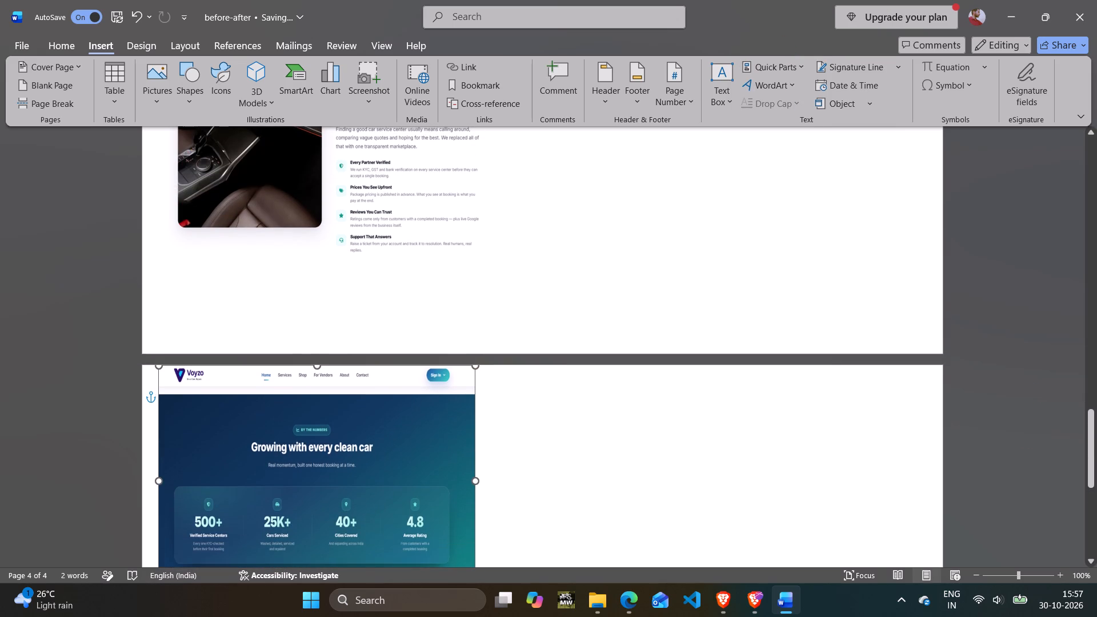
left_click_drag(387, 462, 383, 469)
left_click(551, 472)
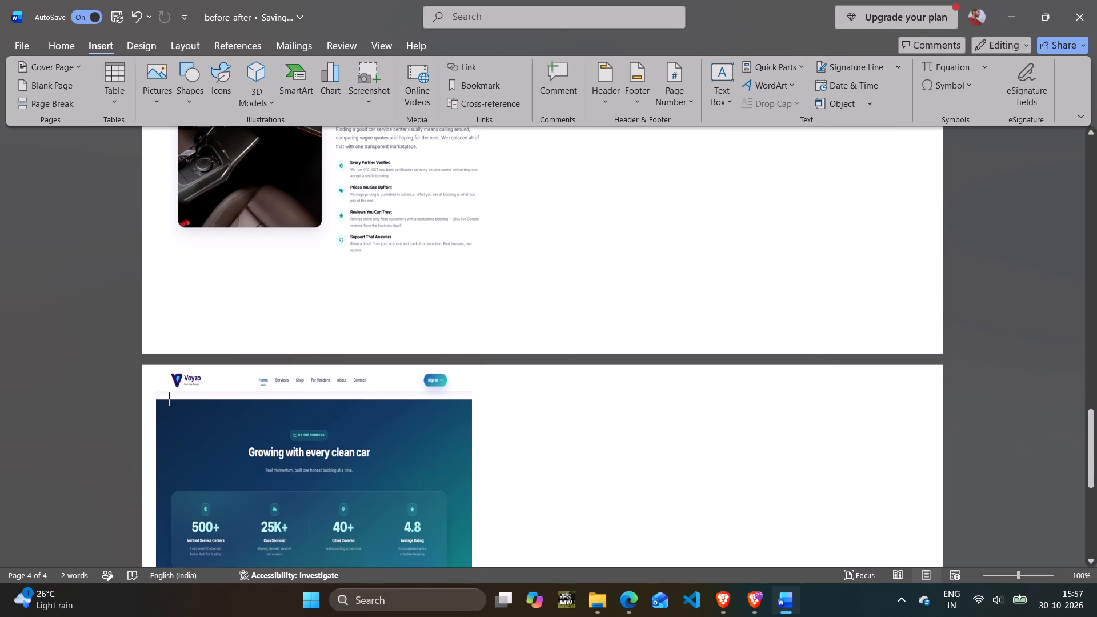
Extend the document to a new page 5 by adding blank lines below the cursor beside the "Growing with every clean car" picture.
scroll(551, 472, "down", 14)
key("Down")
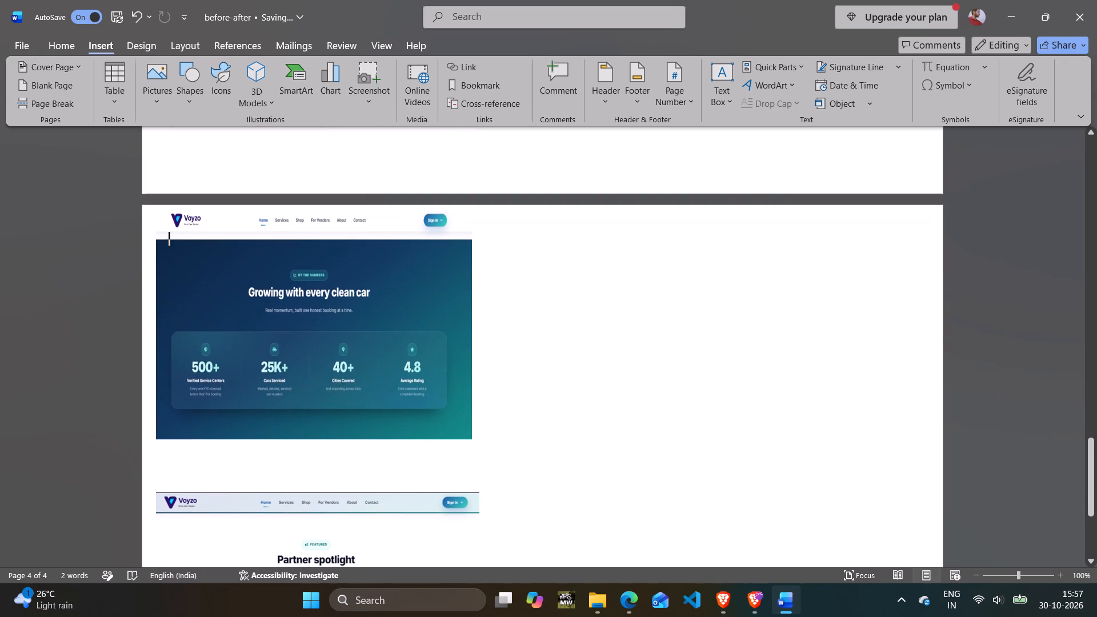
key("Down")
key("Insert")
key("Right")
key("Right")
key("Right")
key("Right")
key("Right")
key("Right")
key("space")
key("space")
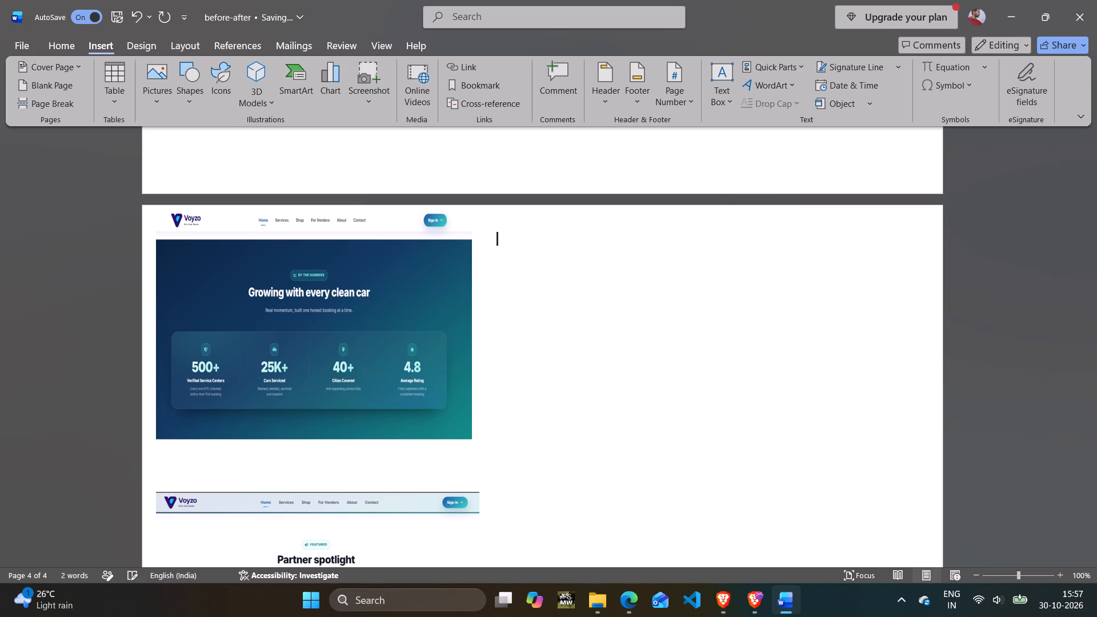
key("Return")
key("Return")
key("Return")
key("Return")
key("Return")
key("Return")
key("Return")
key("Return")
key("Return")
key("Return")
key("Return")
key("Return")
key("Return")
key("Return")
key("Return")
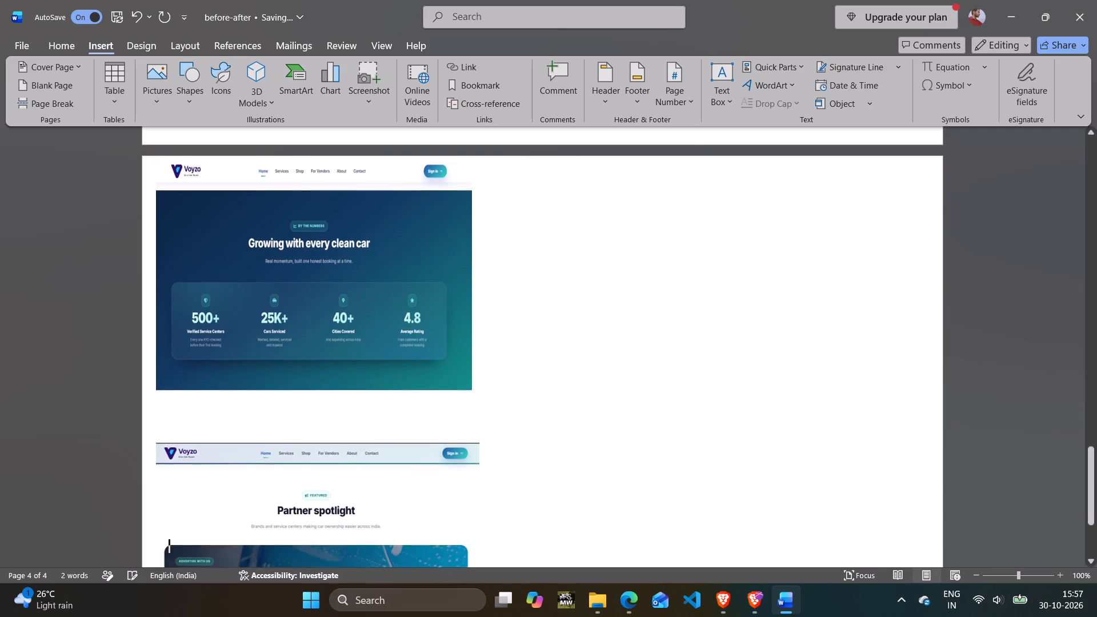
key("Return")
key("Return")
key("Return")
key("Return")
key("Return")
key("Return")
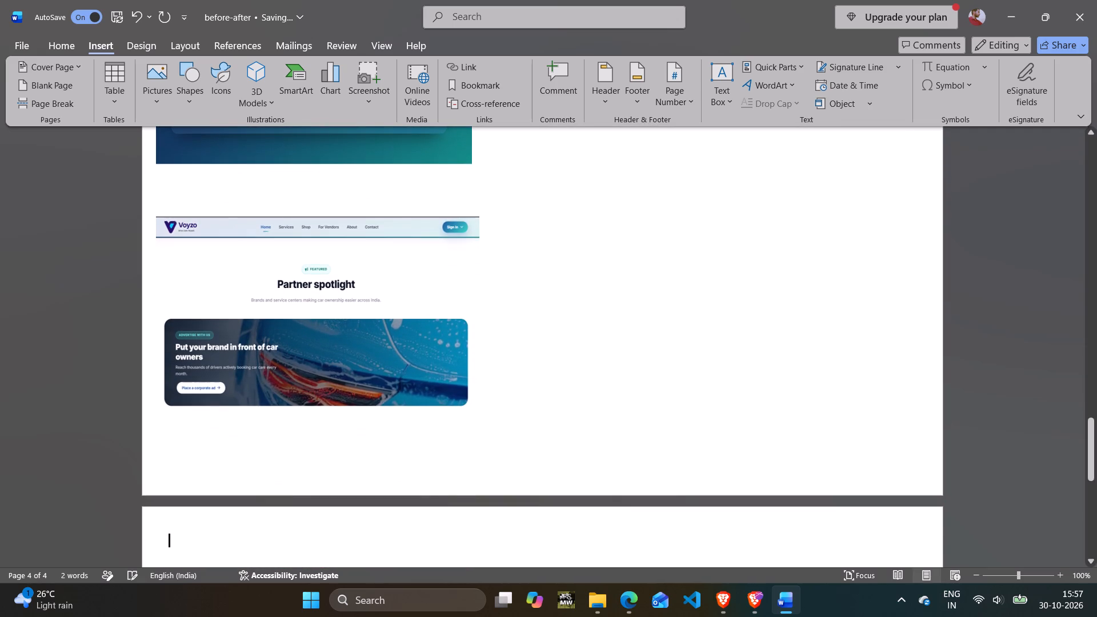
scroll(559, 491, "down", 18)
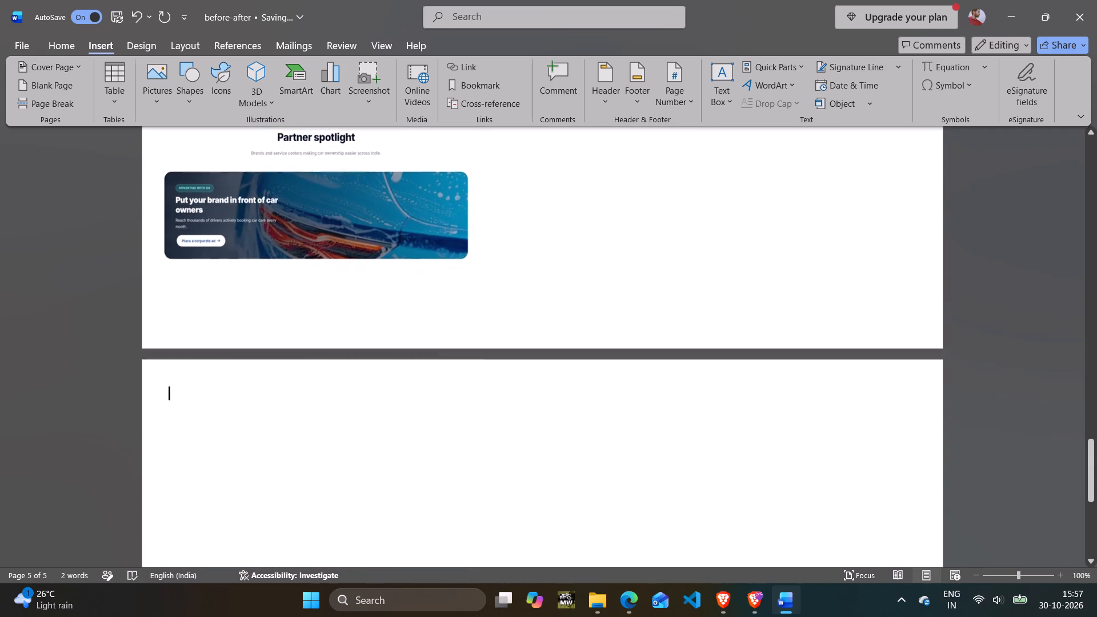
scroll(513, 440, "down", 2)
left_click(373, 375)
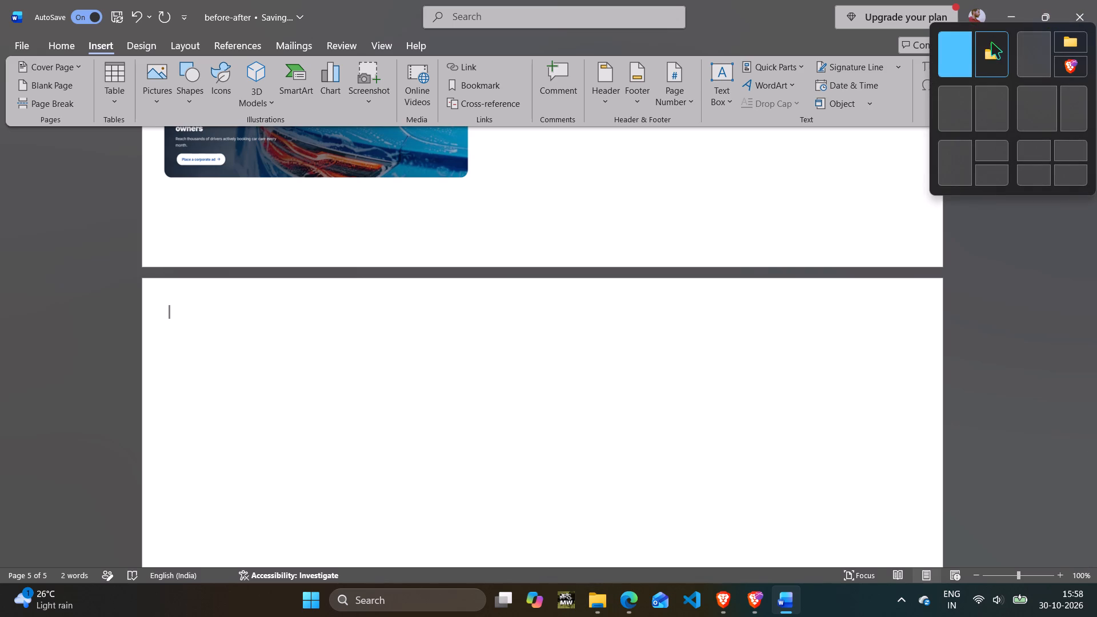
left_click(984, 59)
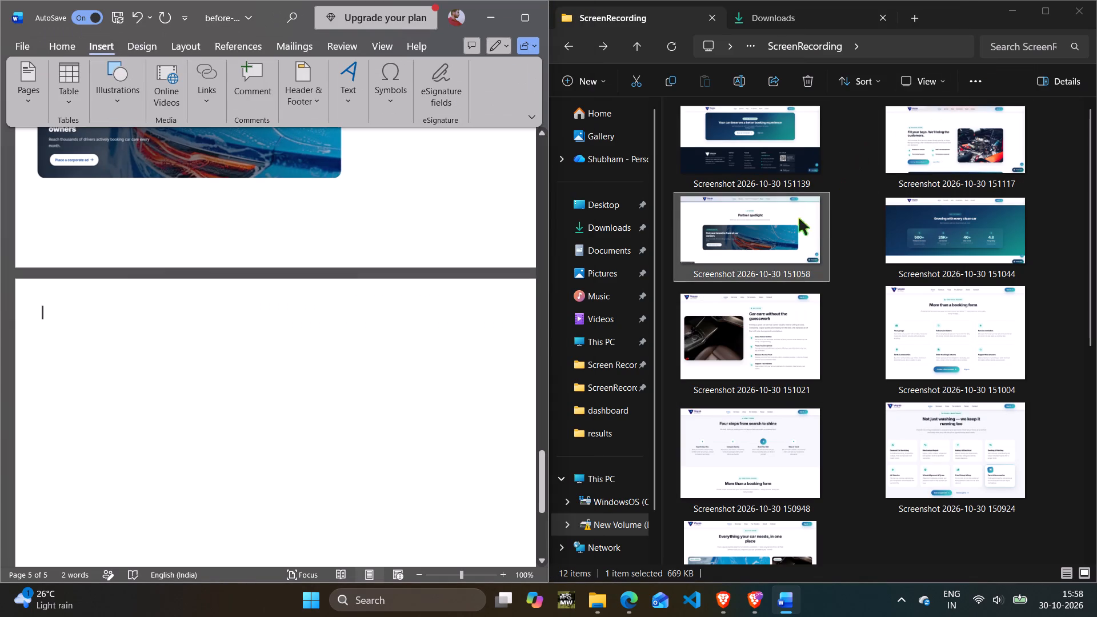
scroll(846, 255, "up", 3)
left_click_drag(964, 138, 906, 187)
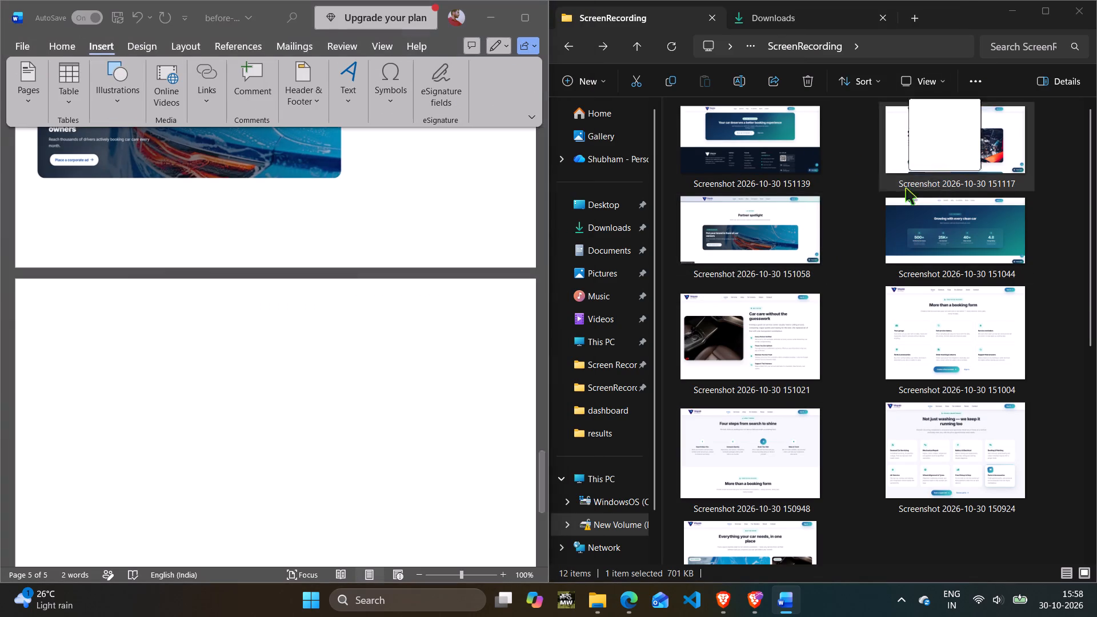
left_click_drag(906, 187, 104, 346)
left_click(189, 366)
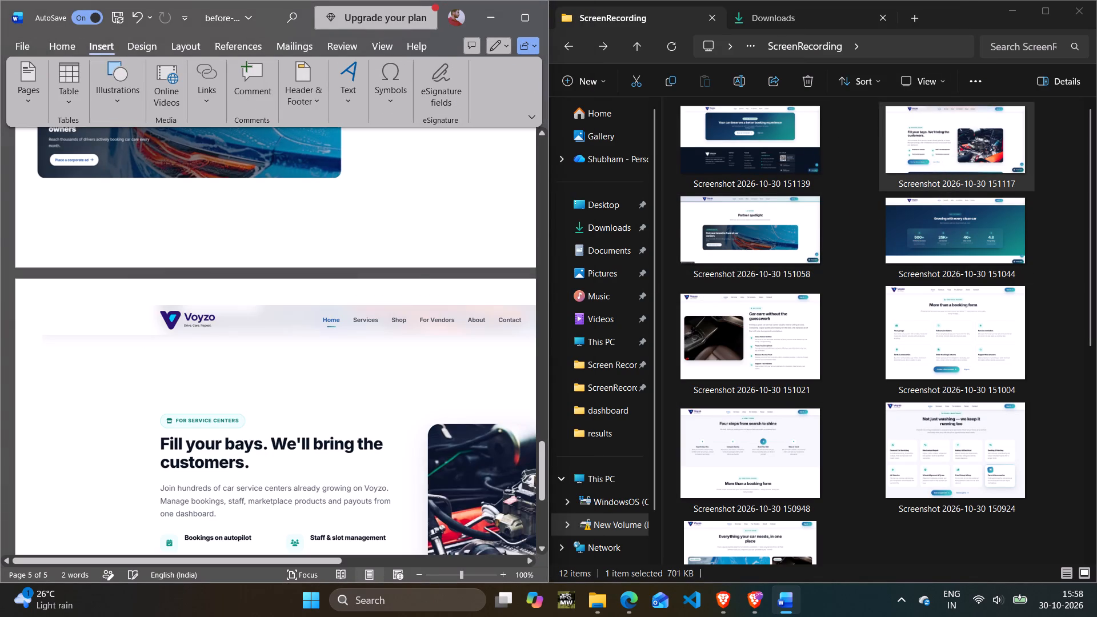
Shrink the "Fill your bays" picture proportionally so that it fits within page 5.
left_click_drag(41, 306, 423, 508)
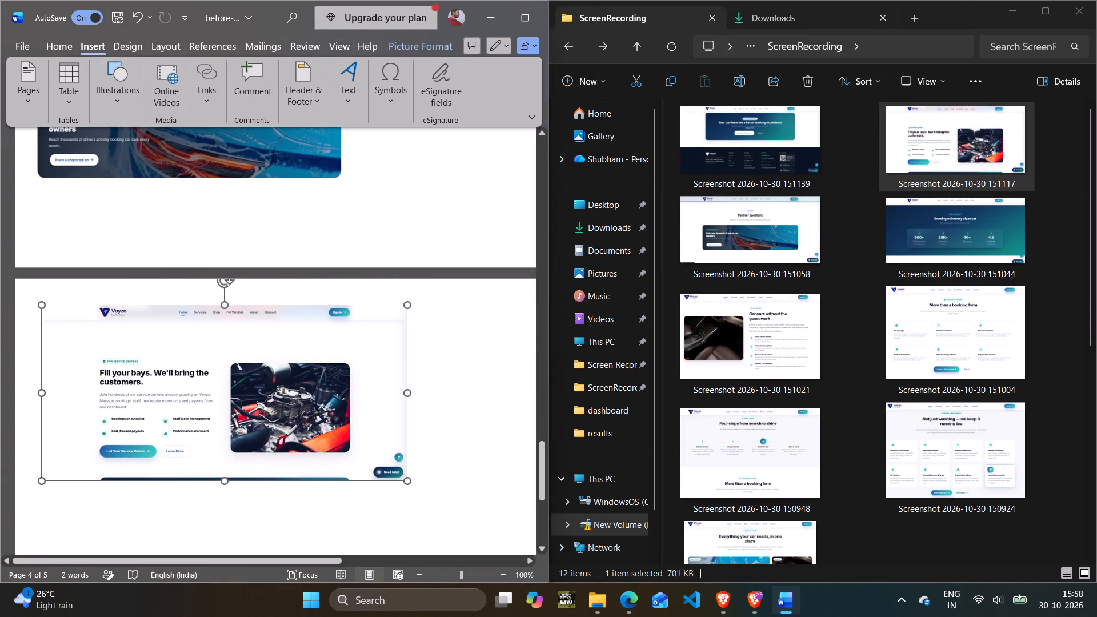
left_click_drag(423, 508, 453, 517)
left_click(386, 439)
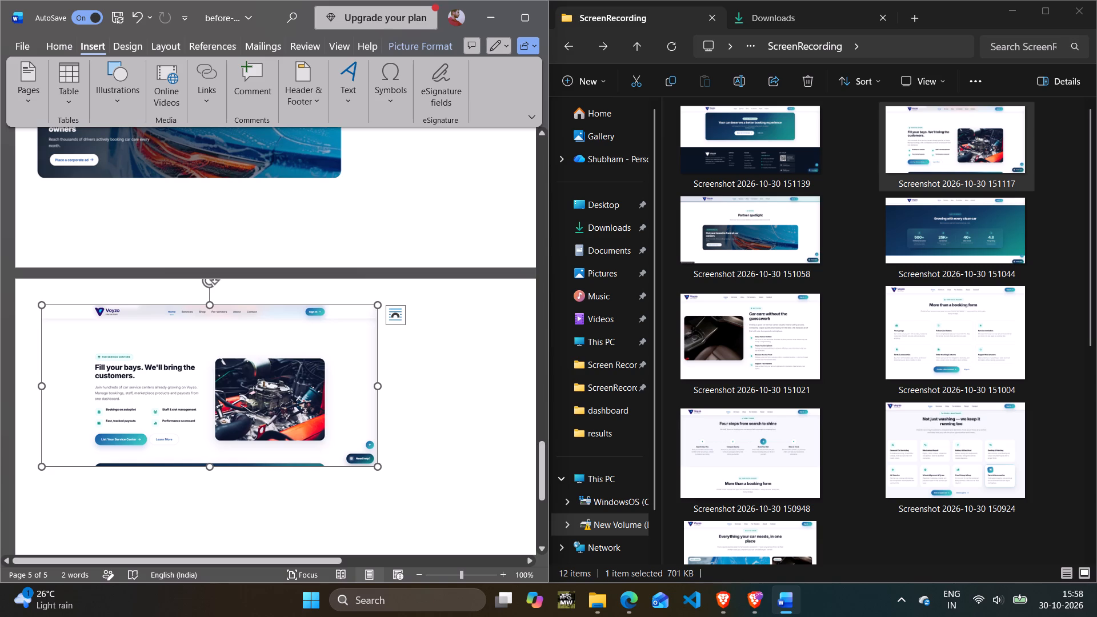
Crop the "Fill your bays" picture to remove both empty side margins, the help widget and the dark strip along the bottom.
left_click(361, 383)
right_click(297, 355)
left_click(349, 136)
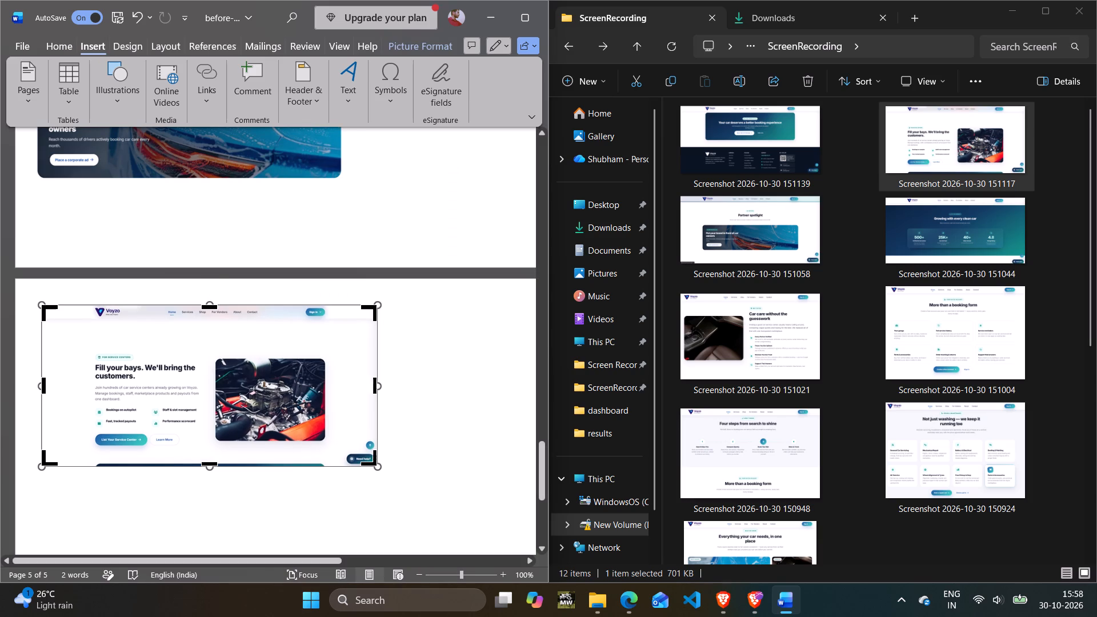
left_click_drag(375, 310, 350, 308)
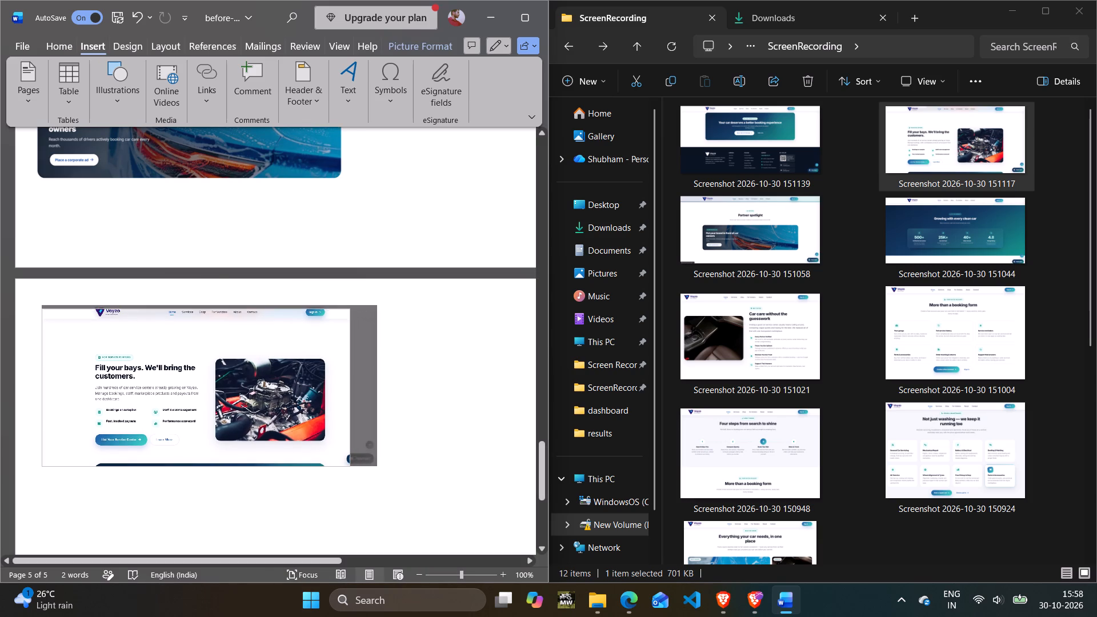
left_click_drag(350, 308, 337, 305)
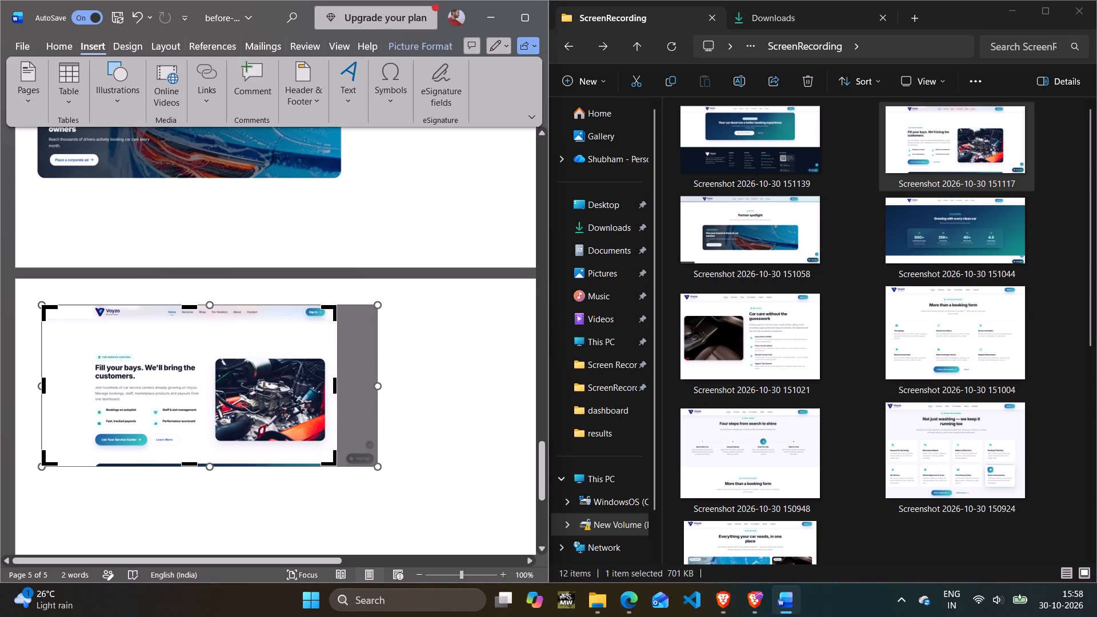
left_click_drag(43, 310, 67, 305)
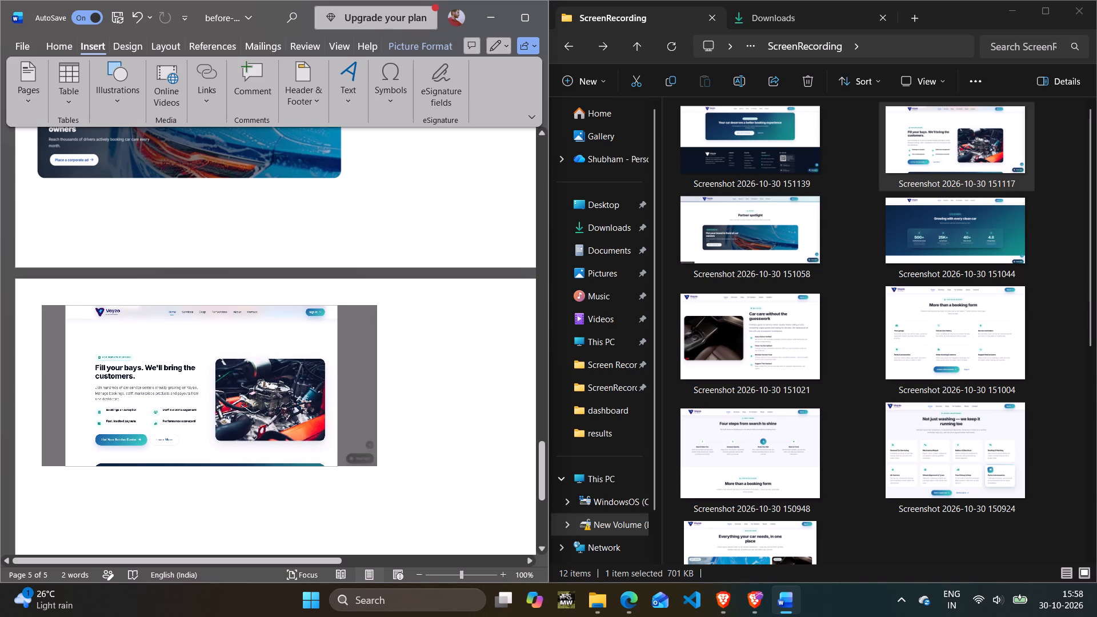
left_click_drag(67, 305, 84, 305)
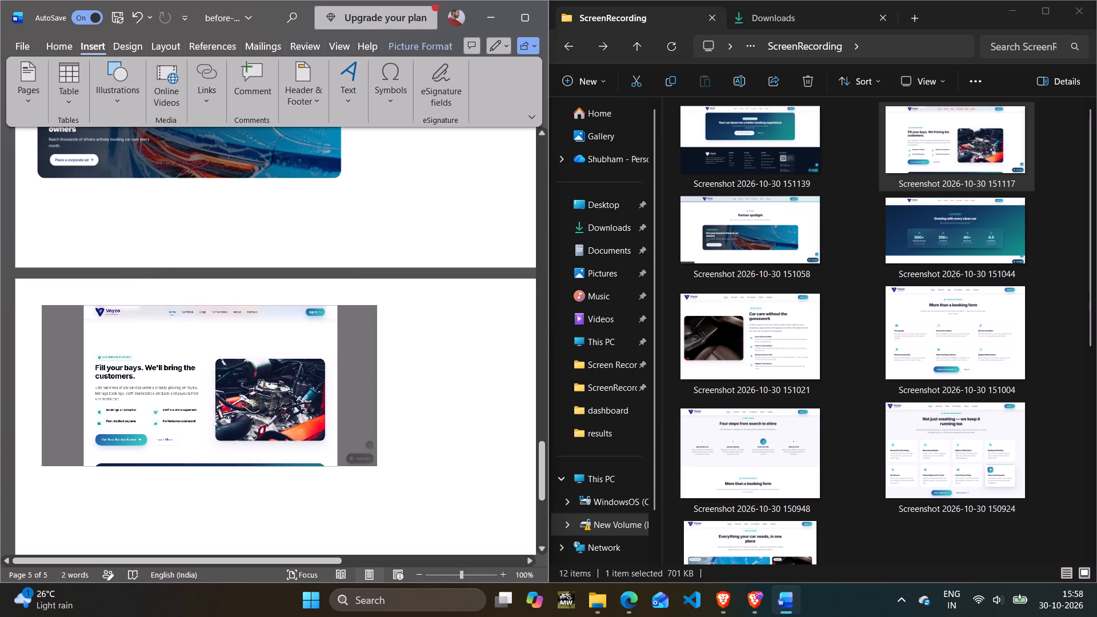
left_click_drag(170, 466, 170, 458)
left_click(443, 406)
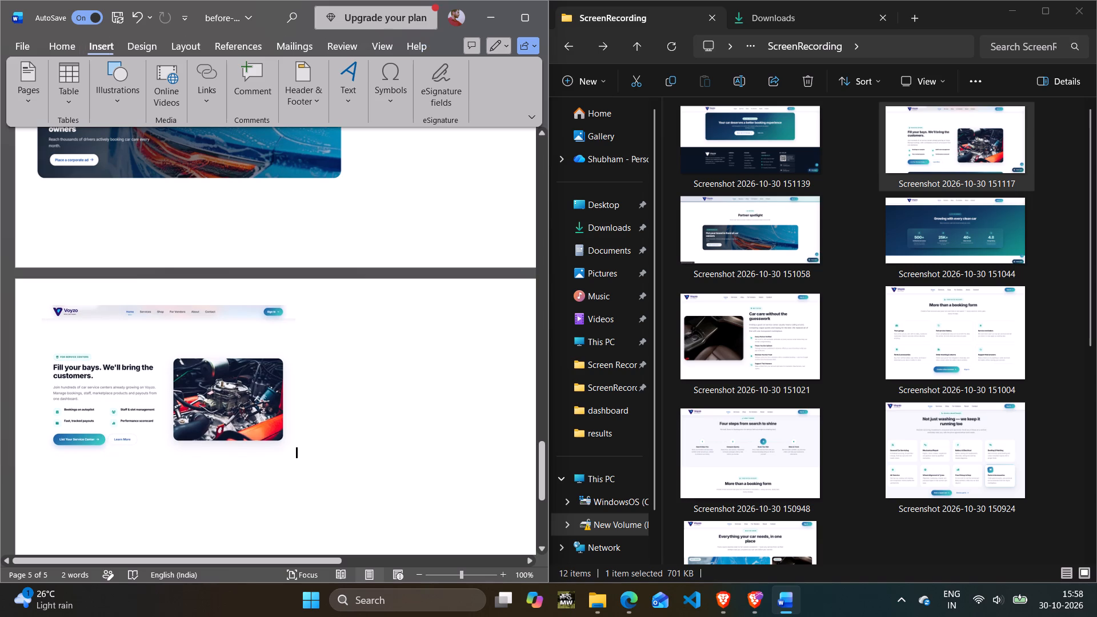
Stretch the cropped "Fill your bays" picture slightly wider and taller.
left_click(154, 371)
left_click_drag(154, 371, 145, 368)
left_click_drag(297, 383, 317, 385)
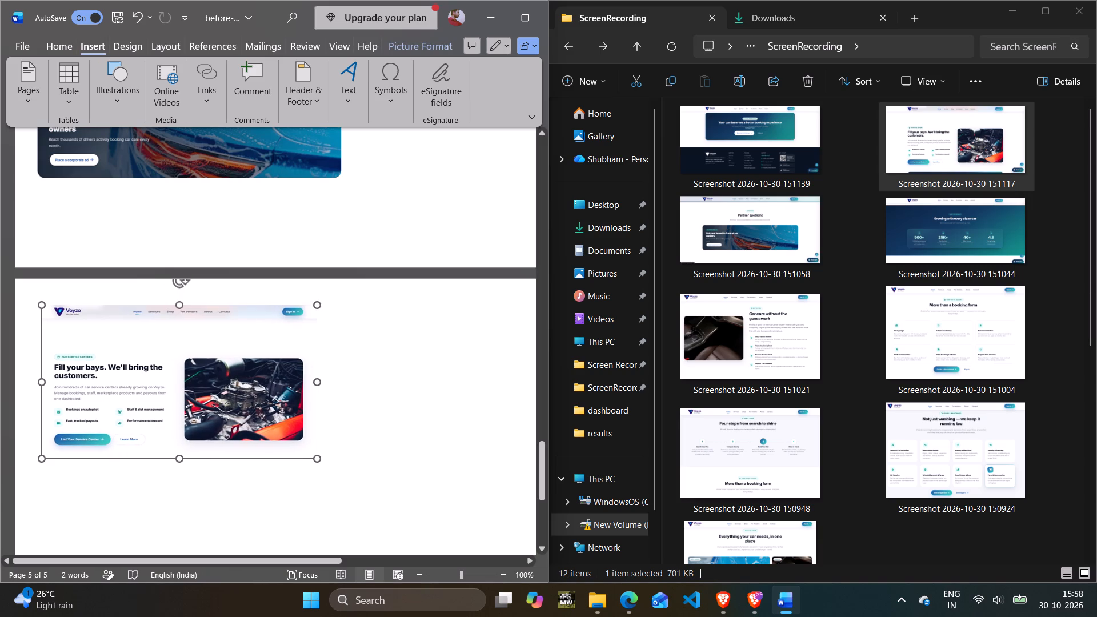
left_click_drag(179, 458, 177, 480)
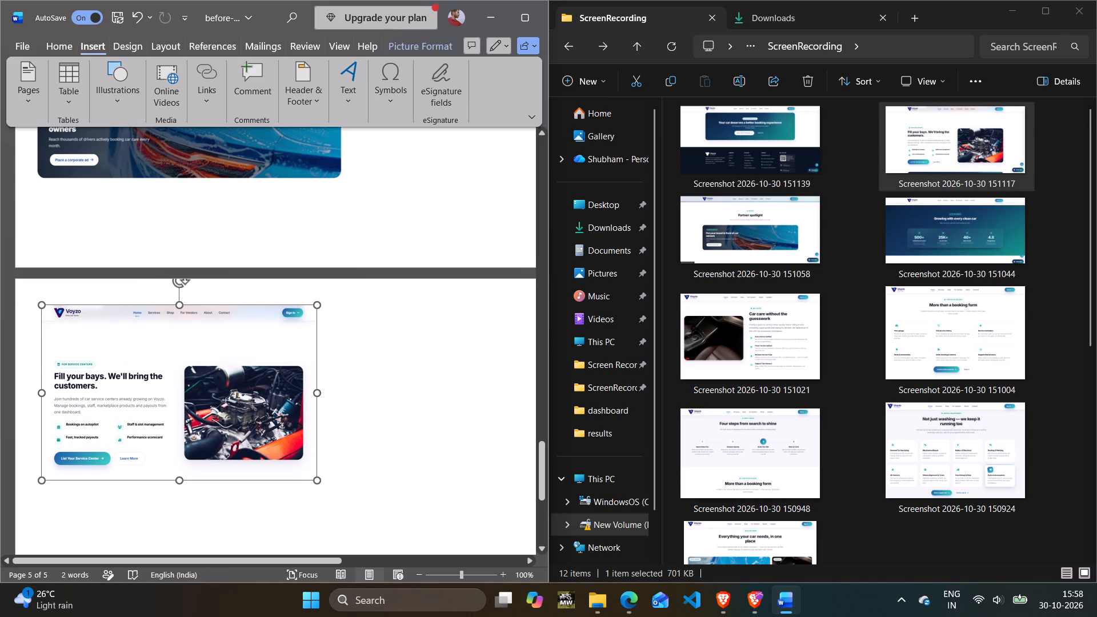
scroll(266, 387, "down", 13)
left_click(283, 414)
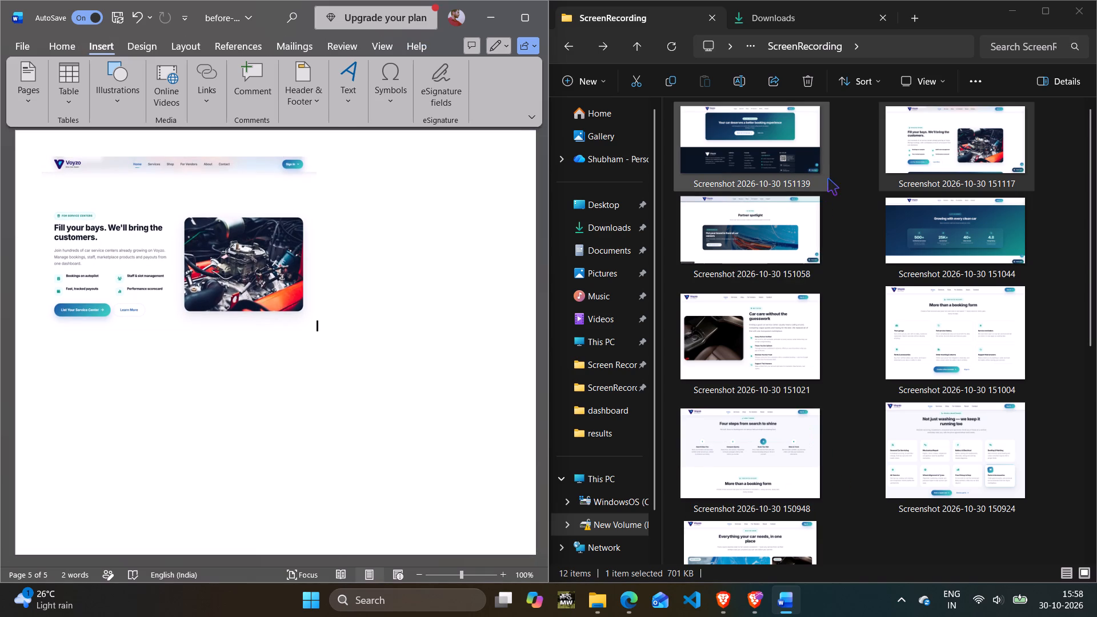
scroll(828, 179, "up", 5)
left_click_drag(793, 152, 267, 434)
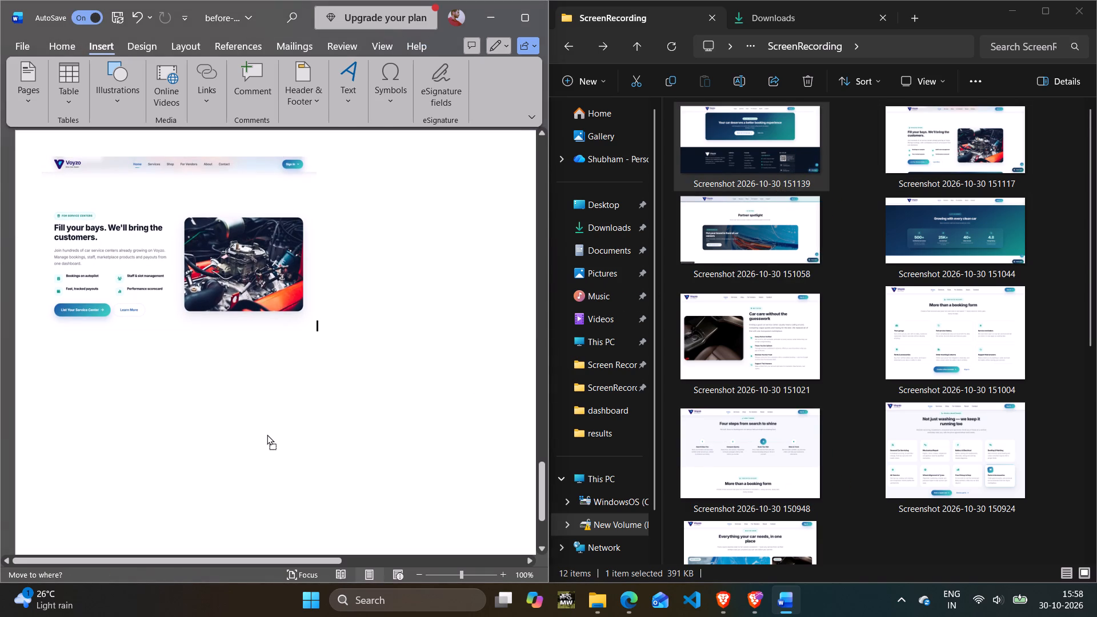
left_click_drag(267, 434, 262, 434)
Shrink the "Your car deserves a better booking experience" picture proportionally until it fits on page 5 with the other picture.
scroll(284, 436, "down", 20)
scroll(284, 436, "down", 4)
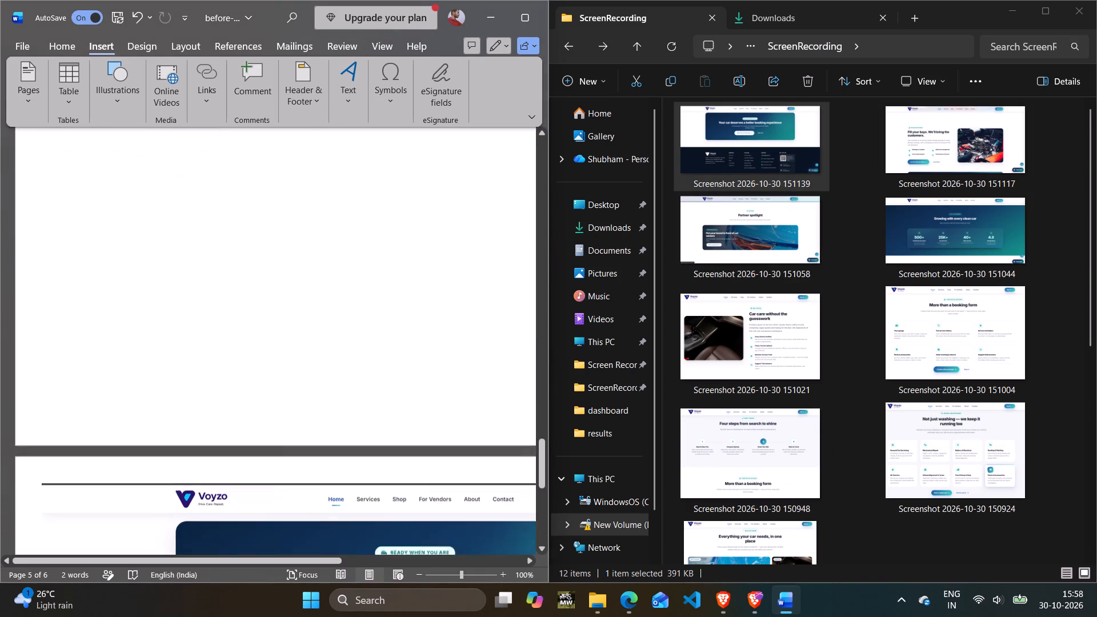
scroll(320, 439, "down", 5)
left_click(243, 468)
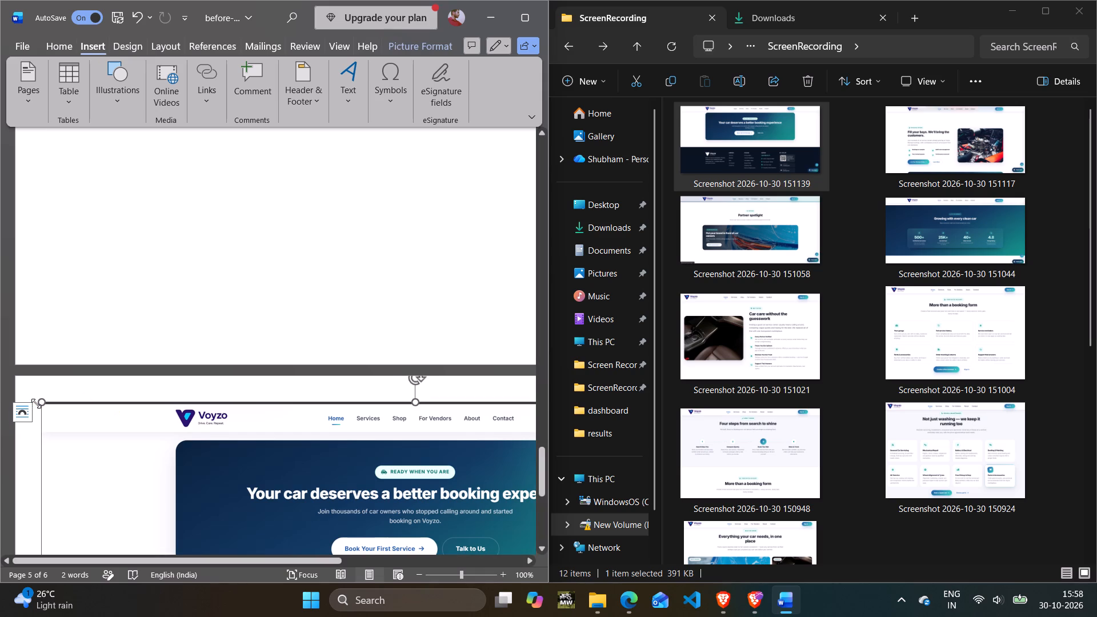
left_click_drag(36, 403, 404, 584)
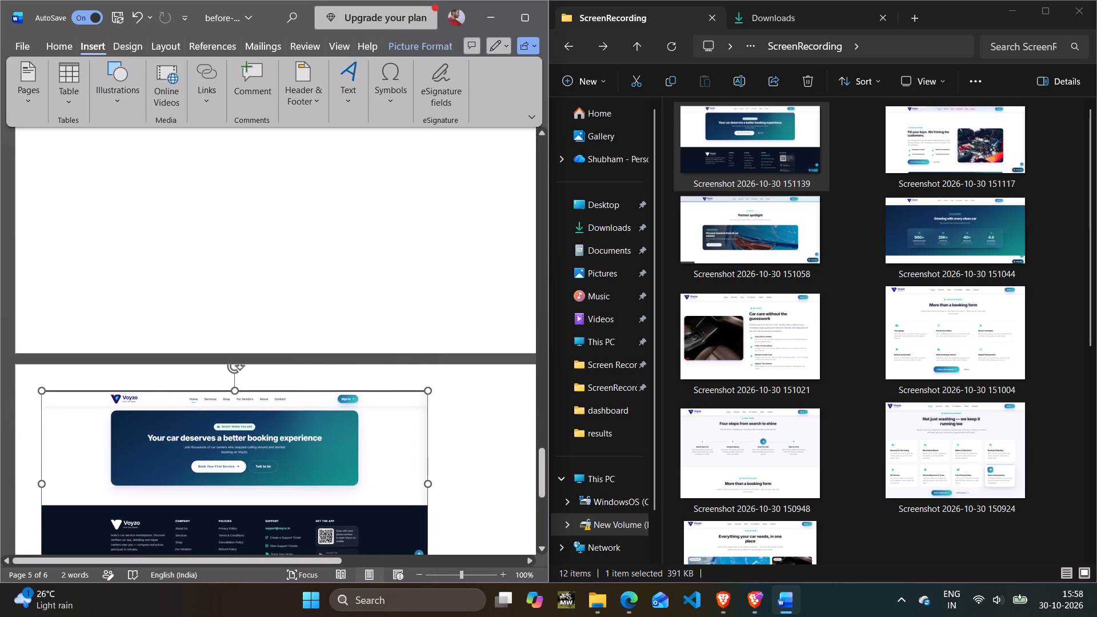
left_click_drag(404, 584, 465, 595)
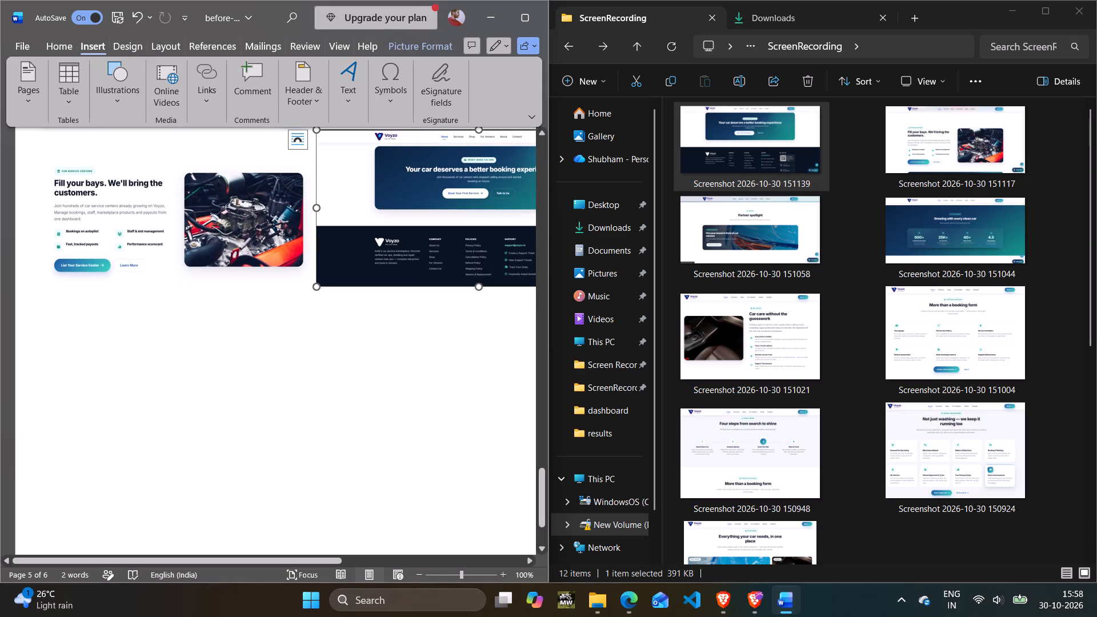
Set the "Your car deserves a better booking experience" picture In Front of Text and move it below "Fill your bays", aligned to the left margin.
left_click_drag(458, 230, 352, 376)
left_click(299, 138)
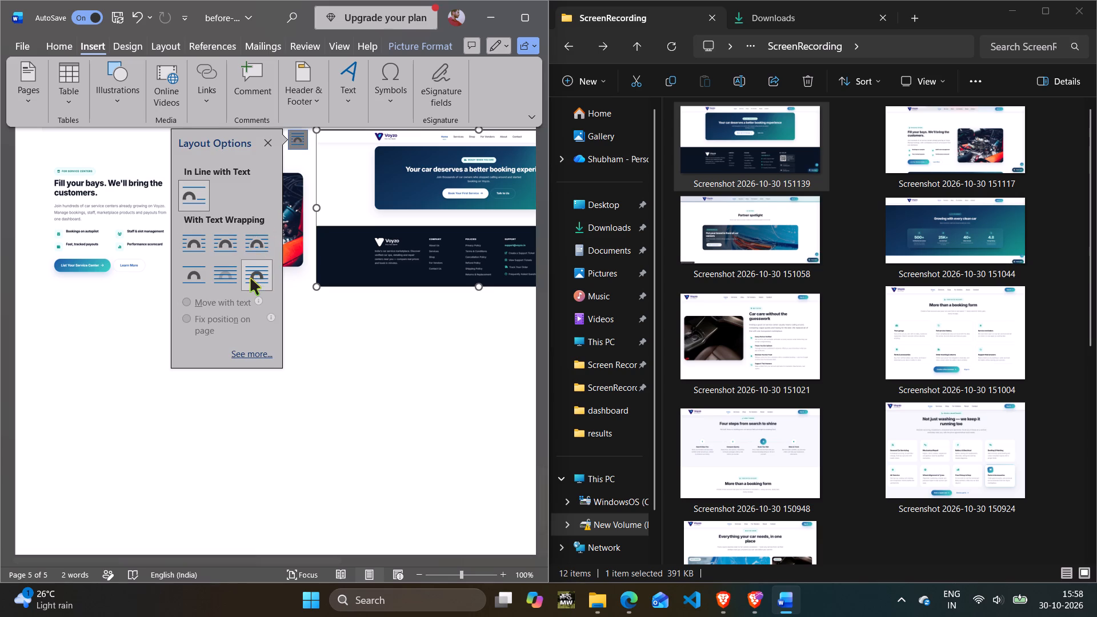
left_click(250, 278)
left_click(451, 229)
left_click_drag(451, 229, 452, 231)
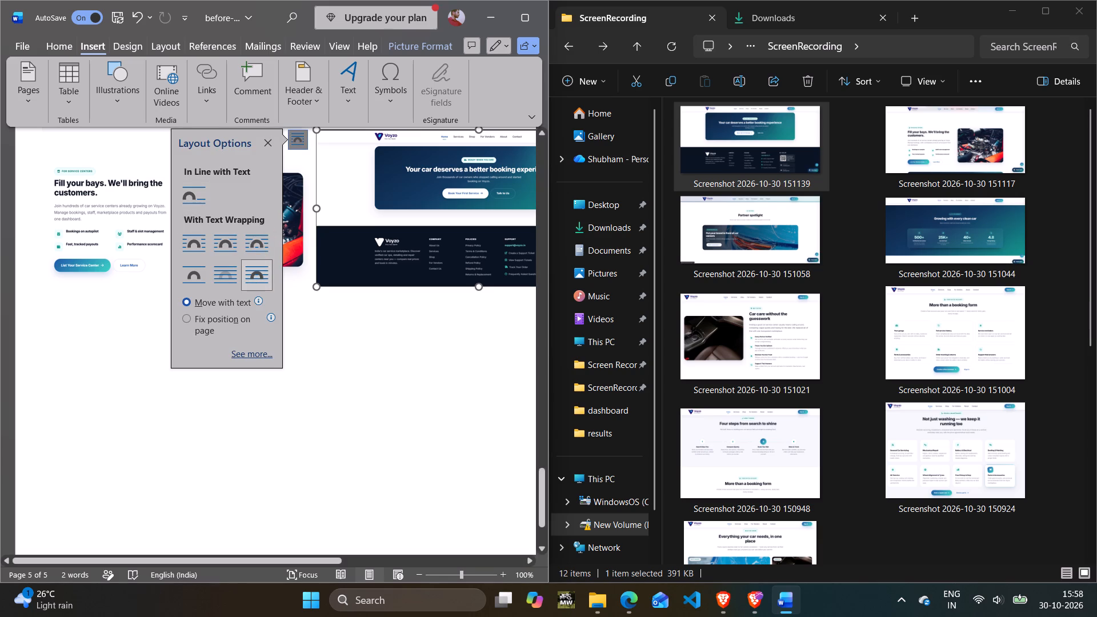
left_click_drag(452, 231, 174, 405)
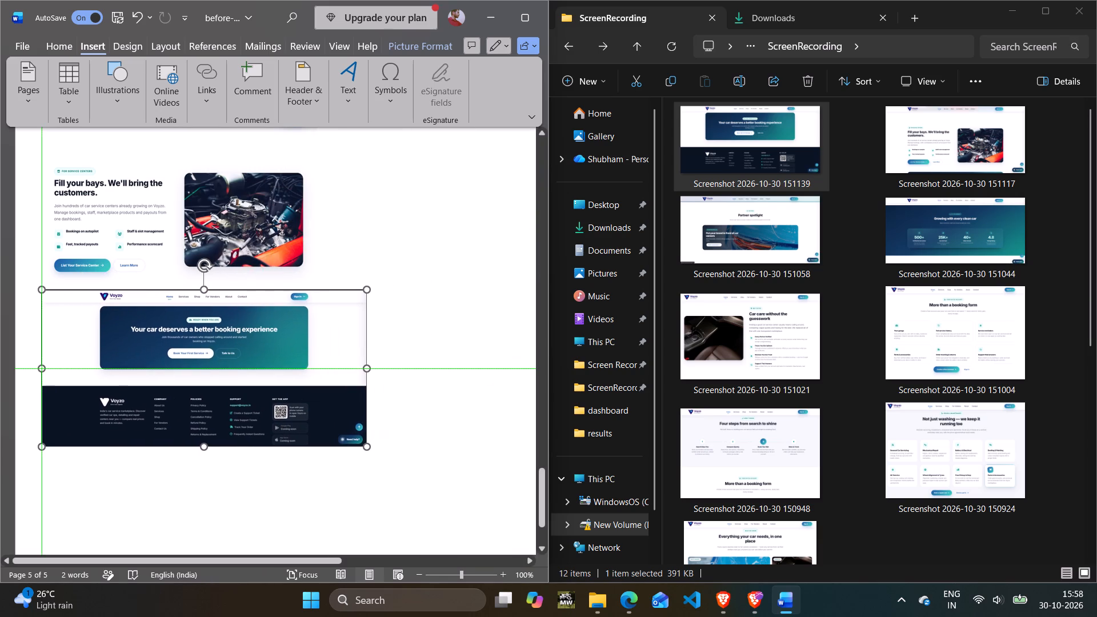
left_click_drag(174, 405, 169, 405)
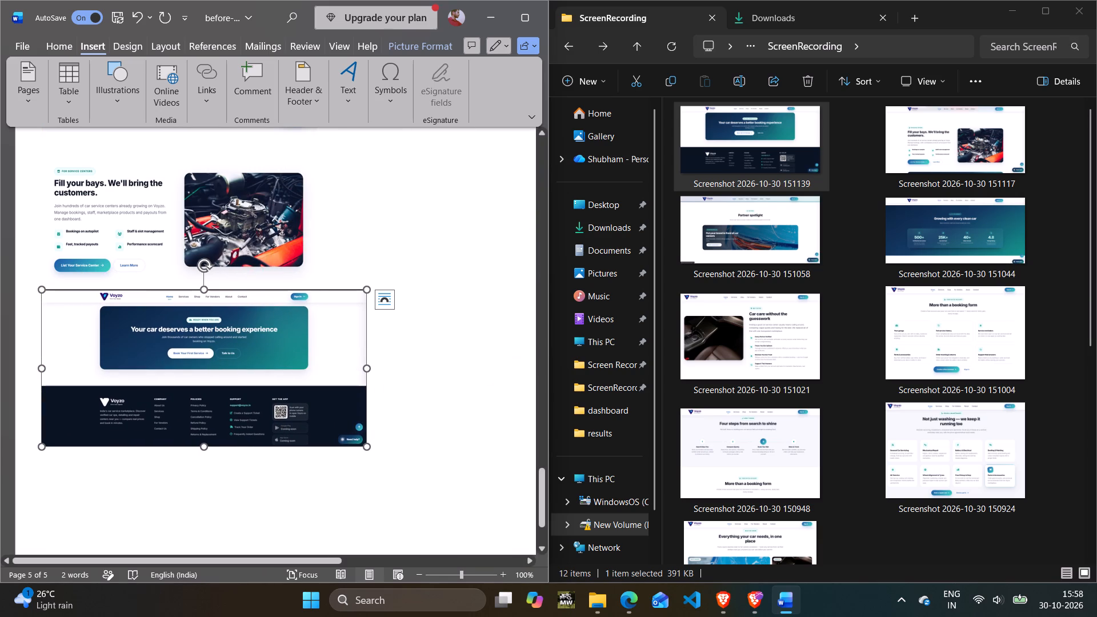
Crop the empty side margins off the "Your car deserves a better booking experience" picture, removing the floating chat button.
right_click(330, 348)
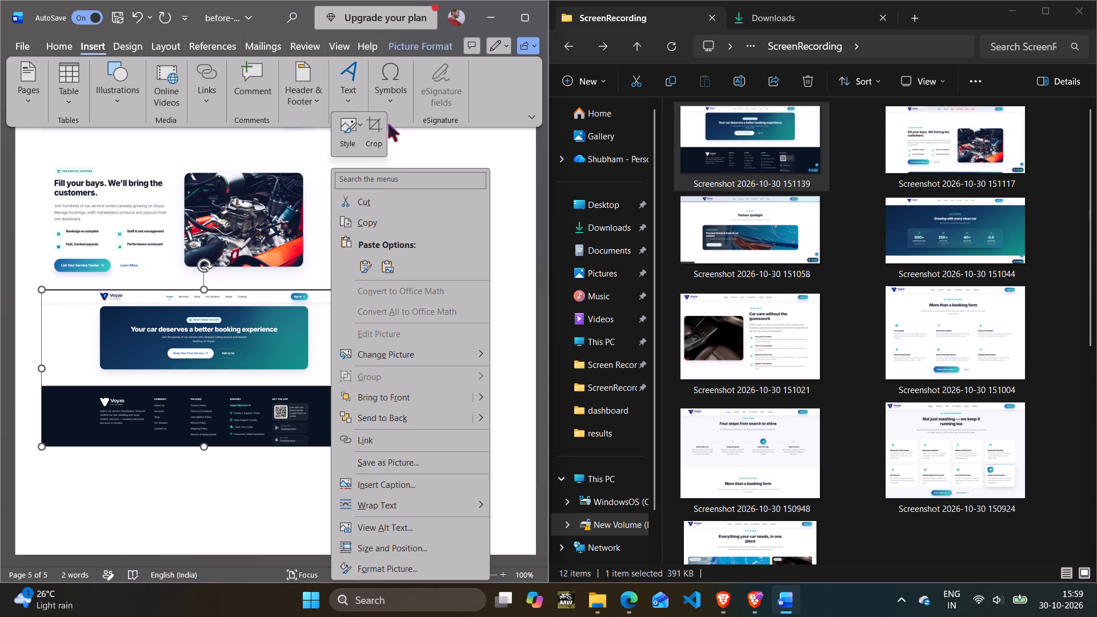
left_click(366, 131)
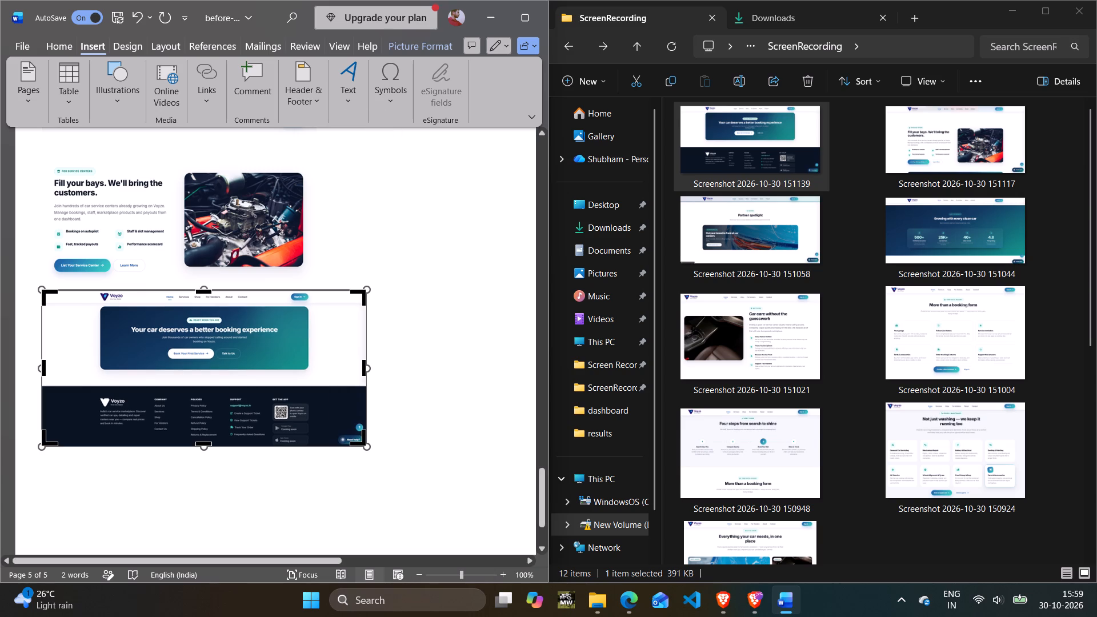
left_click(360, 299)
left_click_drag(363, 294, 339, 293)
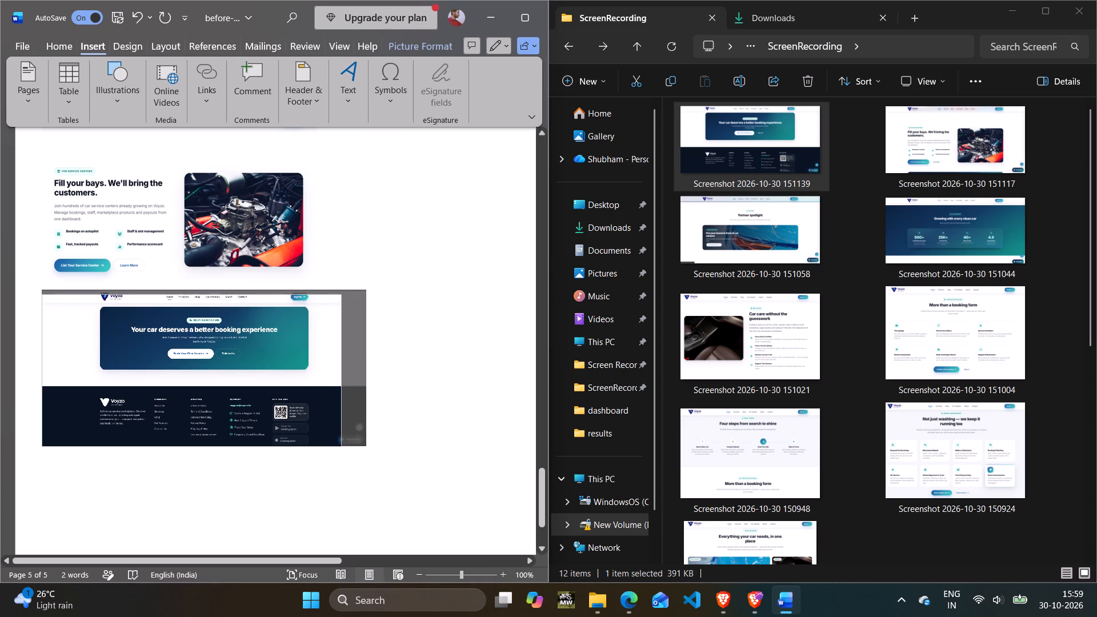
left_click_drag(339, 293, 326, 291)
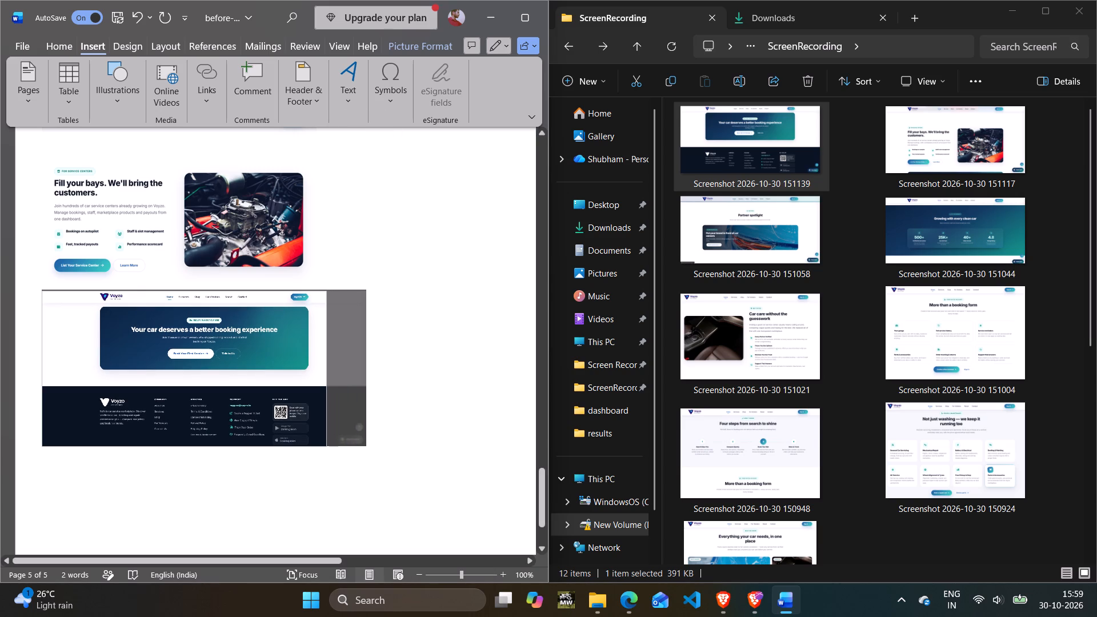
left_click_drag(326, 291, 318, 291)
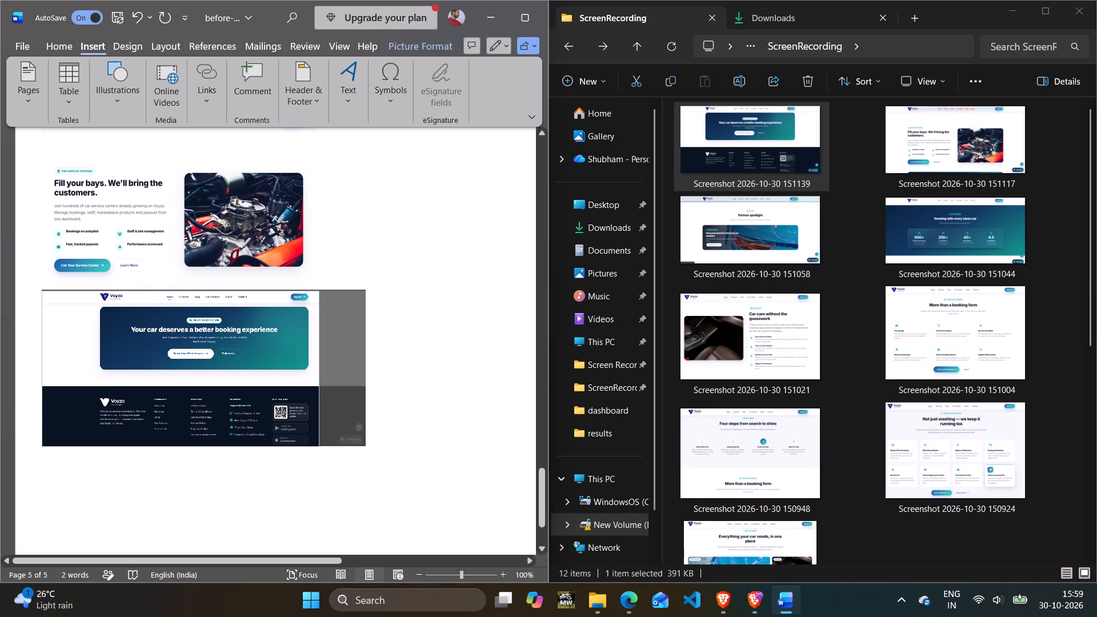
left_click_drag(318, 291, 317, 291)
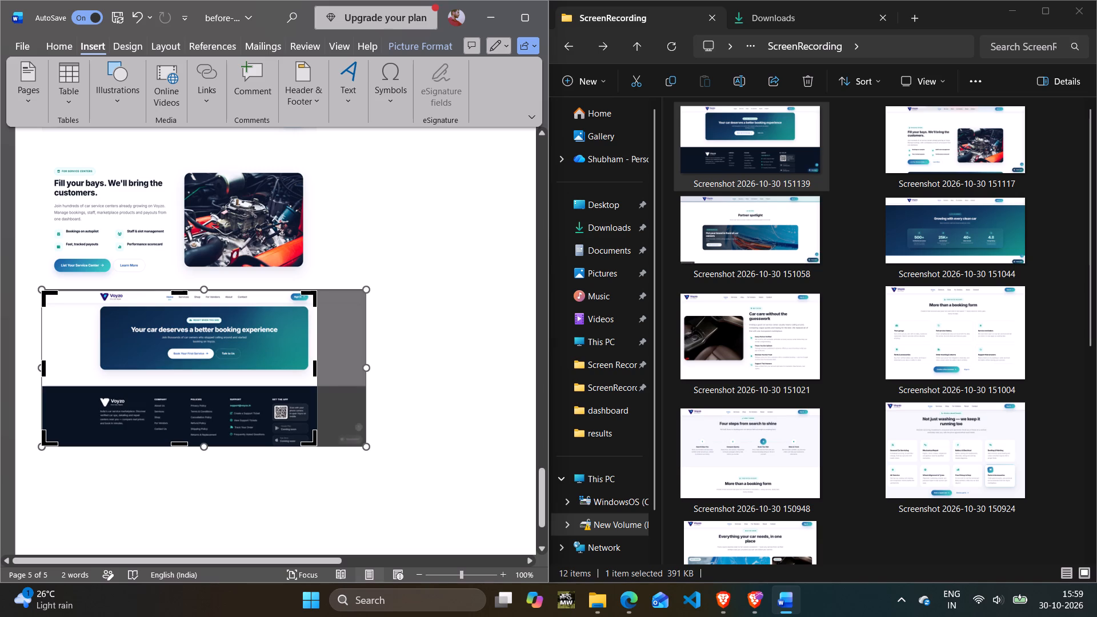
left_click_drag(42, 297, 66, 294)
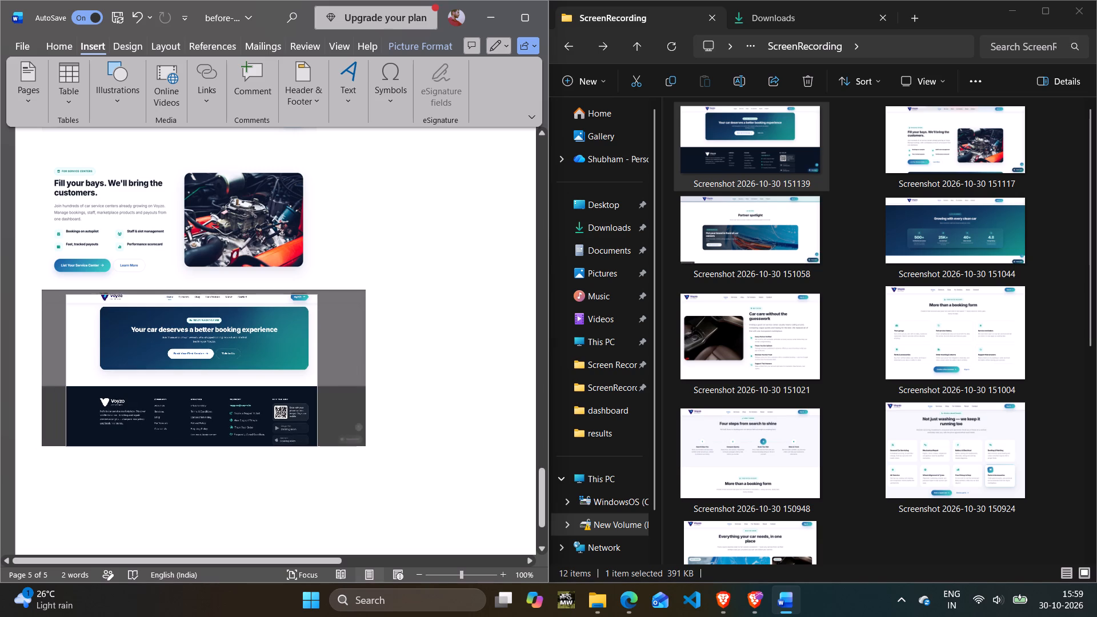
left_click_drag(66, 294, 87, 290)
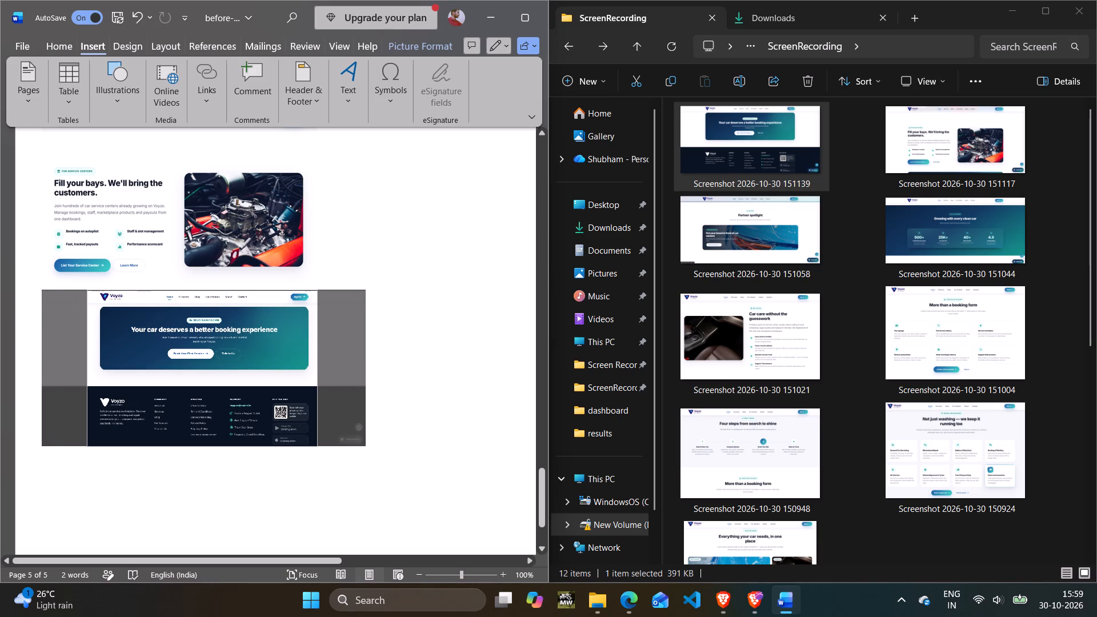
left_click_drag(87, 290, 87, 290)
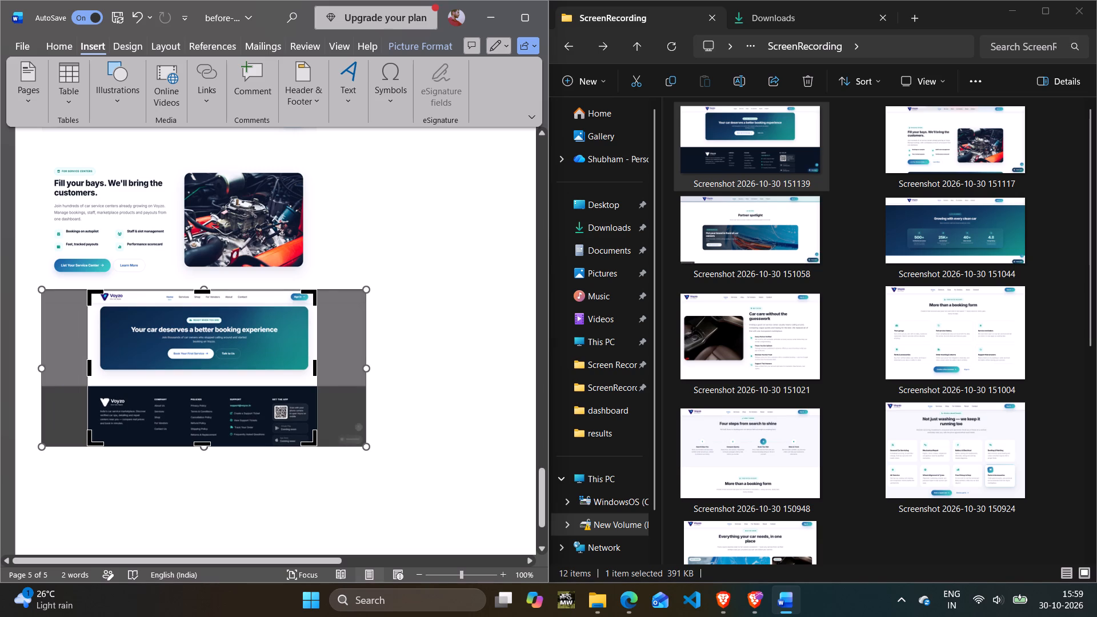
left_click(464, 365)
Move the cropped "Your car deserves a better booking experience" picture lower on page 5, enlarge it slightly and align it to the left margin.
left_click_drag(195, 359, 178, 379)
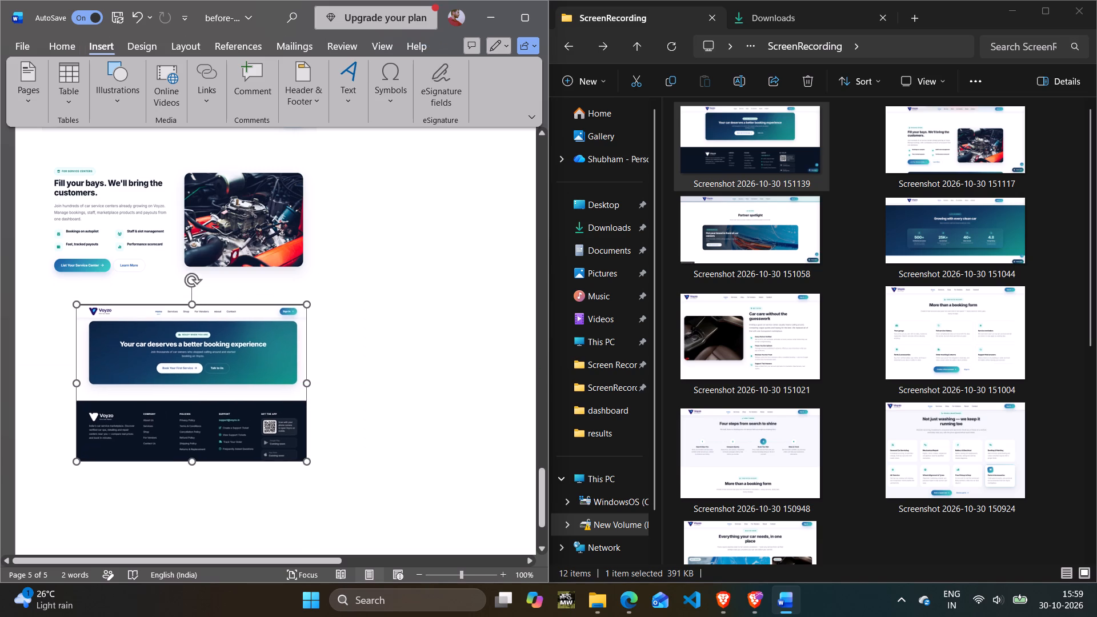
left_click_drag(178, 379, 162, 377)
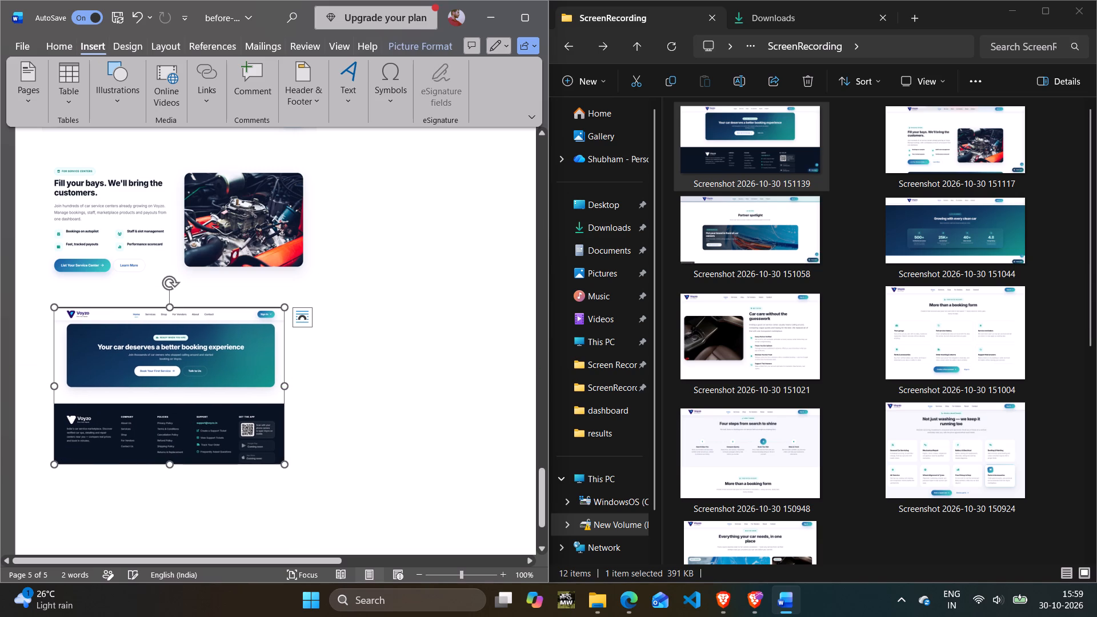
left_click_drag(165, 388, 163, 408)
left_click_drag(282, 482, 304, 499)
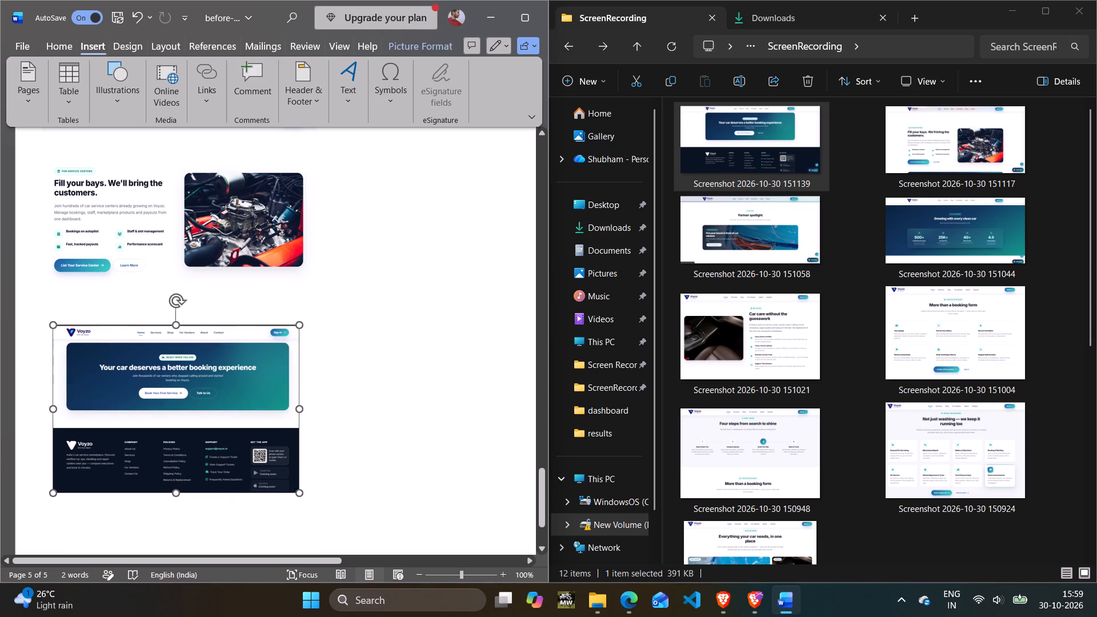
left_click_drag(304, 499, 312, 505)
left_click_drag(273, 442, 262, 442)
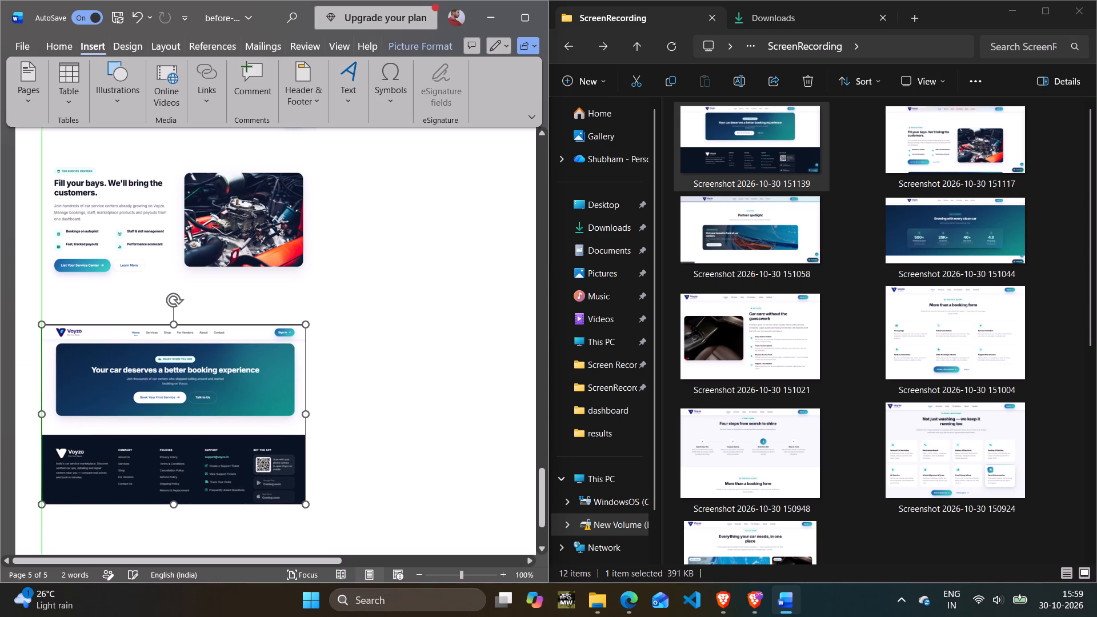
left_click_drag(262, 442, 262, 443)
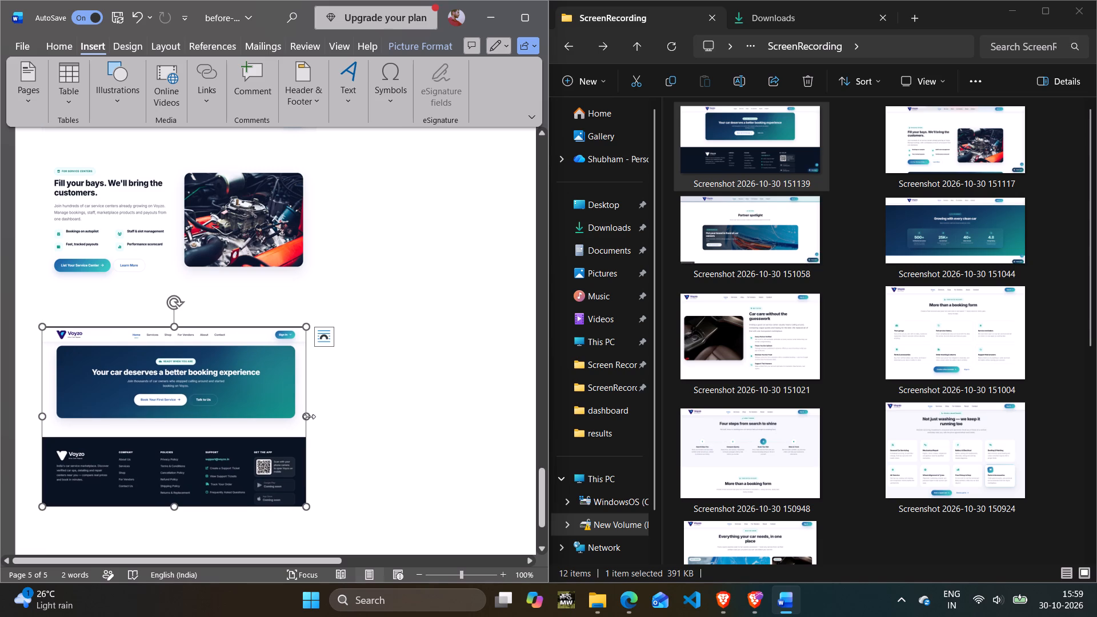
Fine-tune the "Your car deserves a better booking experience" picture's size so its right edge roughly lines up with the "Fill your bays" picture.
left_click(309, 416)
left_click(396, 452)
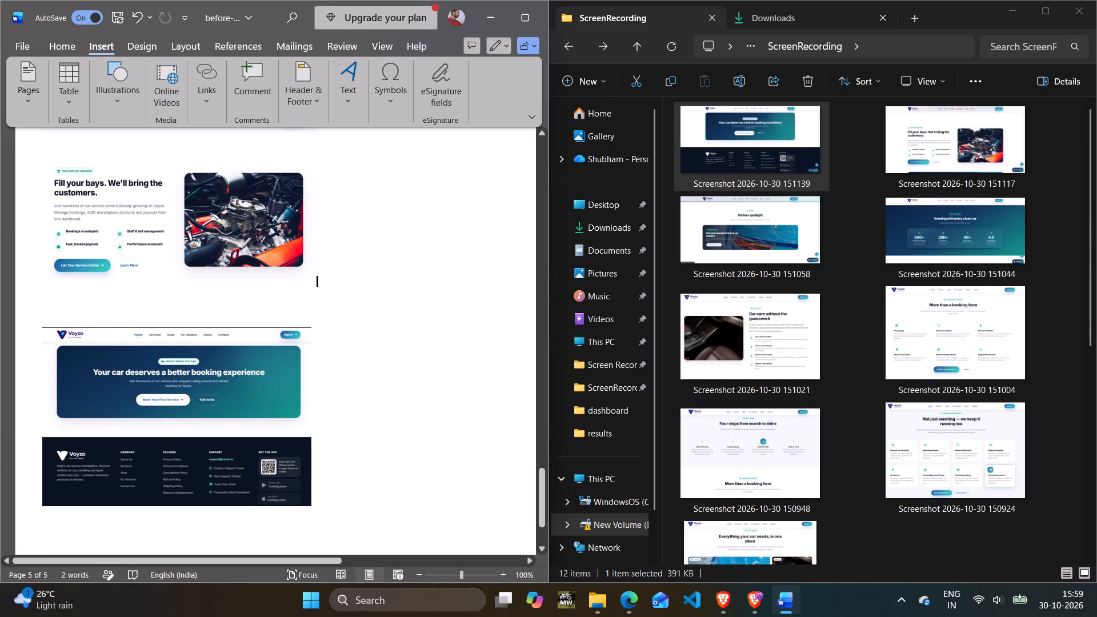
scroll(397, 452, "down", 12)
left_click(209, 325)
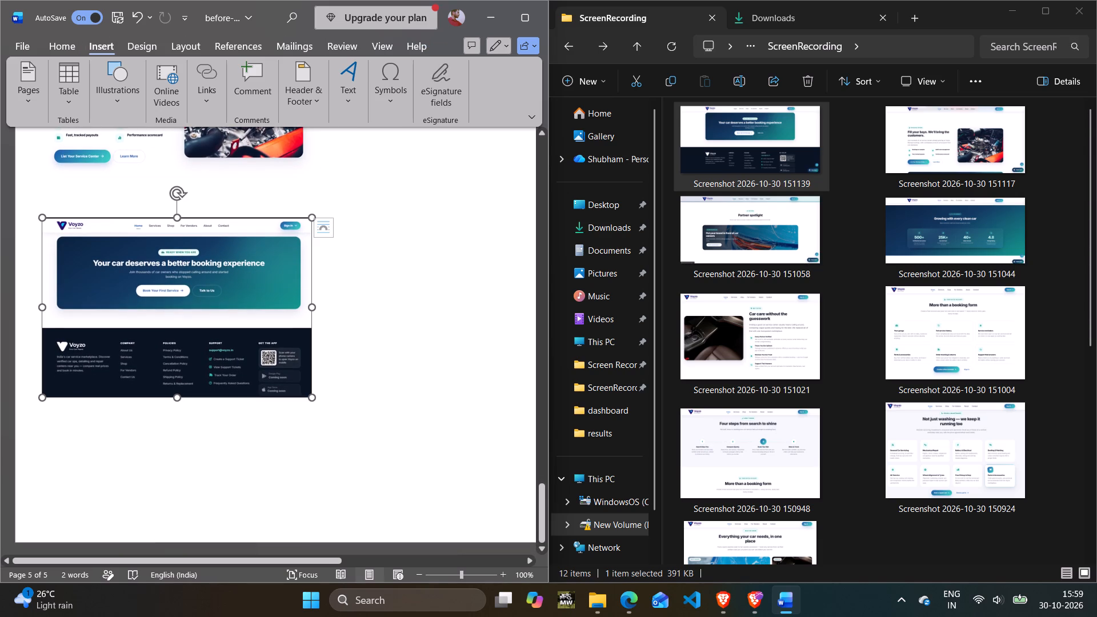
left_click_drag(311, 400, 266, 393)
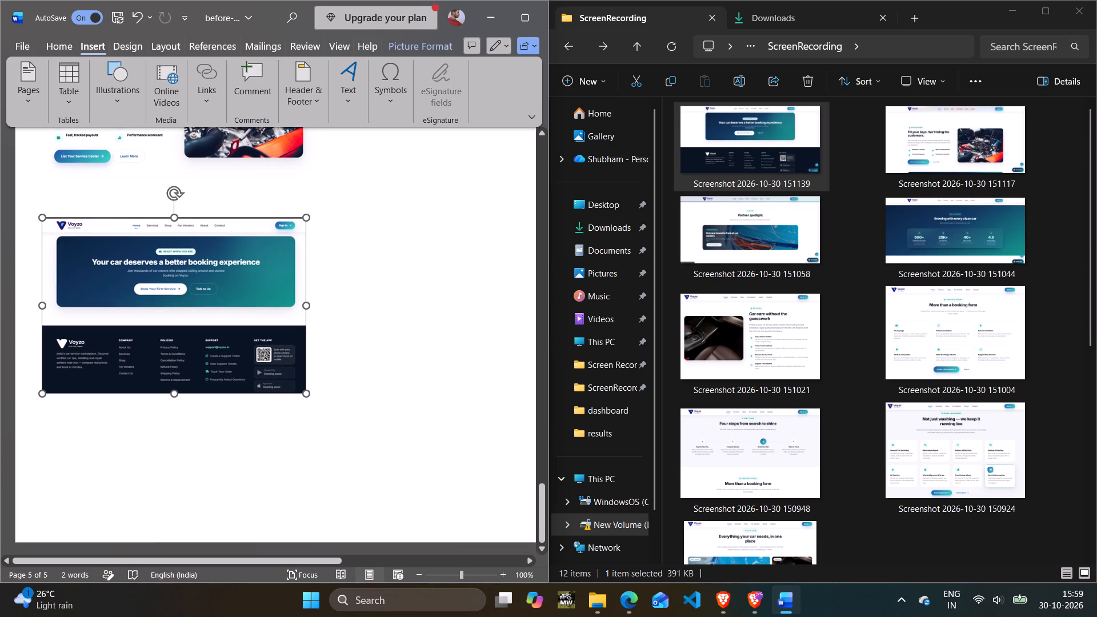
left_click_drag(266, 393, 255, 390)
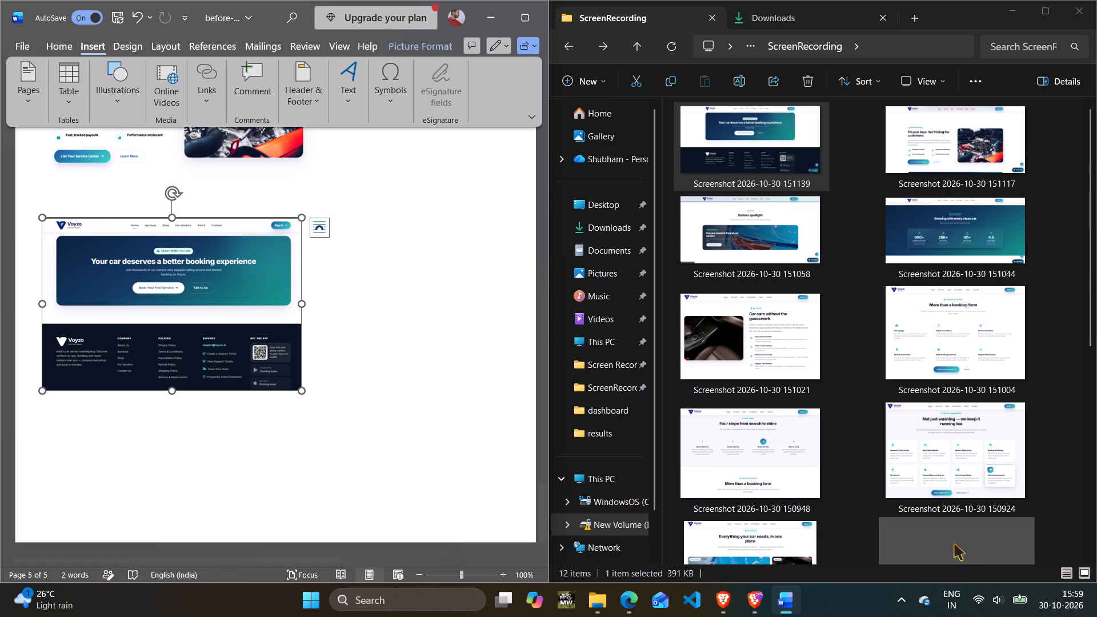
left_click(417, 300)
Maximize the document window and review the picture layout from page 5 back to page 1.
scroll(416, 300, "up", 6)
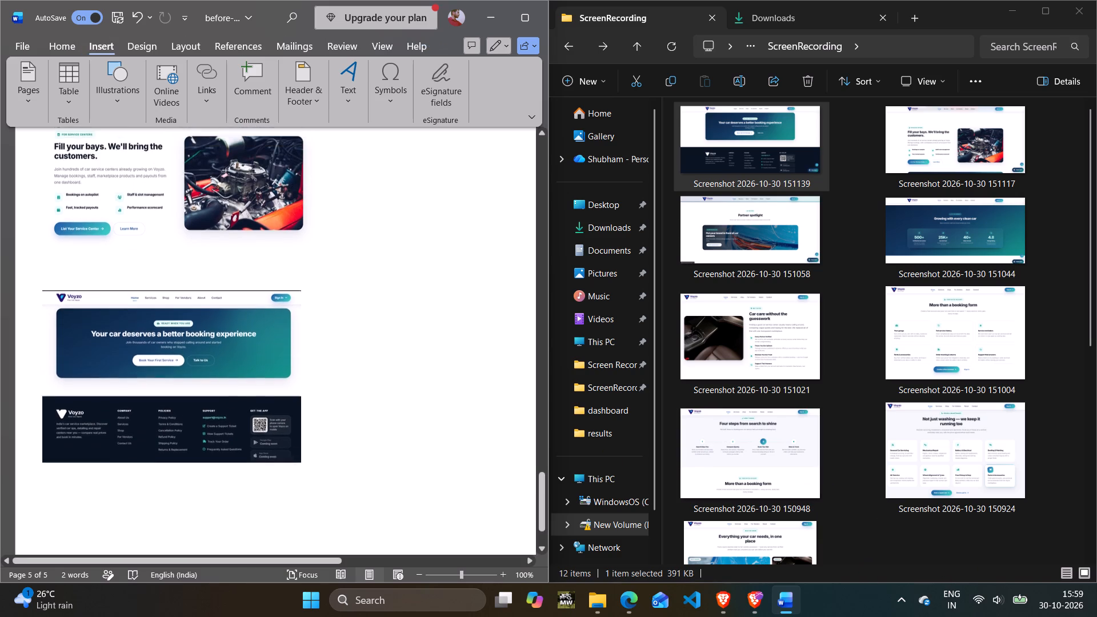
scroll(416, 300, "up", 20)
scroll(416, 300, "up", 20)
scroll(416, 300, "up", 4)
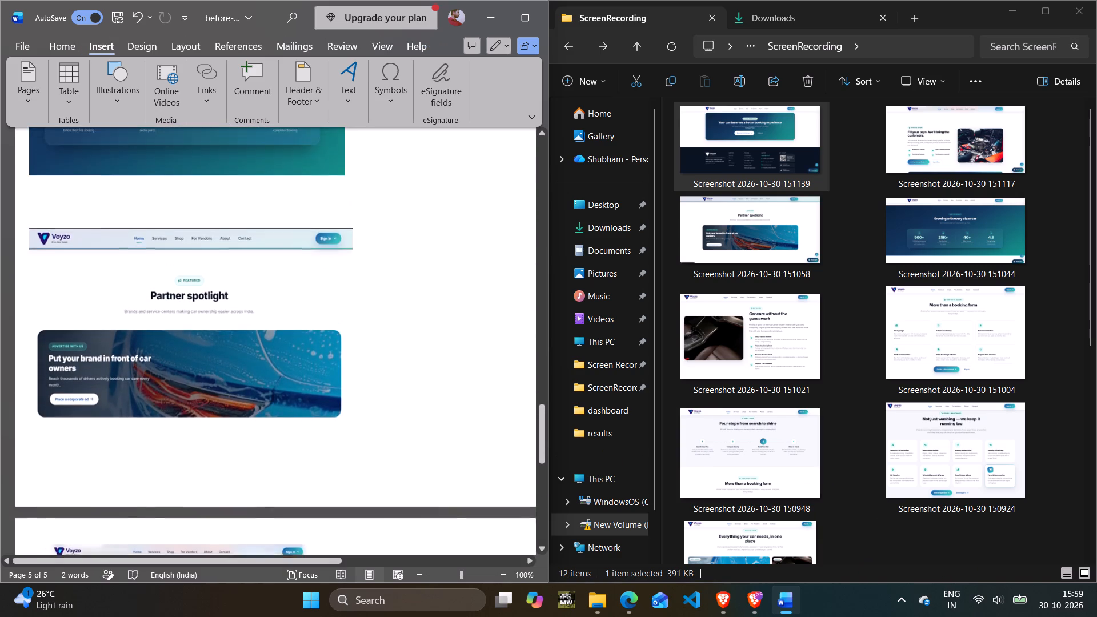
scroll(416, 300, "up", 5)
left_click(505, 13)
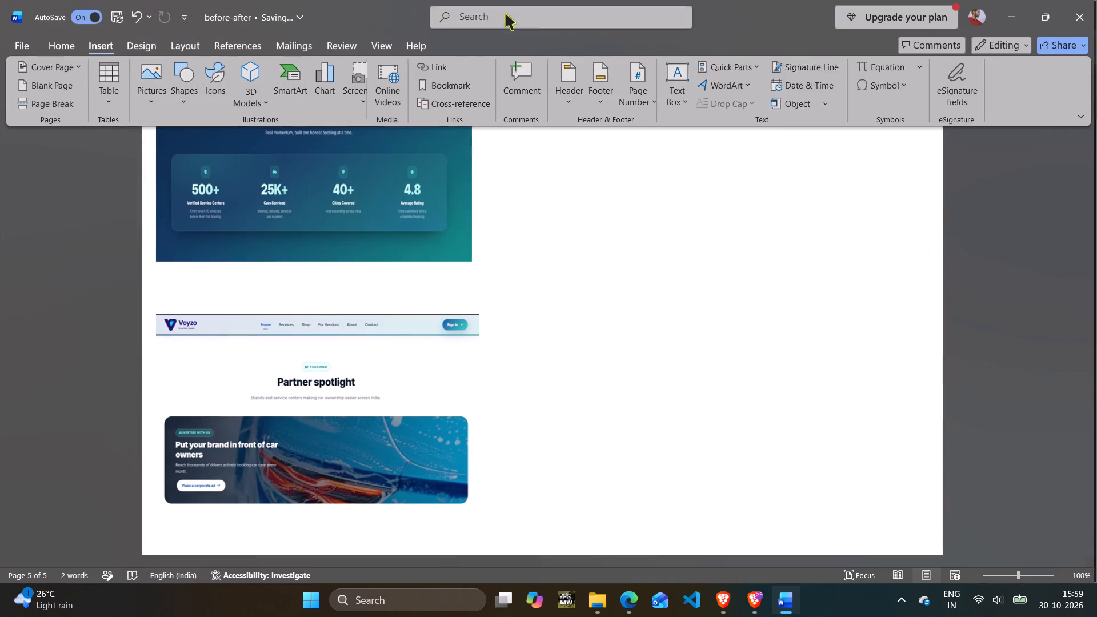
scroll(697, 240, "up", 6)
scroll(1011, 346, "up", 13)
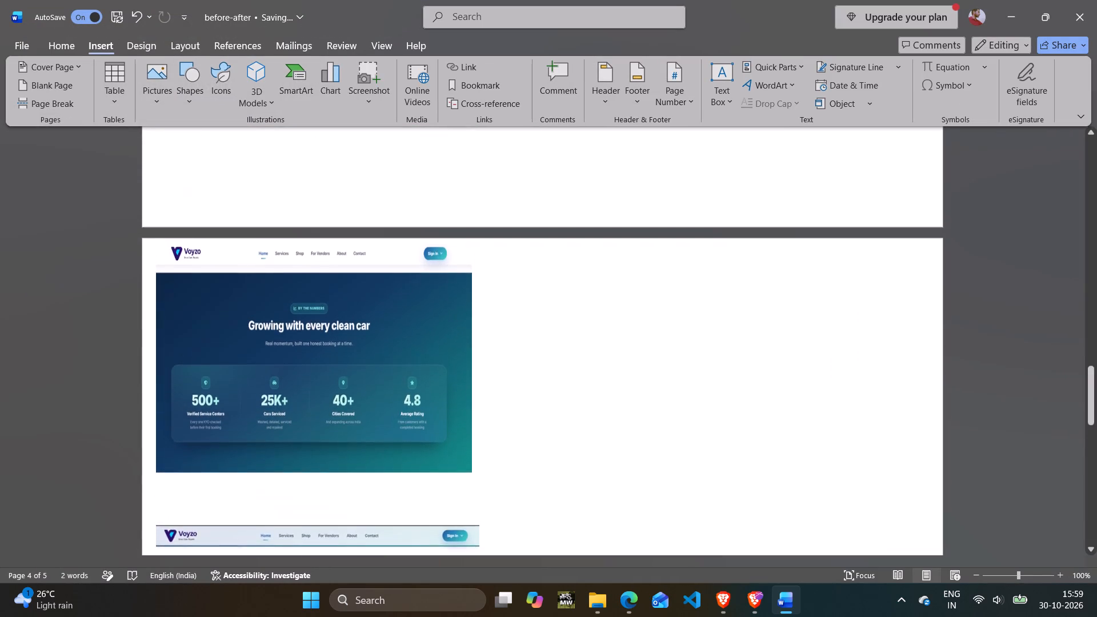
scroll(819, 236, "up", 20)
scroll(819, 236, "up", 20)
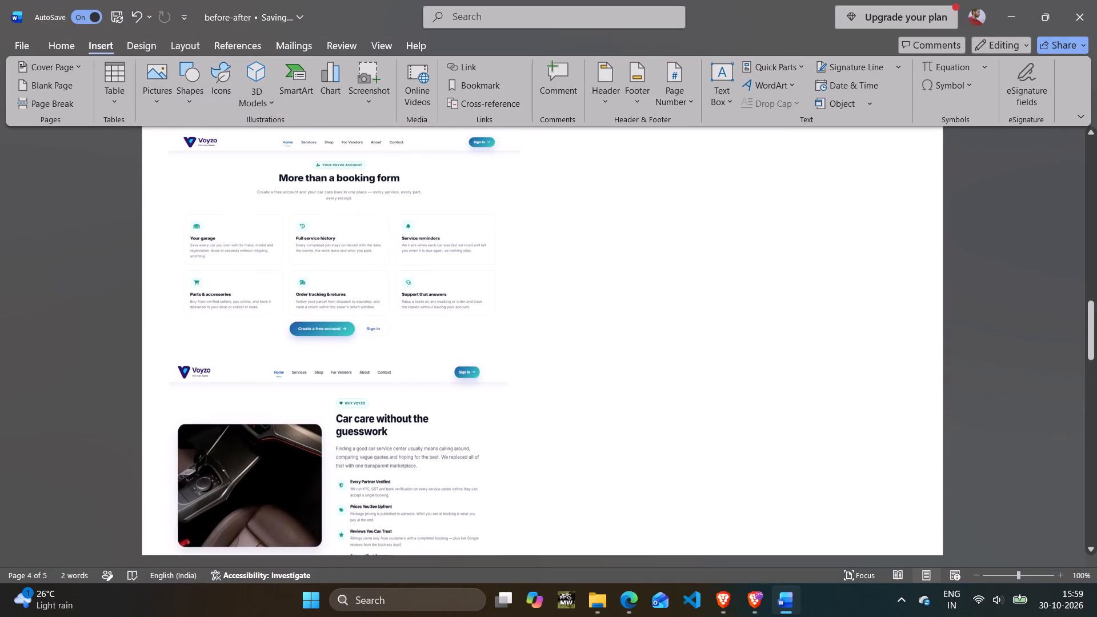
scroll(822, 211, "up", 20)
scroll(822, 211, "up", 20)
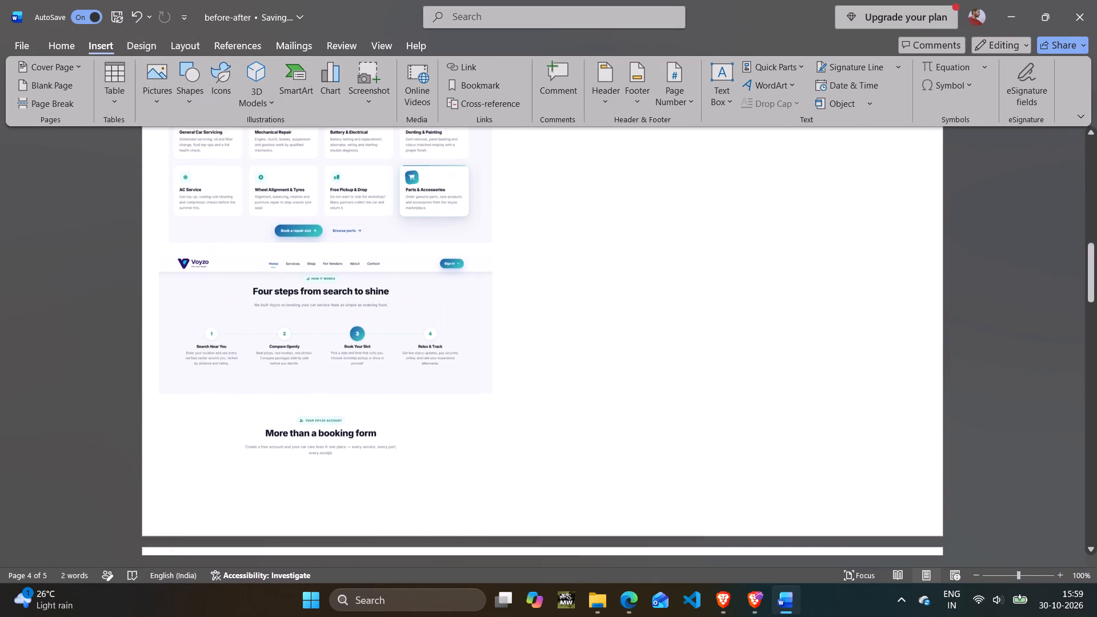
scroll(830, 206, "up", 19)
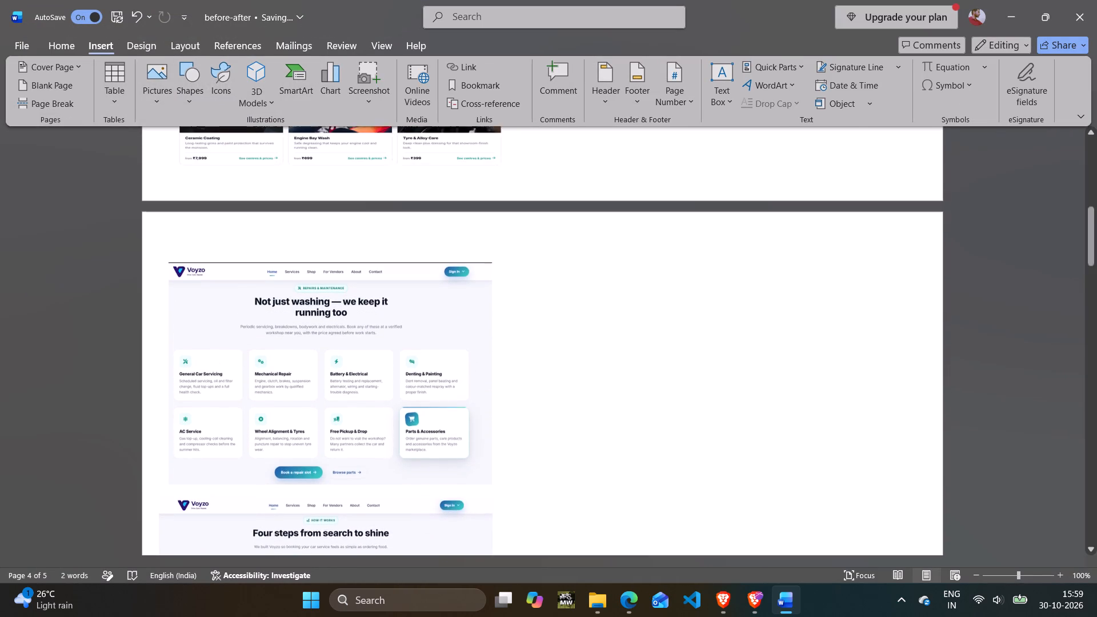
scroll(829, 206, "up", 20)
scroll(826, 205, "up", 11)
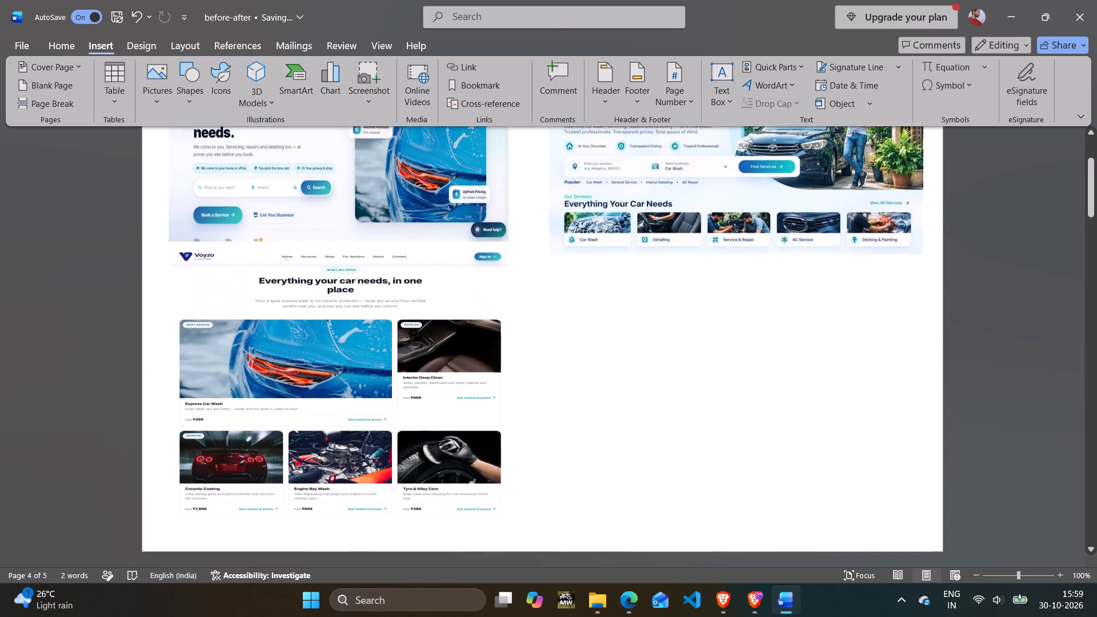
scroll(826, 205, "up", 15)
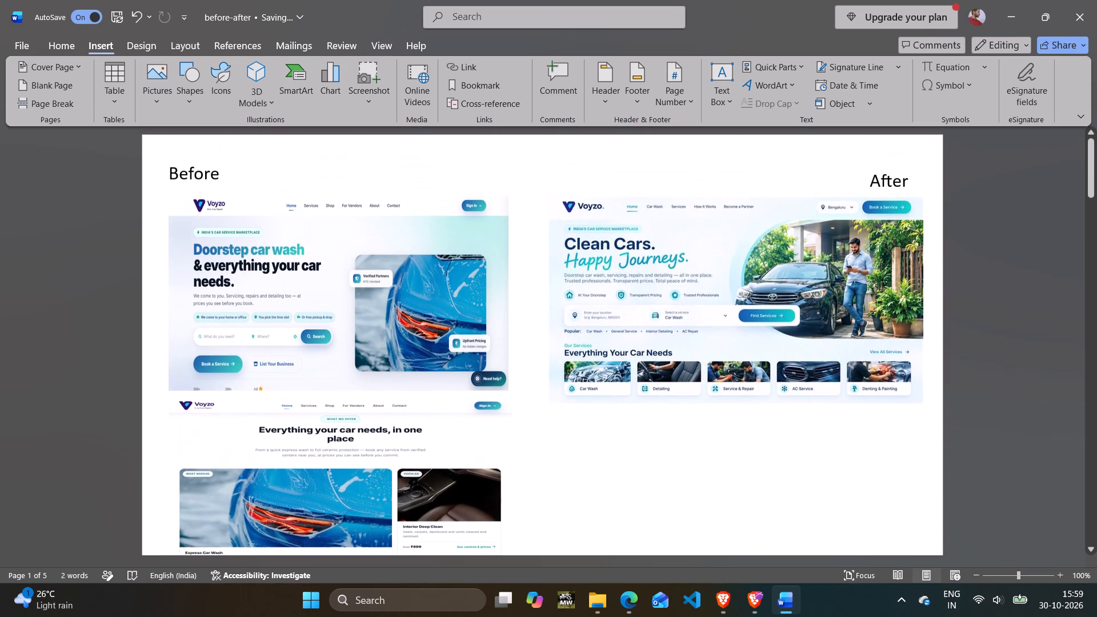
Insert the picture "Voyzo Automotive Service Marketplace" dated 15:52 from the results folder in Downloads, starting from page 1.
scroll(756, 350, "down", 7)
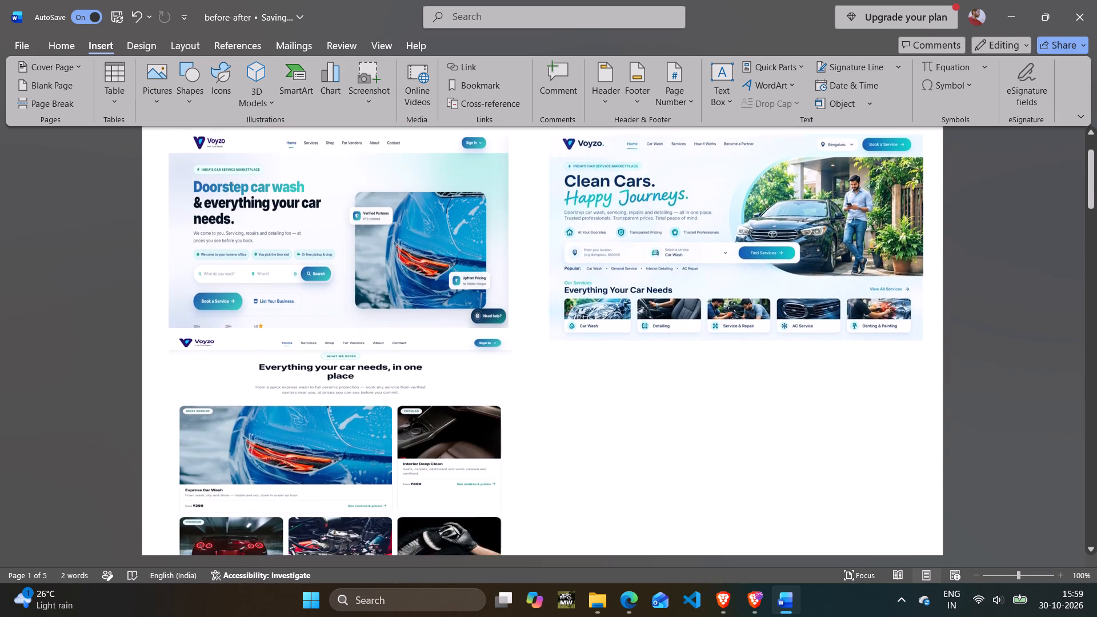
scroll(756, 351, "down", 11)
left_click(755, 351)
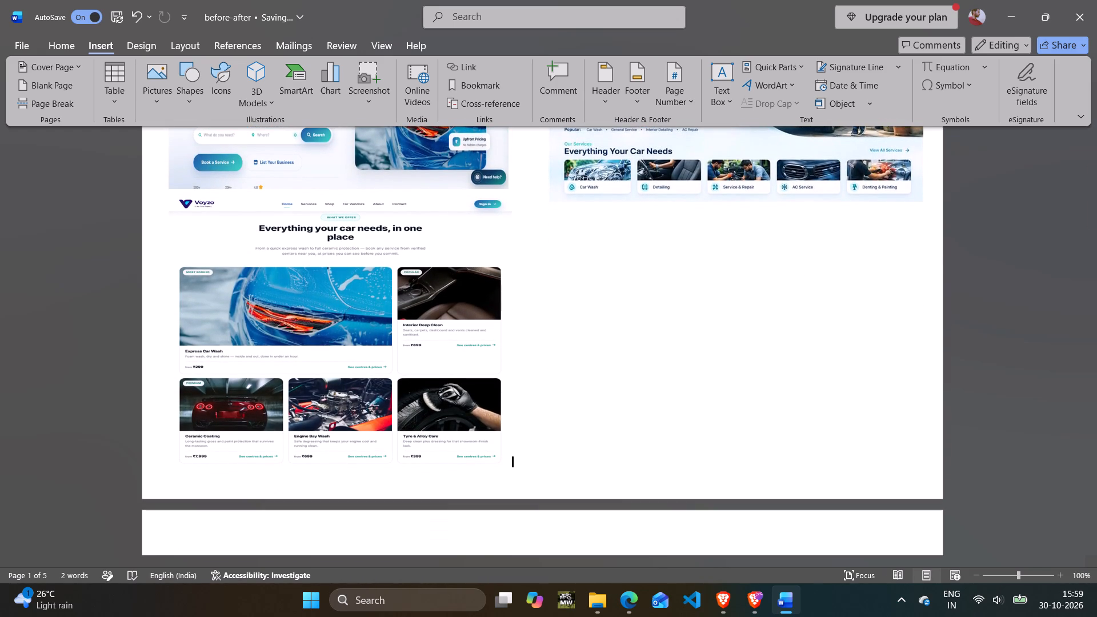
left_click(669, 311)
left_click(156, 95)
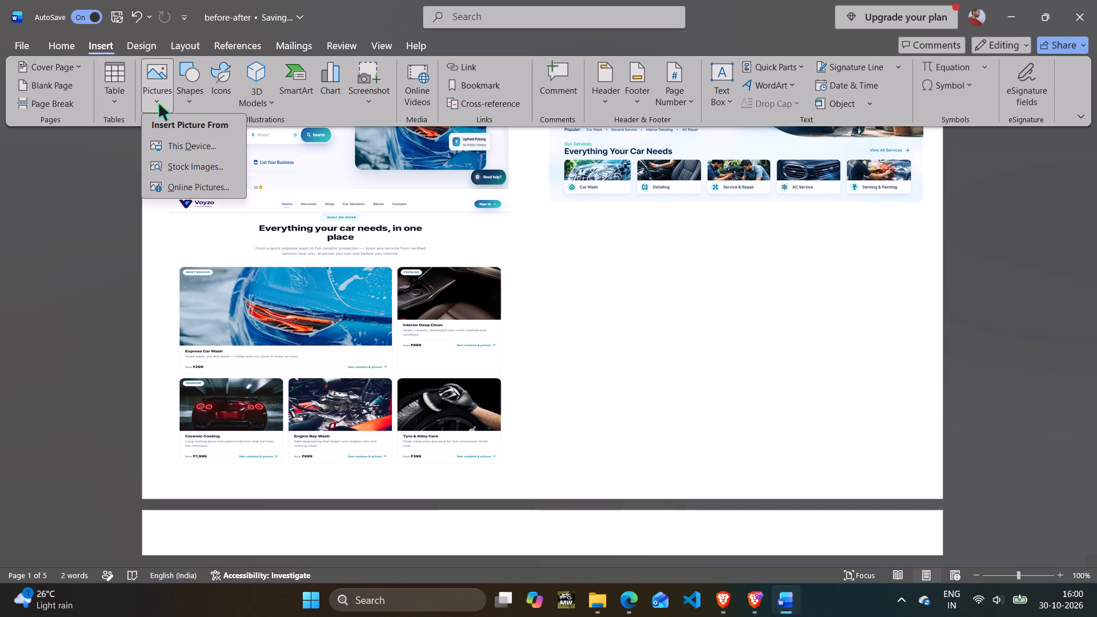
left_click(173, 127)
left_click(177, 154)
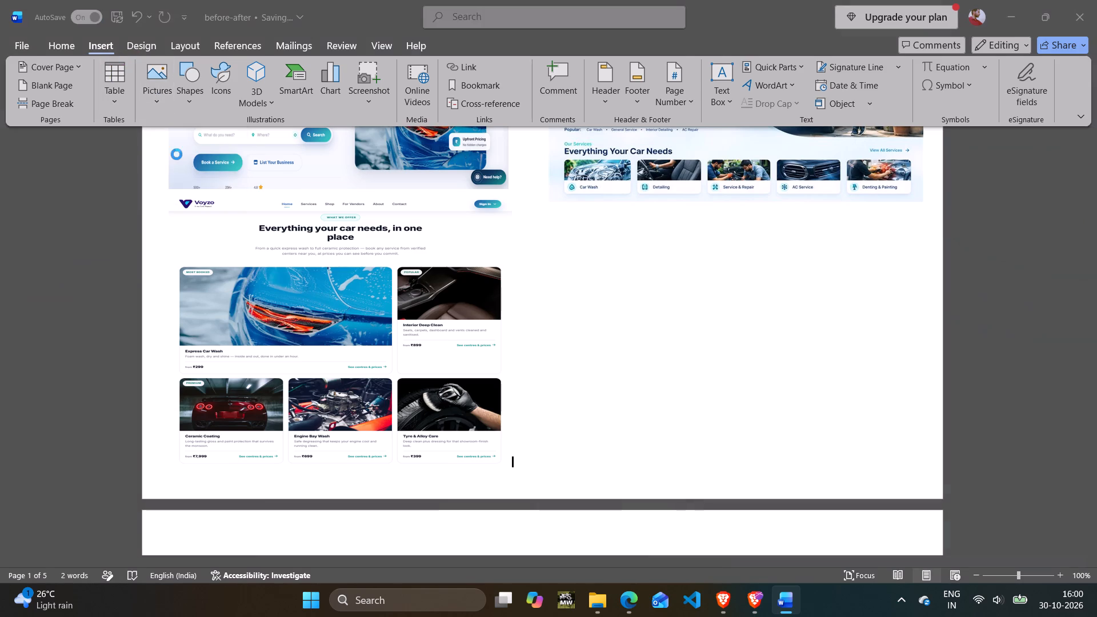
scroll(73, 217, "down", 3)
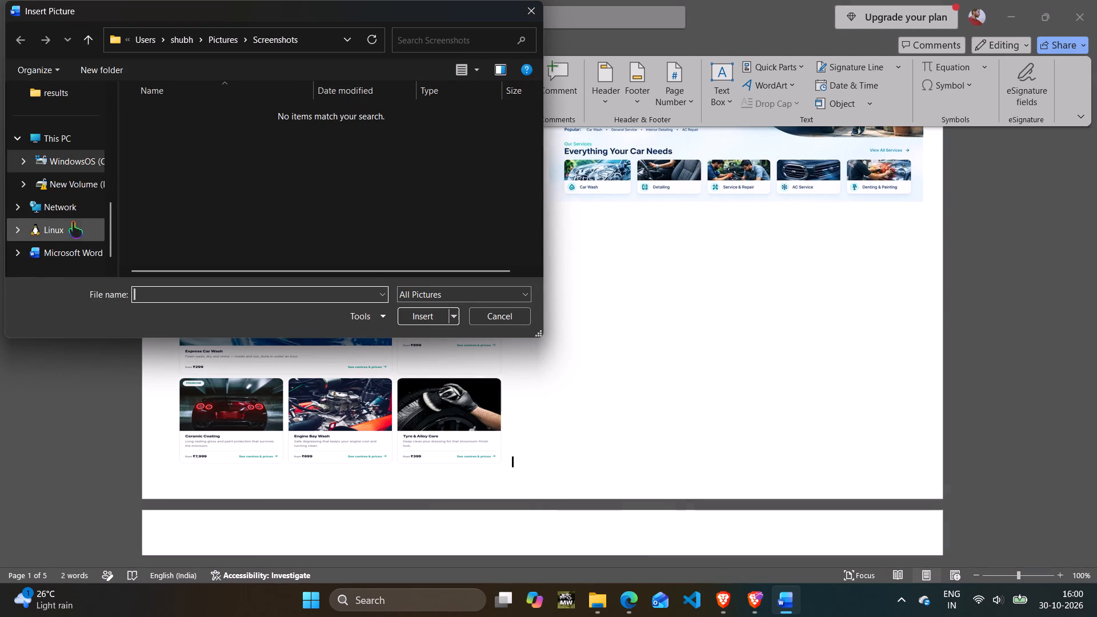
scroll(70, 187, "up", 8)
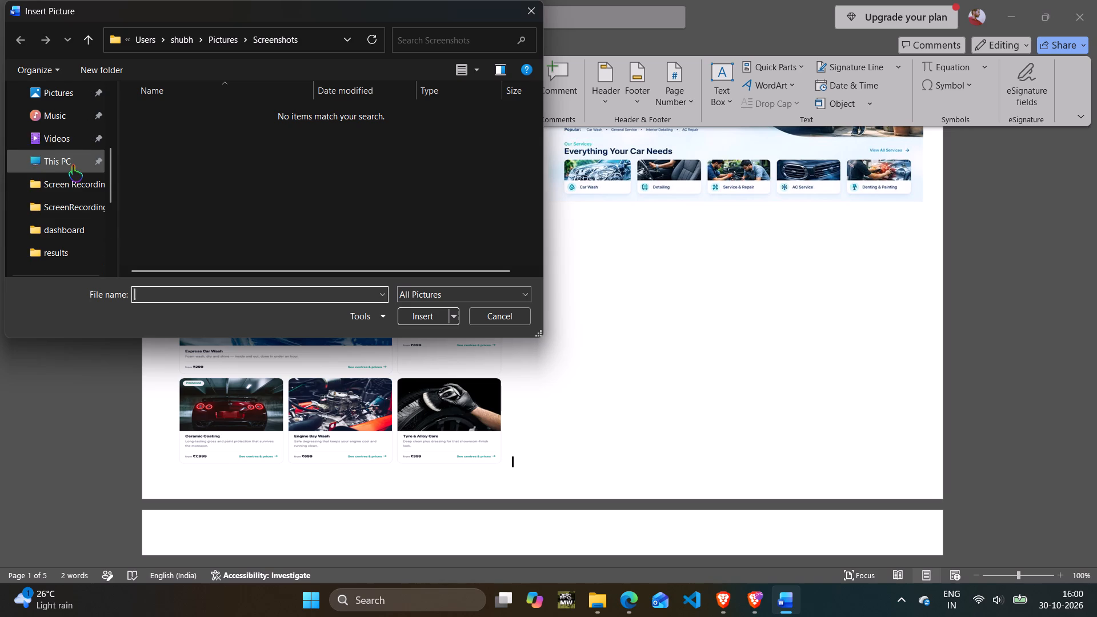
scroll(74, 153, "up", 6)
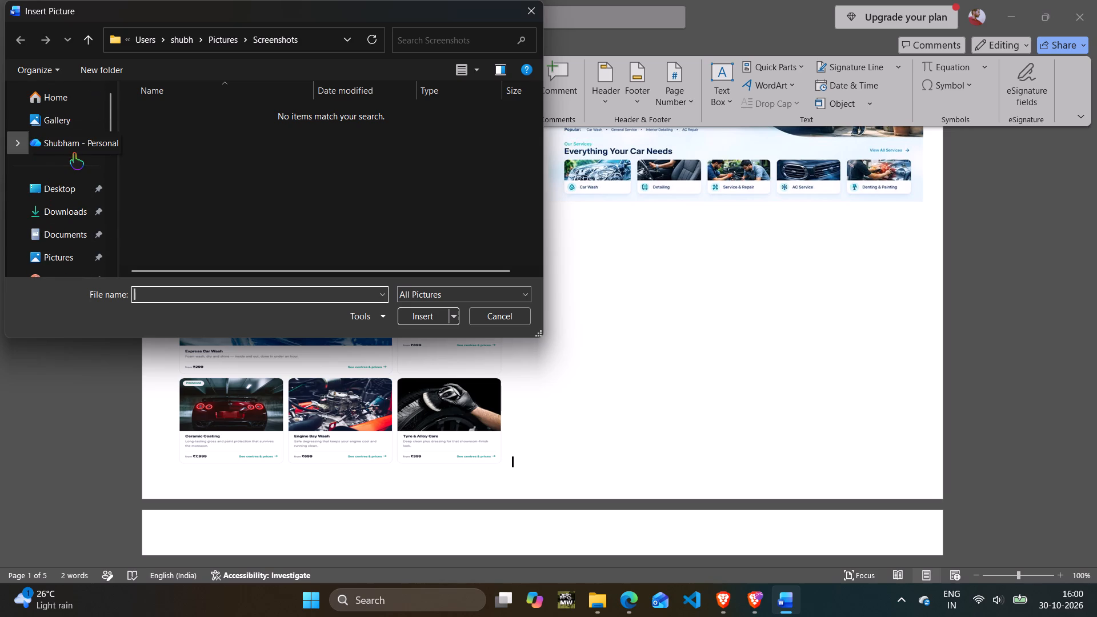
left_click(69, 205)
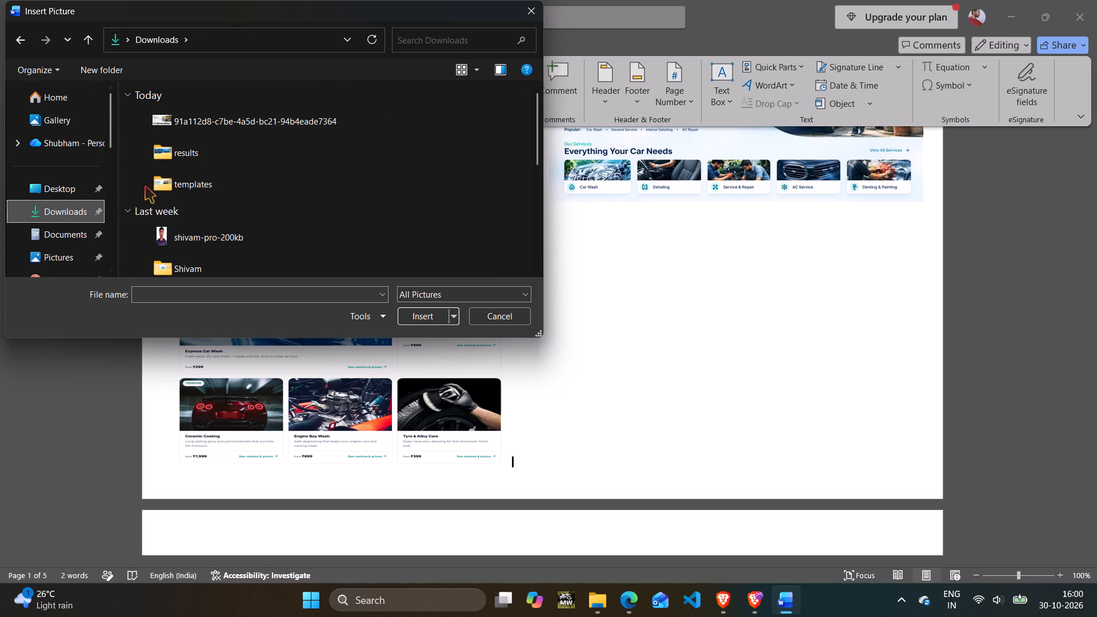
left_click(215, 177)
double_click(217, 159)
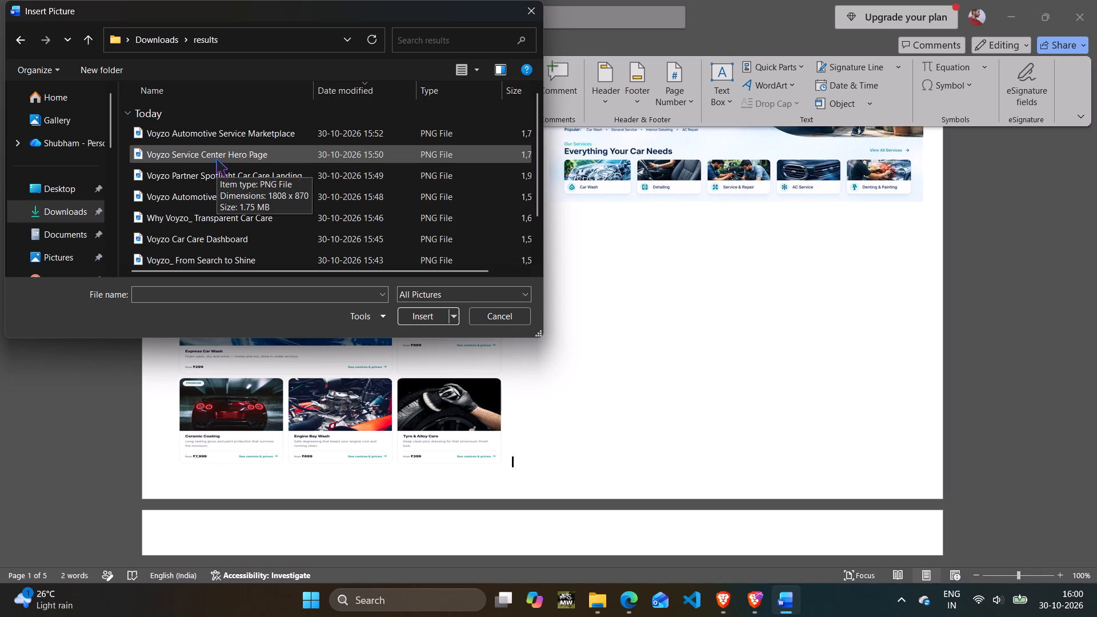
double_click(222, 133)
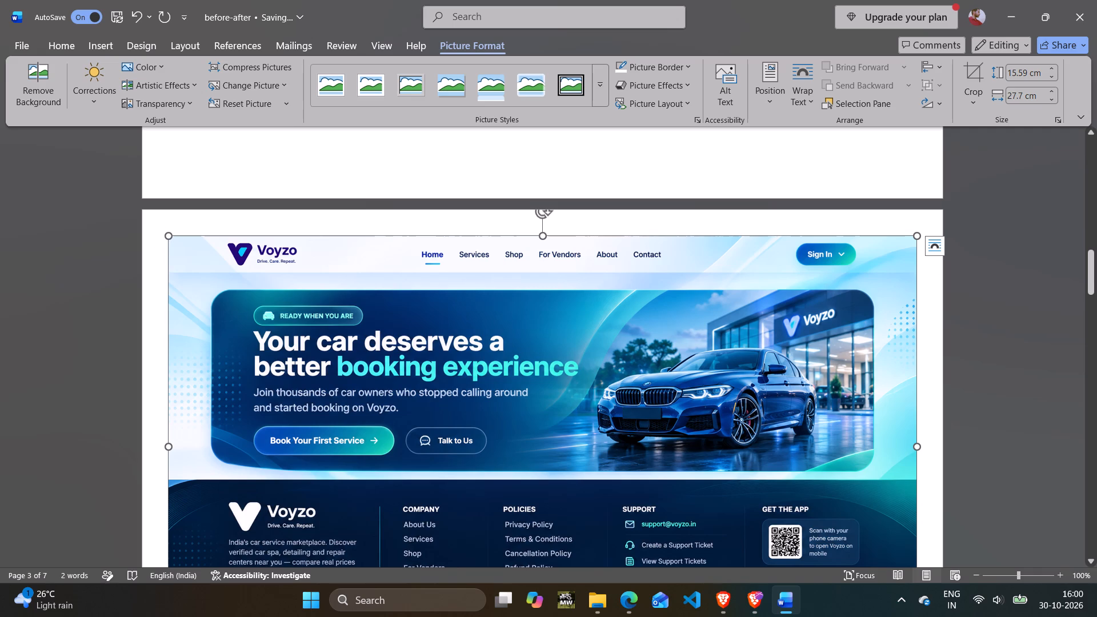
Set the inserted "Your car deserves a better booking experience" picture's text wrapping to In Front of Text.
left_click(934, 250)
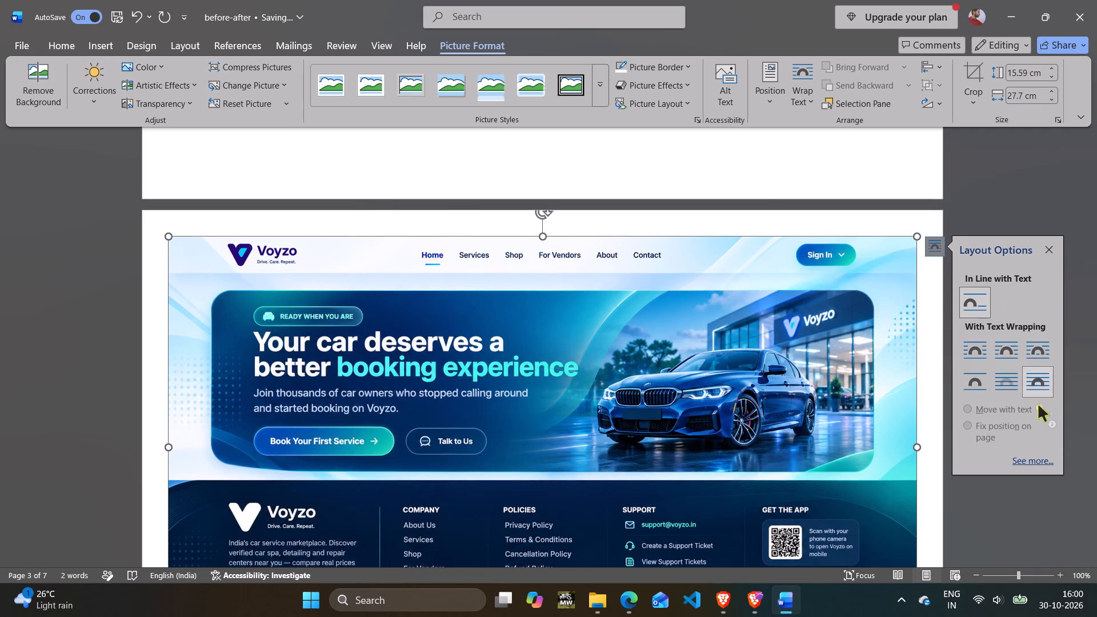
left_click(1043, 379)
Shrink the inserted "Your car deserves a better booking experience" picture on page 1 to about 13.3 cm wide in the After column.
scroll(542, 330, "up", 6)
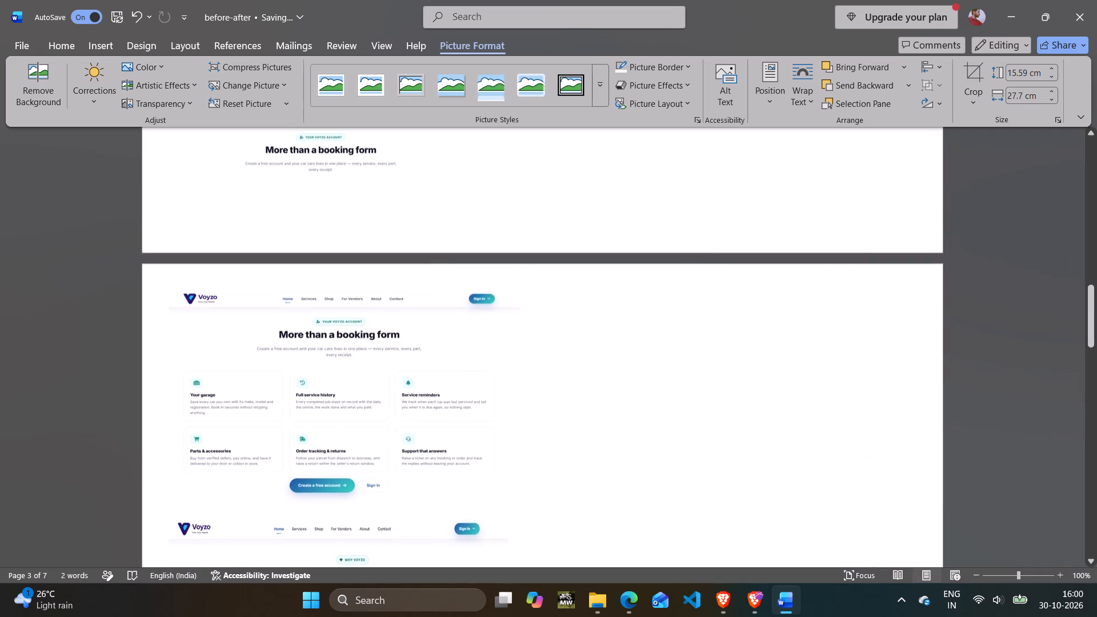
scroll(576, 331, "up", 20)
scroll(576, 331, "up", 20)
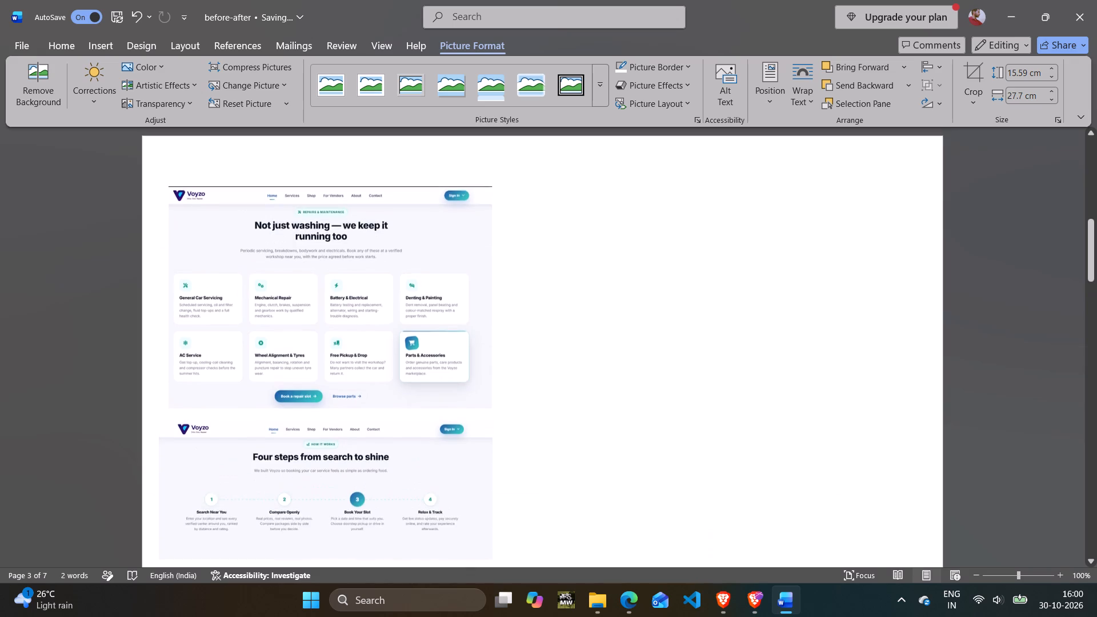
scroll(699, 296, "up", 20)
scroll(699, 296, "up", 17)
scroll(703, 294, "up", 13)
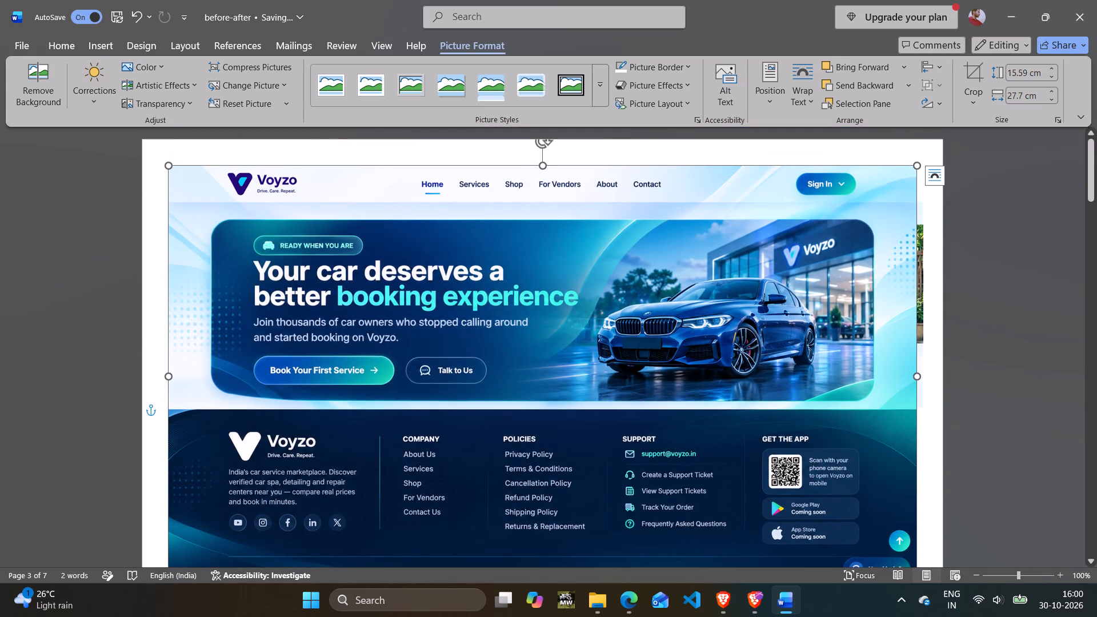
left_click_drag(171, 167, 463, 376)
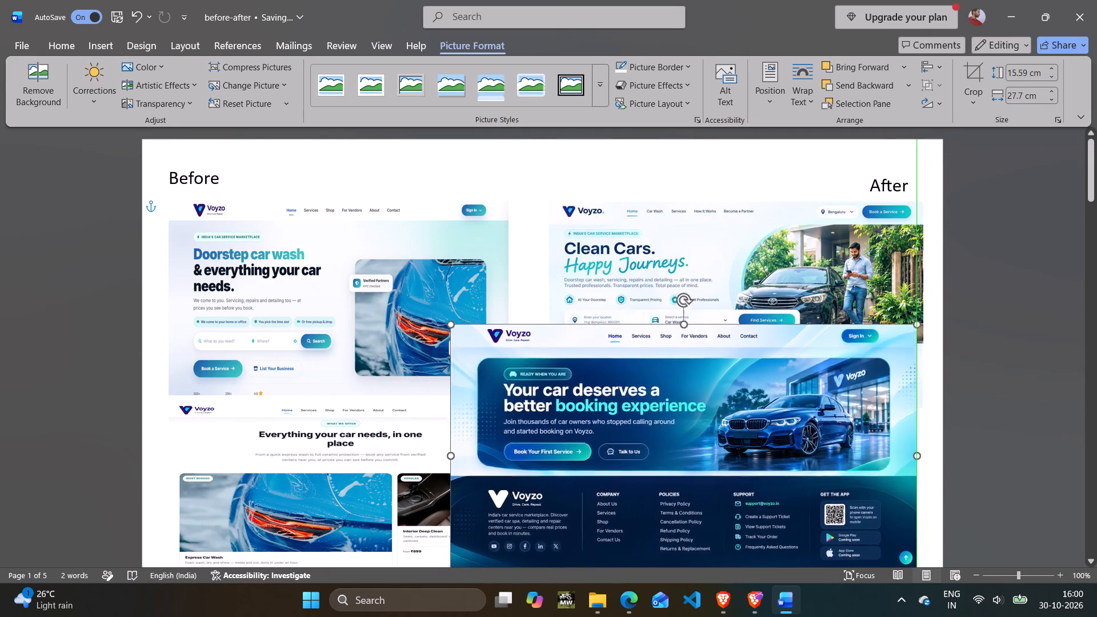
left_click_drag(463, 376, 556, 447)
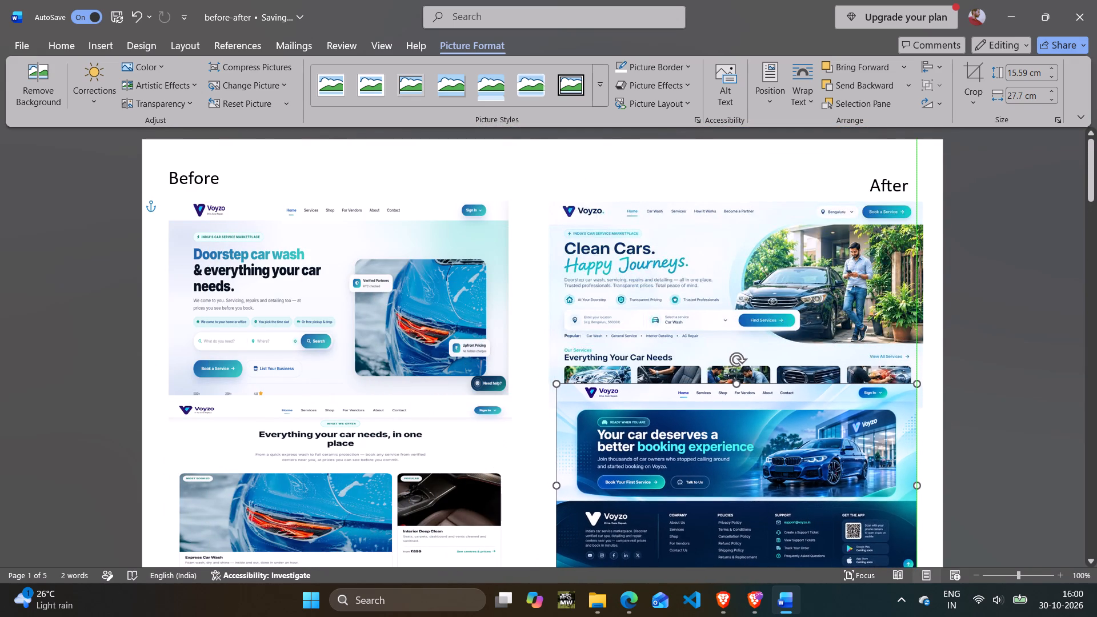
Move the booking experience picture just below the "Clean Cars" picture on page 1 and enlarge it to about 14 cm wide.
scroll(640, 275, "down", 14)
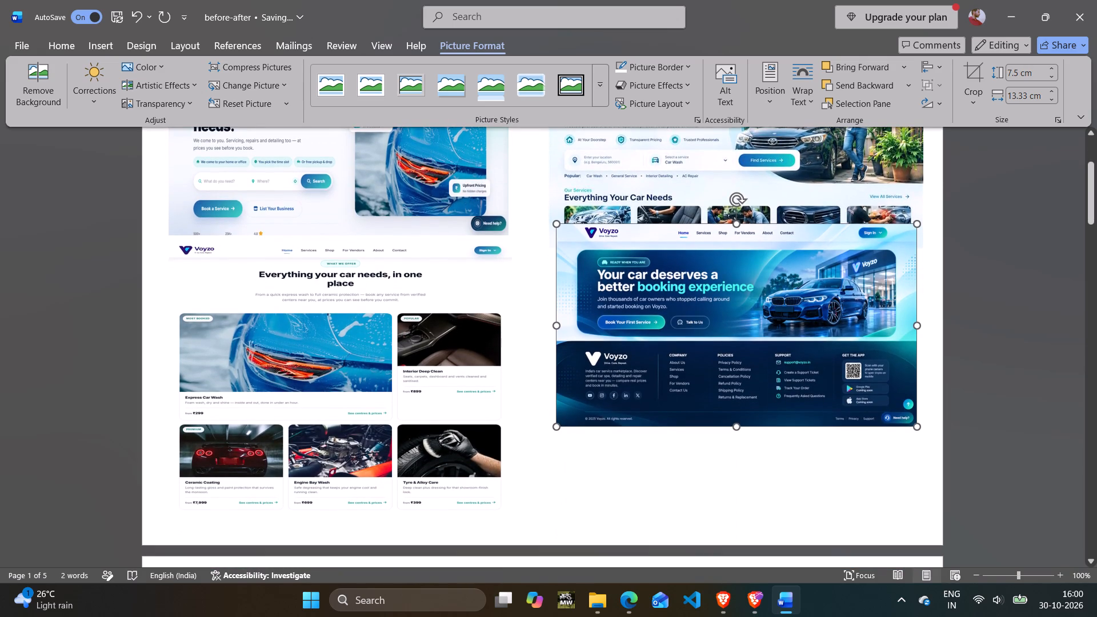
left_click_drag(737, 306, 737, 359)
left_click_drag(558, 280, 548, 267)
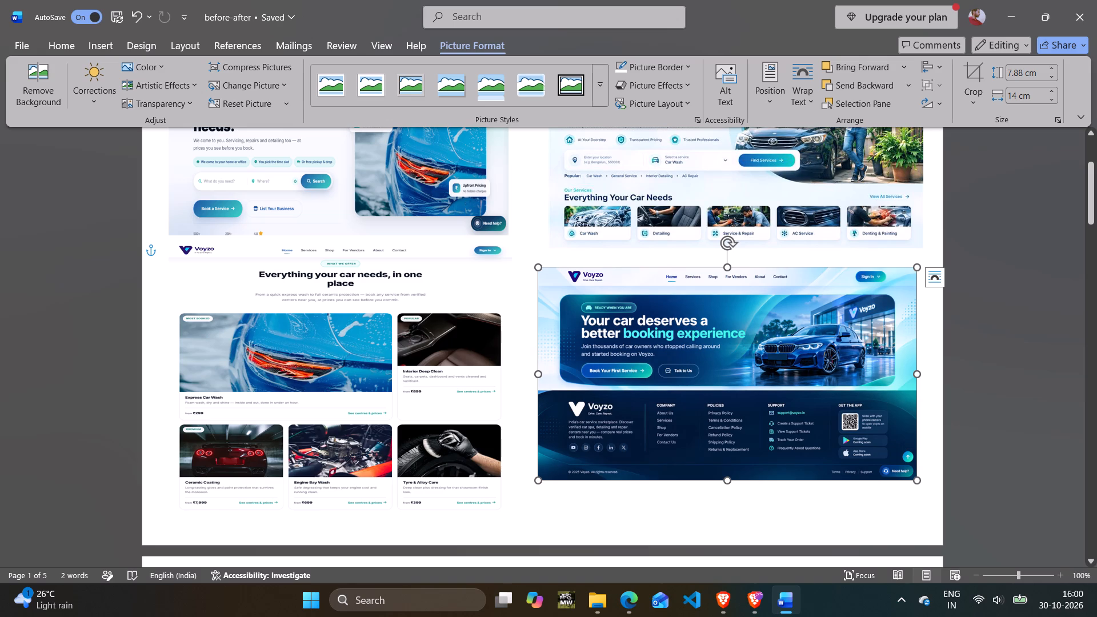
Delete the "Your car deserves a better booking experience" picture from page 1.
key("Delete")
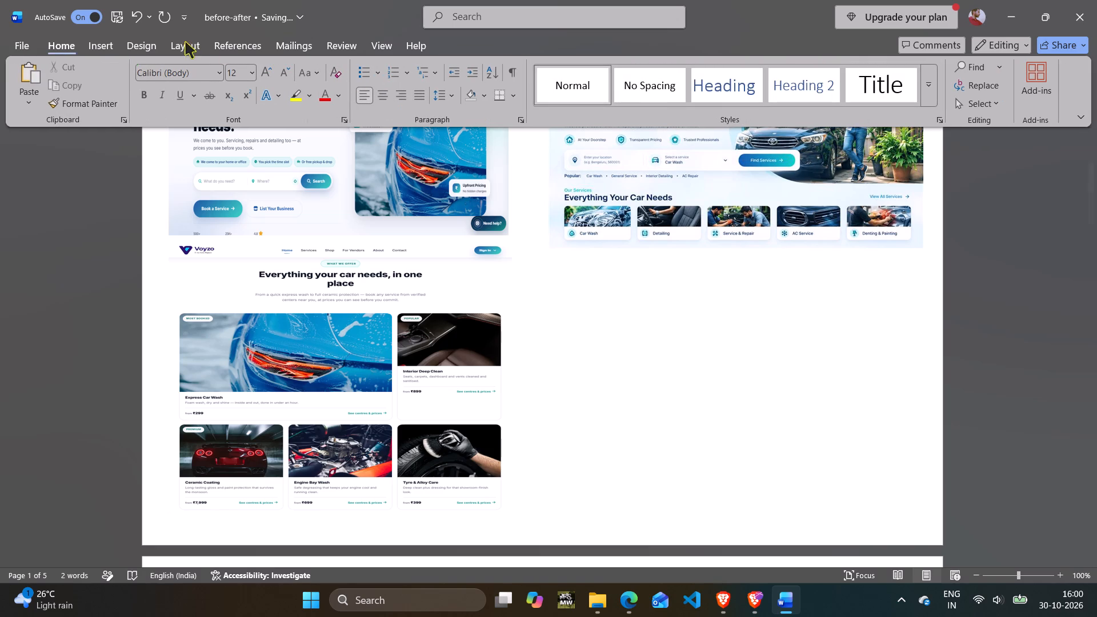
Browse the results folder as large thumbnails and insert its last picture, the redesigned "Everything your car needs, in one place".
left_click(110, 47)
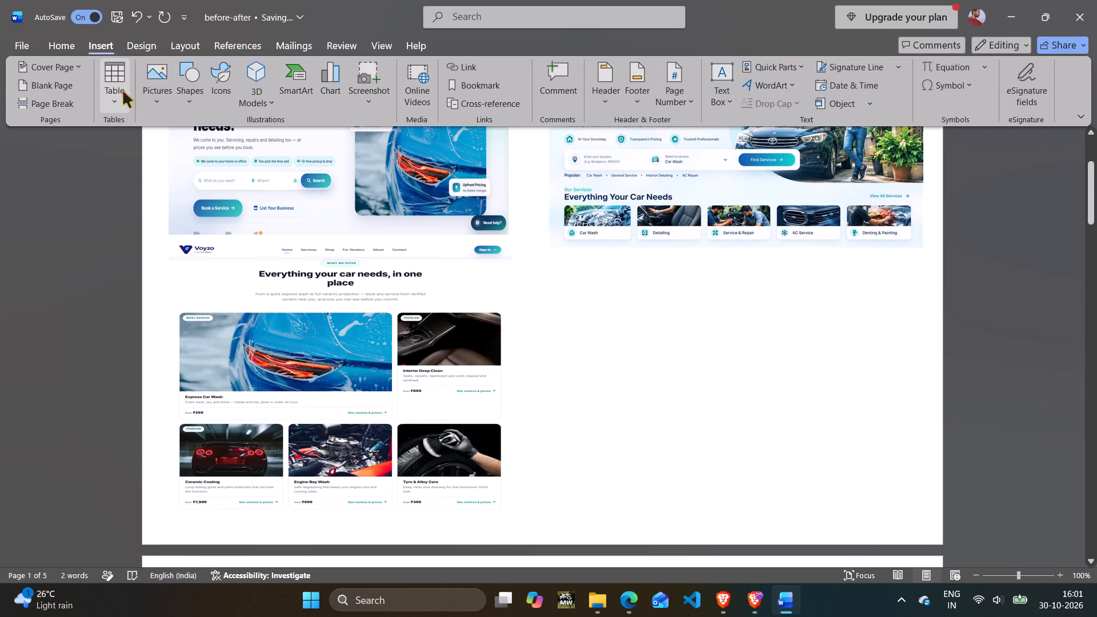
left_click(151, 106)
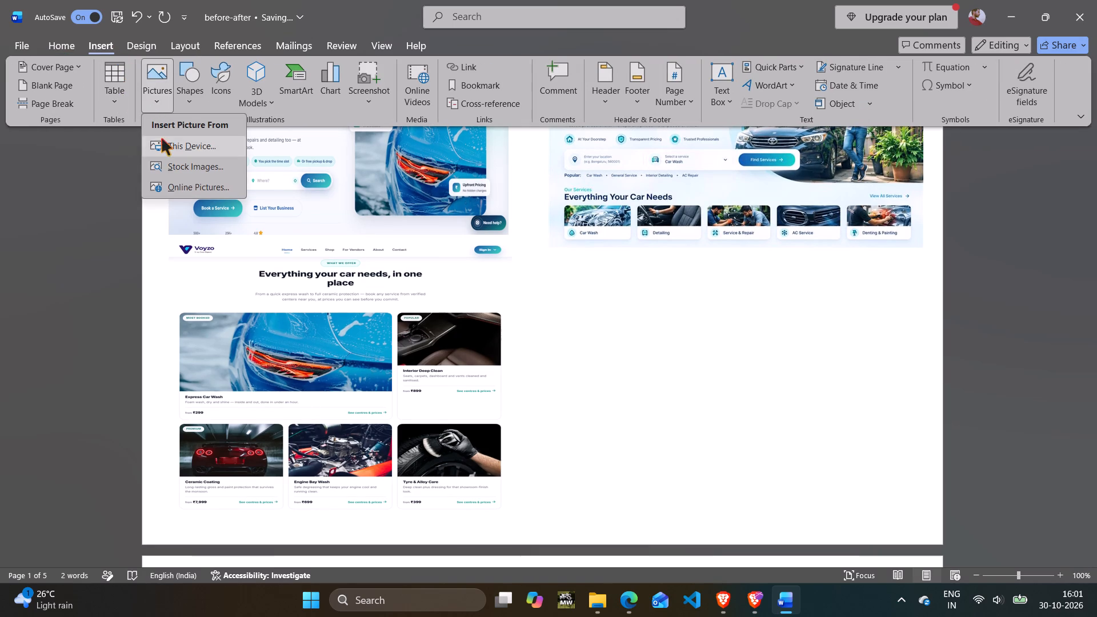
left_click(162, 140)
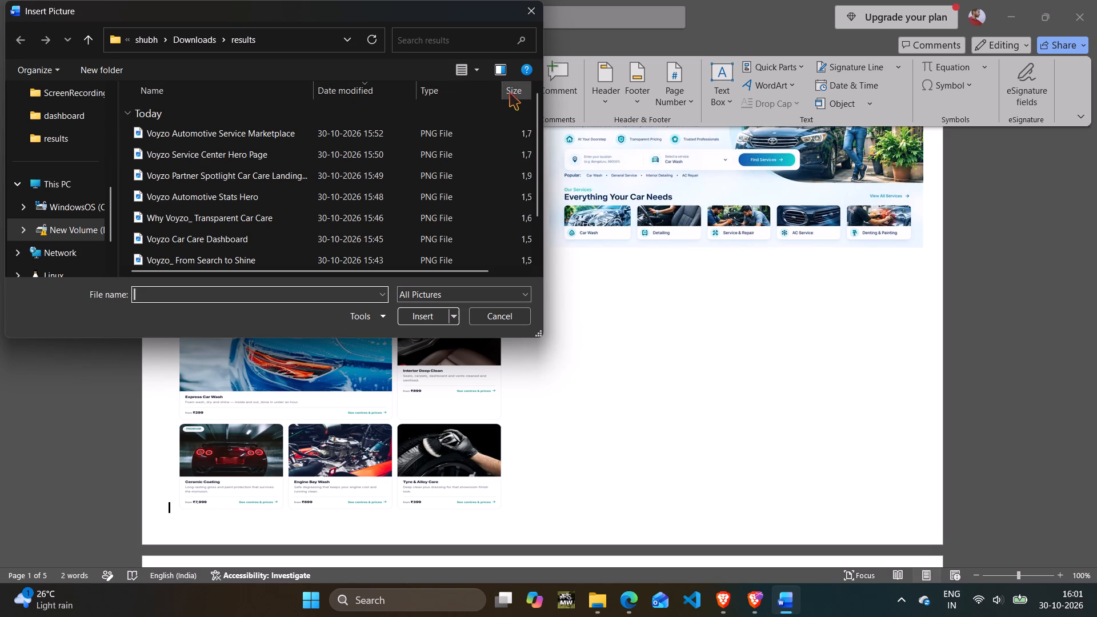
left_click_drag(349, 271, 283, 265)
left_click(477, 63)
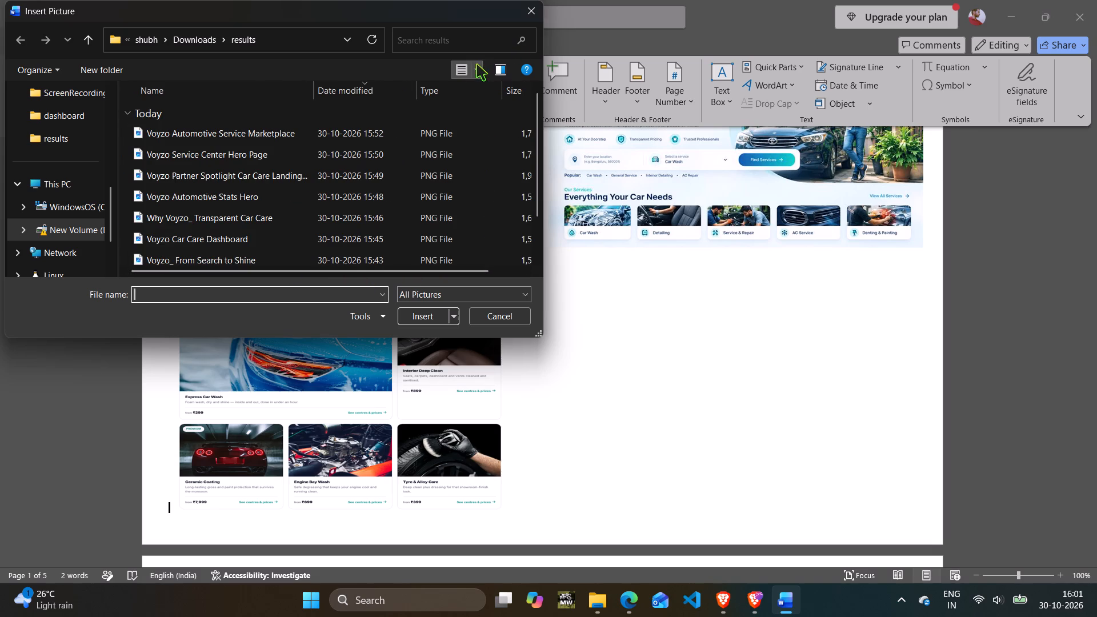
left_click(502, 15)
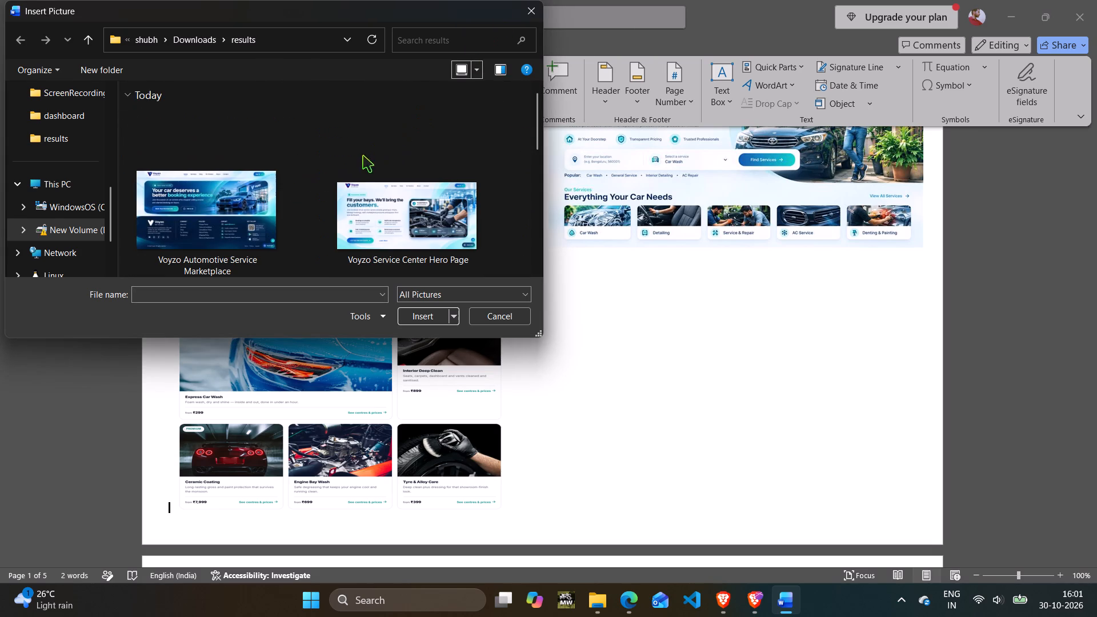
scroll(338, 207, "up", 4)
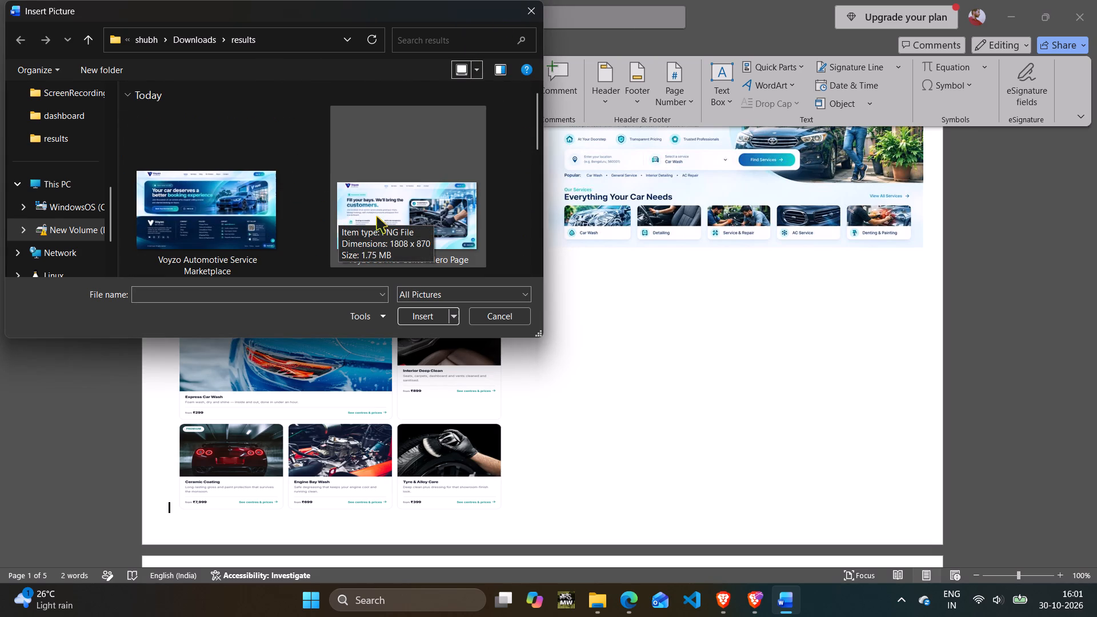
scroll(287, 198, "up", 5)
scroll(233, 210, "down", 12)
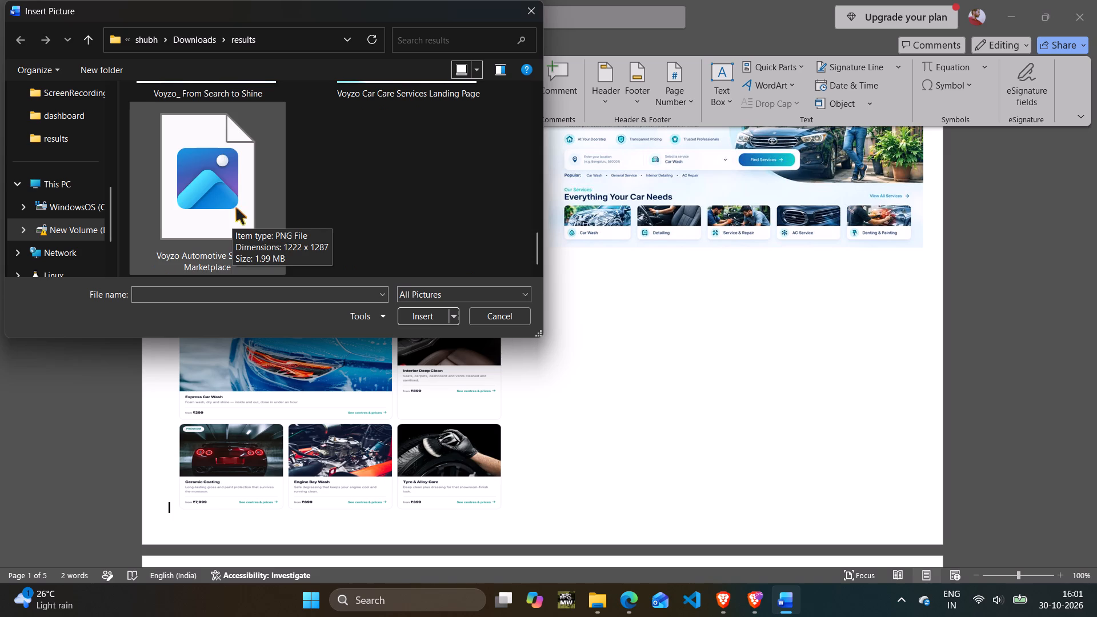
left_click(254, 187)
left_click(254, 187)
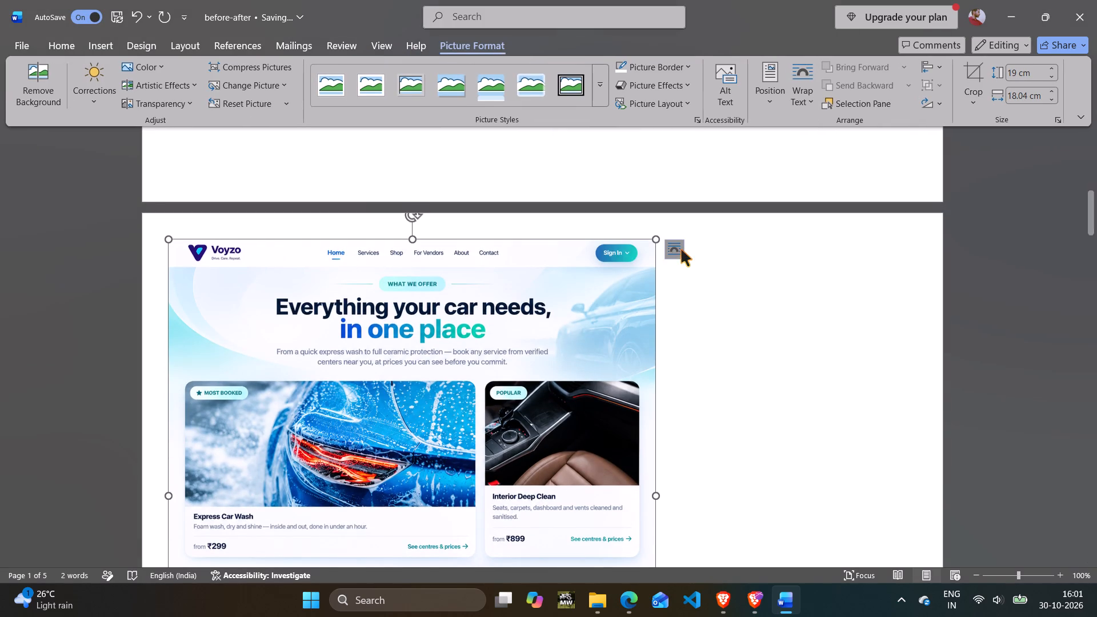
Set the redesigned "Everything your car needs, in one place" picture's text wrapping to In Front of Text.
left_click(681, 249)
left_click(774, 392)
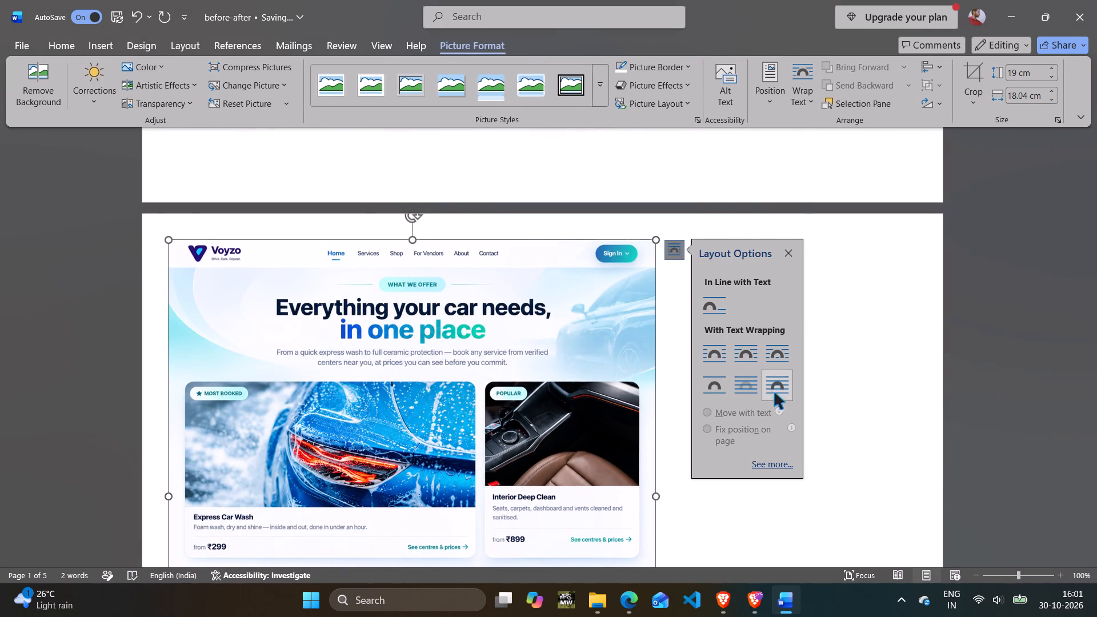
Shrink the redesigned "Everything your car needs, in one place" picture on page 1 proportionally to about 13.2 cm wide.
scroll(879, 356, "up", 19)
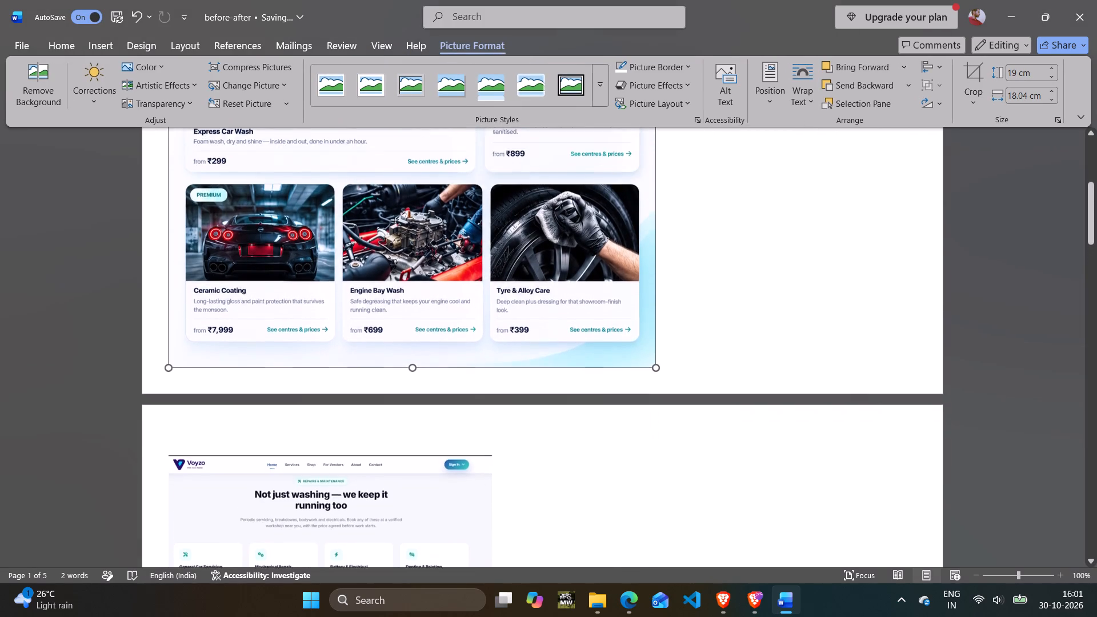
scroll(874, 340, "up", 20)
left_click(524, 303)
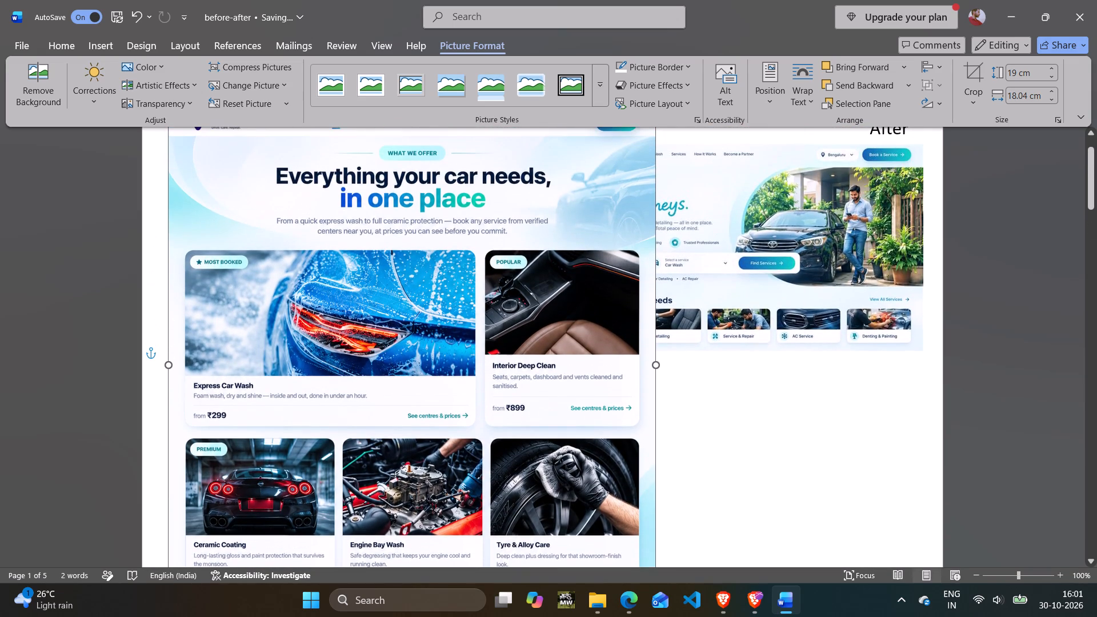
scroll(628, 463, "down", 7)
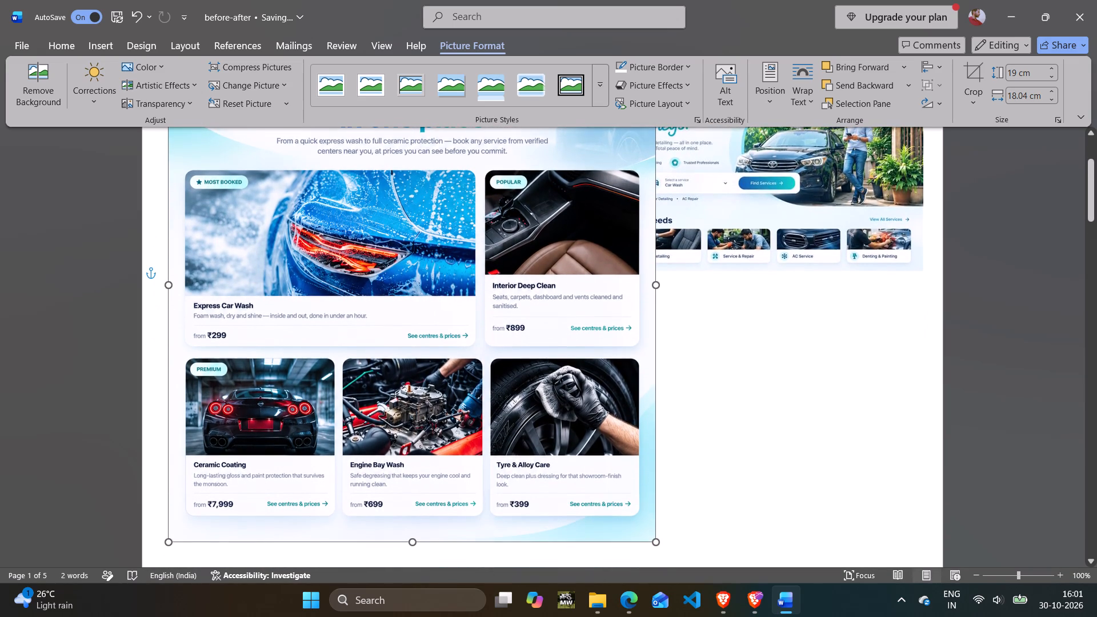
left_click_drag(656, 542, 505, 404)
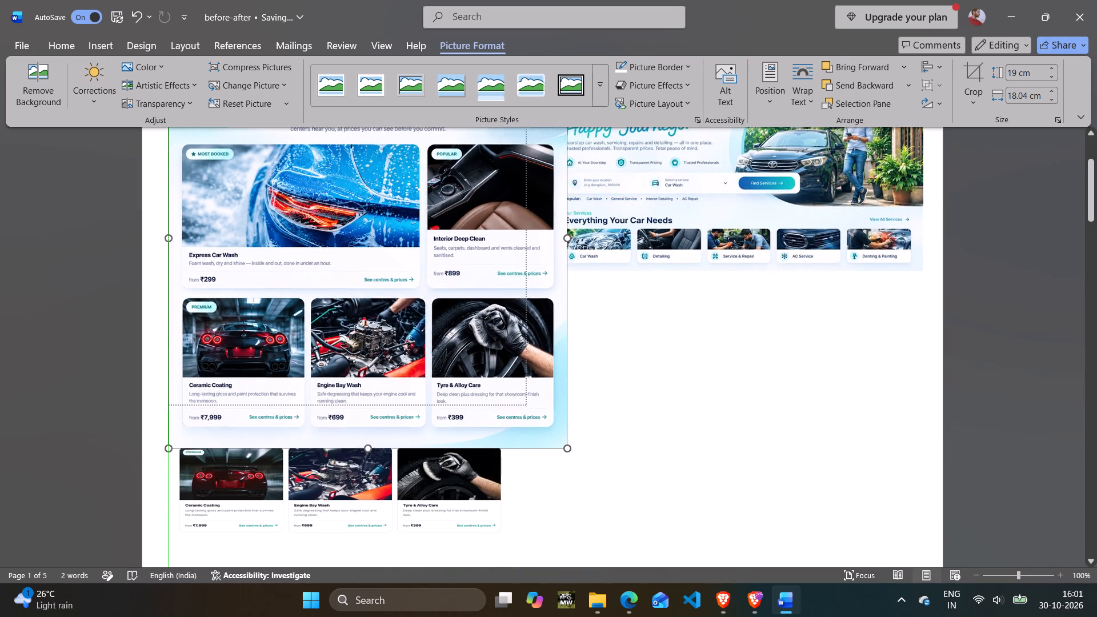
left_click_drag(505, 404, 504, 402)
Move the redesigned "Everything your car needs" picture under the After hero picture and shrink it proportionally to about 9.8 cm wide.
left_click_drag(393, 318, 690, 429)
scroll(688, 421, "down", 4)
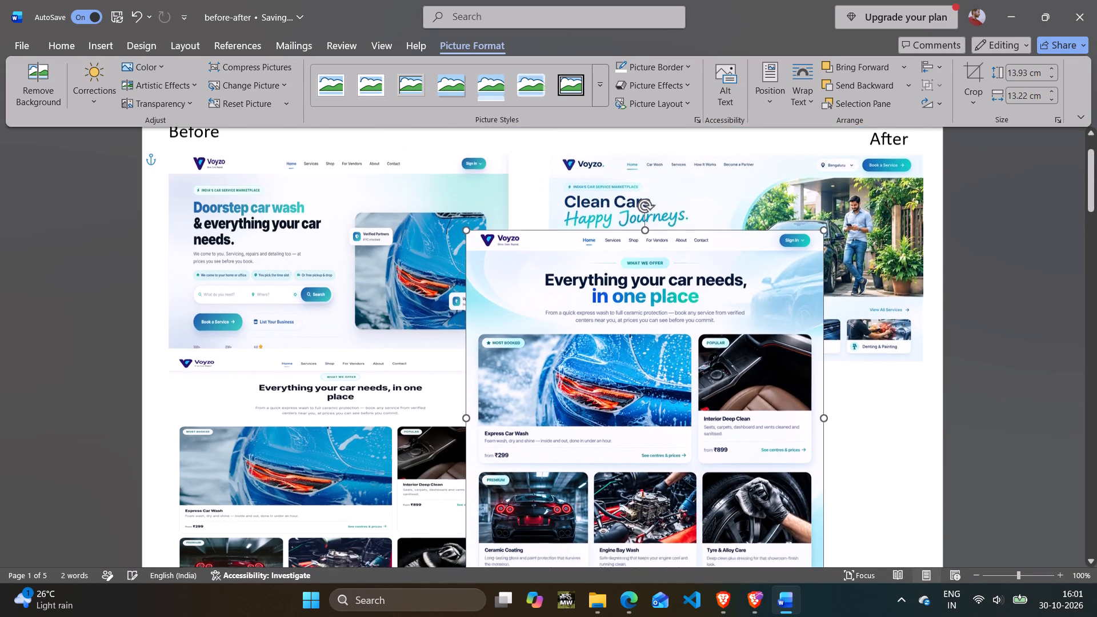
scroll(688, 421, "down", 3)
left_click_drag(467, 163, 529, 251)
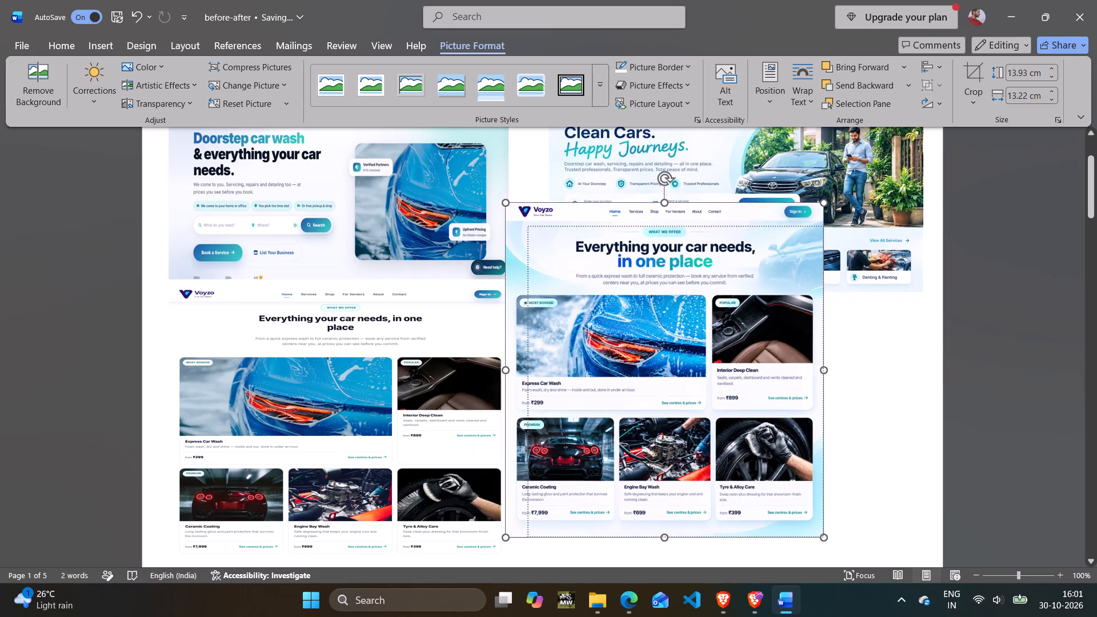
left_click_drag(529, 251, 559, 314)
left_click_drag(653, 324, 666, 377)
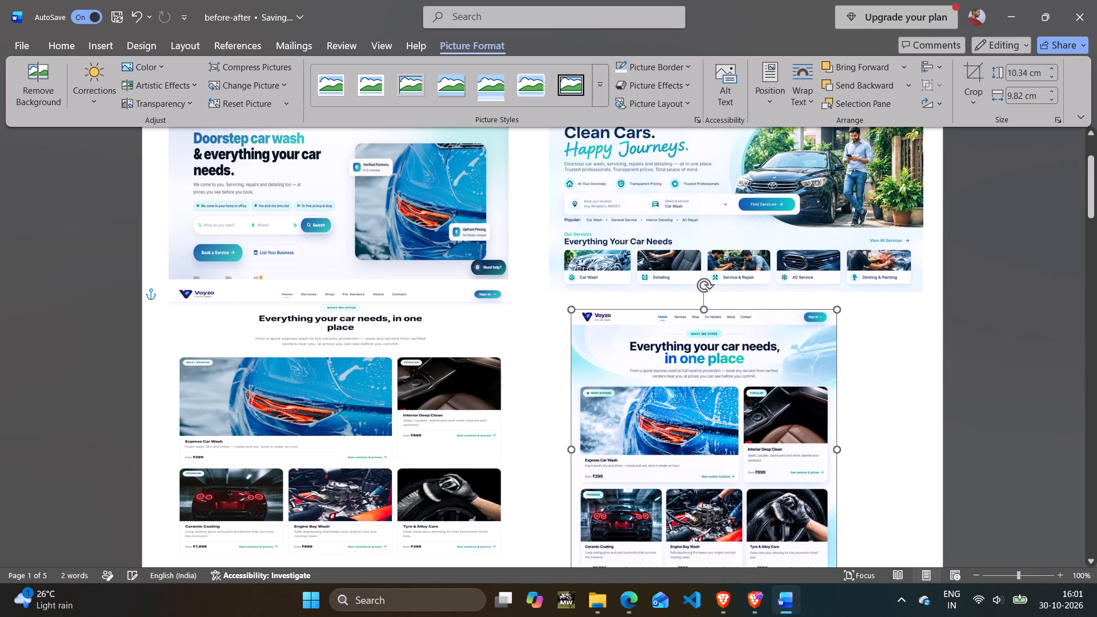
Widen the redesigned "Everything your car needs" picture, scale it to about 9.5 by 12.4 cm, and position it beside the original.
scroll(665, 358, "down", 8)
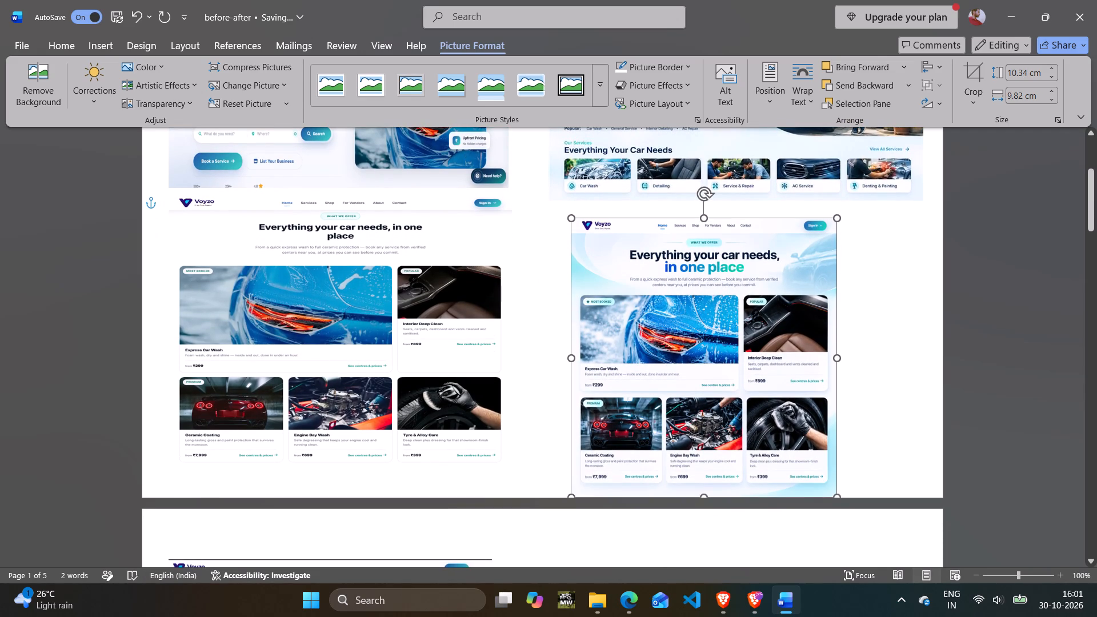
left_click_drag(838, 356, 926, 363)
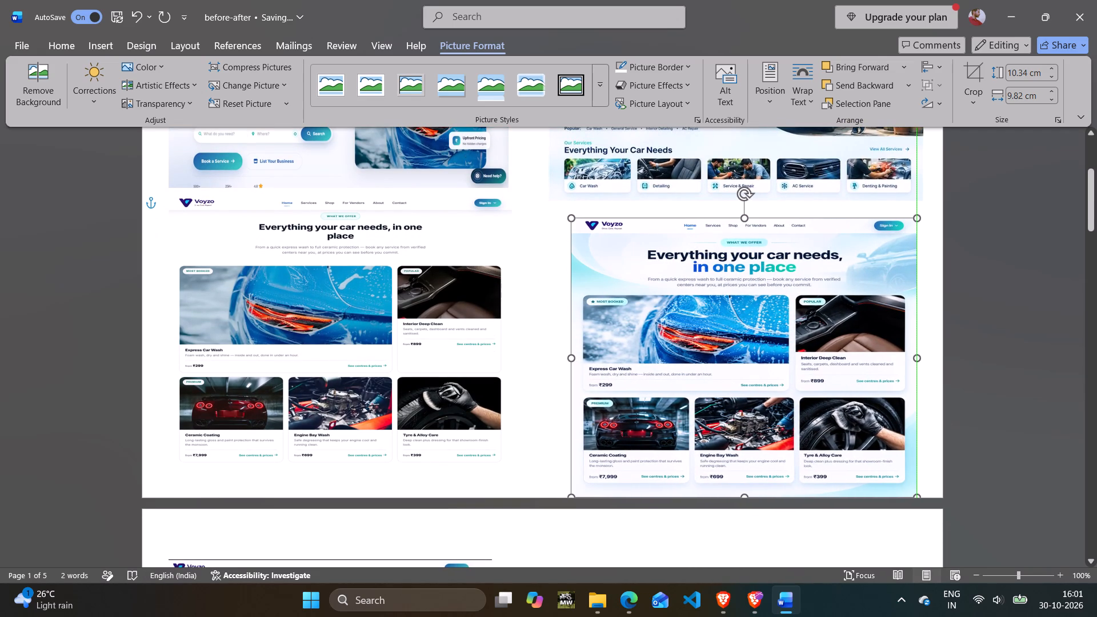
left_click_drag(572, 360, 552, 360)
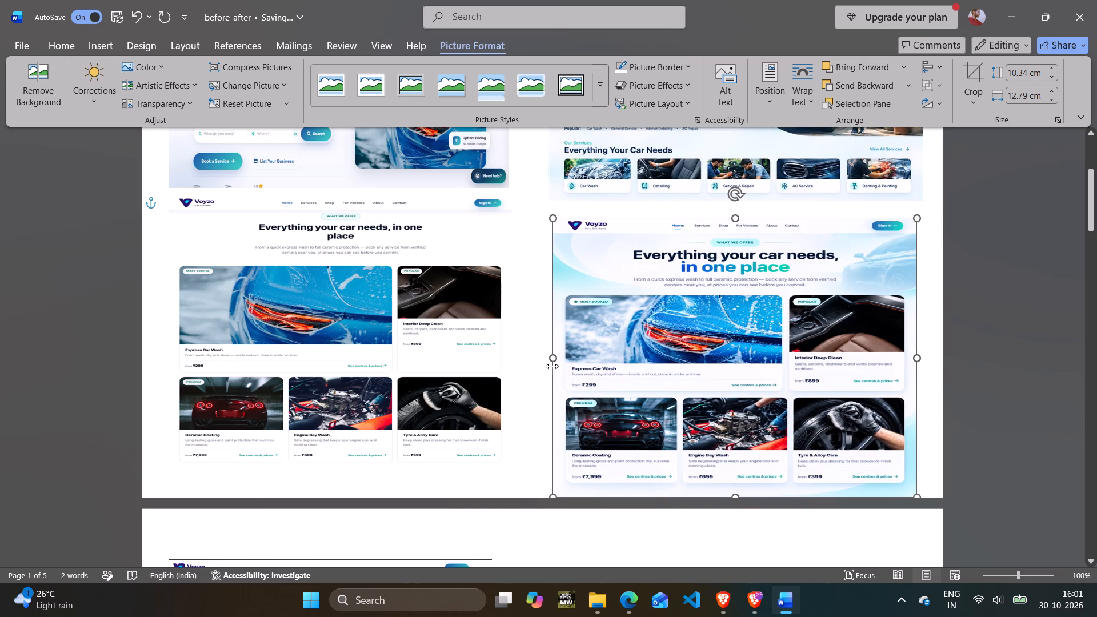
left_click_drag(552, 495, 580, 459)
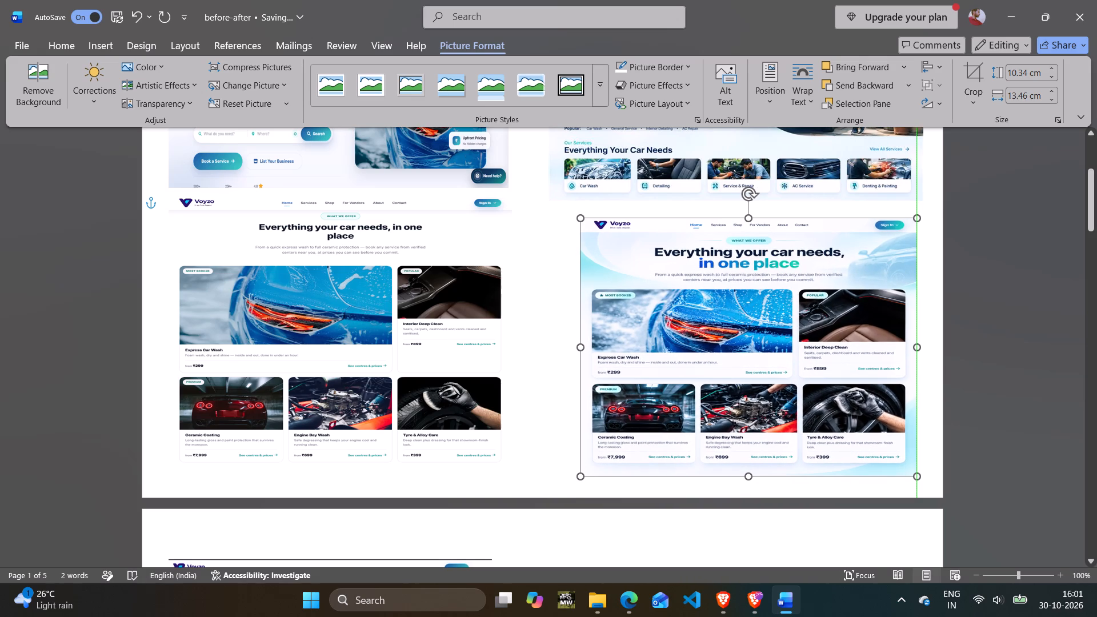
left_click_drag(580, 459, 582, 458)
left_click_drag(769, 372, 746, 371)
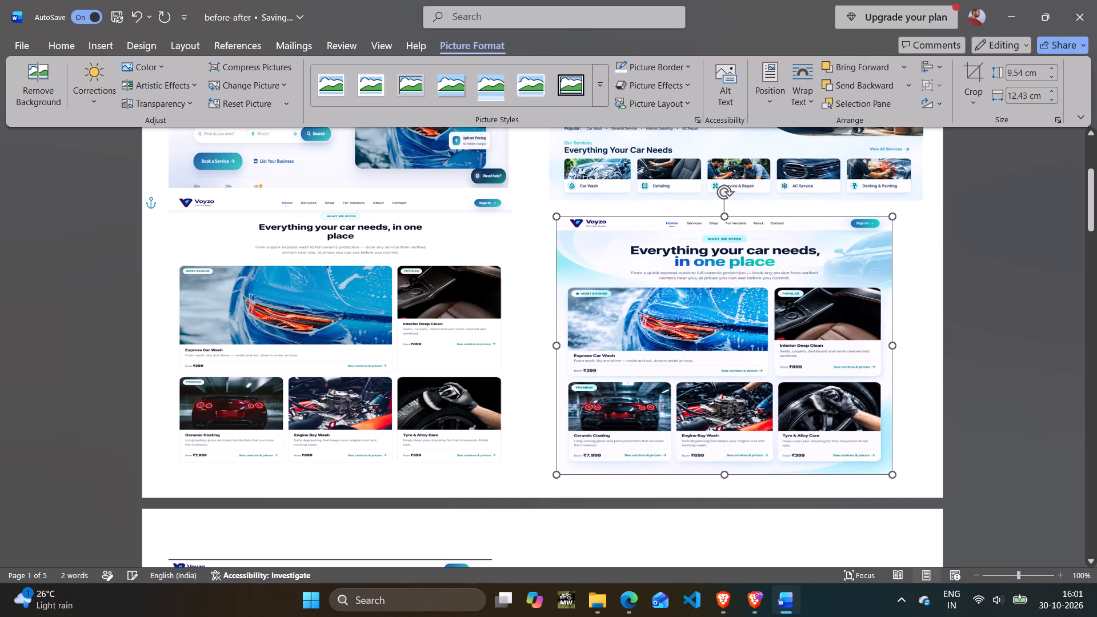
left_click_drag(746, 371, 756, 372)
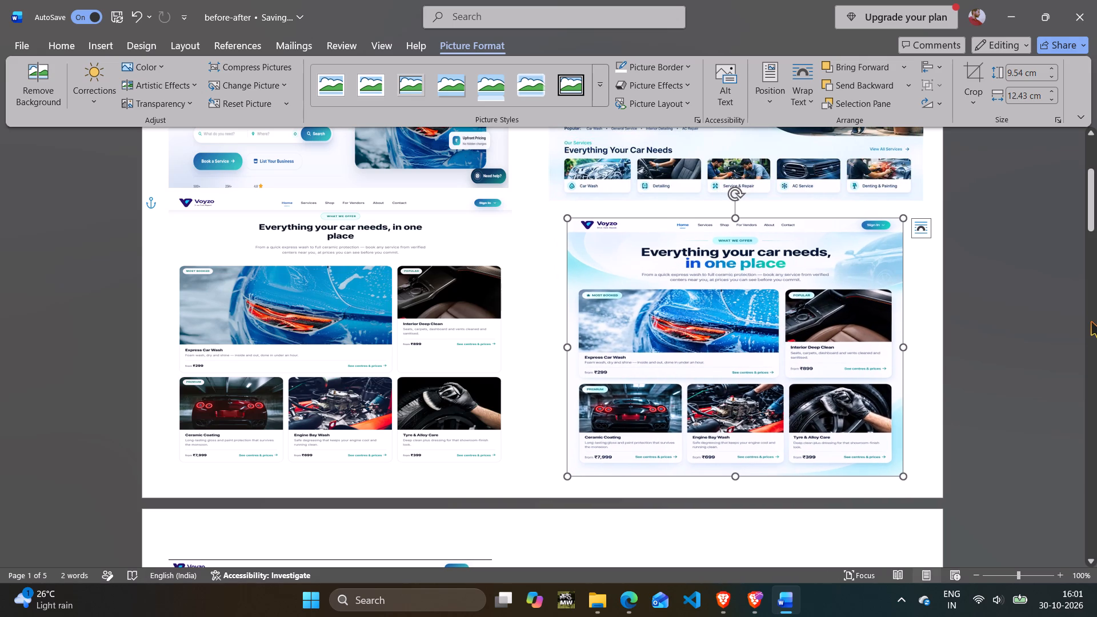
Adjust the redesigned "Everything your car needs" picture to about 9.3 cm high and 12.9 cm wide.
left_click(1091, 321)
scroll(951, 320, "up", 20)
scroll(951, 320, "up", 1)
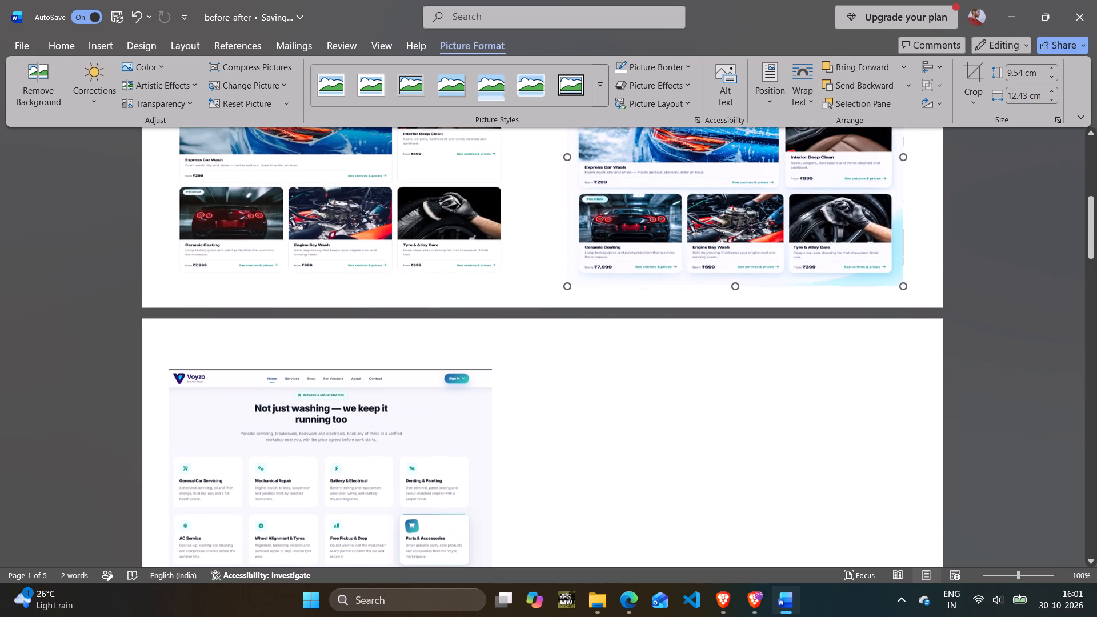
left_click_drag(737, 288, 742, 275)
scroll(746, 295, "up", 6)
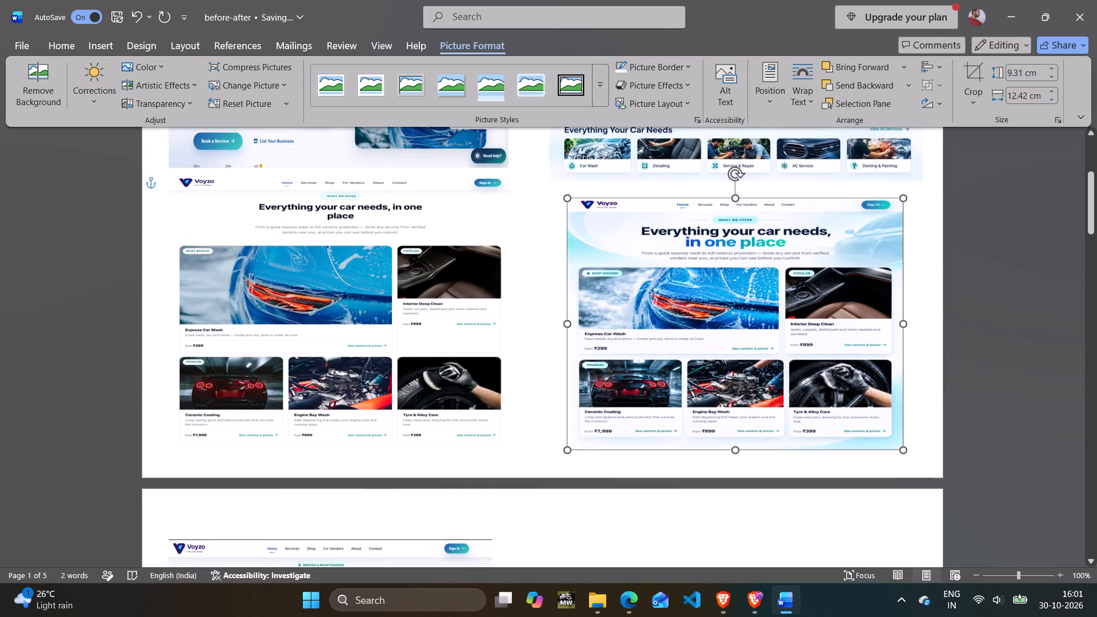
left_click_drag(904, 327, 931, 327)
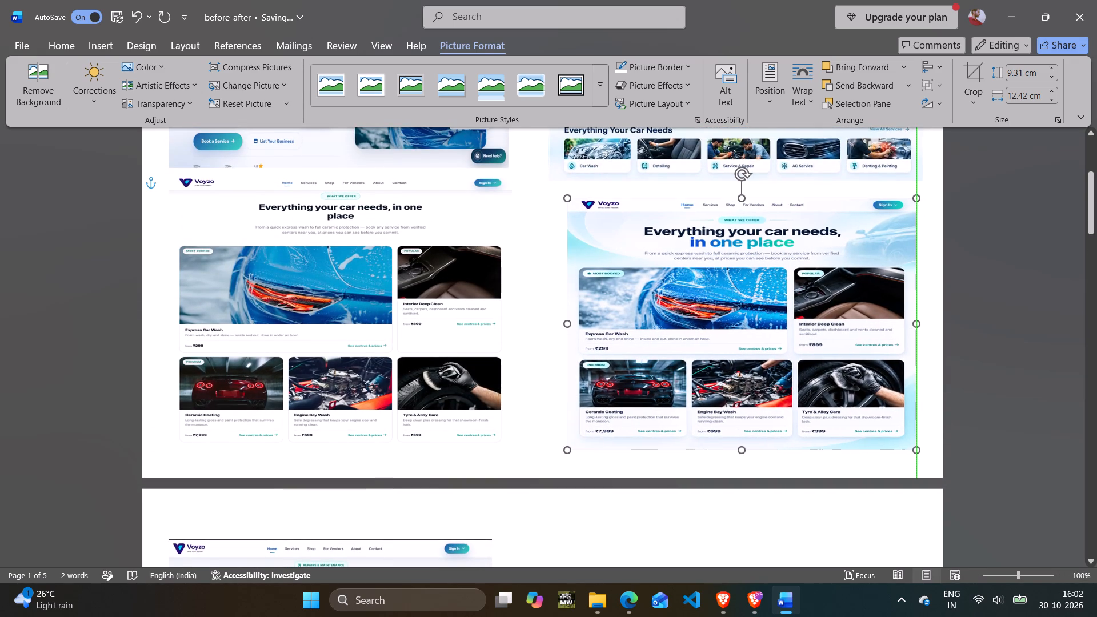
left_click_drag(931, 327, 932, 327)
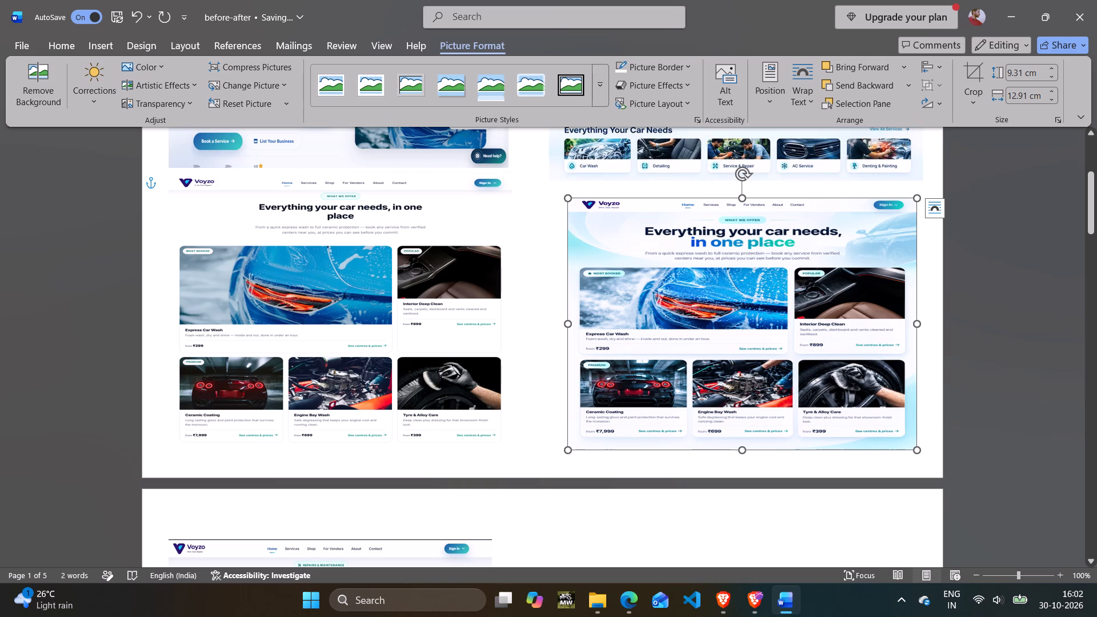
left_click(1028, 315)
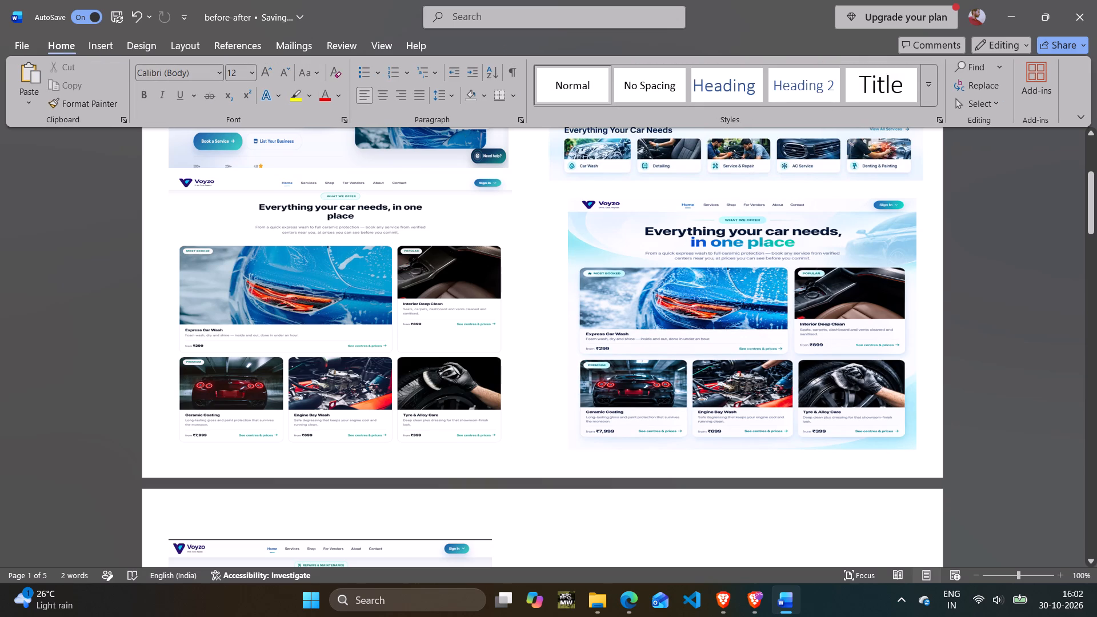
Set the original "Everything your car needs" screenshot's text wrapping to In Front of Text.
left_click(445, 278)
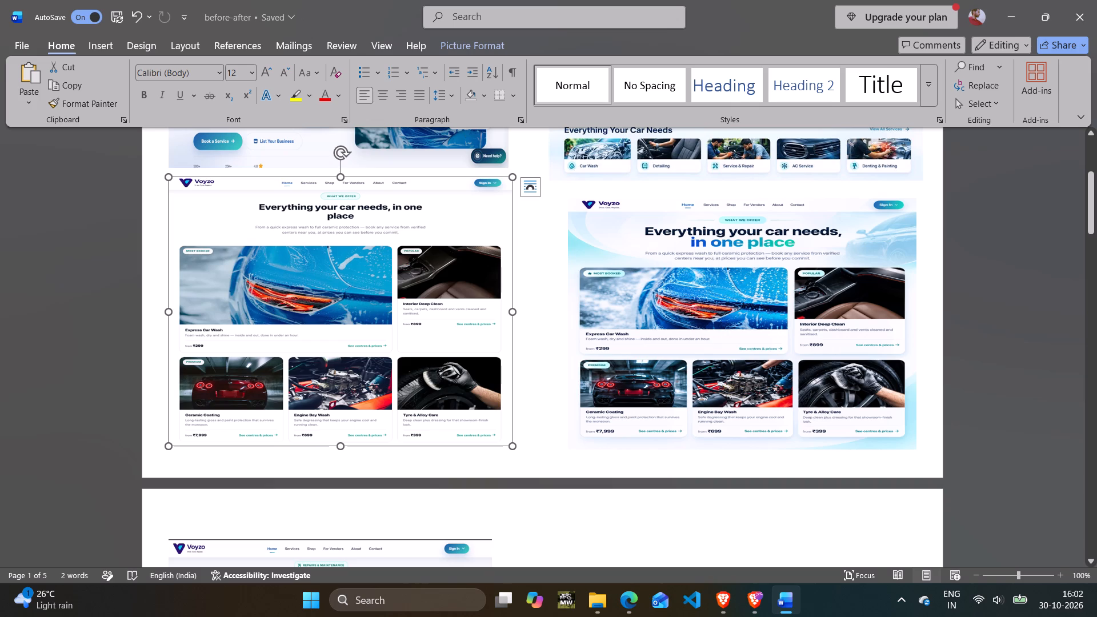
left_click_drag(416, 272, 414, 278)
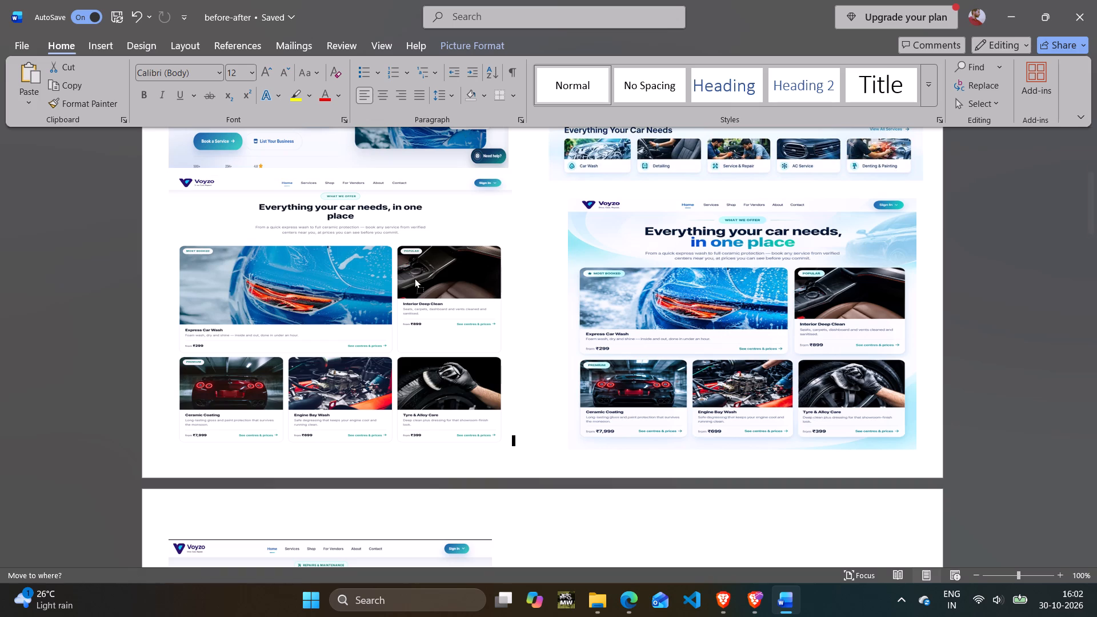
left_click_drag(414, 278, 410, 297)
left_click_drag(374, 287, 377, 302)
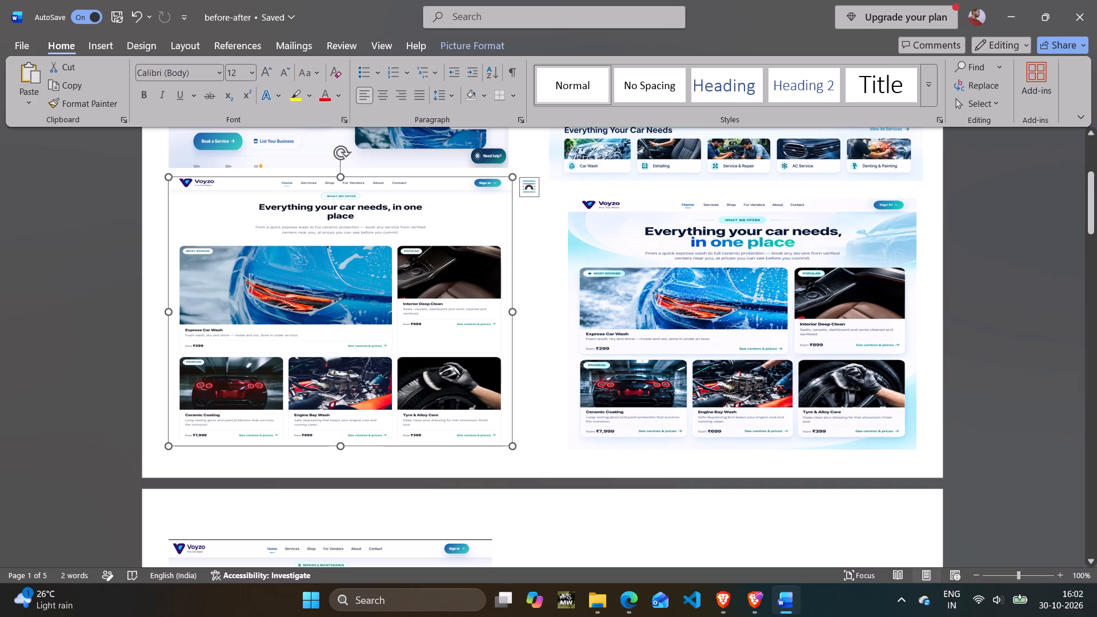
left_click(526, 194)
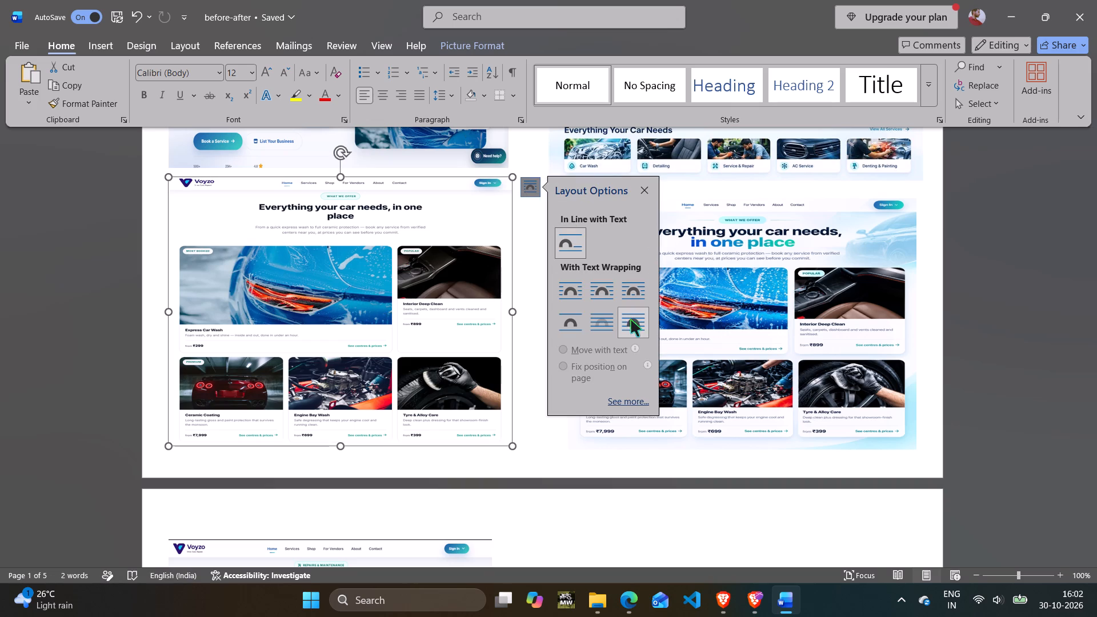
left_click(631, 319)
Move the original "Everything your car needs" screenshot slightly down, closer to level with the redesigned picture.
left_click_drag(414, 298, 414, 311)
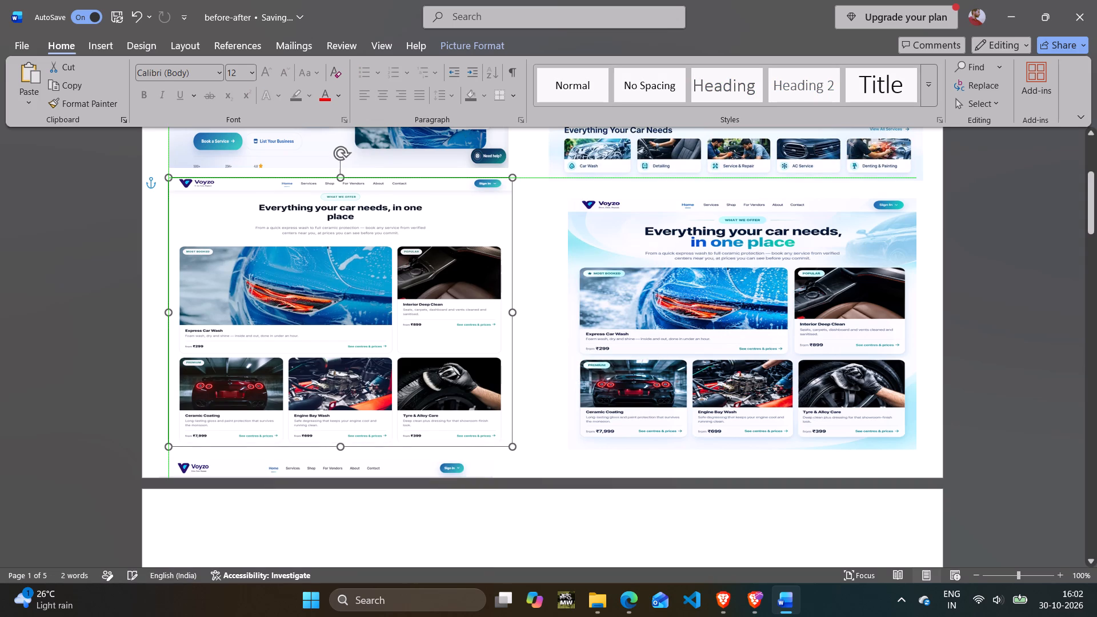
left_click_drag(414, 311, 414, 310)
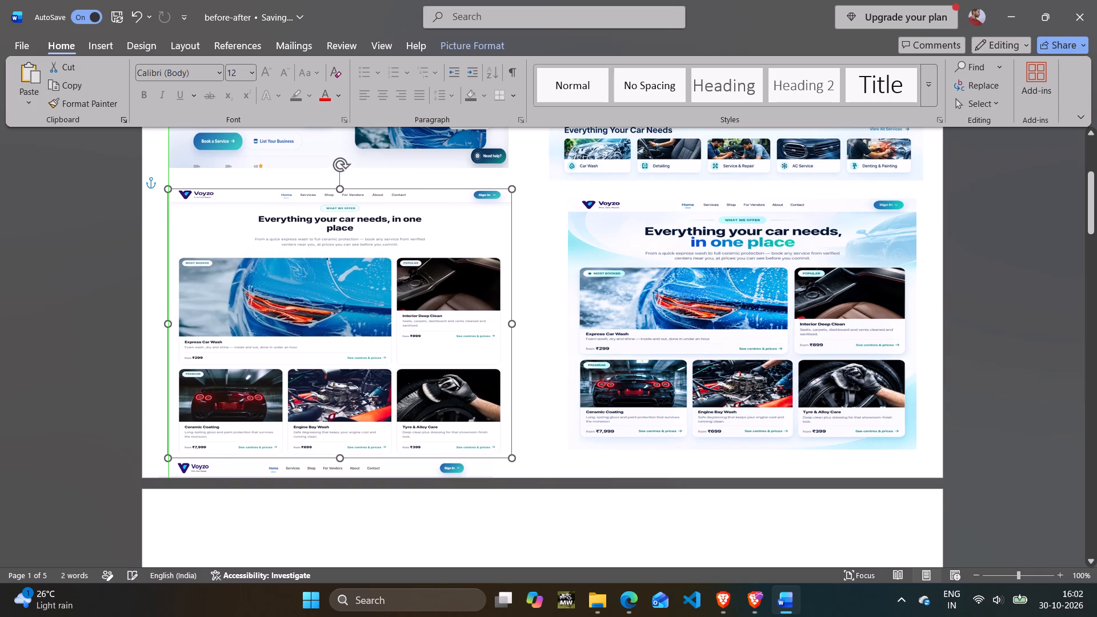
left_click_drag(414, 310, 411, 306)
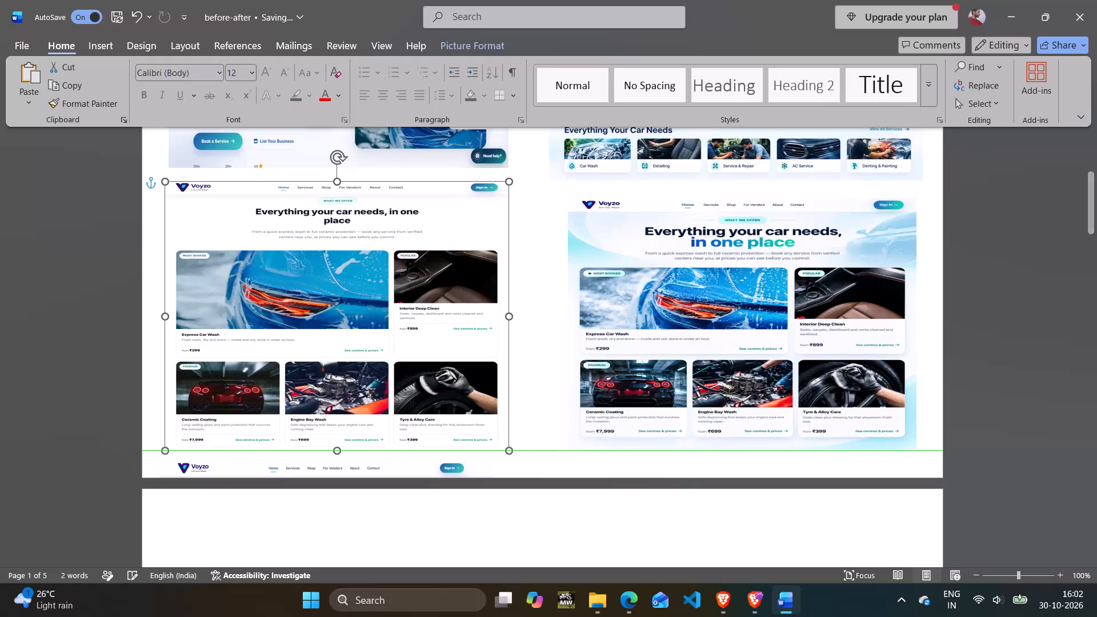
left_click_drag(411, 306, 411, 306)
left_click(1036, 308)
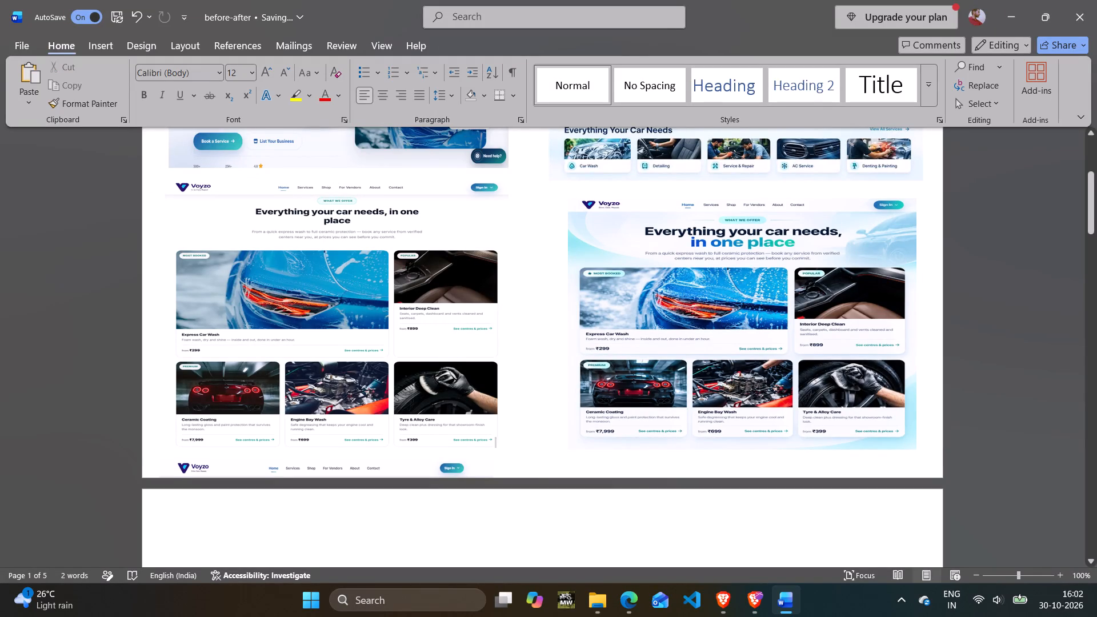
Delete the blank content on page 2 above the "More than a booking form" screenshot.
scroll(774, 422, "down", 9)
scroll(744, 422, "down", 20)
scroll(744, 422, "down", 2)
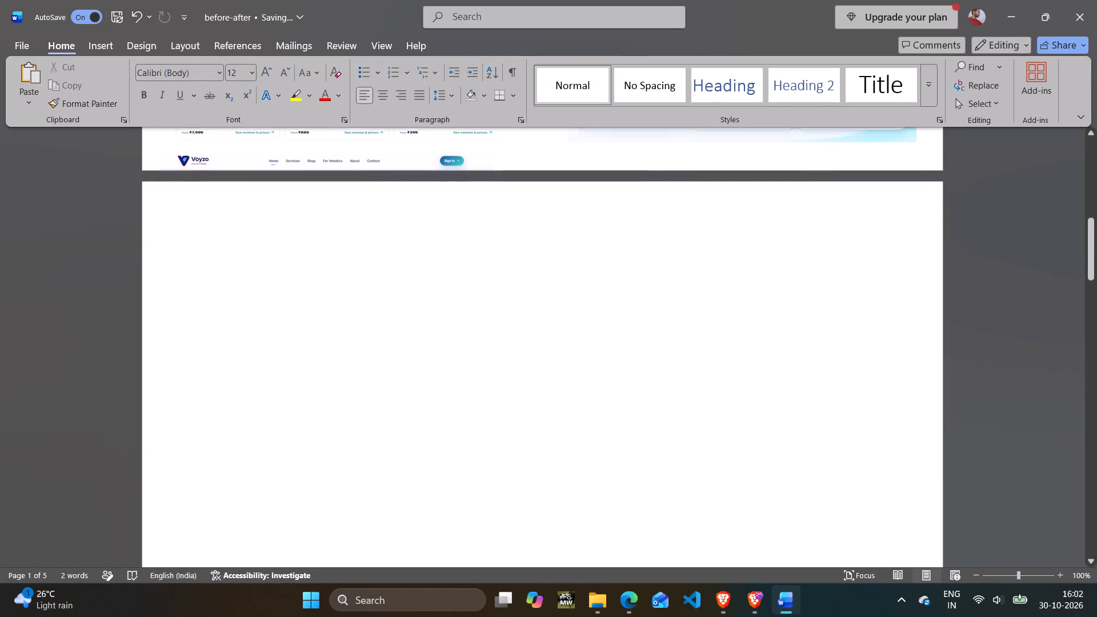
scroll(622, 410, "down", 20)
scroll(622, 410, "down", 2)
left_click(614, 400)
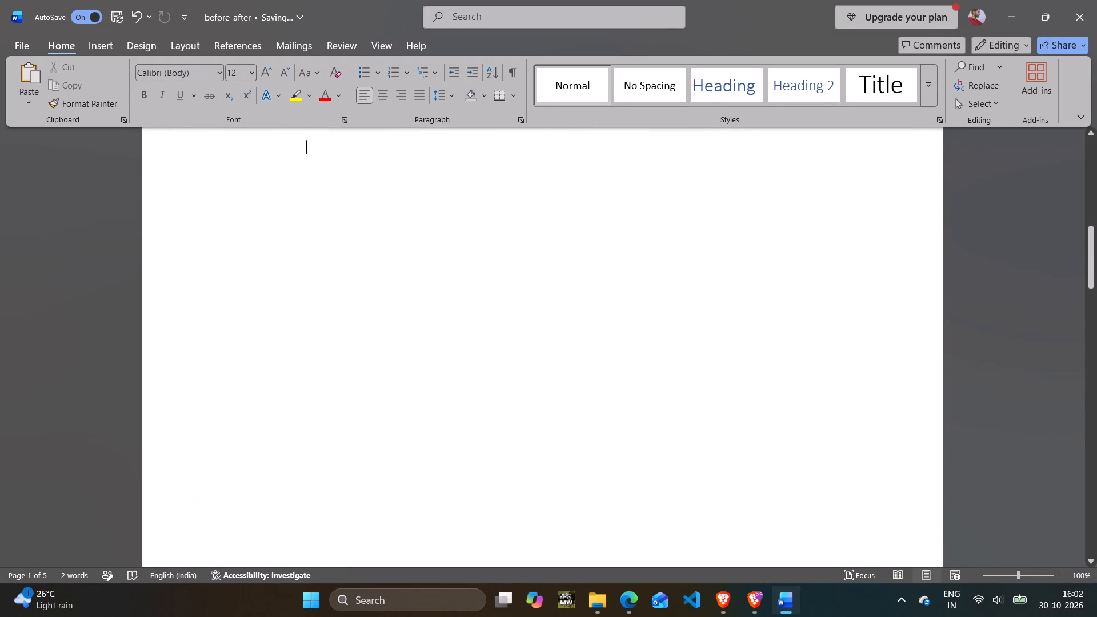
key("BackSpace")
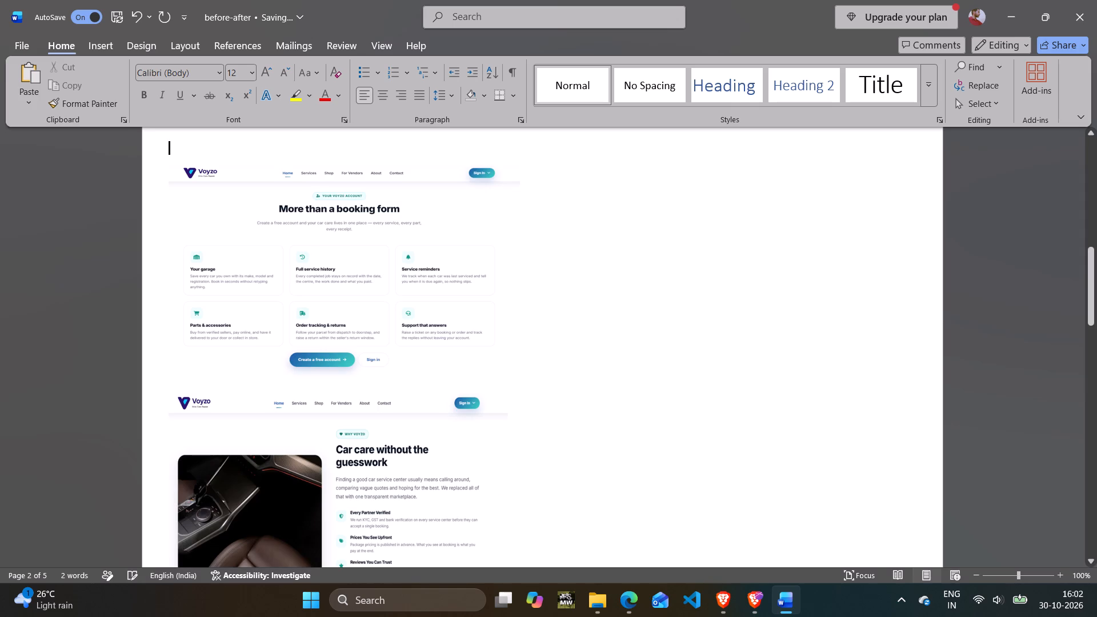
Insert the redesigned "Voyzo Car Care Dashboard" picture from the results folder after the "More than a booking form" screenshot on page 2.
scroll(445, 409, "up", 17)
left_click(630, 439)
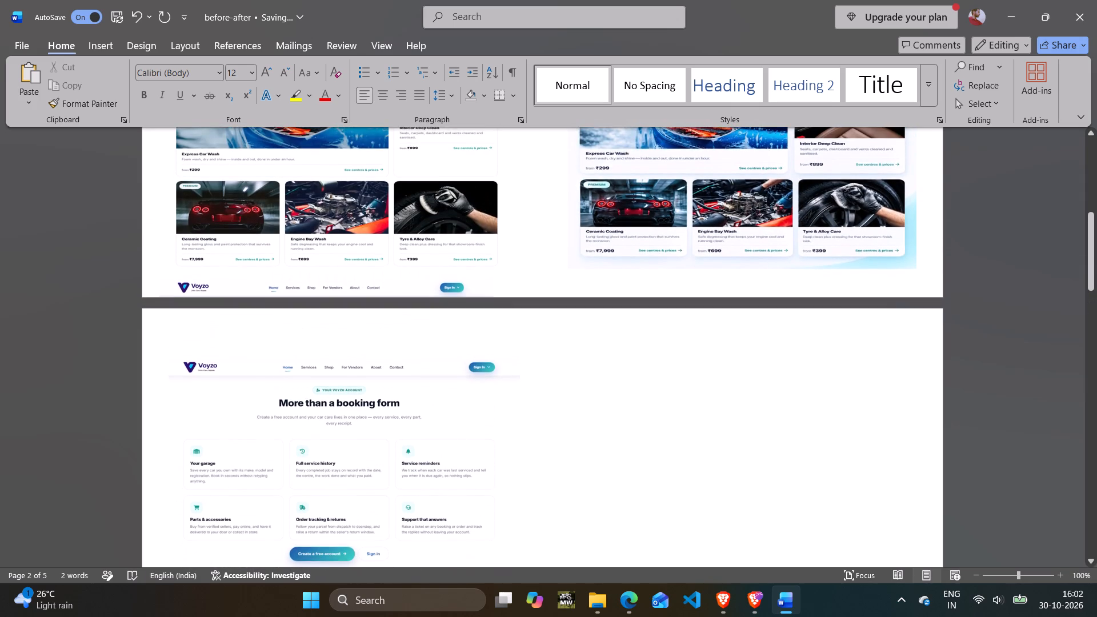
scroll(611, 434, "down", 1)
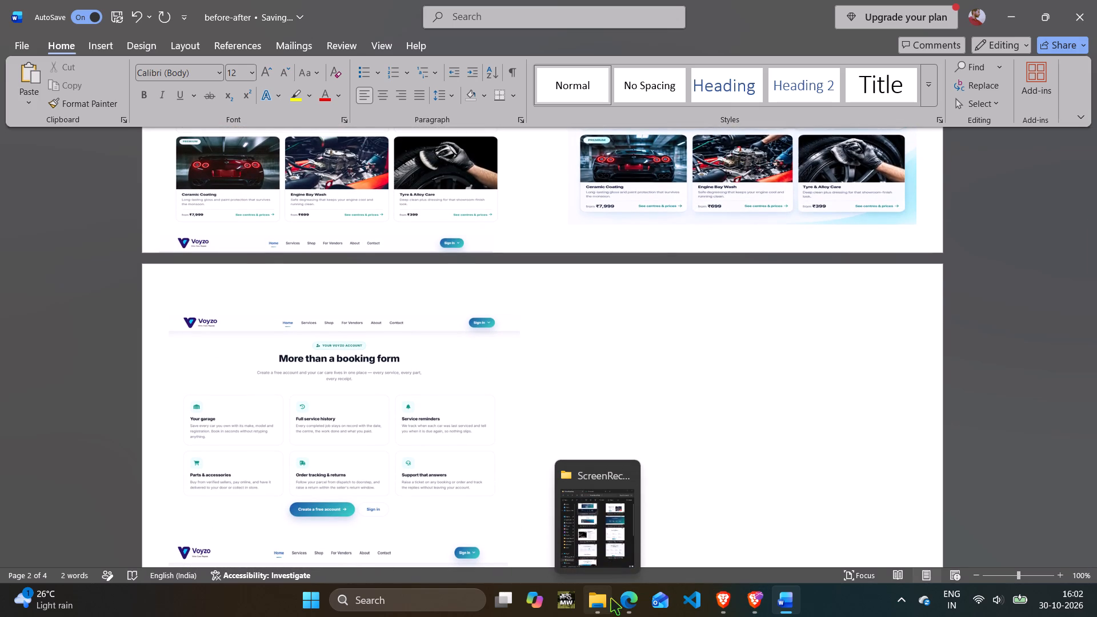
left_click(629, 338)
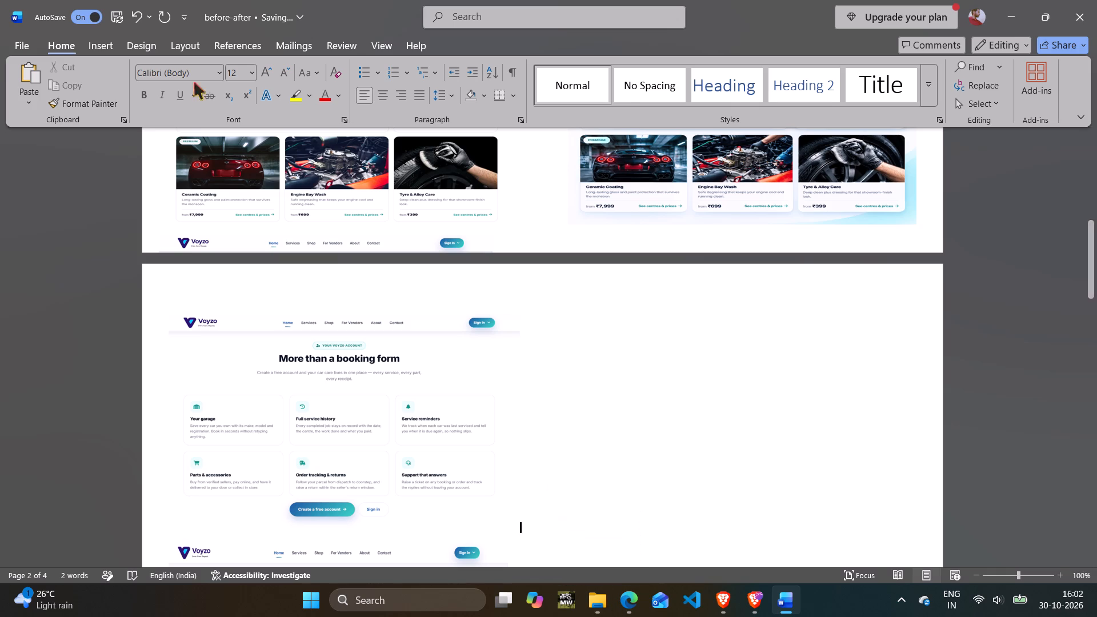
left_click(111, 49)
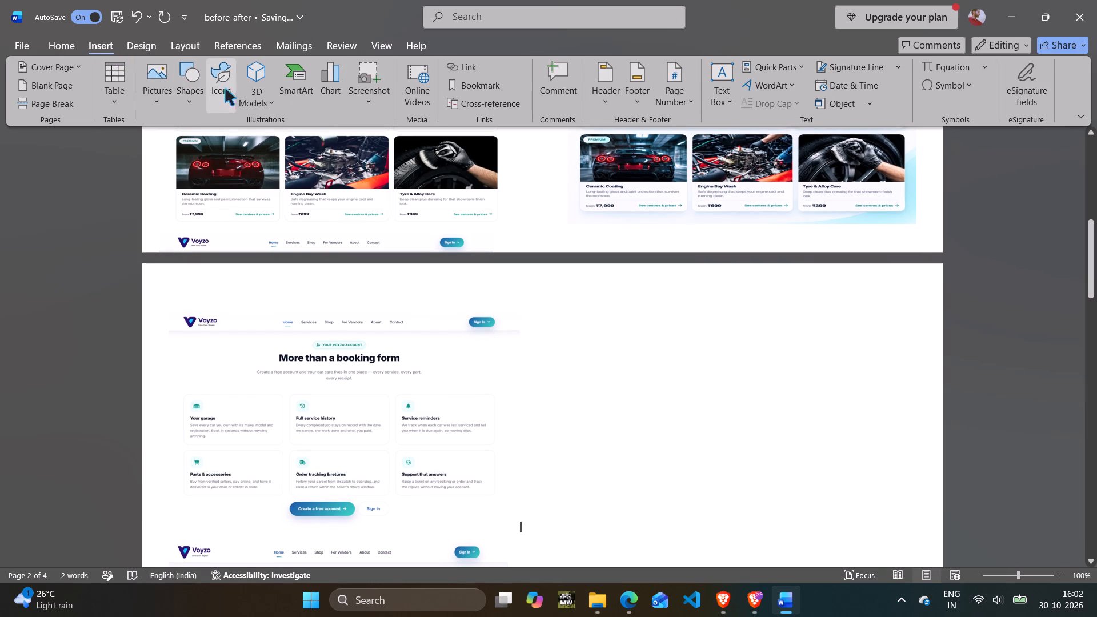
left_click(167, 95)
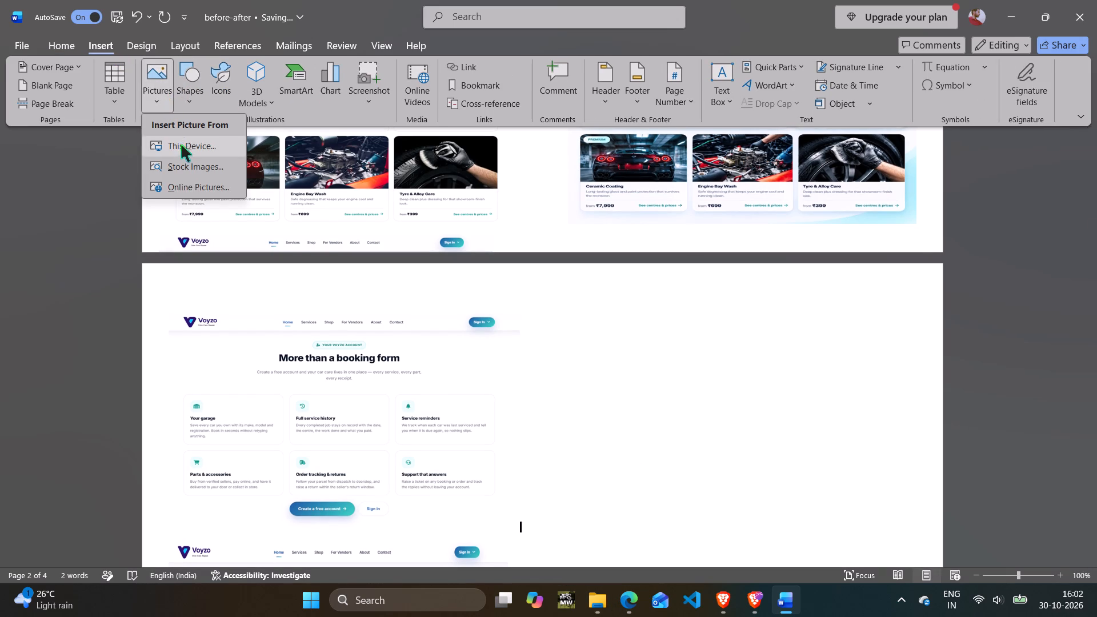
left_click(181, 146)
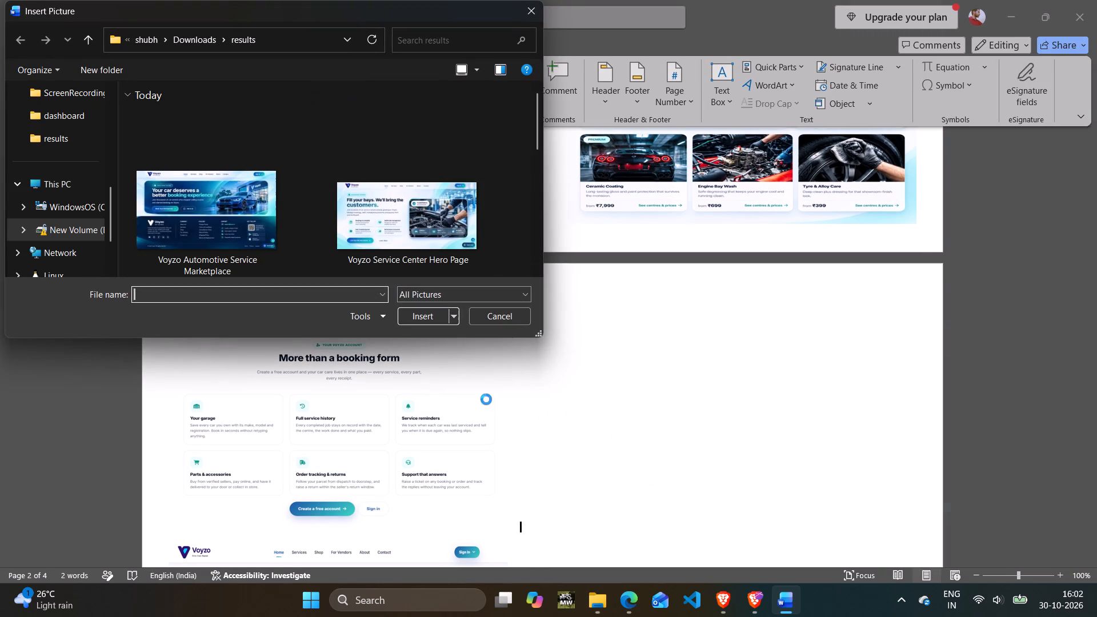
scroll(445, 239, "up", 3)
scroll(445, 239, "down", 3)
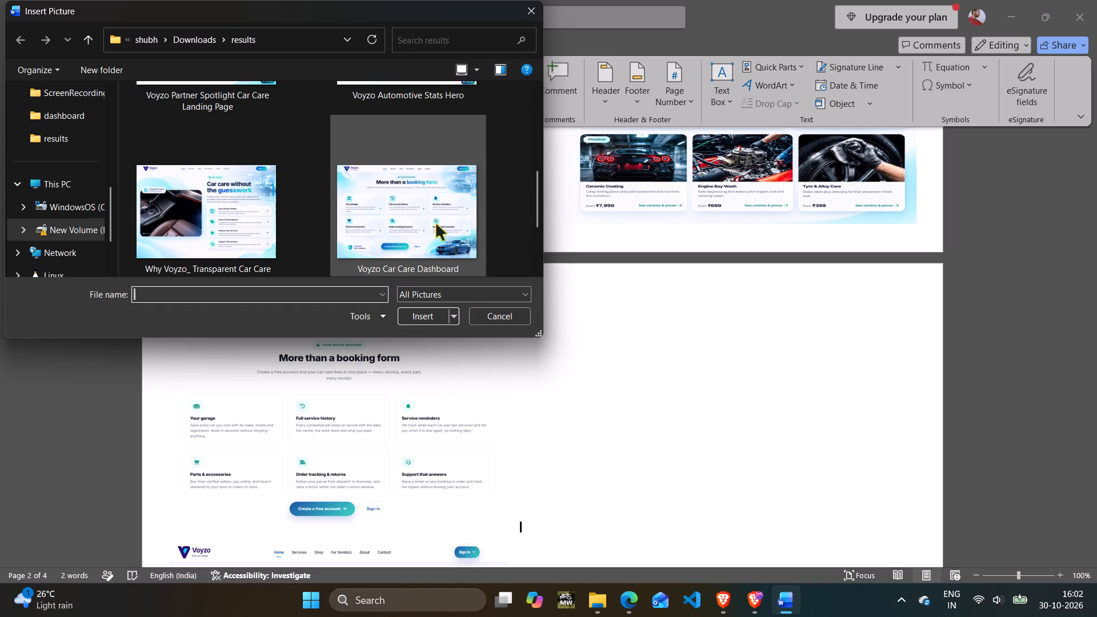
double_click(436, 223)
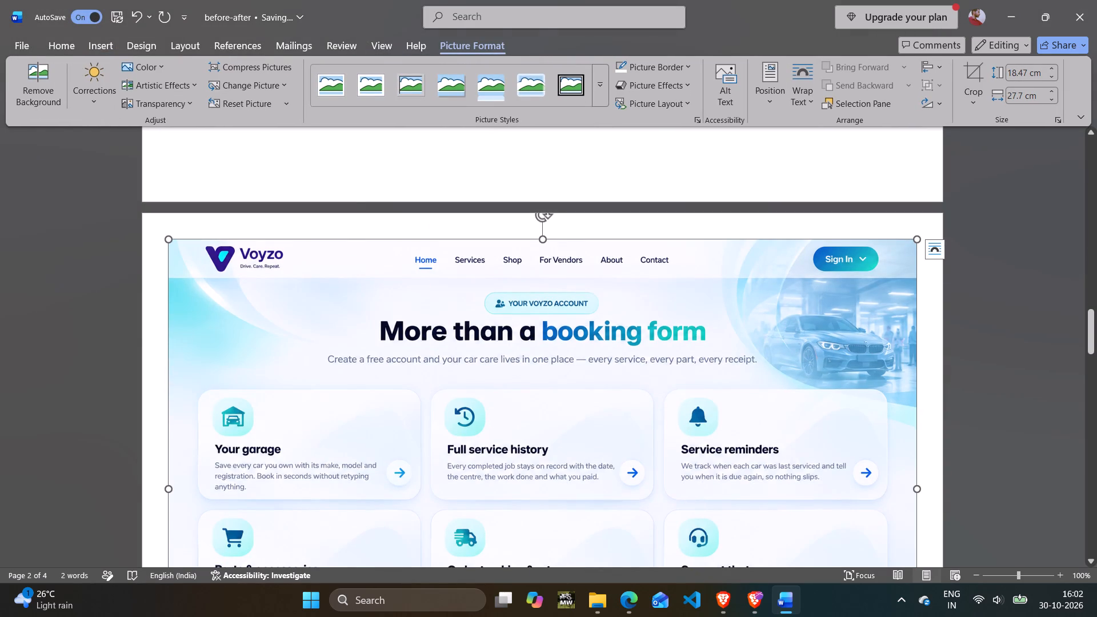
Set the redesigned "More than a booking form" picture's text wrapping to In Front of Text.
left_click(932, 253)
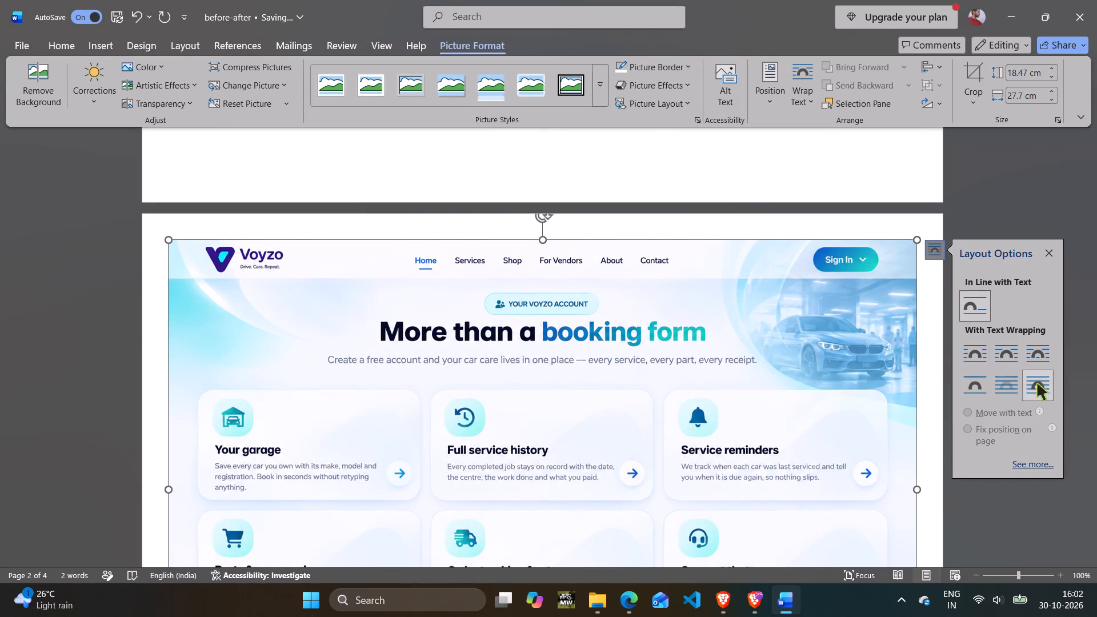
left_click(1042, 384)
scroll(567, 301, "up", 10)
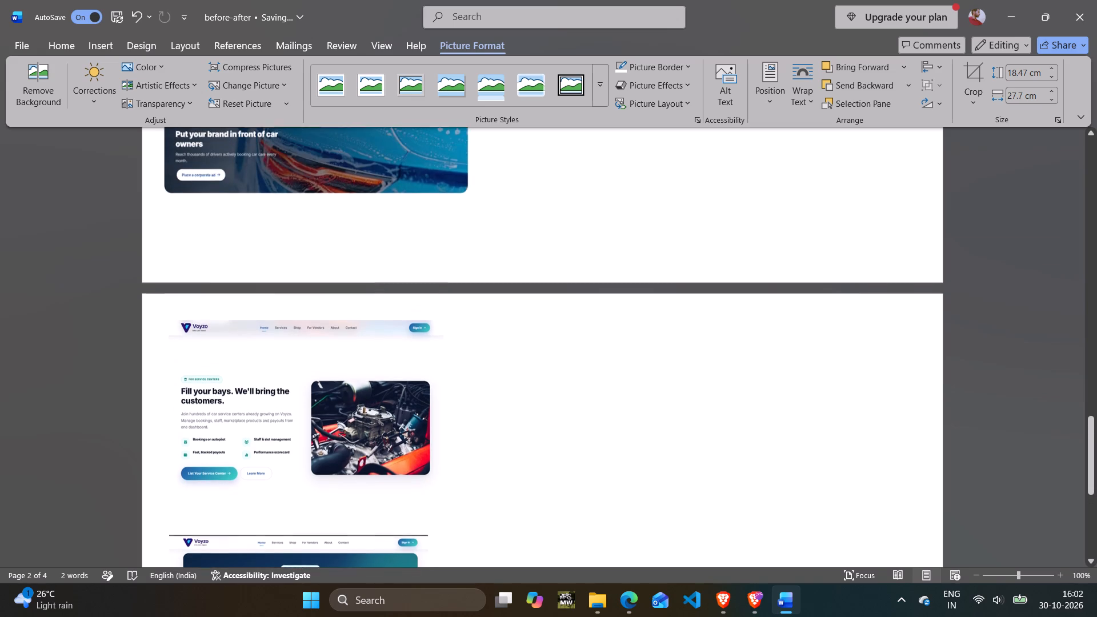
Shrink the redesigned "More than a booking form" picture to about 10.35 × 15.52 cm and move it beside the original on page 2.
scroll(571, 300, "up", 20)
scroll(571, 300, "up", 20)
scroll(571, 300, "up", 1)
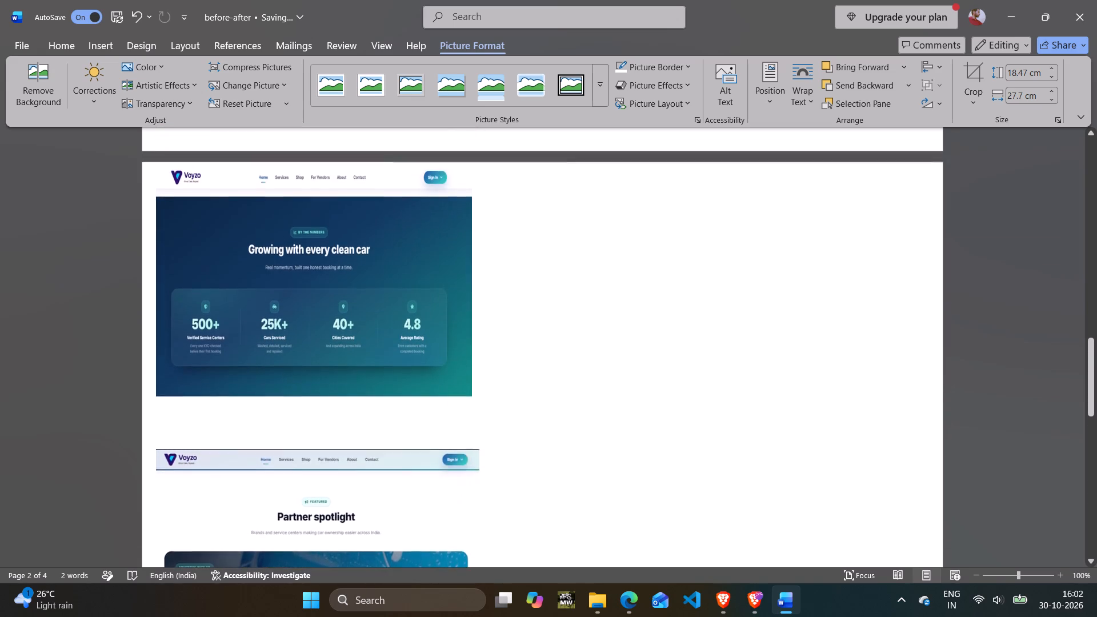
scroll(619, 315, "up", 20)
scroll(619, 315, "up", 3)
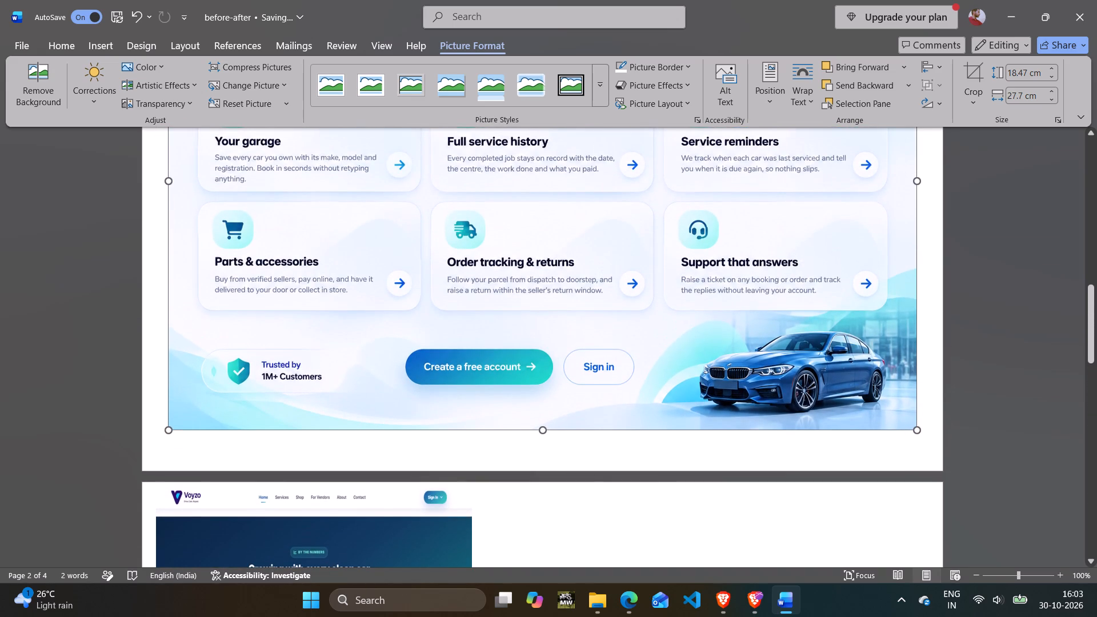
left_click_drag(167, 427, 559, 278)
scroll(555, 310, "up", 7)
left_click_drag(400, 210, 402, 213)
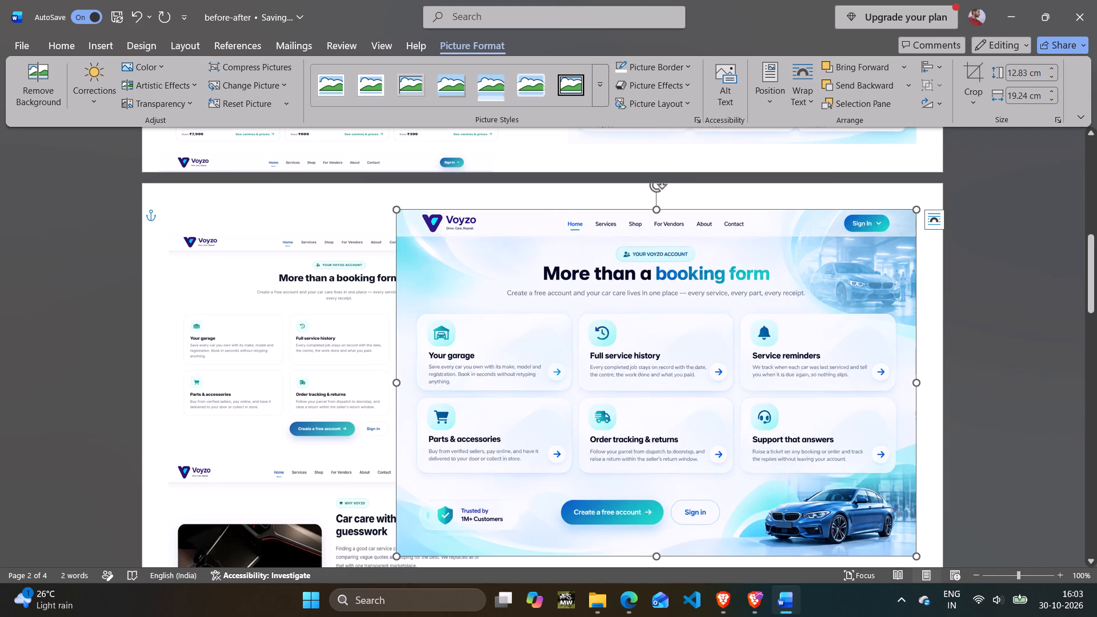
left_click_drag(402, 213, 571, 277)
left_click_drag(646, 336, 689, 302)
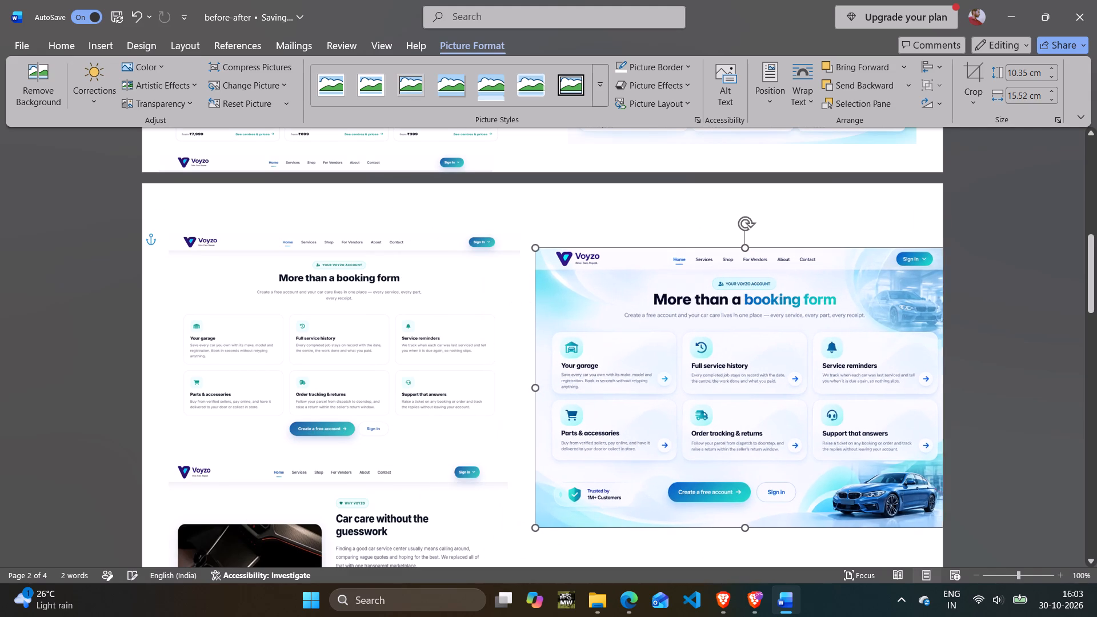
left_click_drag(689, 302, 687, 293)
Resize the redesigned "More than a booking form" picture to about 9.19 × 13.78 cm and align it level with the original.
left_click_drag(537, 237, 579, 266)
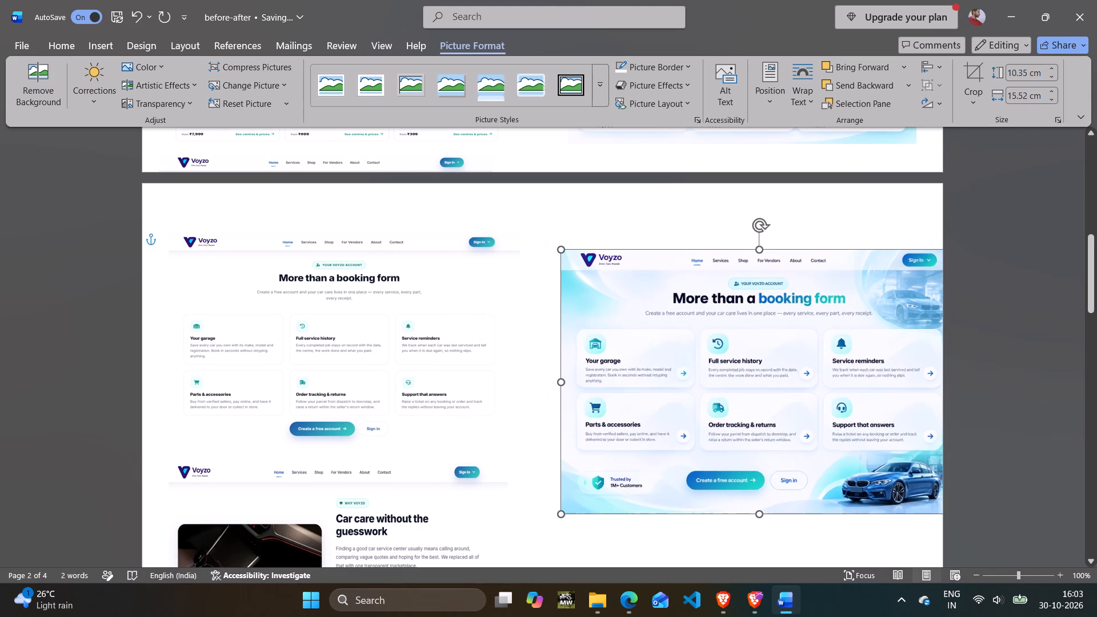
left_click_drag(579, 266, 612, 286)
left_click_drag(740, 327, 674, 286)
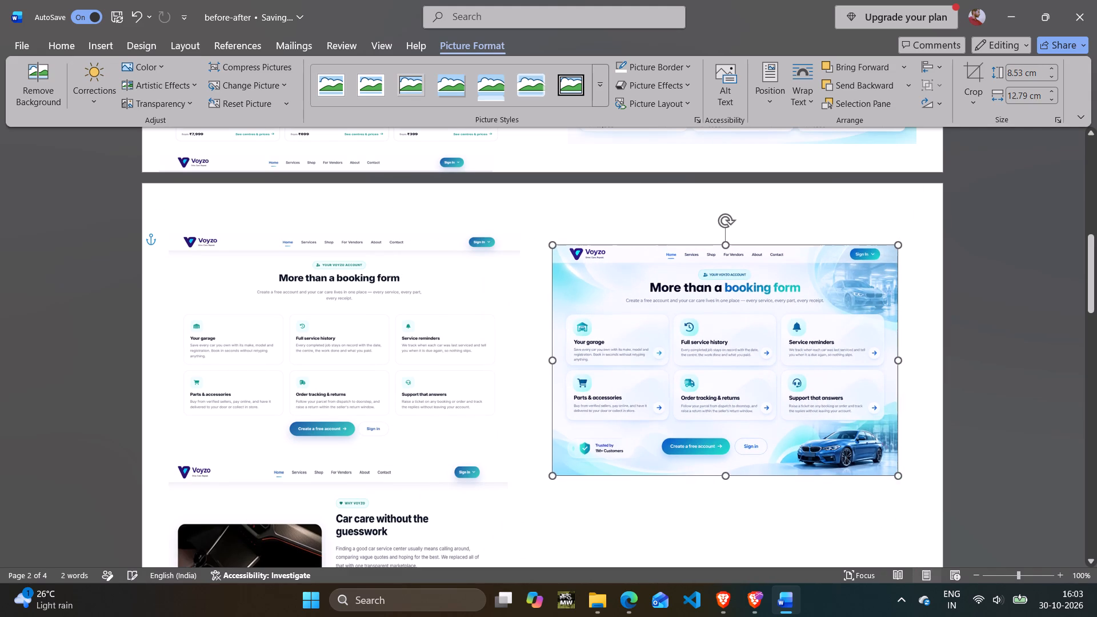
left_click_drag(674, 286, 671, 285)
left_click_drag(893, 474, 916, 479)
left_click_drag(791, 426, 800, 420)
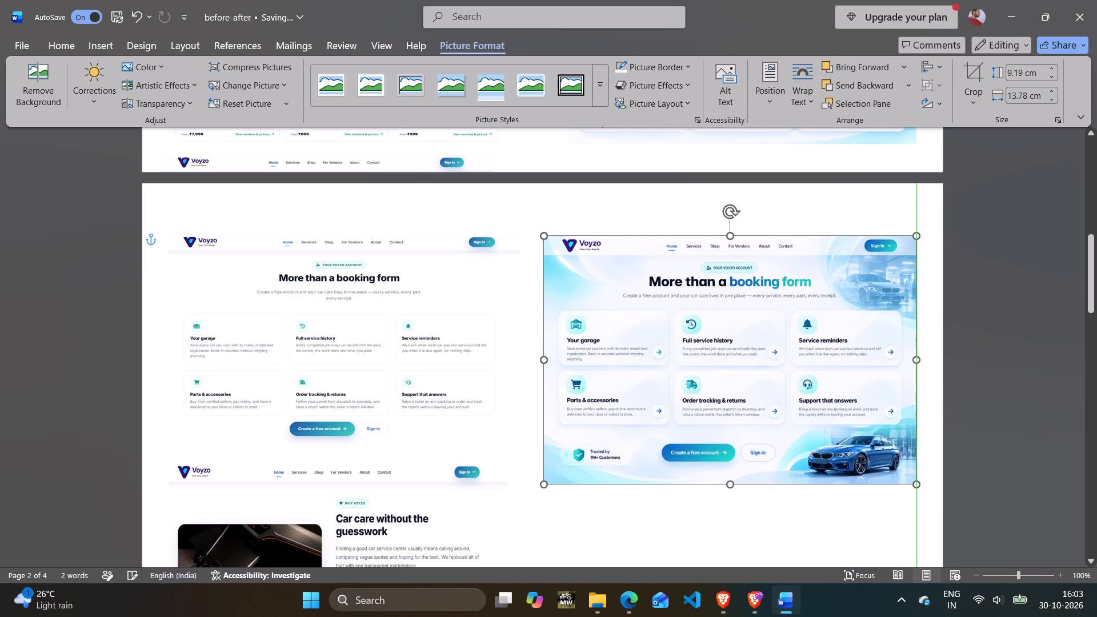
left_click_drag(800, 420, 795, 419)
Insert the redesigned "Why Voyzo_ Transparent Car Care" picture from the results folder after the "Car care without the guesswork" screenshot on page 2.
scroll(795, 419, "down", 11)
left_click(734, 443)
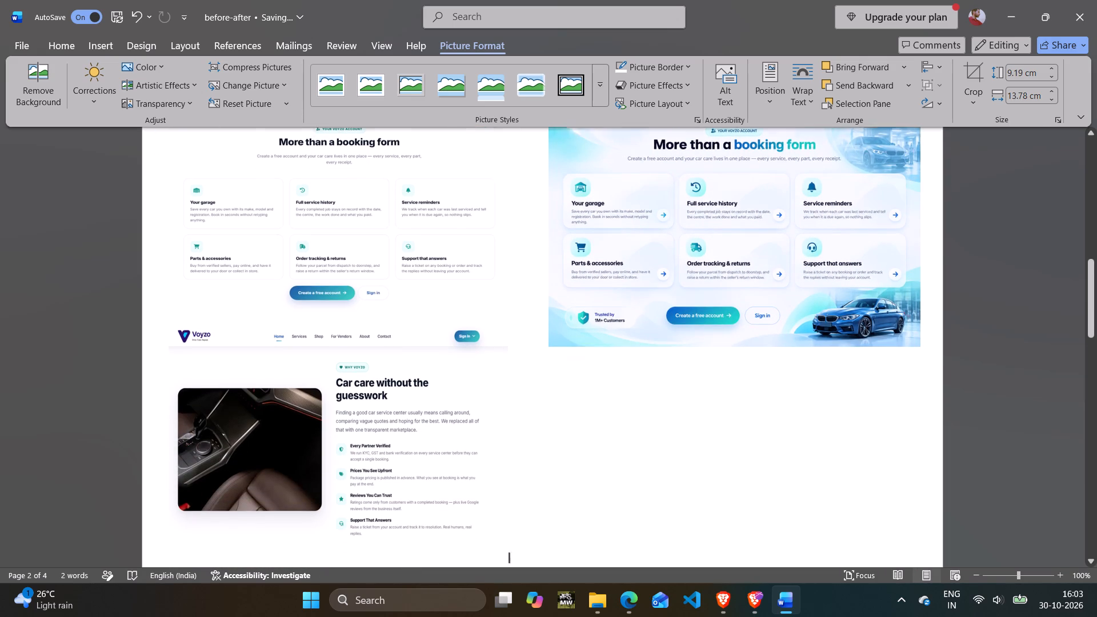
left_click(595, 608)
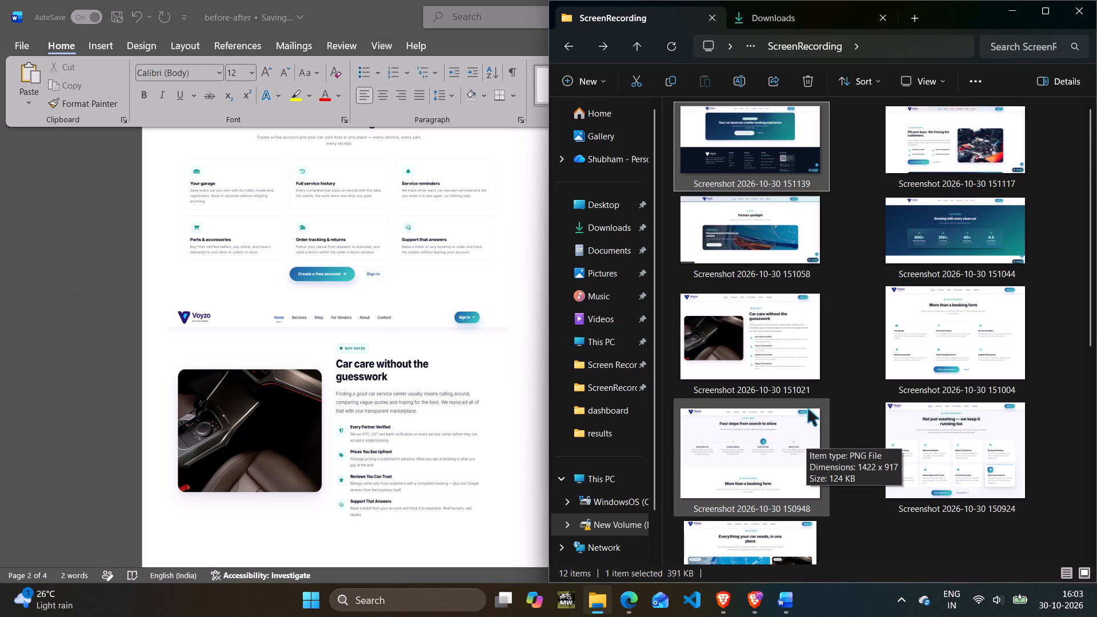
left_click(1014, 17)
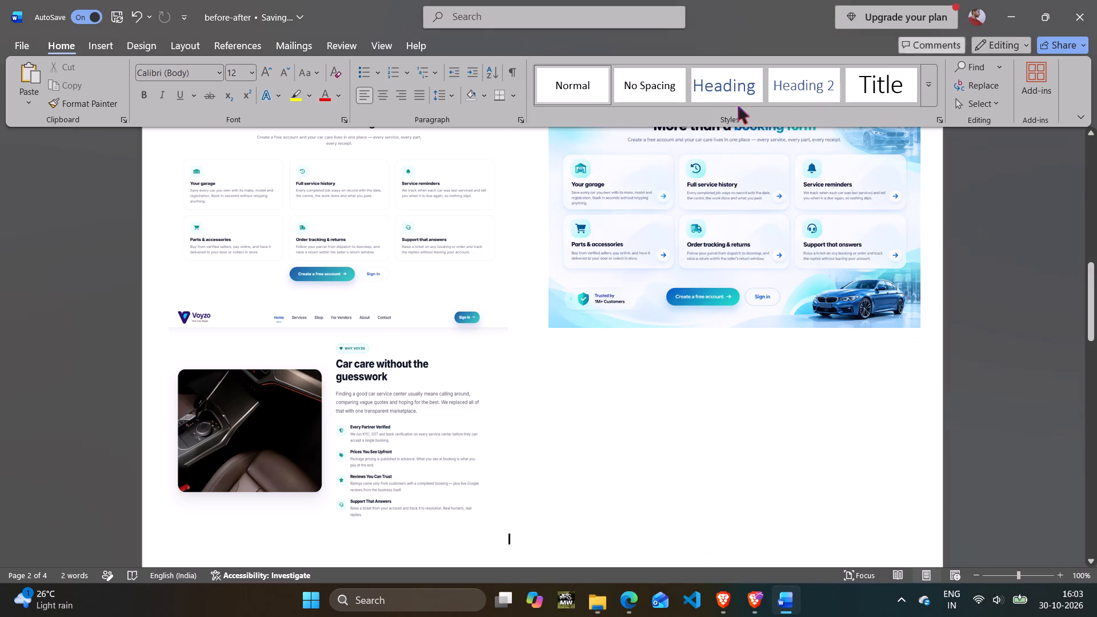
left_click(110, 45)
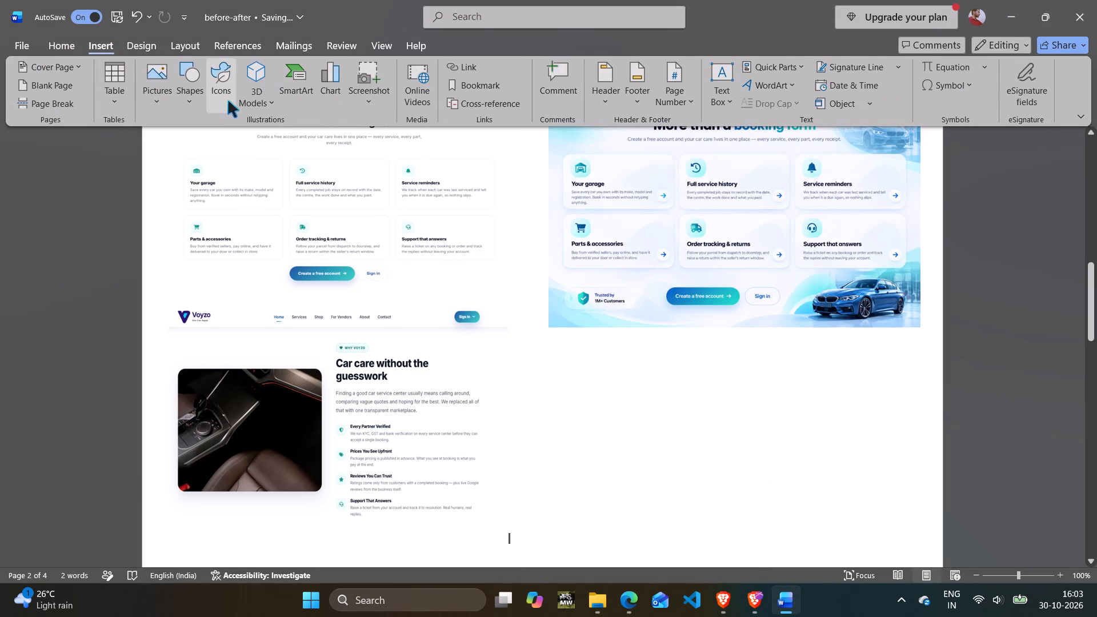
left_click(143, 90)
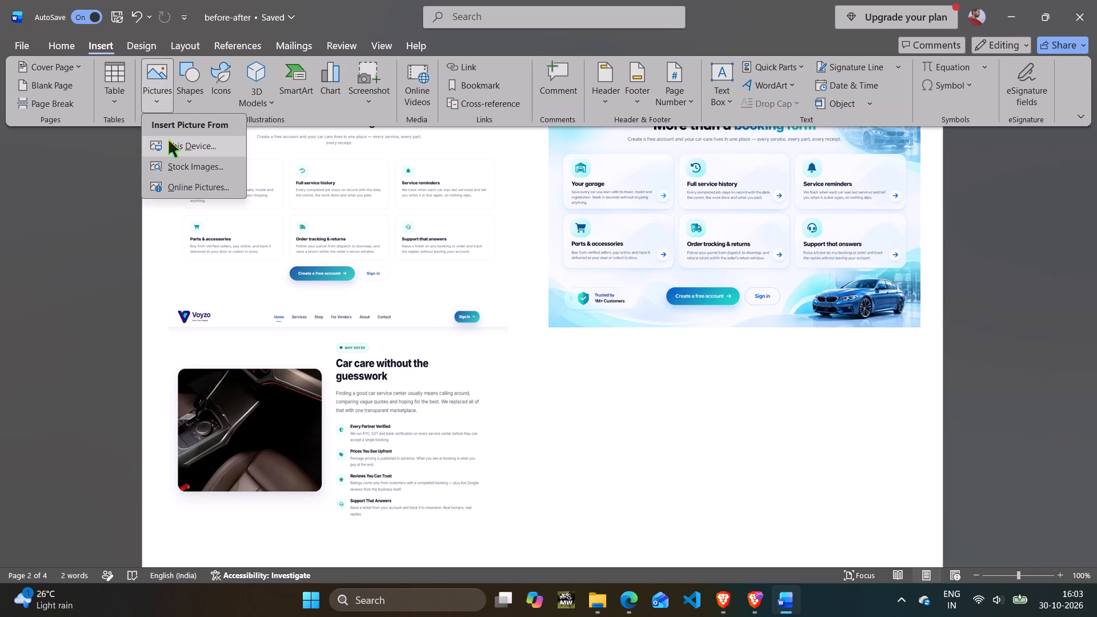
left_click(169, 141)
scroll(267, 164, "down", 1)
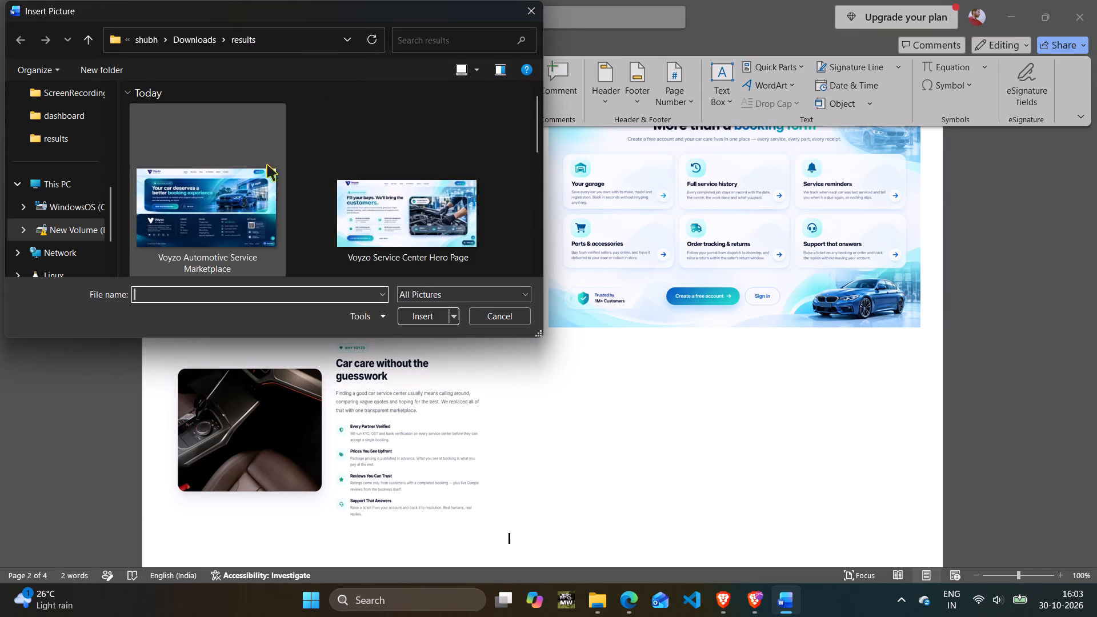
scroll(267, 164, "down", 2)
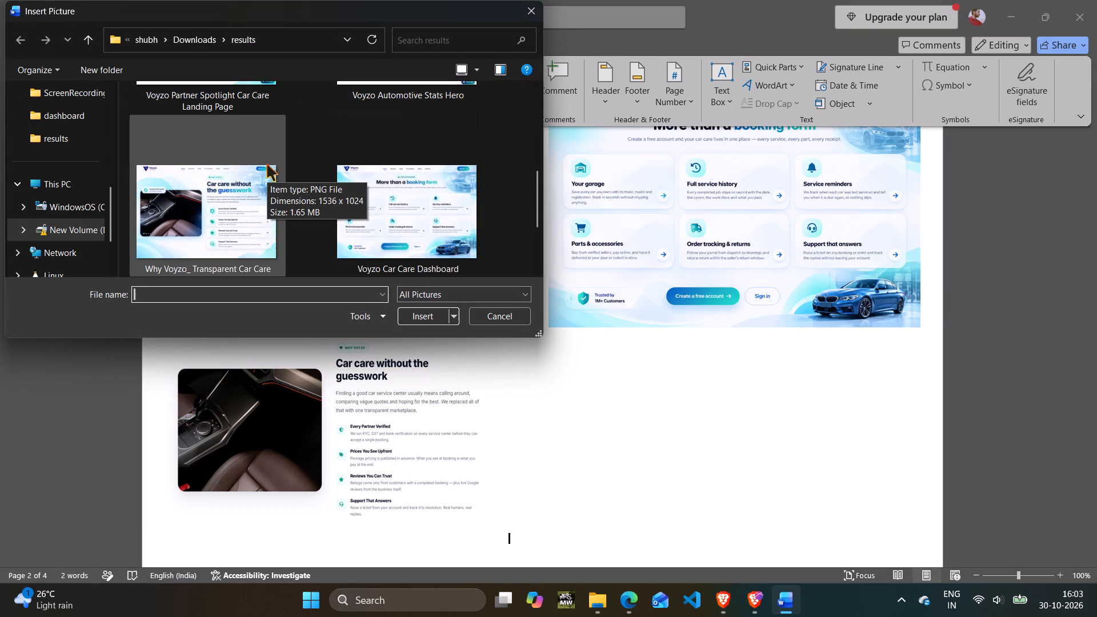
double_click(234, 187)
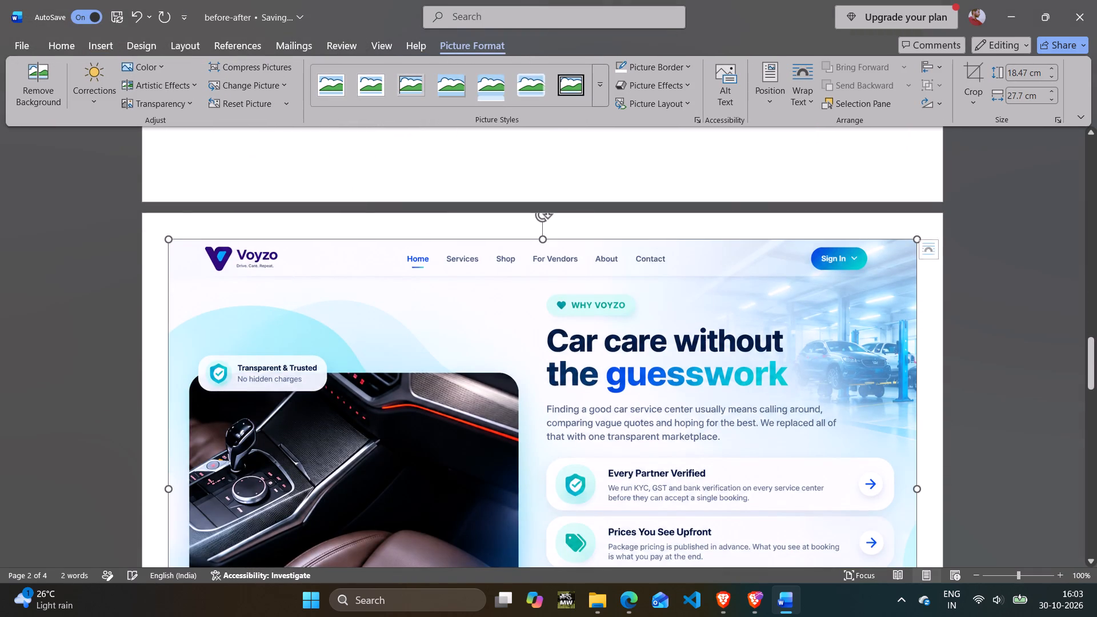
Set the redesigned "Car care without the guesswork" picture's text wrapping to In Front of Text.
left_click(931, 253)
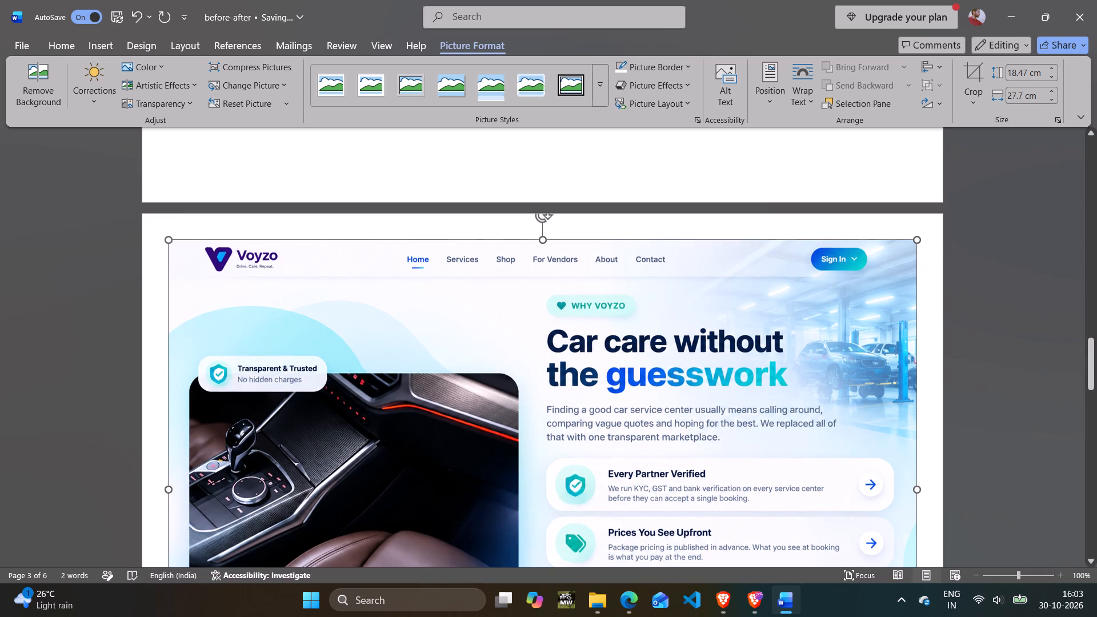
left_click(1050, 391)
Shrink the redesigned "Car care without the guesswork" picture on page 2 to about 9.78 × 14.67 cm.
scroll(742, 373, "up", 20)
scroll(742, 373, "up", 20)
scroll(742, 373, "up", 2)
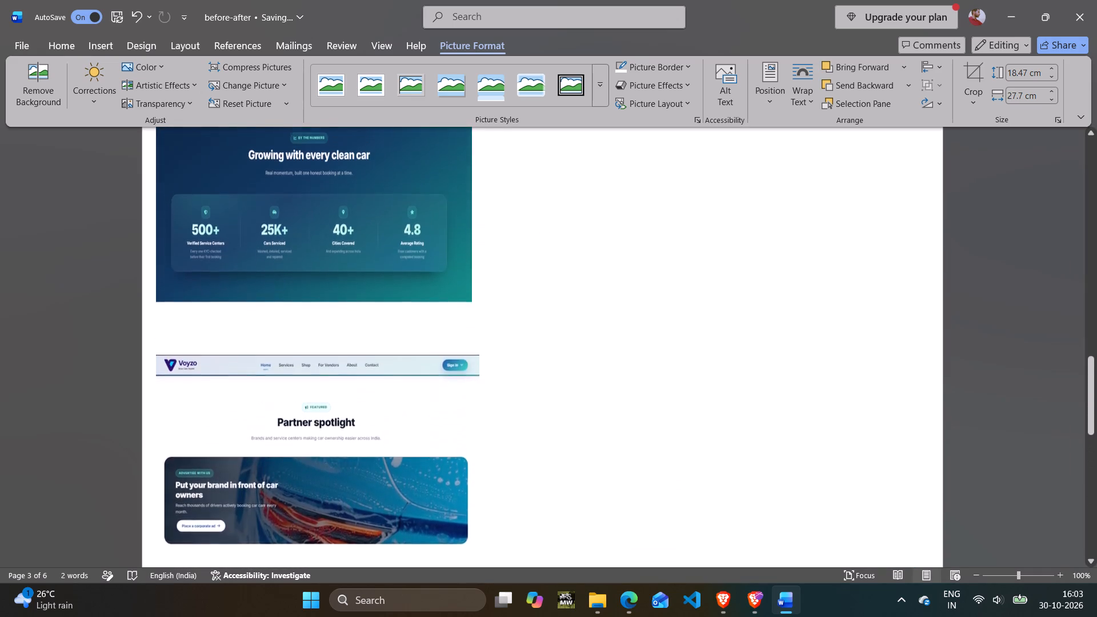
scroll(743, 375, "up", 20)
scroll(743, 375, "up", 12)
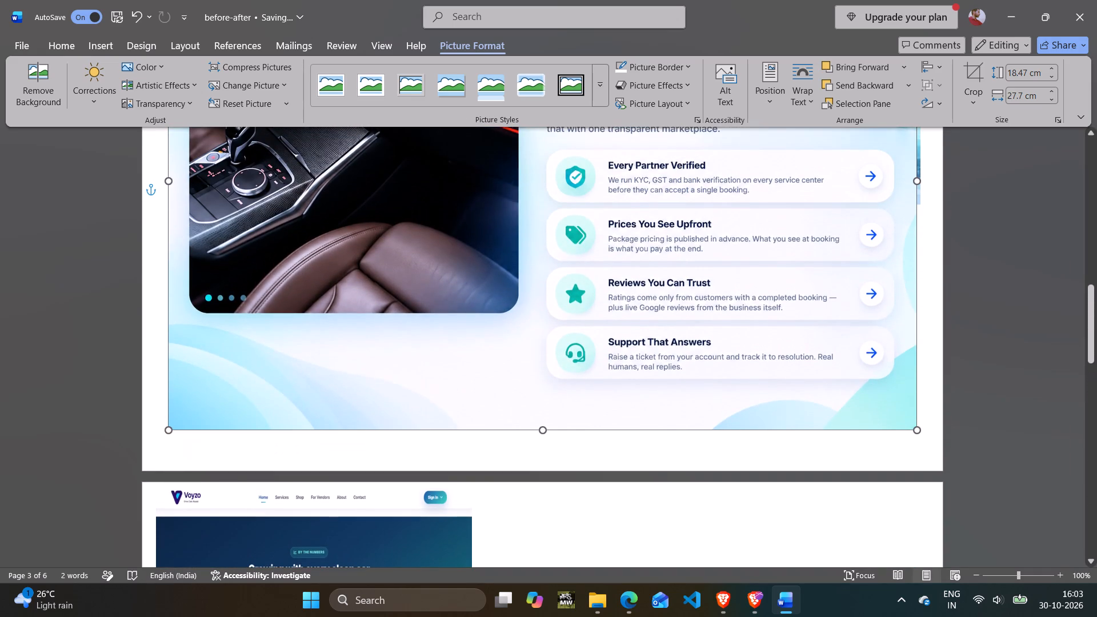
left_click_drag(166, 433, 477, 344)
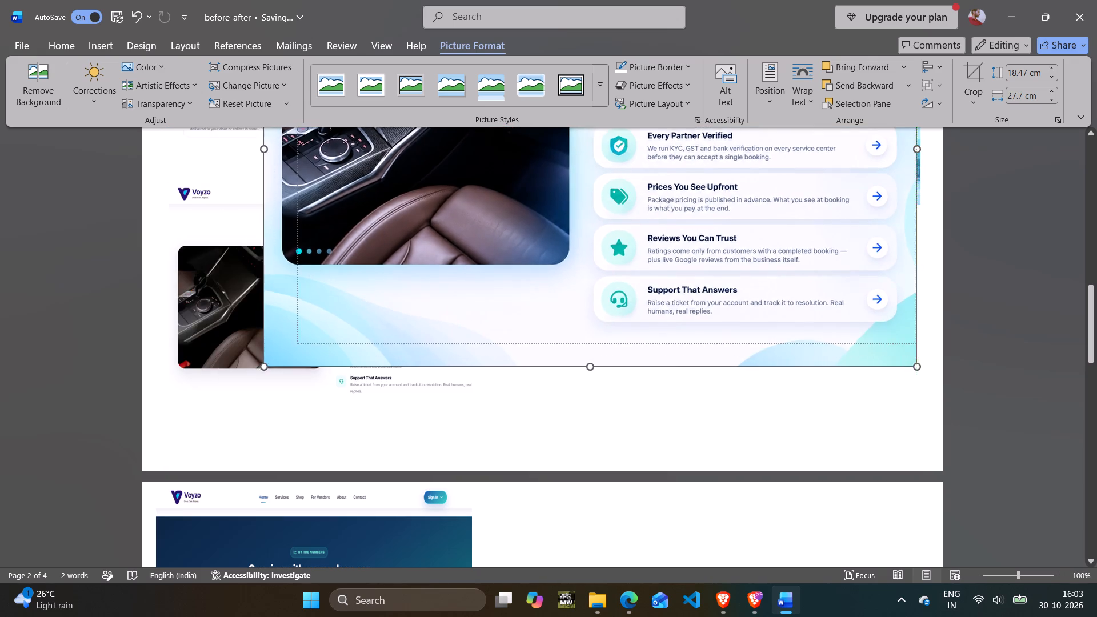
left_click_drag(477, 344, 495, 340)
scroll(744, 379, "up", 6)
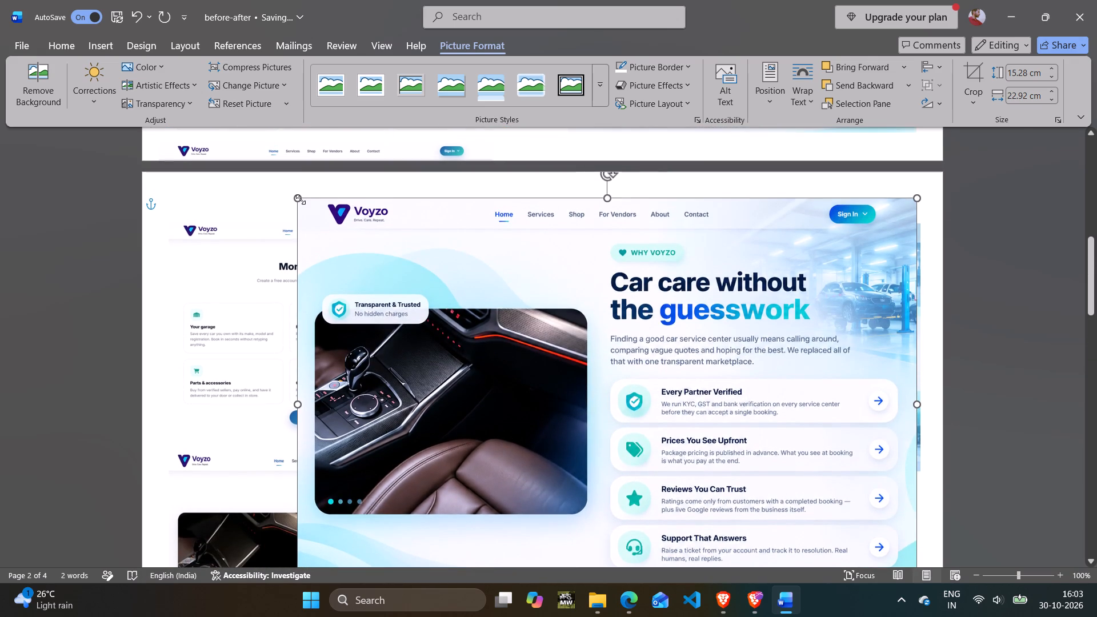
left_click_drag(300, 199, 521, 386)
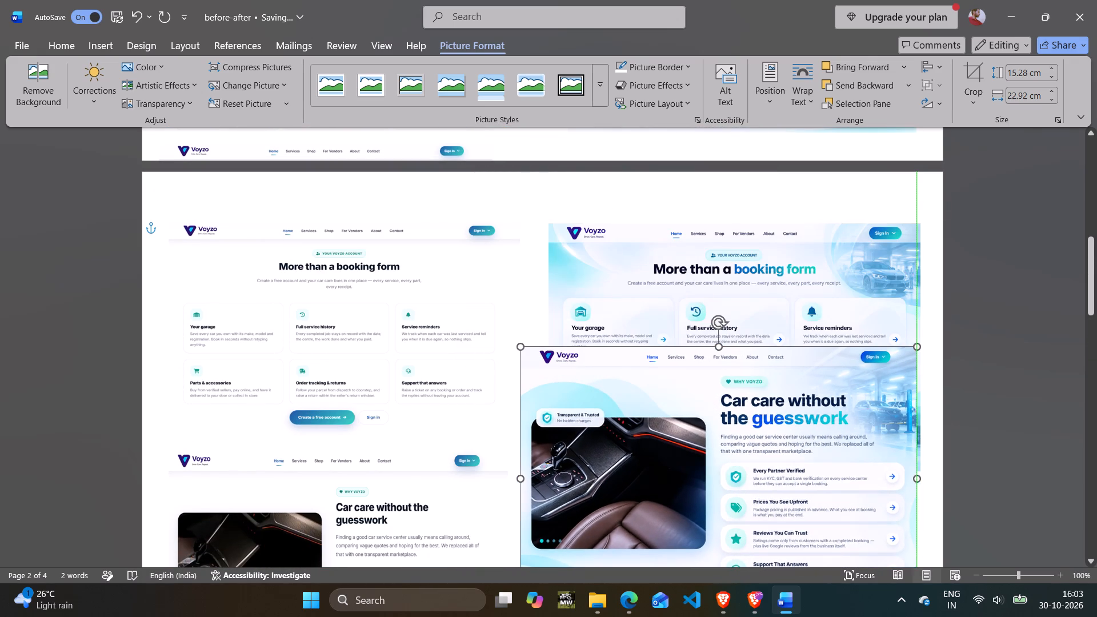
Place the redesigned "Car care without the guesswork" picture below the redesigned booking form picture, flattened to about 7.81 × 14.35 cm.
scroll(582, 344, "down", 12)
scroll(632, 316, "down", 6)
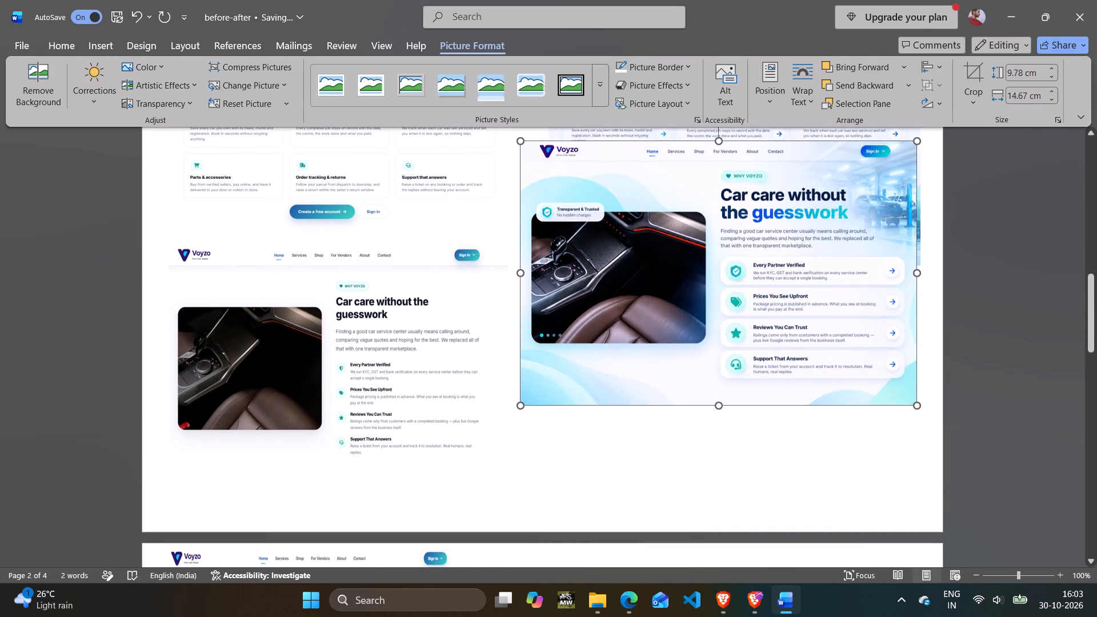
left_click_drag(696, 264, 704, 363)
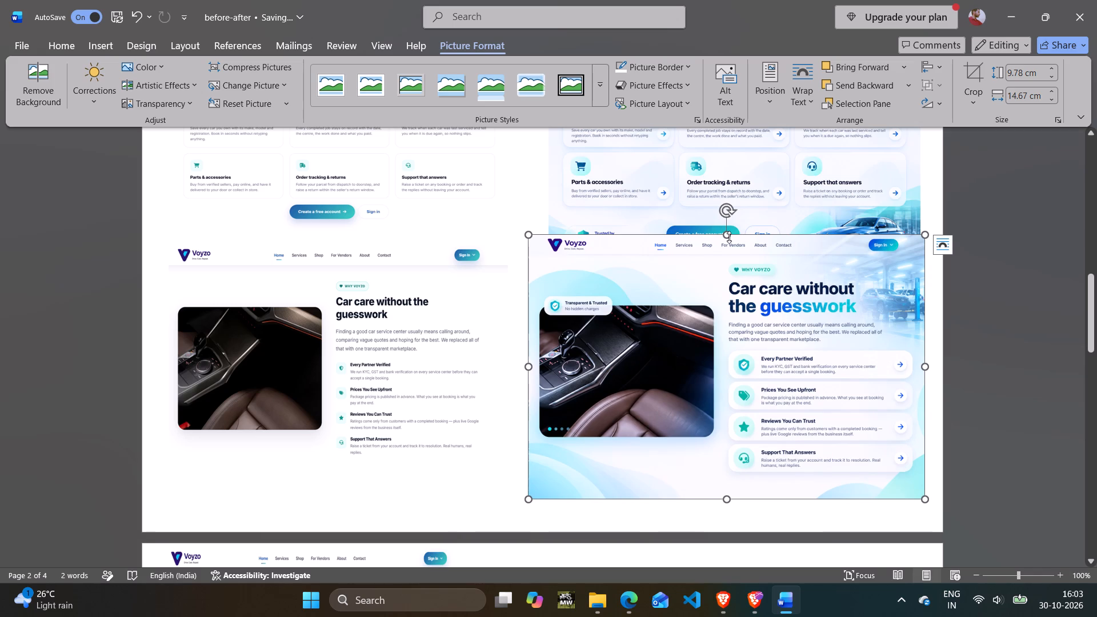
left_click_drag(728, 235, 740, 284)
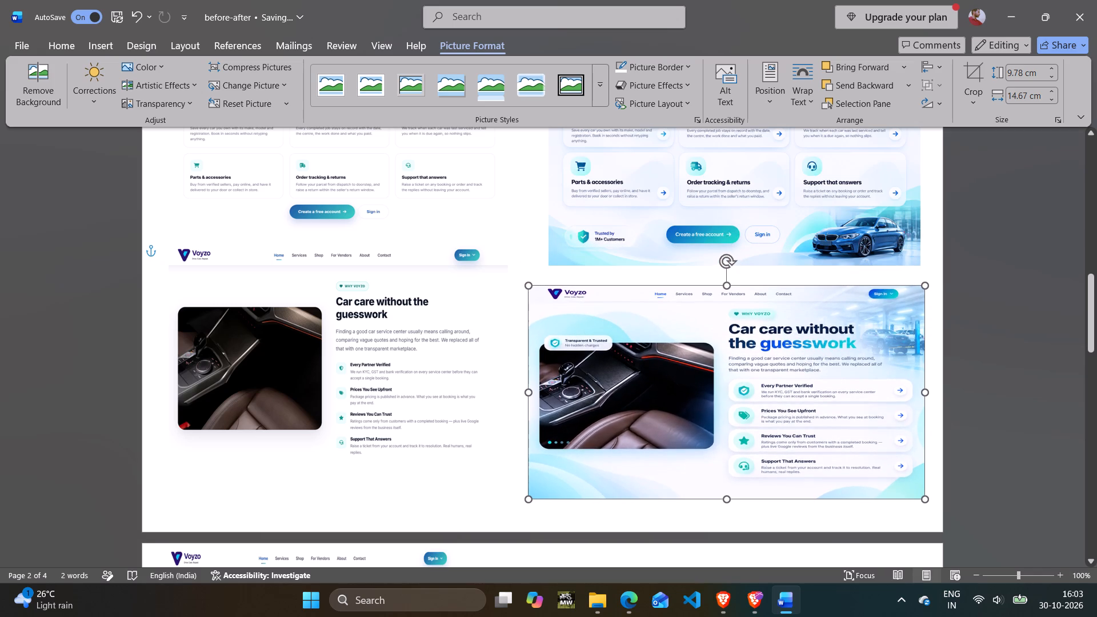
left_click_drag(740, 284, 740, 283)
left_click_drag(525, 285, 559, 287)
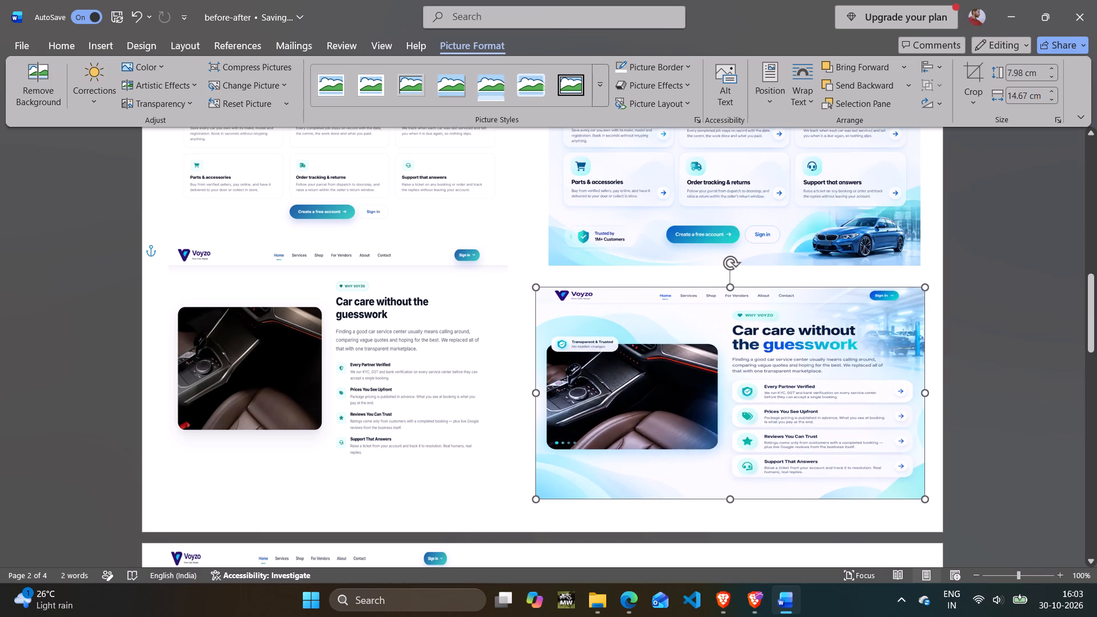
left_click_drag(559, 287, 568, 288)
left_click_drag(700, 369, 707, 357)
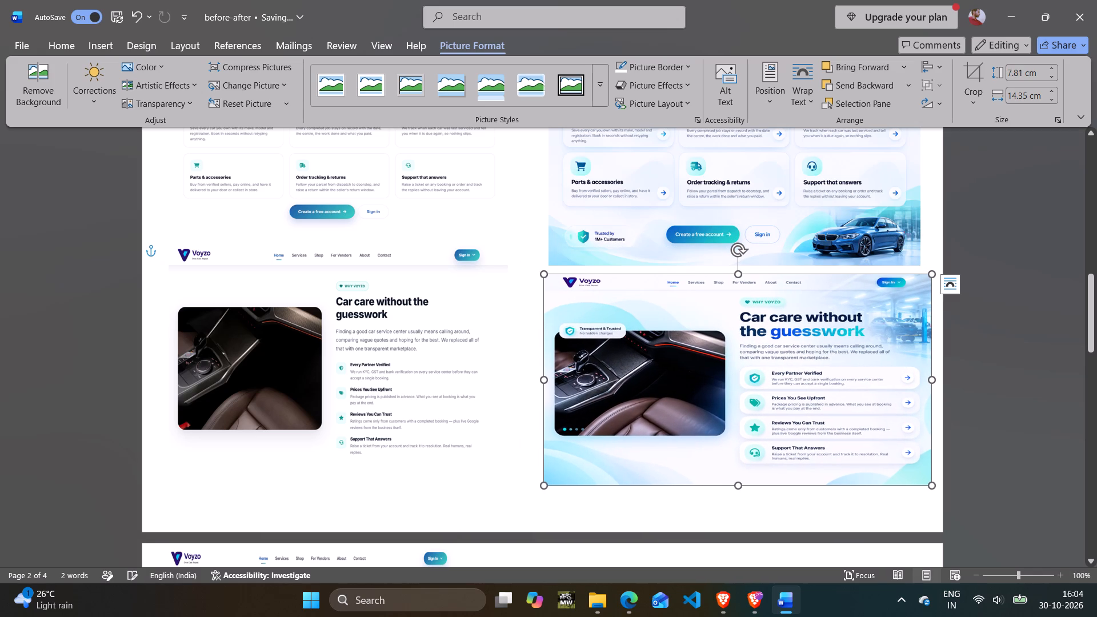
Reduce the redesigned "Car care without the guesswork" picture to about 6.88 × 12.66 cm.
left_click(396, 352)
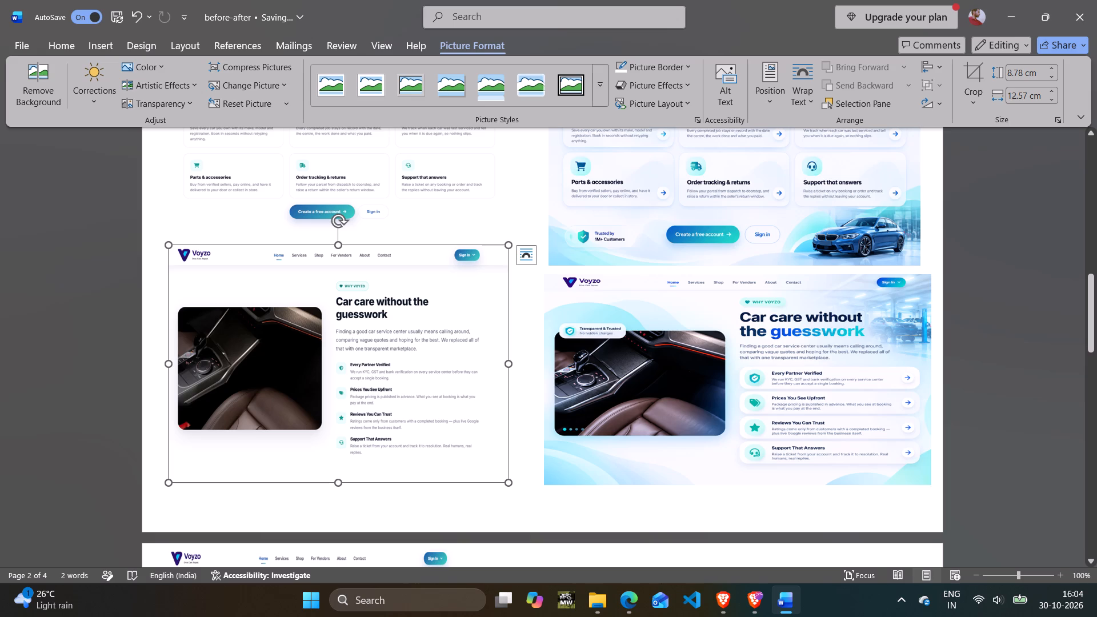
left_click(564, 463)
left_click_drag(547, 484, 551, 490)
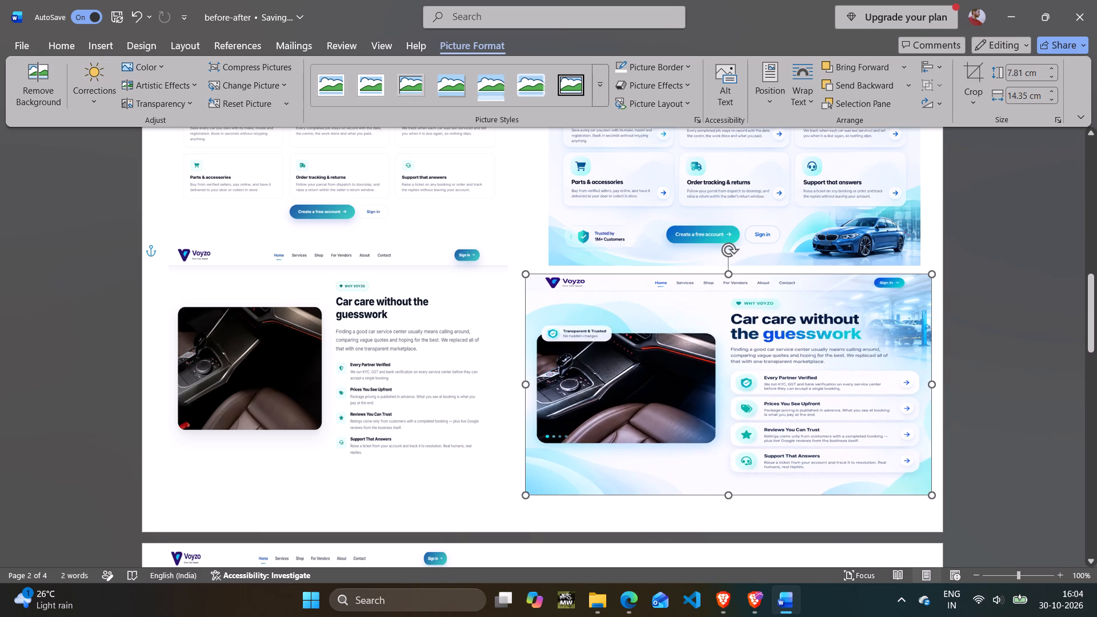
left_click_drag(551, 490, 590, 451)
scroll(590, 376, "up", 6)
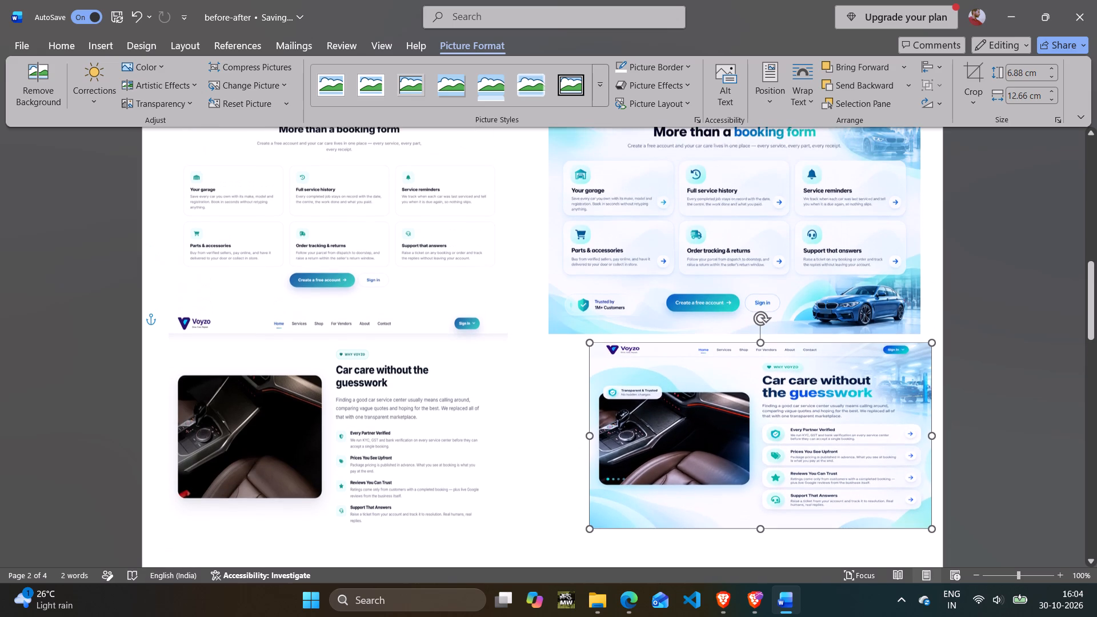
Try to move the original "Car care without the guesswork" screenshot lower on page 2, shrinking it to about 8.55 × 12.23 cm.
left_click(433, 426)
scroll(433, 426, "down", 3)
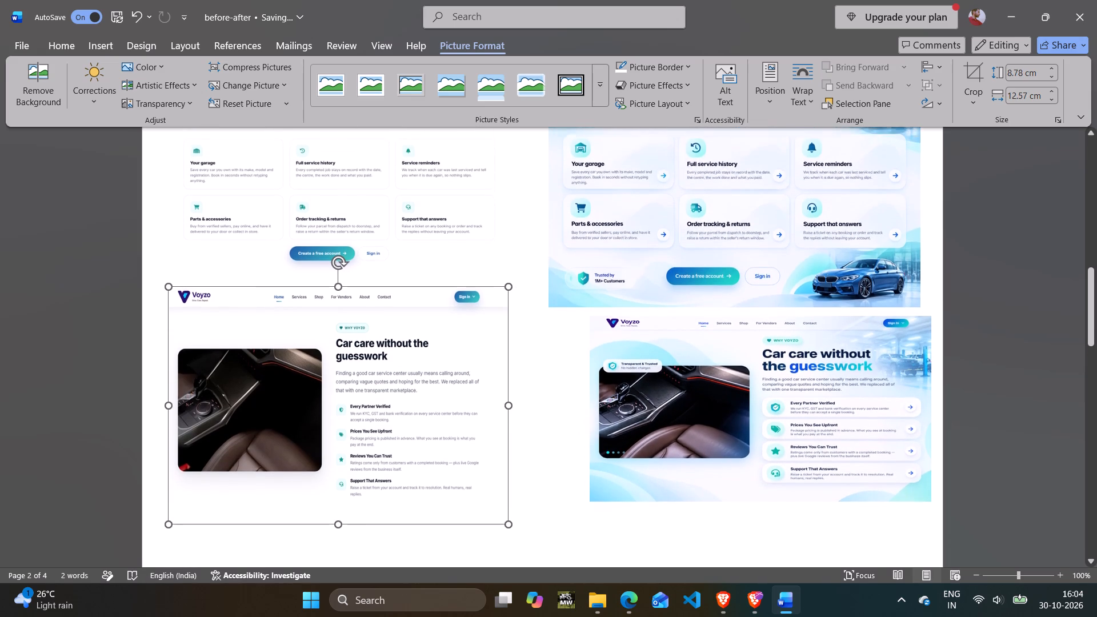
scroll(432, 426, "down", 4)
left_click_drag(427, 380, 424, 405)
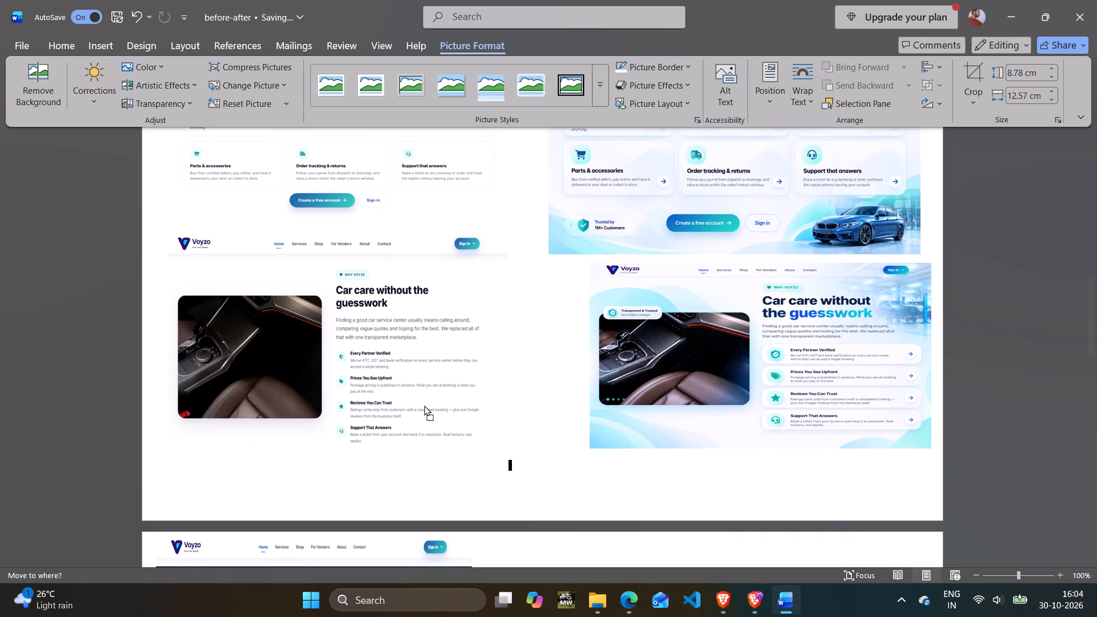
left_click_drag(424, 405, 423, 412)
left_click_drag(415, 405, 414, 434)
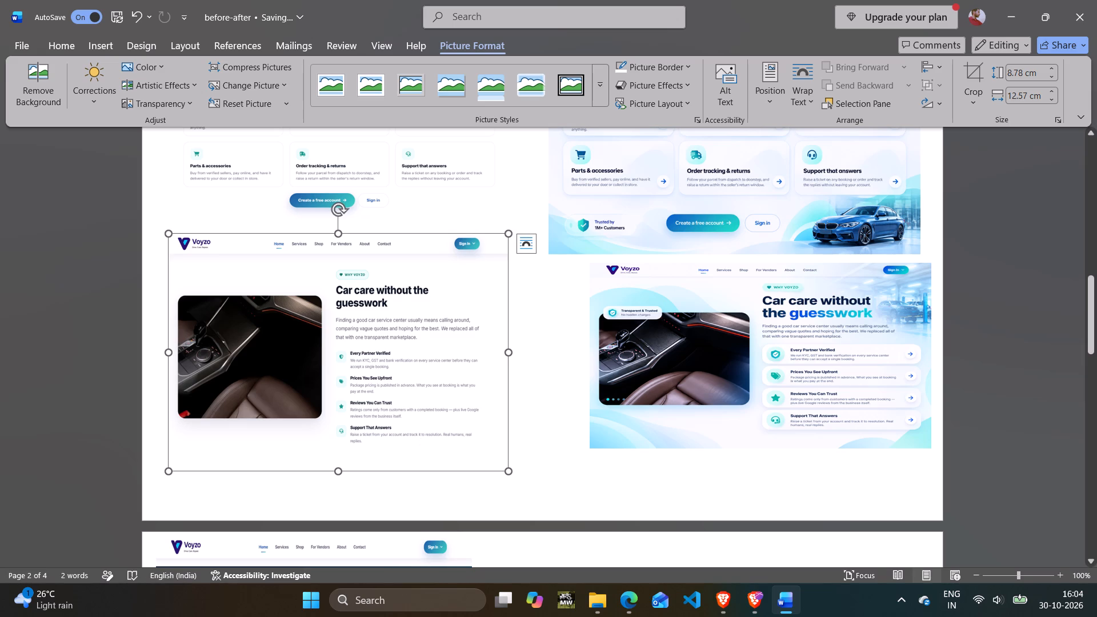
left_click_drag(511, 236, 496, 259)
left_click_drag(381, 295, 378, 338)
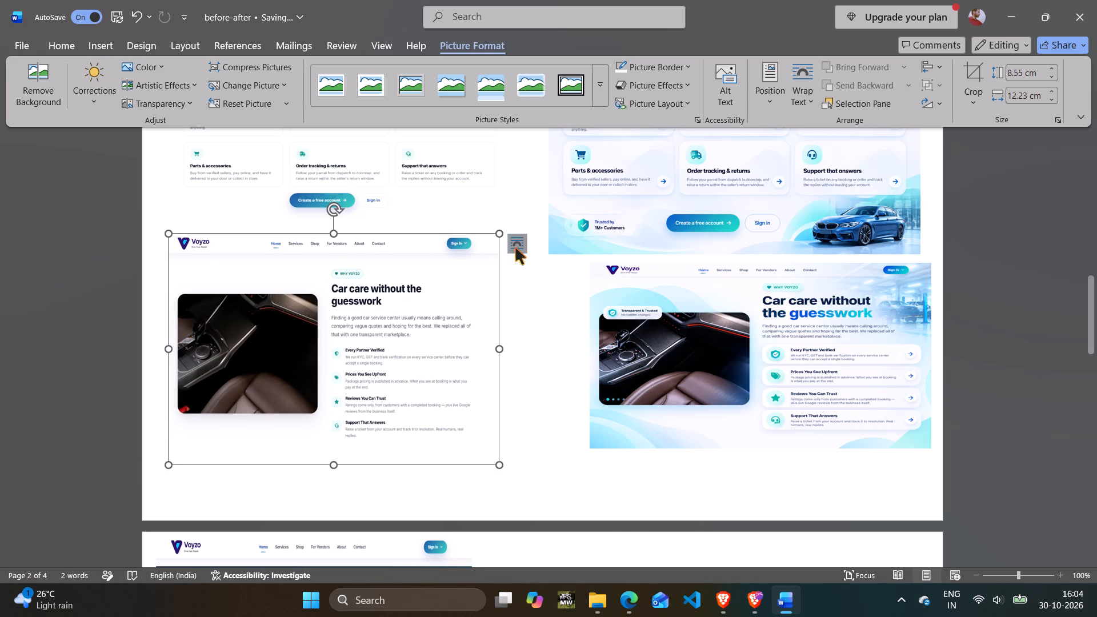
Set the original "Car care without the guesswork" screenshot's text wrapping to In Front of Text.
left_click(515, 247)
left_click(615, 379)
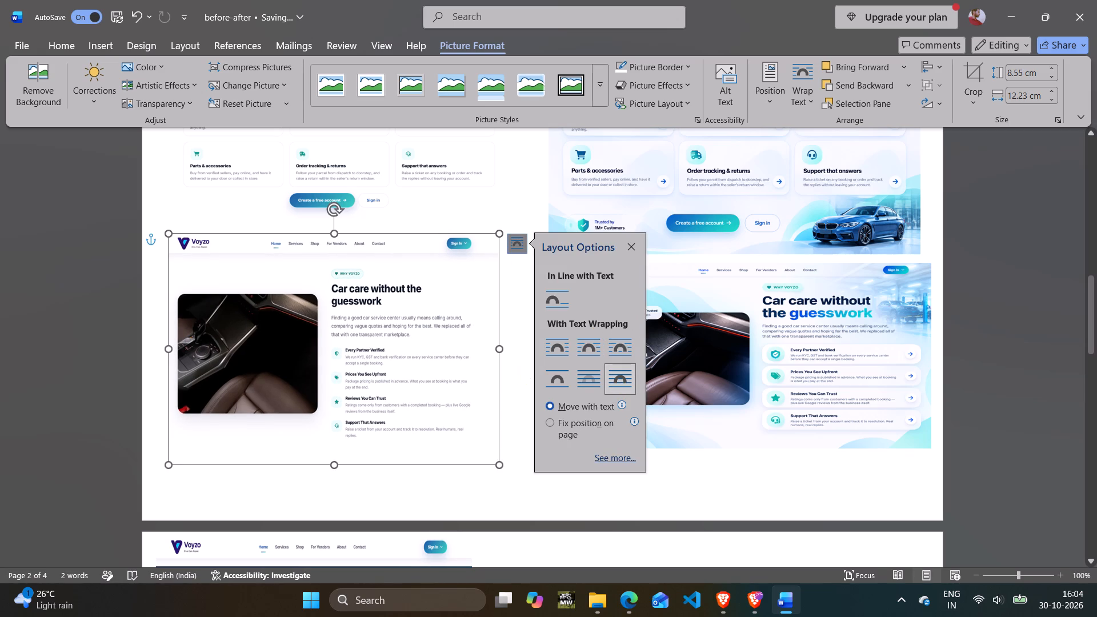
left_click(427, 359)
Move the original "Car care without the guesswork" screenshot slightly down and enlarge it proportionally beside the redesigned picture.
left_click_drag(391, 351, 386, 367)
left_click_drag(492, 484, 524, 502)
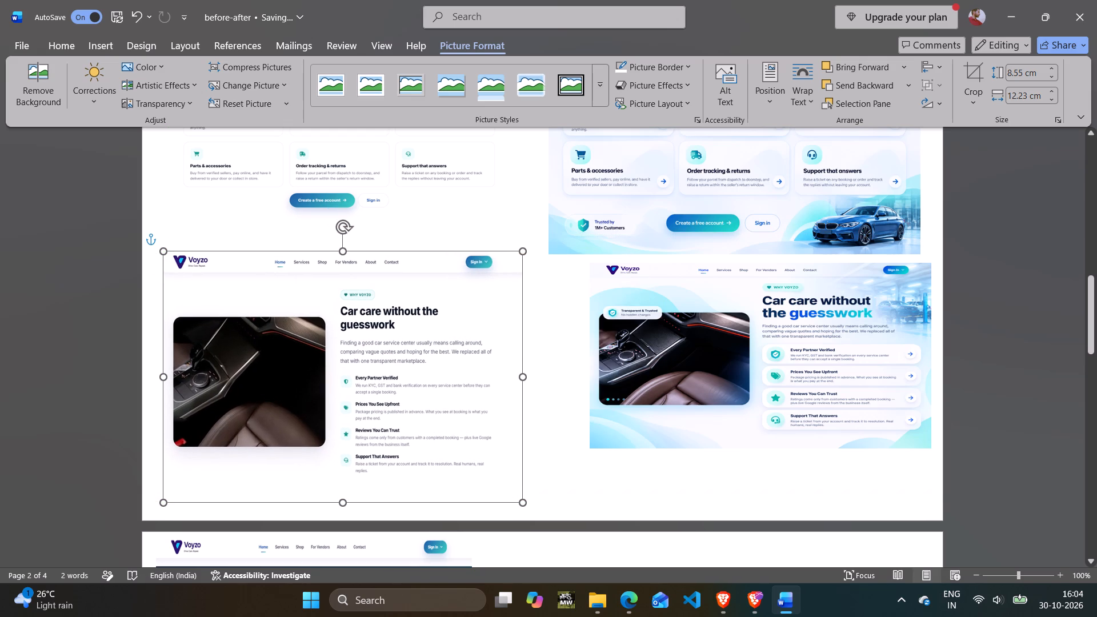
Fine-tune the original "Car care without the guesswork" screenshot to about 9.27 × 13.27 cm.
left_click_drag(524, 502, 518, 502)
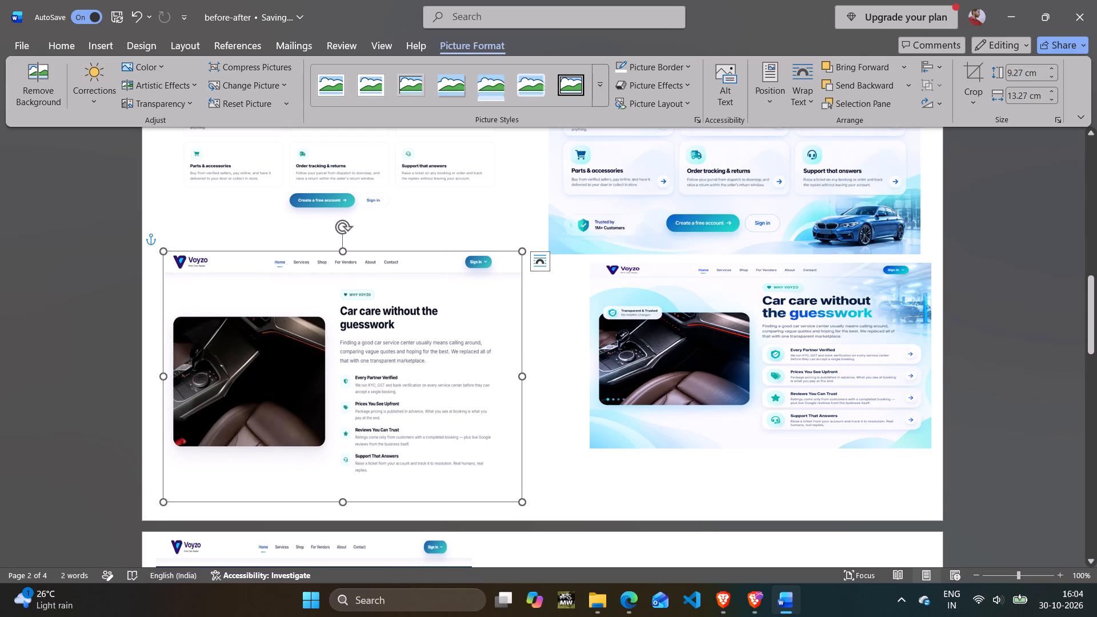
Resize the redesigned "Car care without the guesswork" picture to about 8.38 × 13.63 cm and align it beneath the redesigned picture above.
left_click(671, 395)
left_click_drag(592, 448, 584, 461)
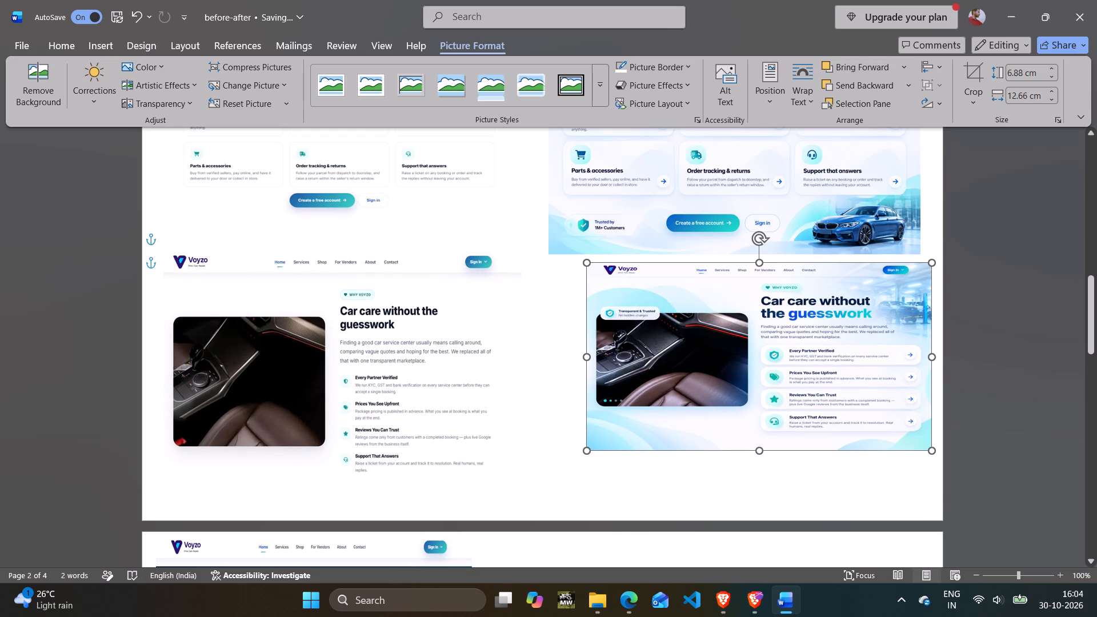
left_click_drag(584, 461, 571, 489)
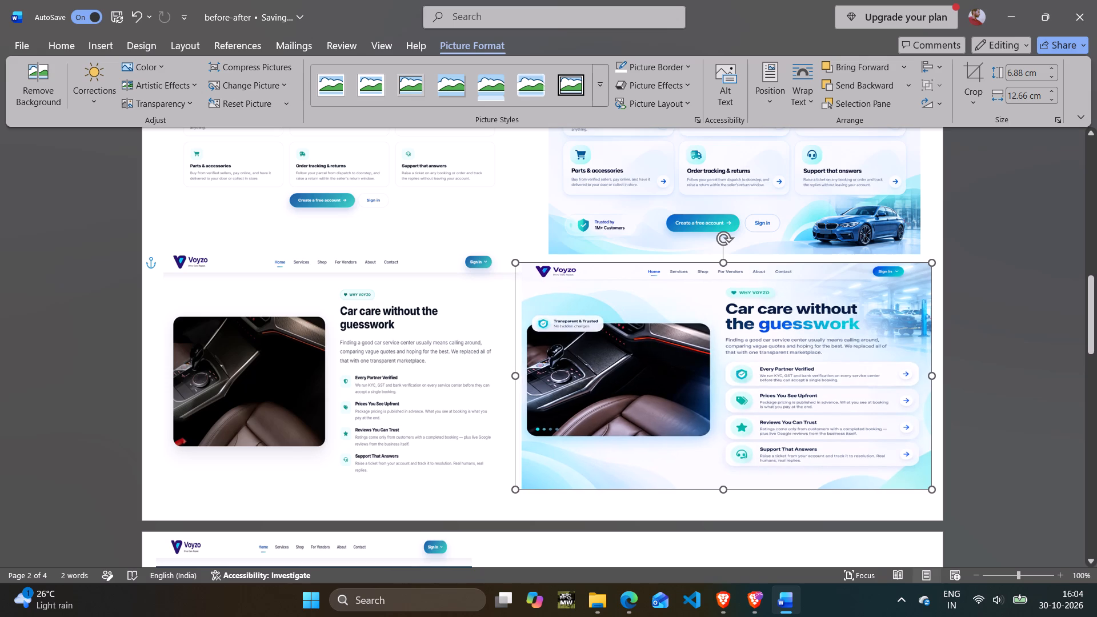
left_click_drag(571, 489, 572, 489)
left_click_drag(934, 379, 933, 379)
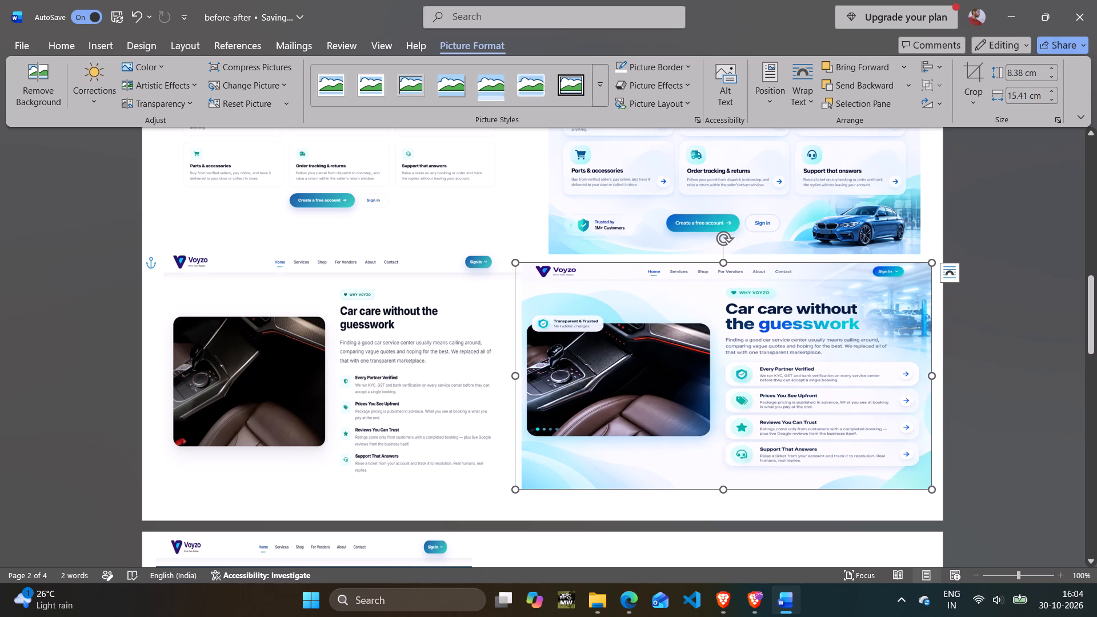
left_click_drag(933, 379, 883, 388)
left_click_drag(754, 366, 783, 376)
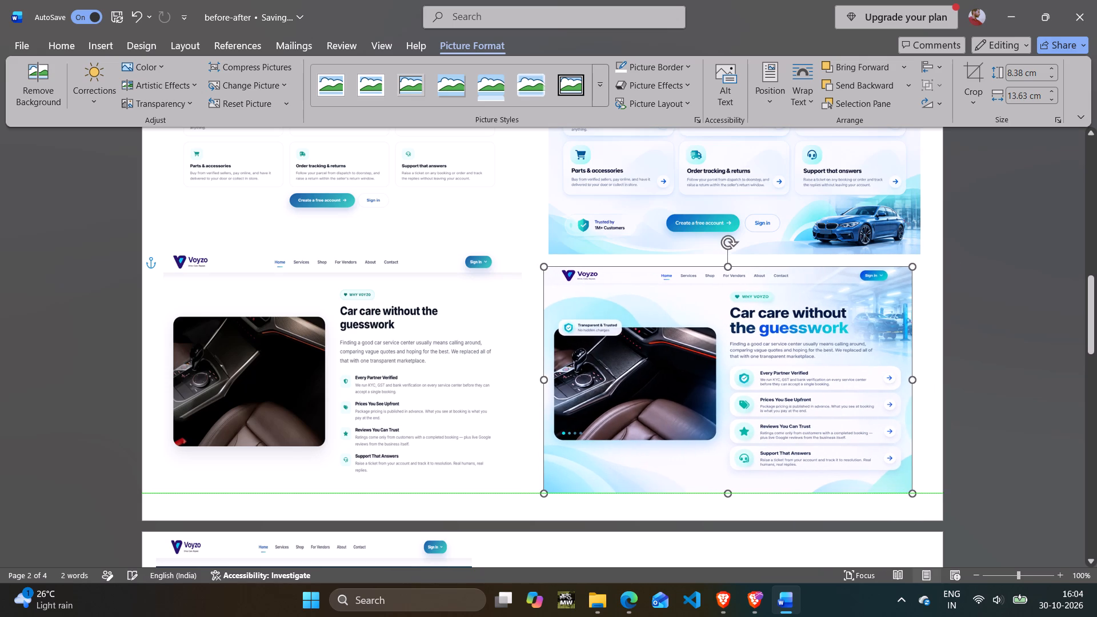
left_click_drag(783, 376, 790, 375)
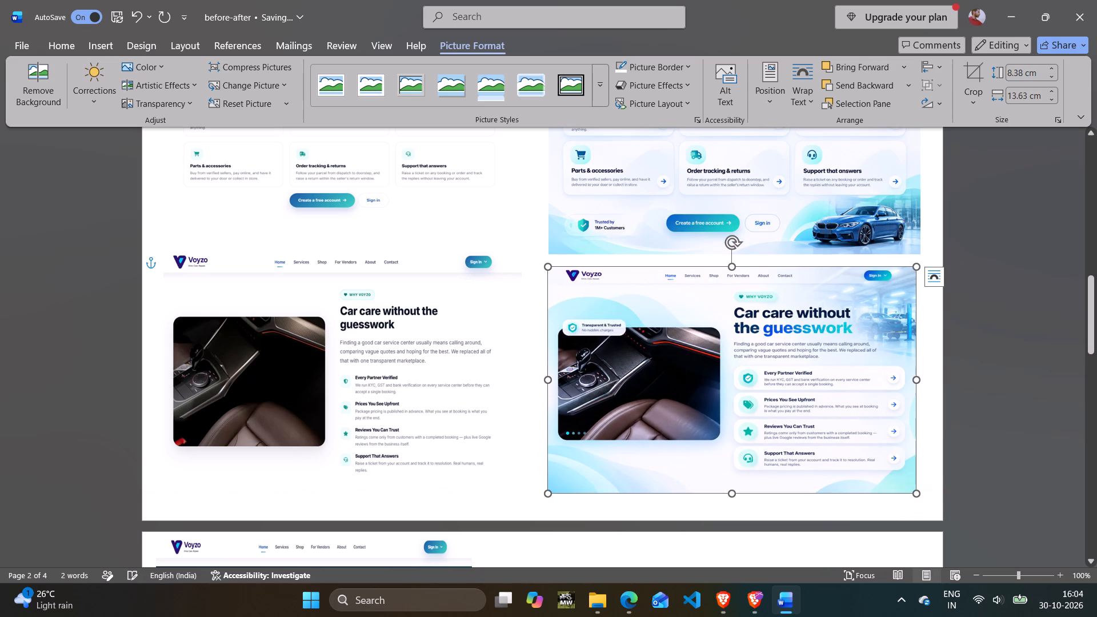
Shrink the original "Car care without the guesswork" screenshot proportionally so its bottom edge lines up with the redesigned picture.
left_click(451, 367)
left_click_drag(522, 503, 511, 494)
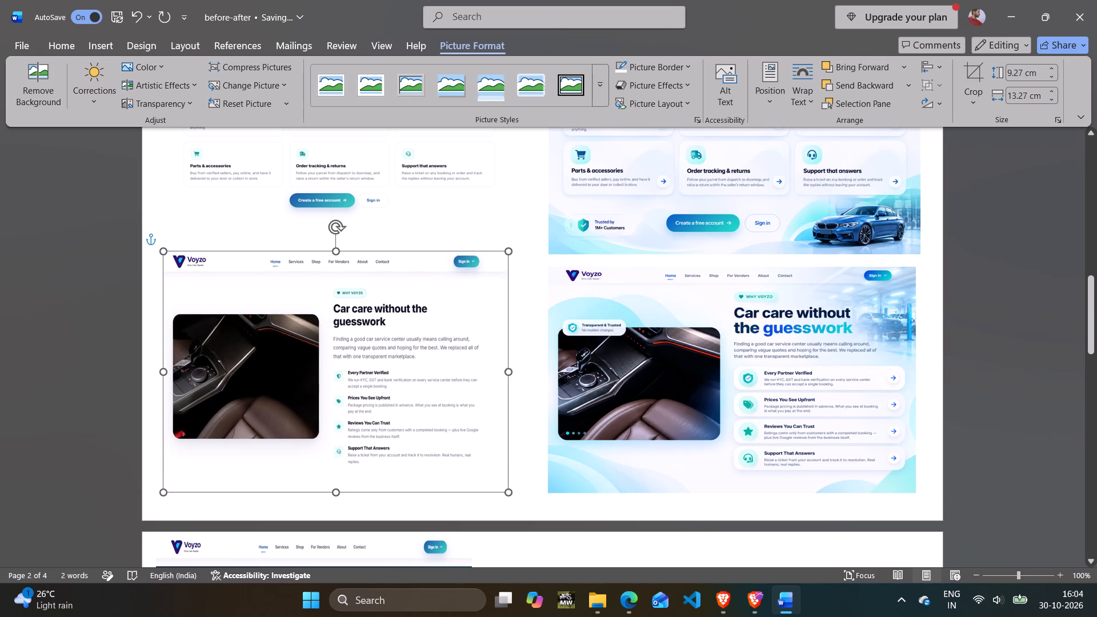
left_click_drag(511, 494, 485, 480)
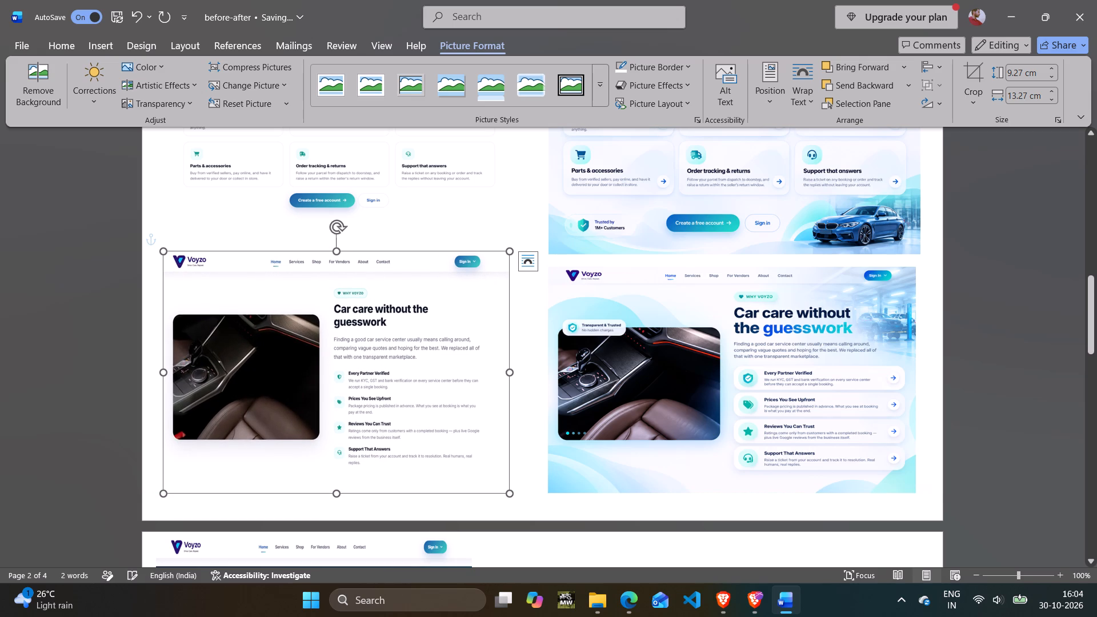
left_click(1001, 382)
Review the picture pairs on page 2 and the original "Growing with every clean car" screenshot on page 3.
scroll(689, 371, "up", 3)
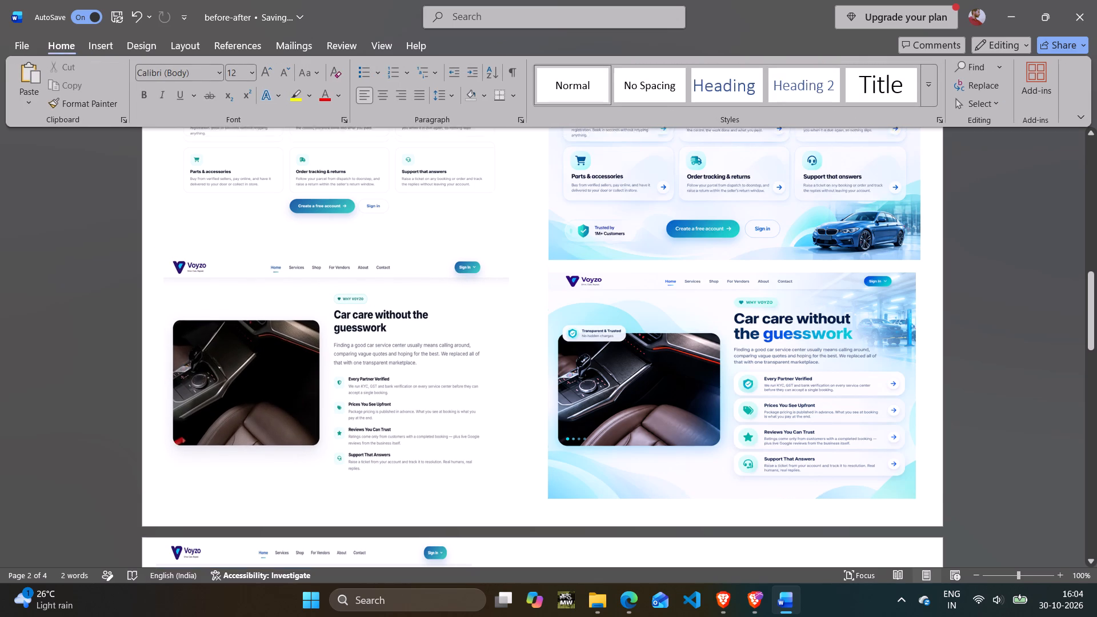
scroll(689, 370, "up", 15)
scroll(691, 364, "down", 20)
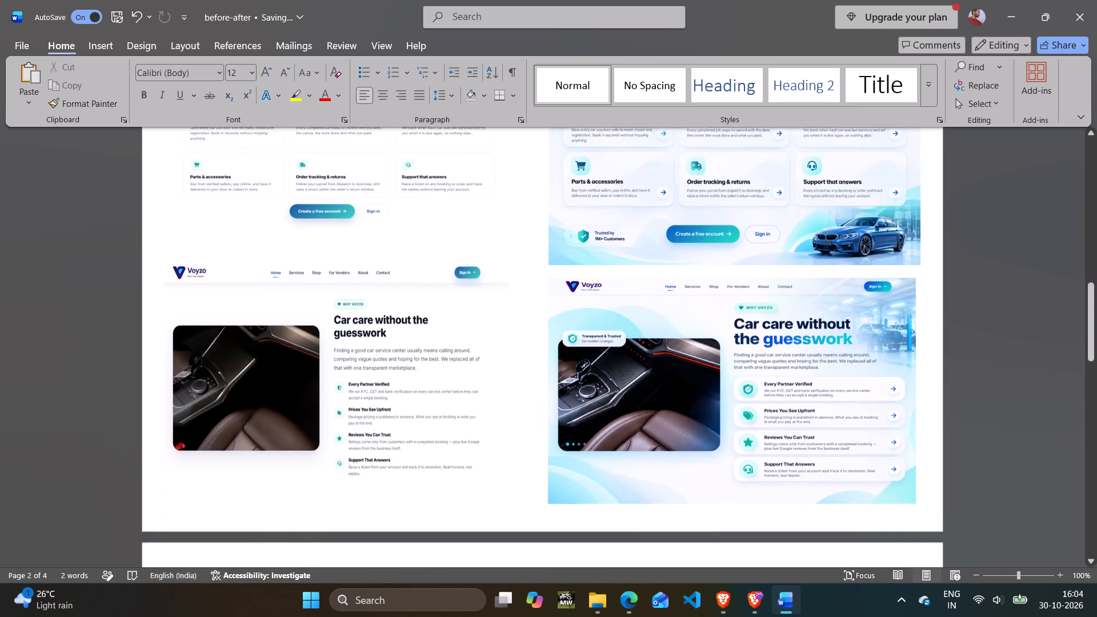
scroll(692, 364, "down", 20)
scroll(692, 364, "down", 11)
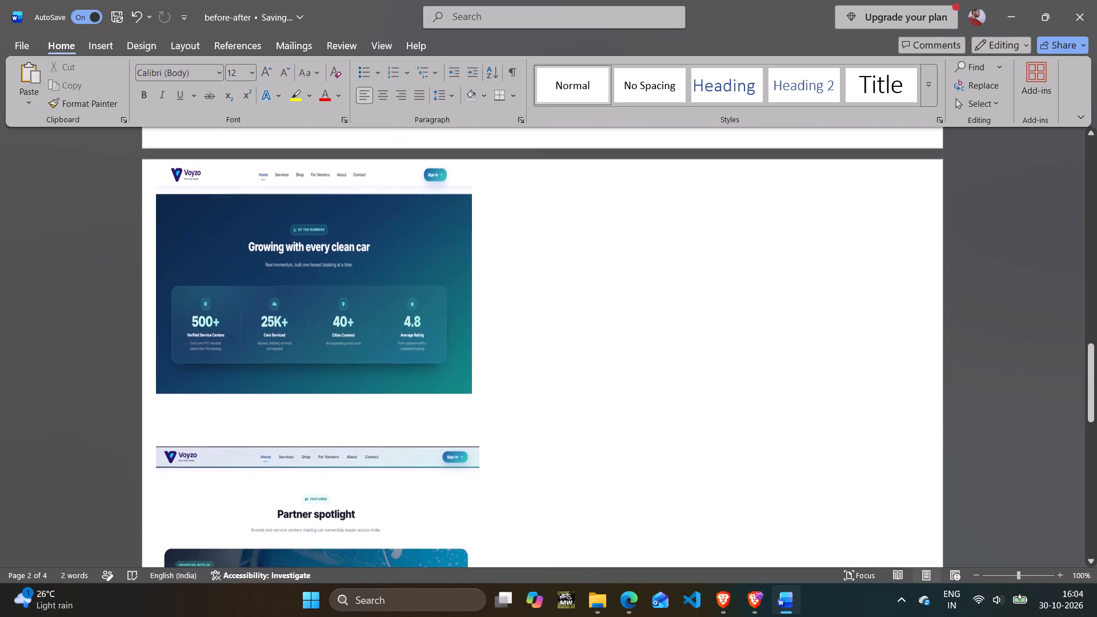
scroll(689, 378, "down", 9)
left_click(575, 217)
scroll(575, 217, "up", 6)
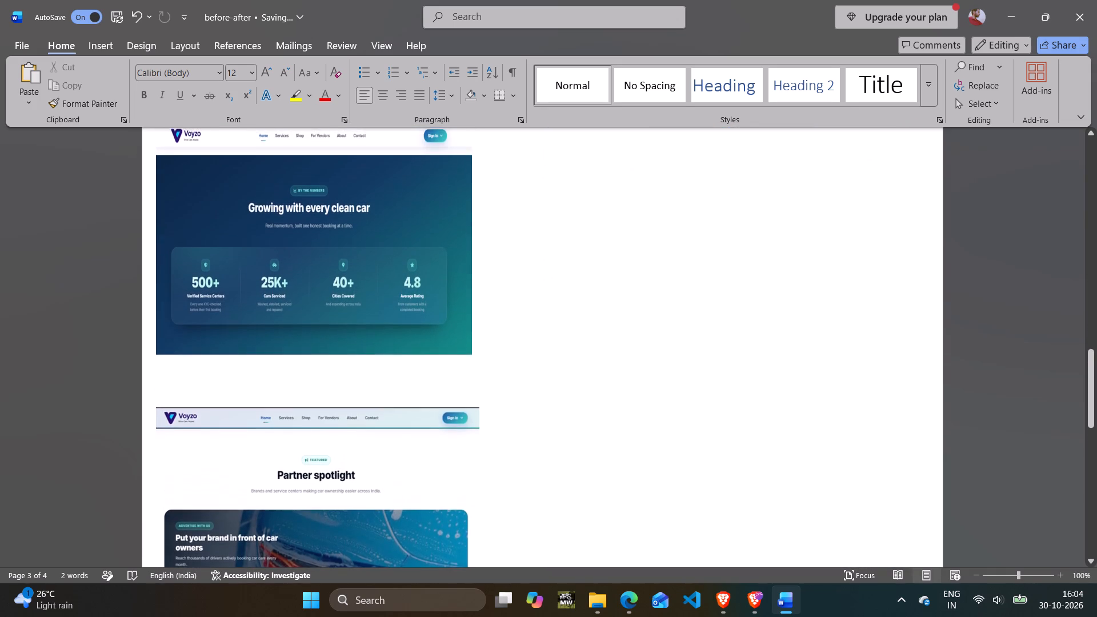
scroll(575, 217, "up", 4)
left_click(348, 267)
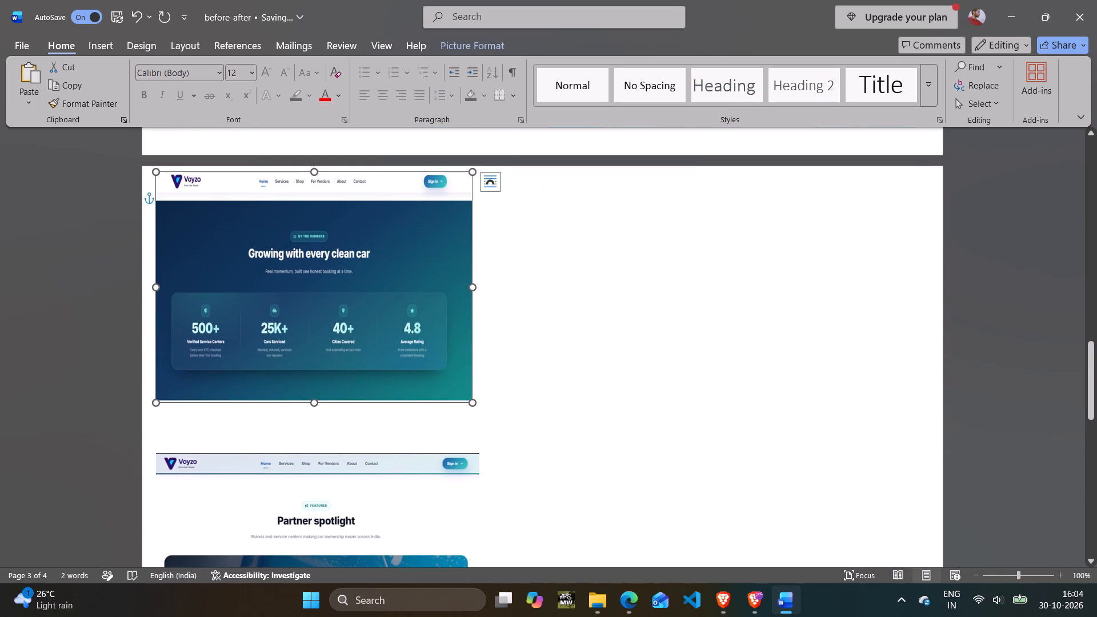
left_click(85, 50)
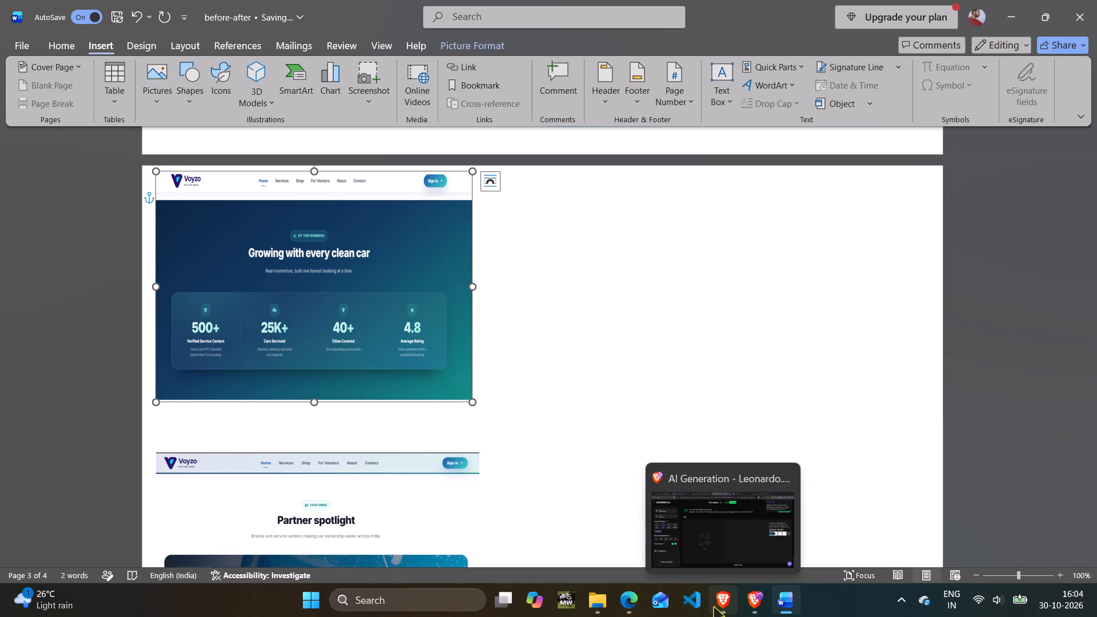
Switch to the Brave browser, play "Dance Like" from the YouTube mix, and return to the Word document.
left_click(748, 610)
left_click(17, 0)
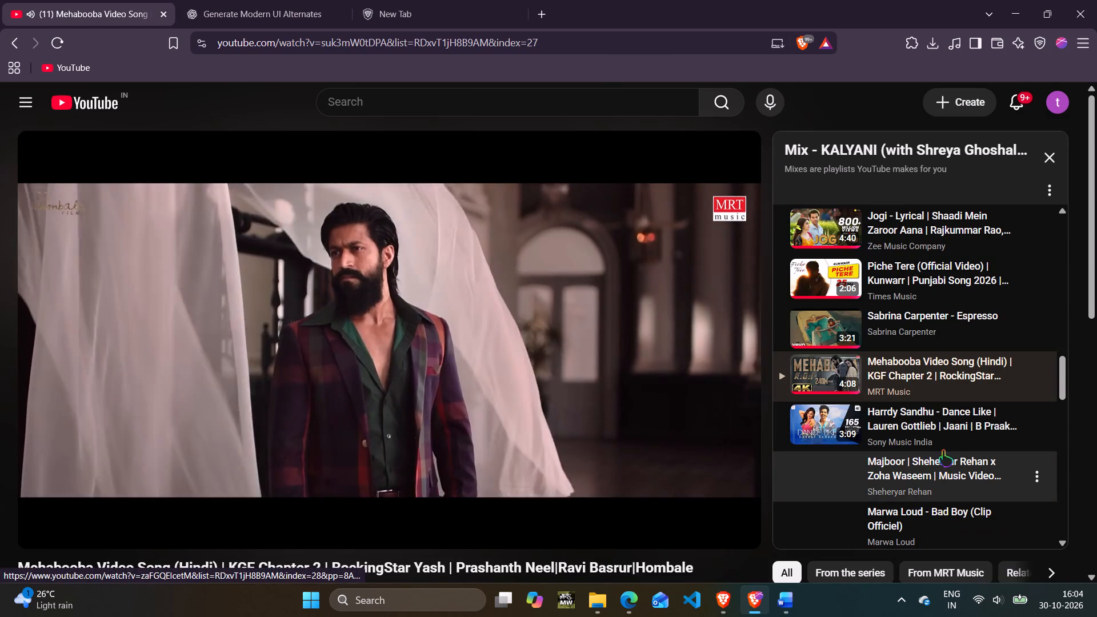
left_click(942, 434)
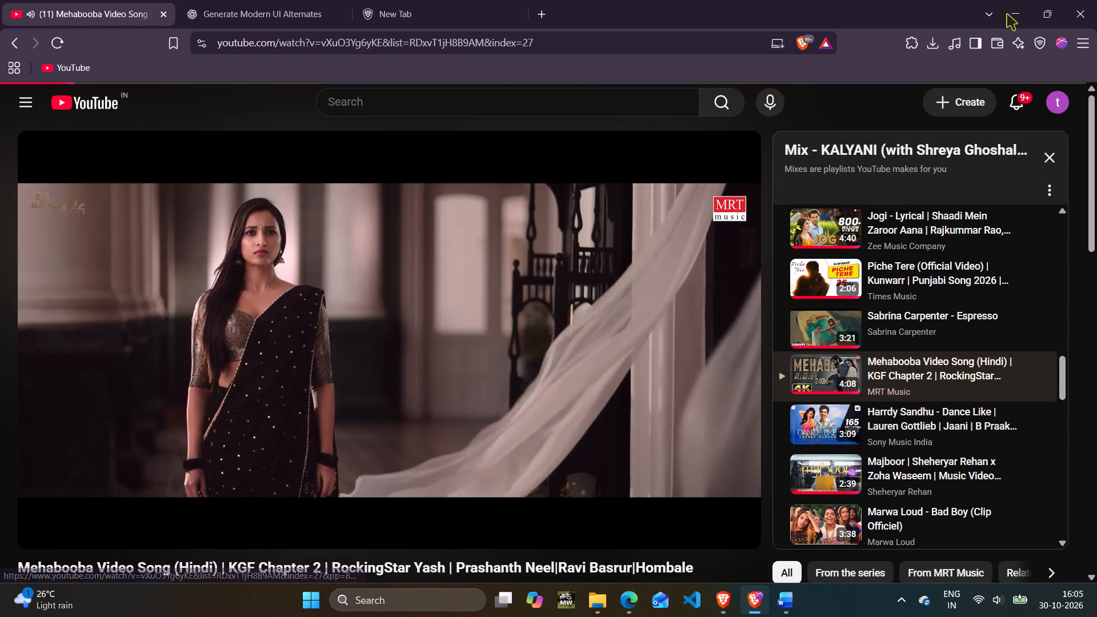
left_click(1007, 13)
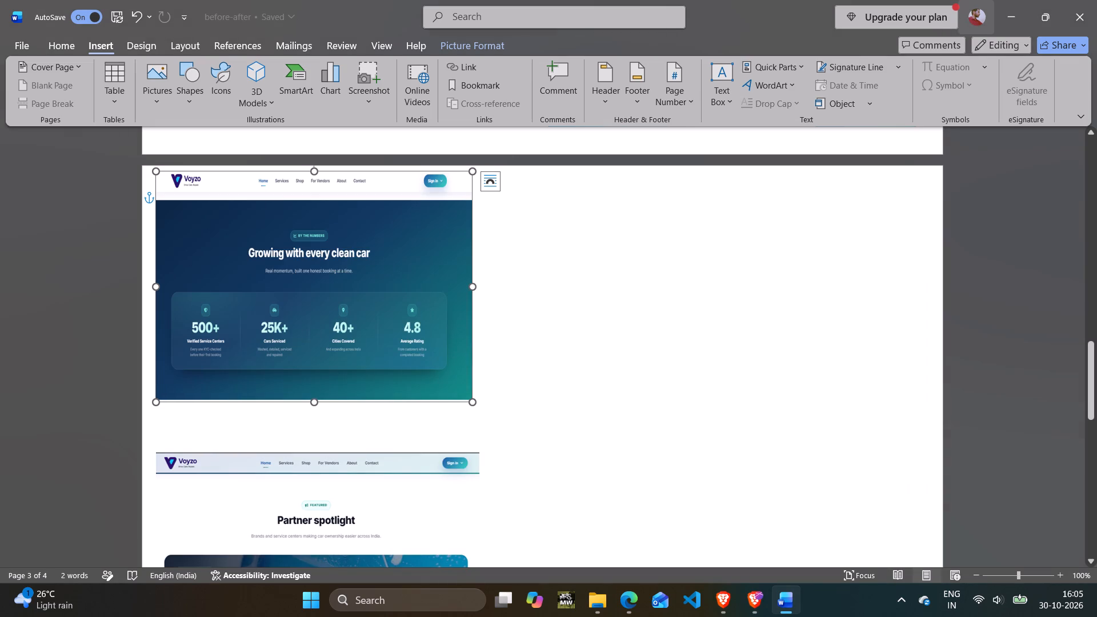
Widen the original "Growing with every clean car" screenshot on page 3 slightly, keeping its height.
left_click(800, 331)
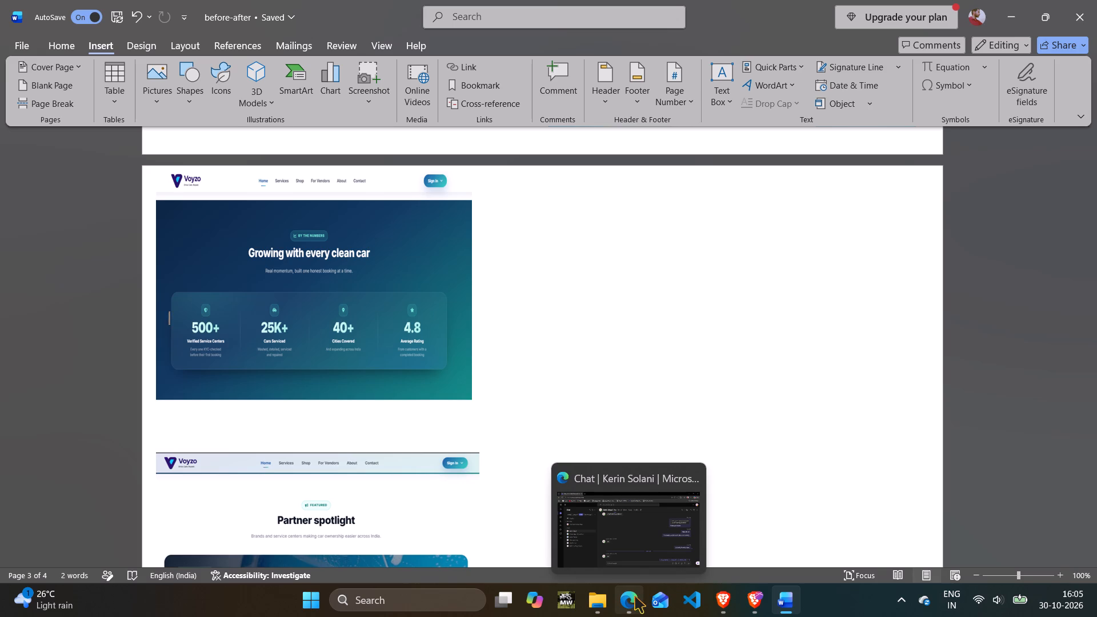
left_click(626, 413)
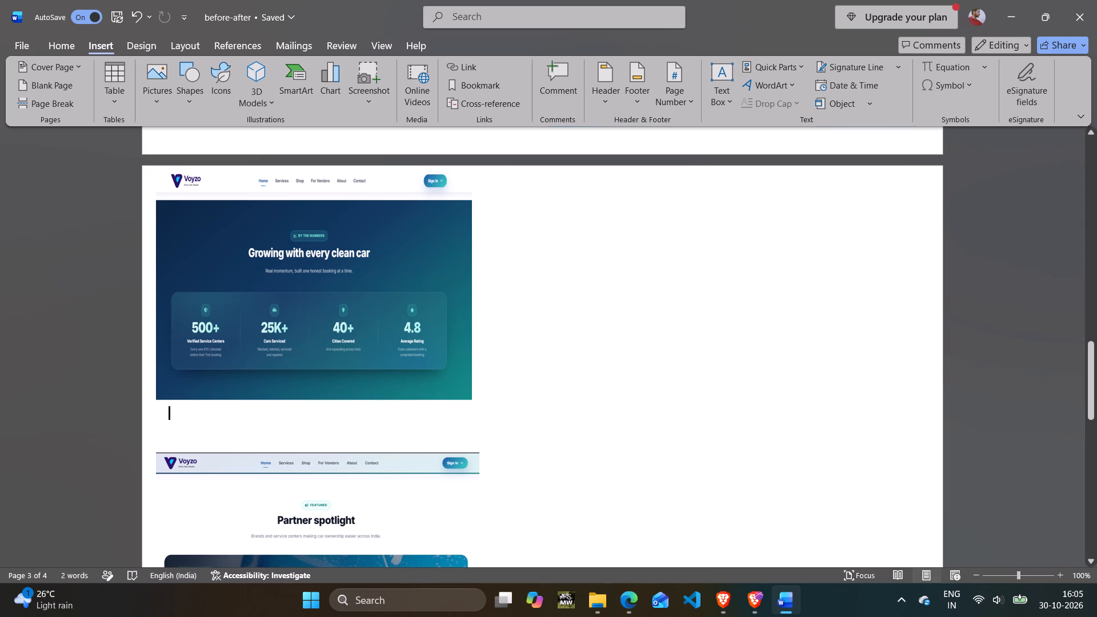
left_click(382, 367)
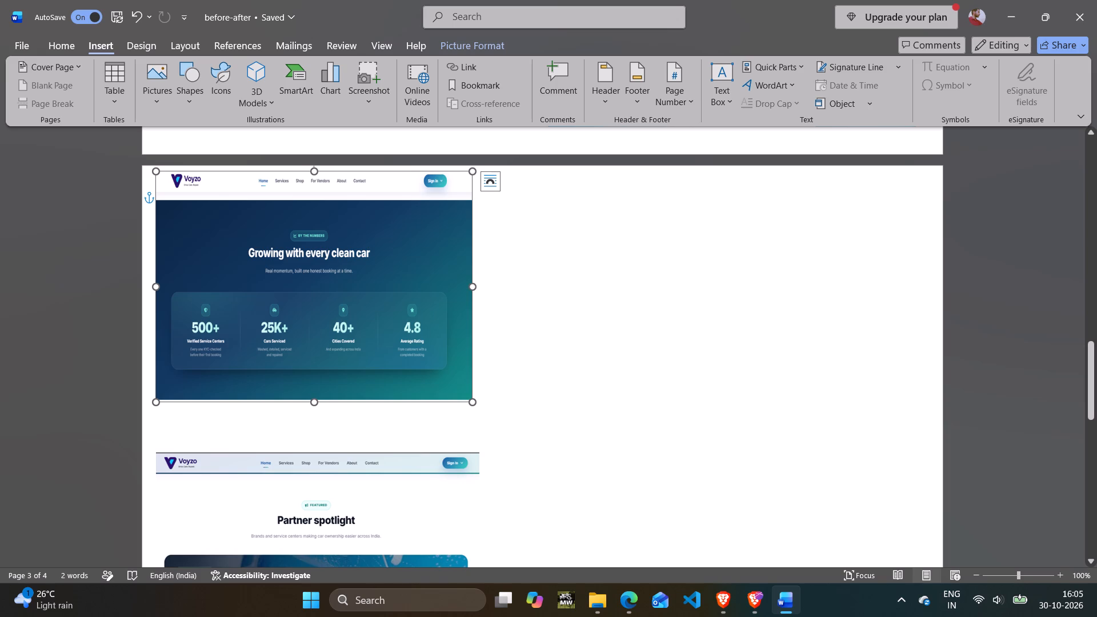
left_click_drag(471, 286, 500, 294)
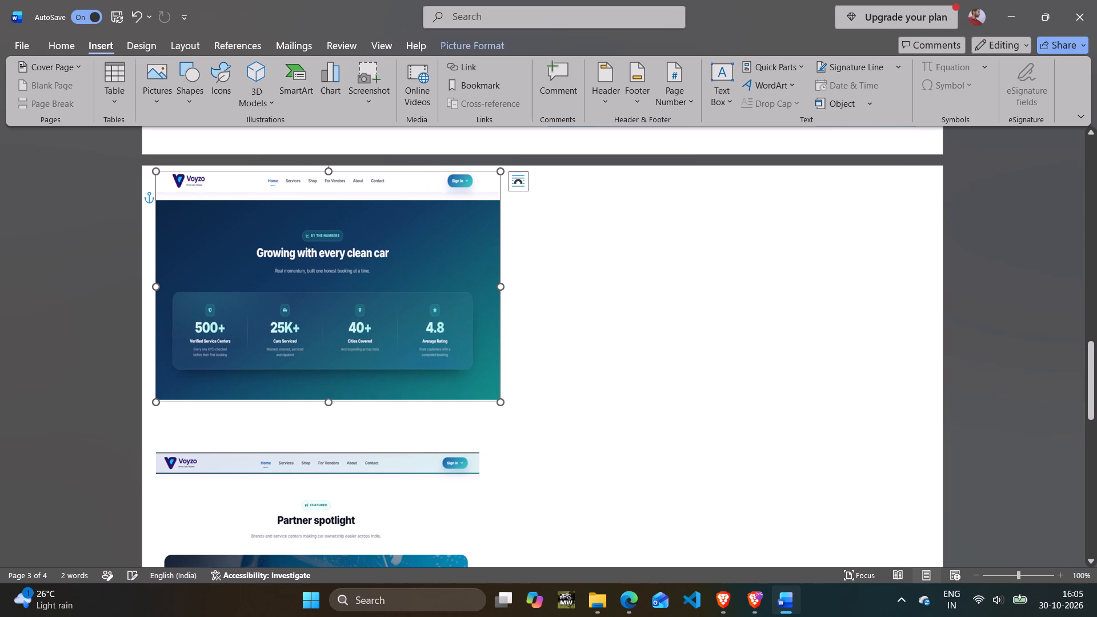
left_click(402, 296)
Insert the picture "Voyzo Automotive Stats Hero" from the Downloads results folder on page 3.
left_click(624, 323)
left_click(143, 93)
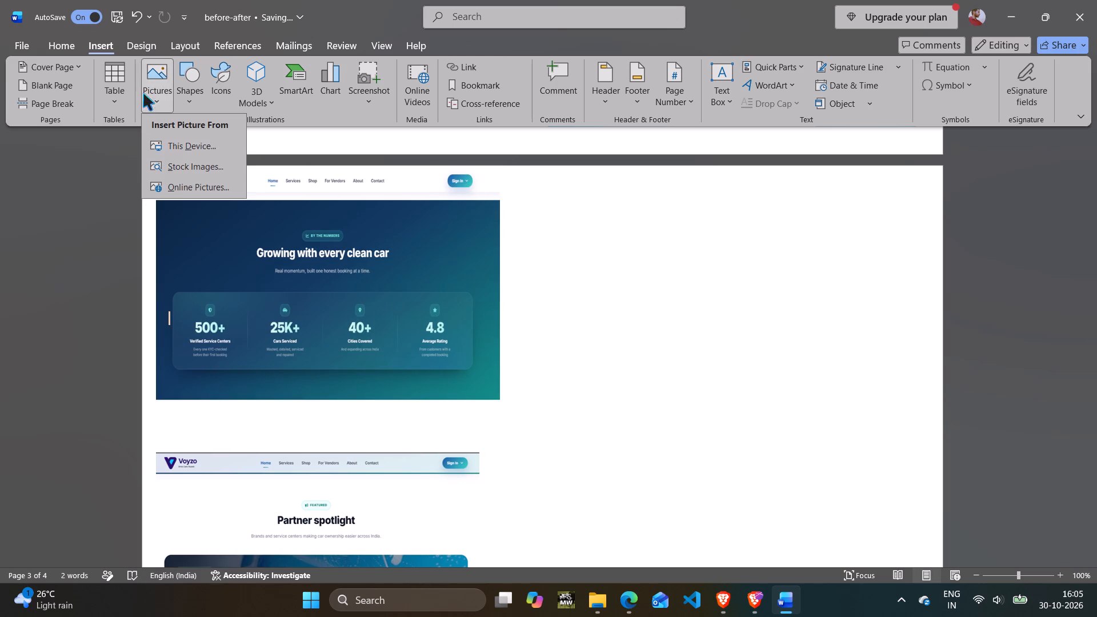
left_click(168, 145)
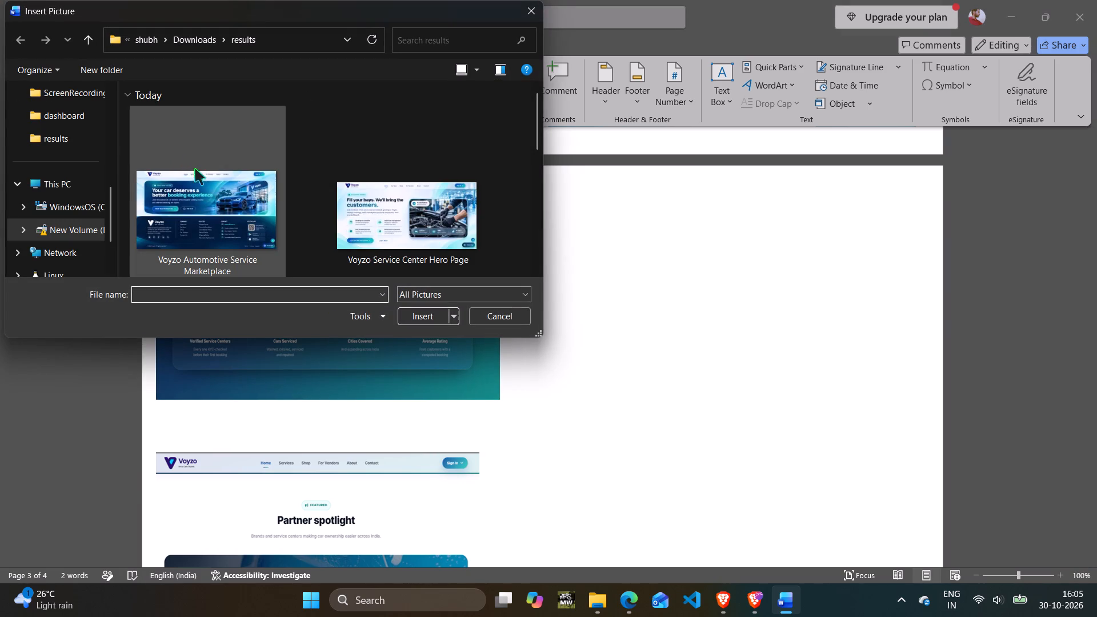
scroll(293, 201, "down", 4)
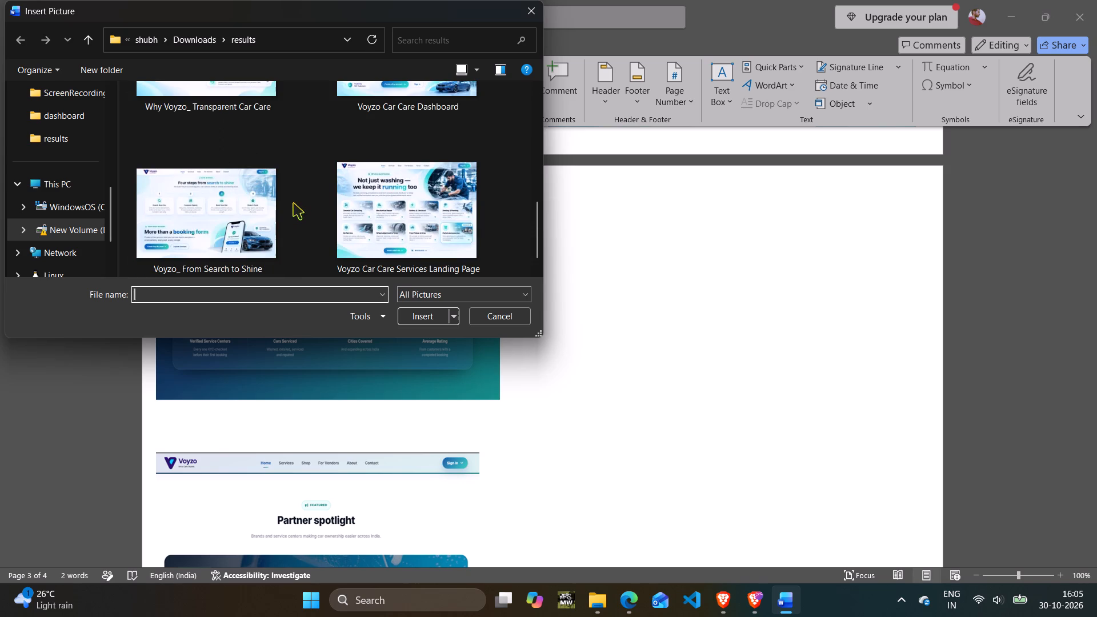
scroll(293, 202, "up", 1)
scroll(293, 202, "down", 3)
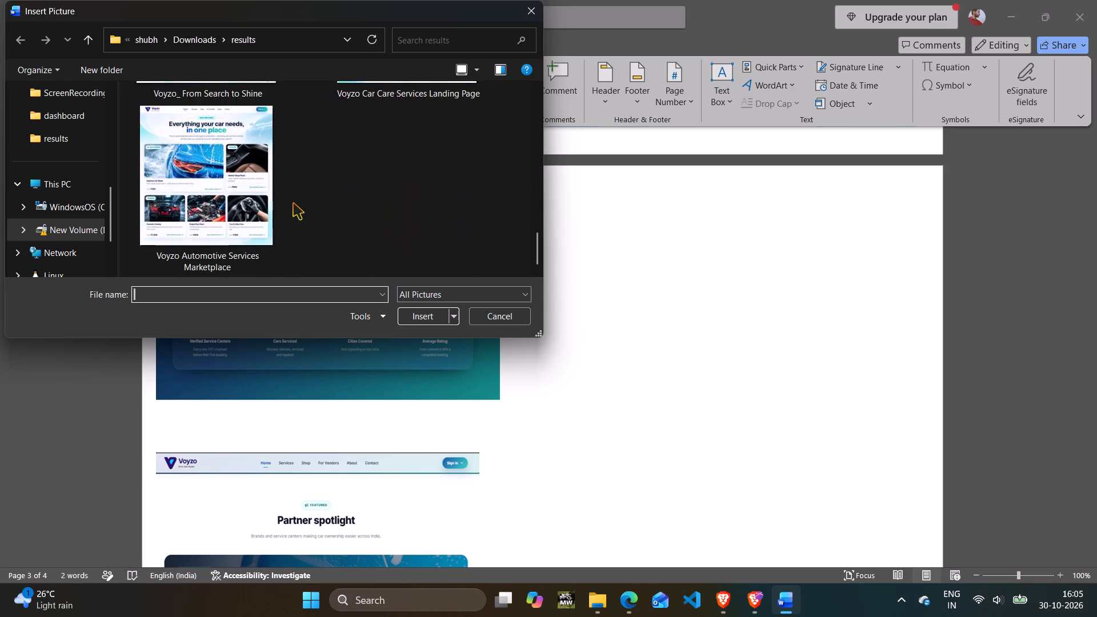
scroll(293, 202, "up", 2)
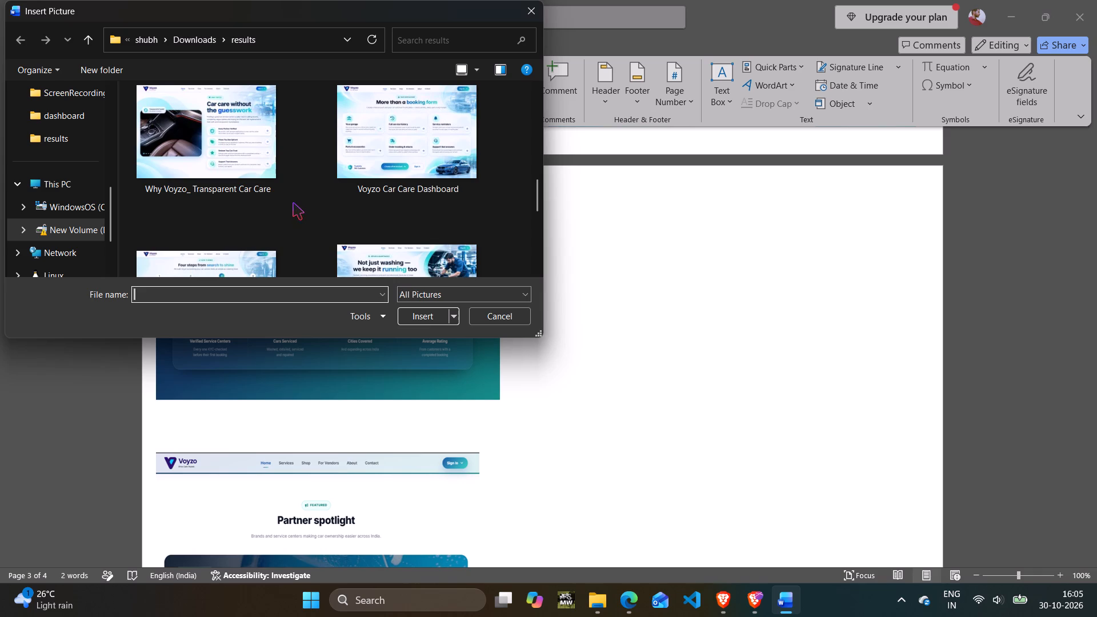
scroll(293, 203, "down", 1)
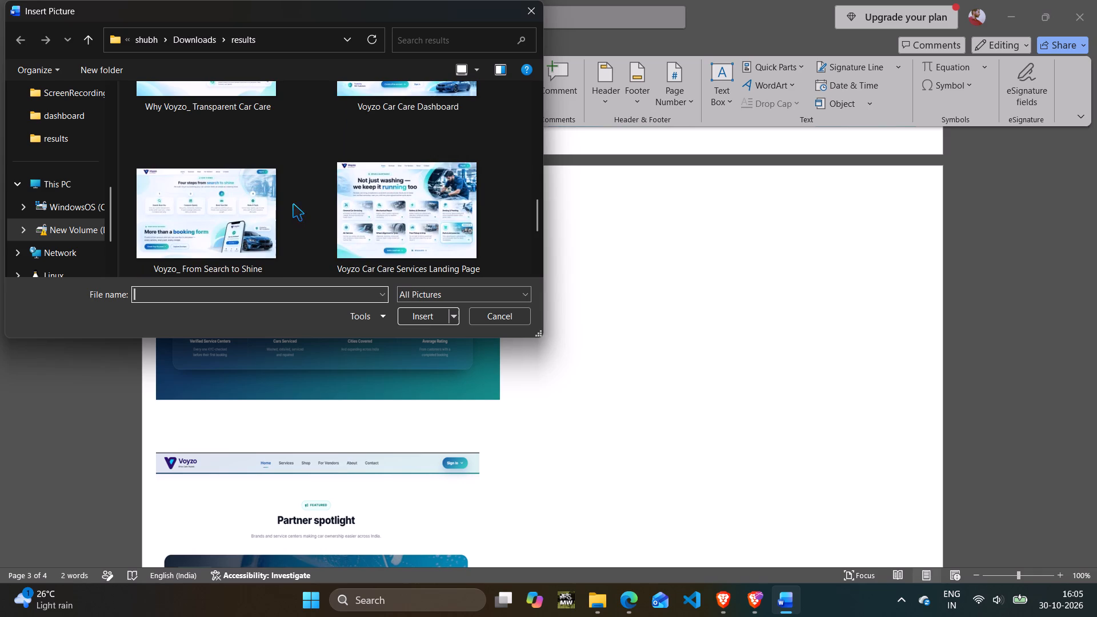
left_click_drag(498, 16, 635, 299)
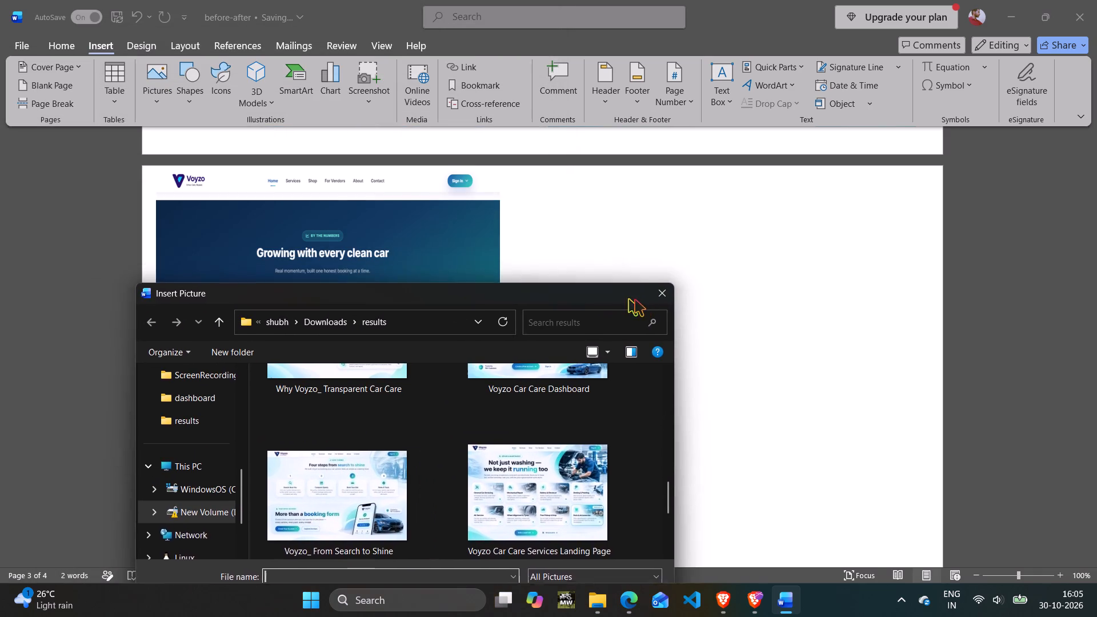
left_click_drag(635, 299, 588, 141)
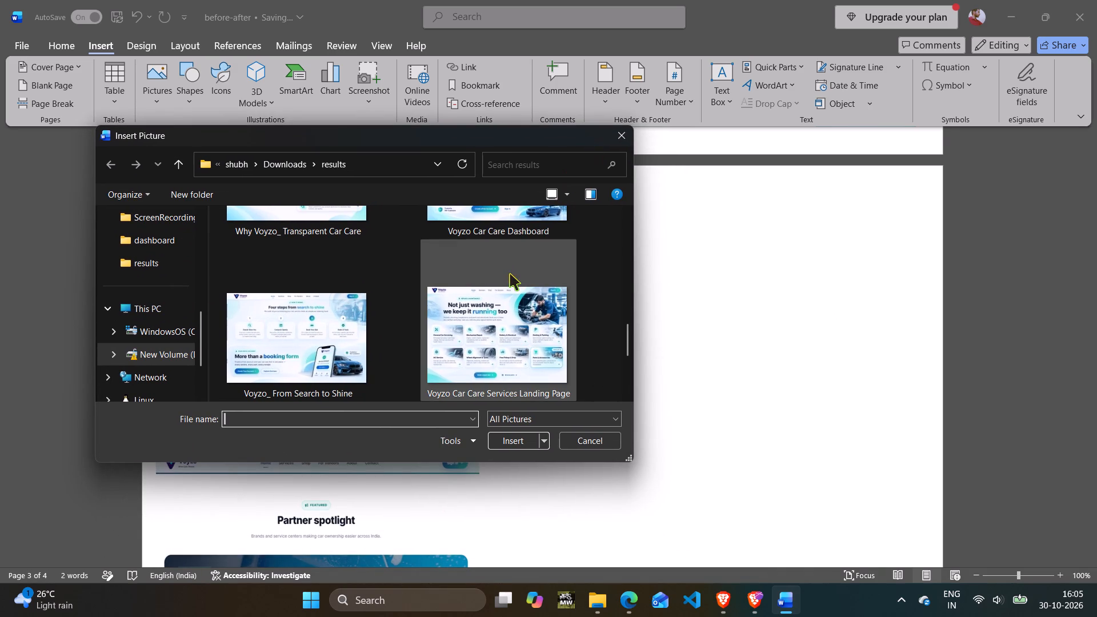
scroll(510, 273, "up", 1)
scroll(510, 273, "down", 2)
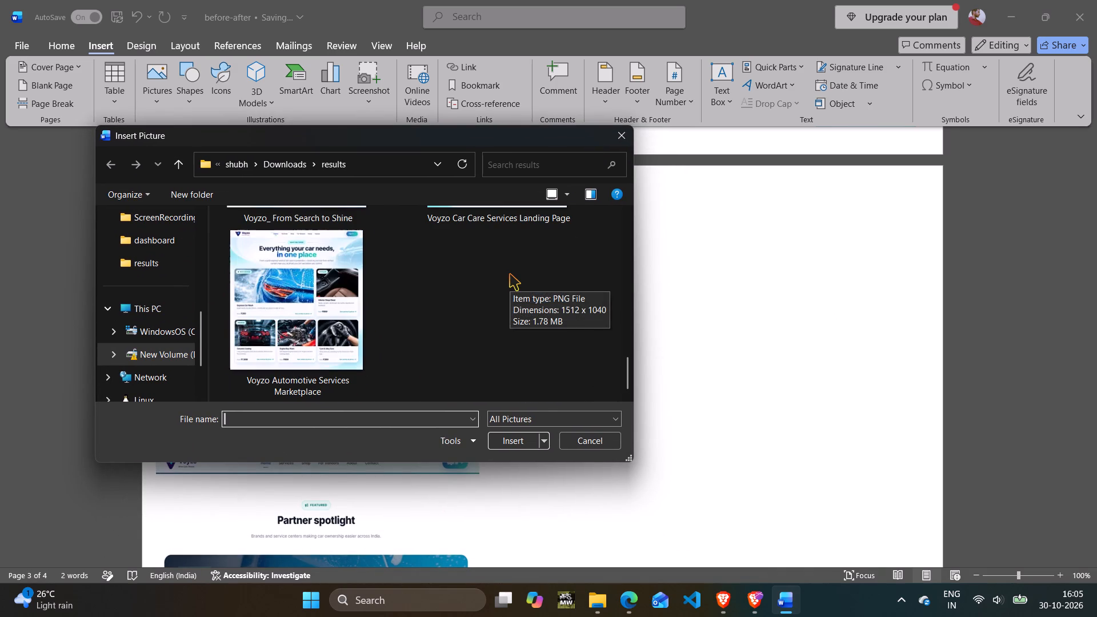
scroll(510, 273, "down", 2)
scroll(510, 273, "up", 4)
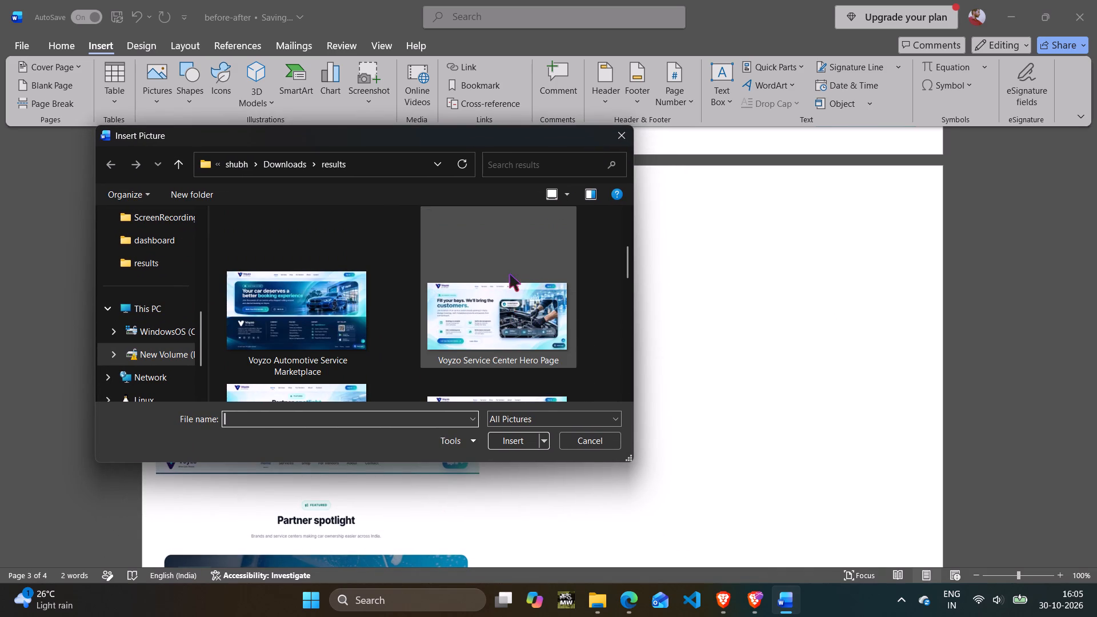
scroll(510, 274, "down", 1)
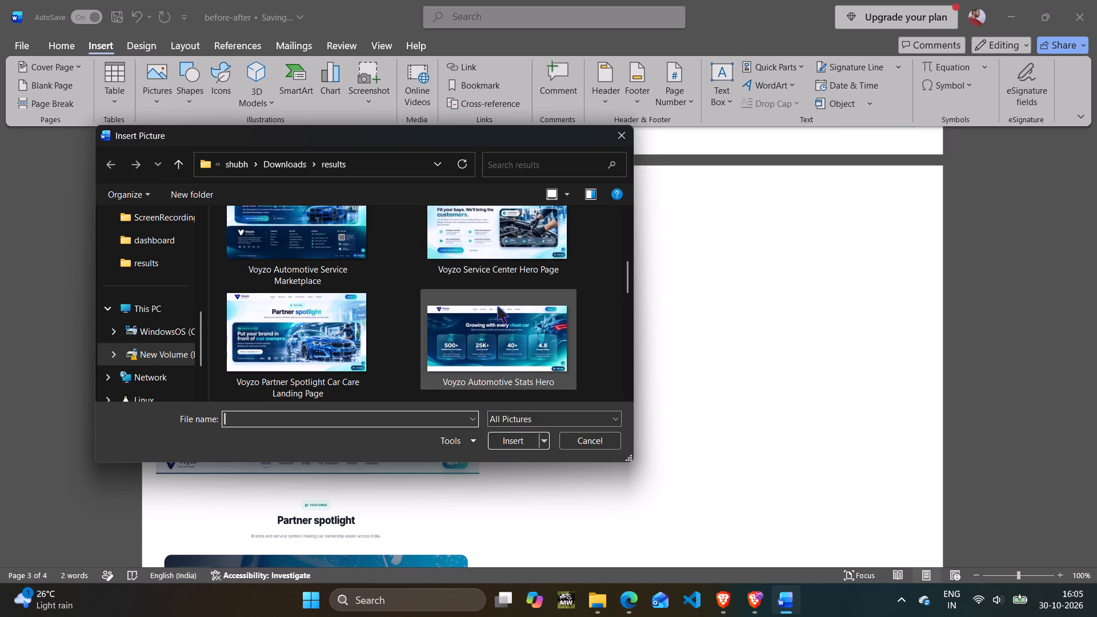
double_click(498, 306)
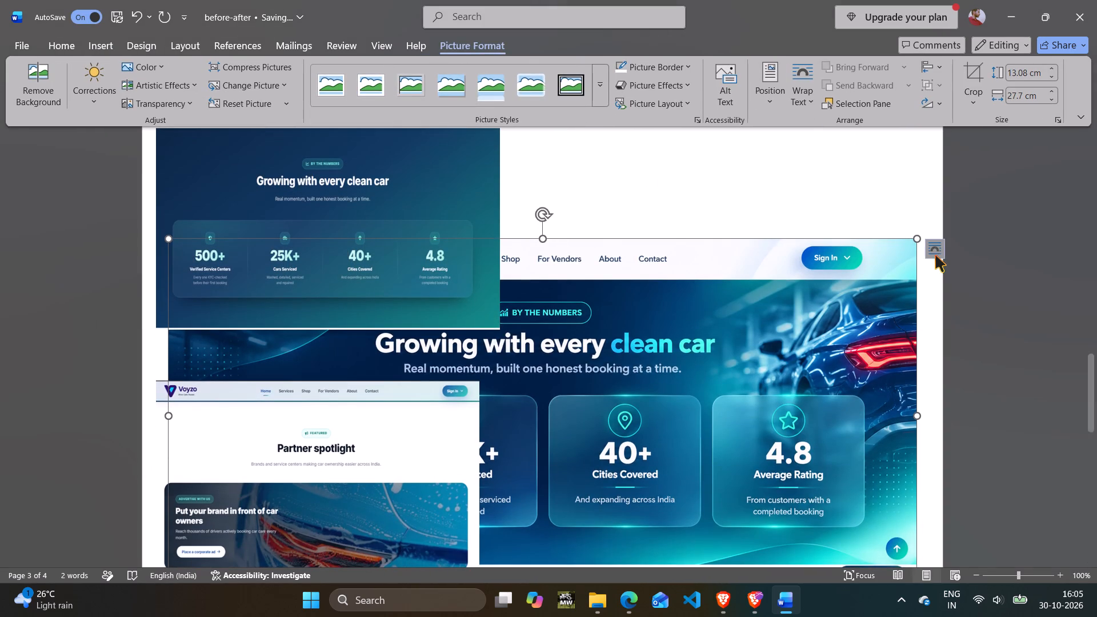
Set the redesigned "Growing with every clean car" picture's text wrapping to In Front of Text.
left_click(935, 255)
left_click(1038, 376)
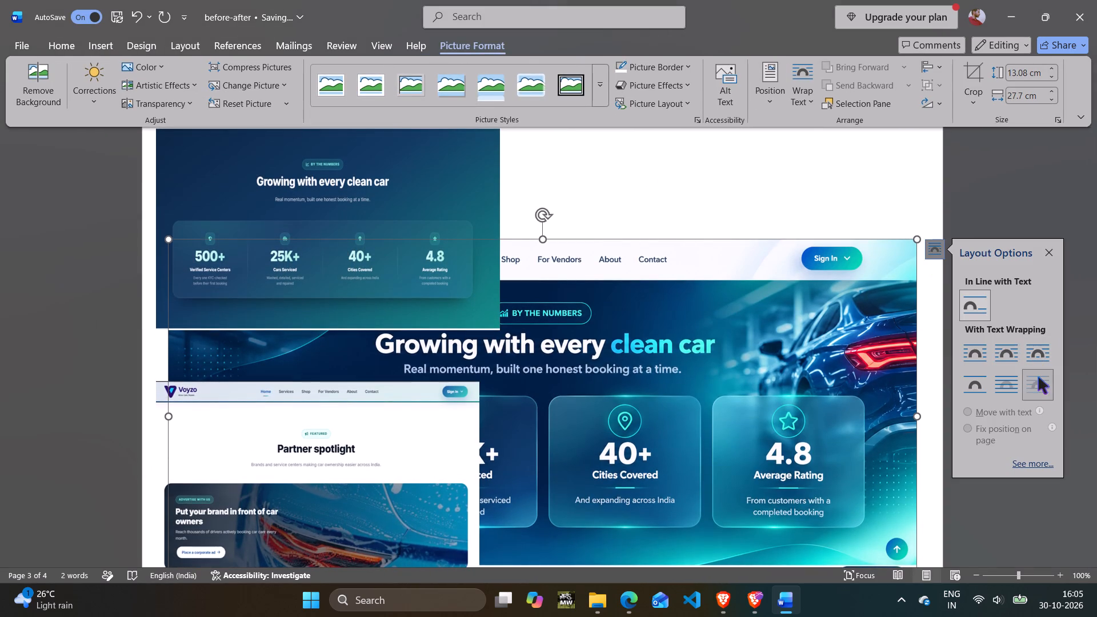
Shrink the redesigned "Growing with every clean car" picture to about 6.61 by 13.99 cm and move it beside the original screenshot.
left_click_drag(168, 241, 540, 415)
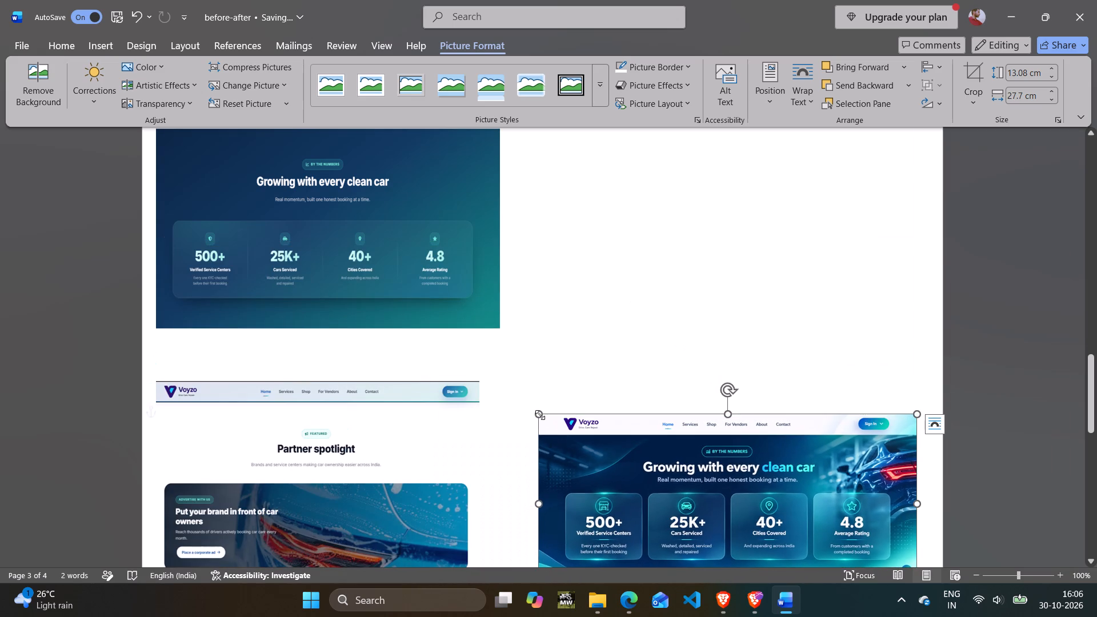
left_click_drag(688, 492, 669, 286)
scroll(688, 286, "up", 4)
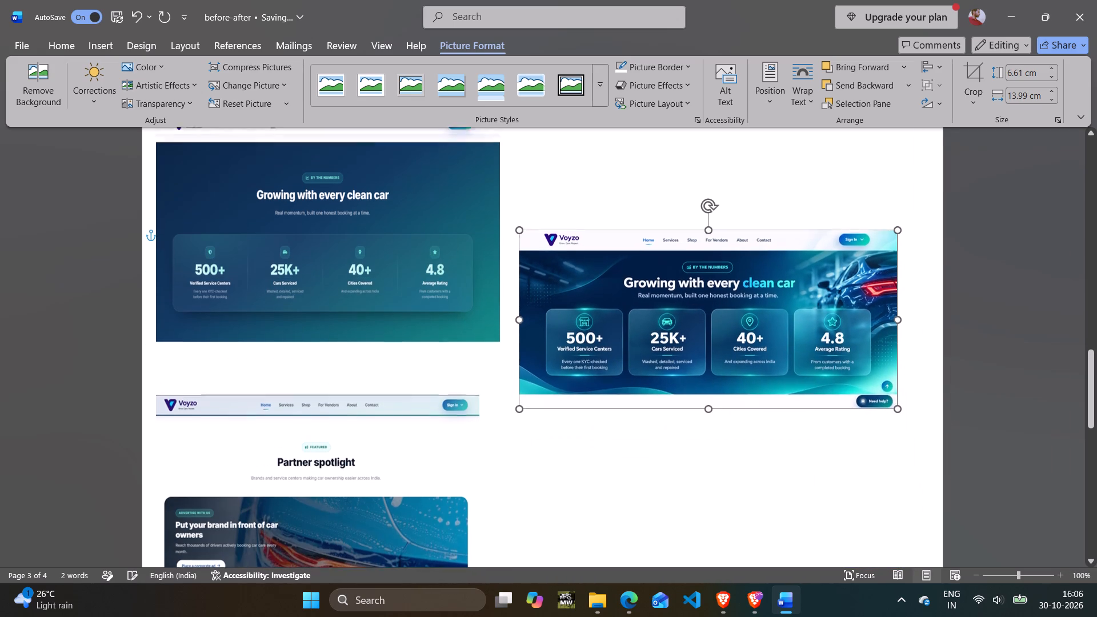
left_click_drag(727, 351, 735, 273)
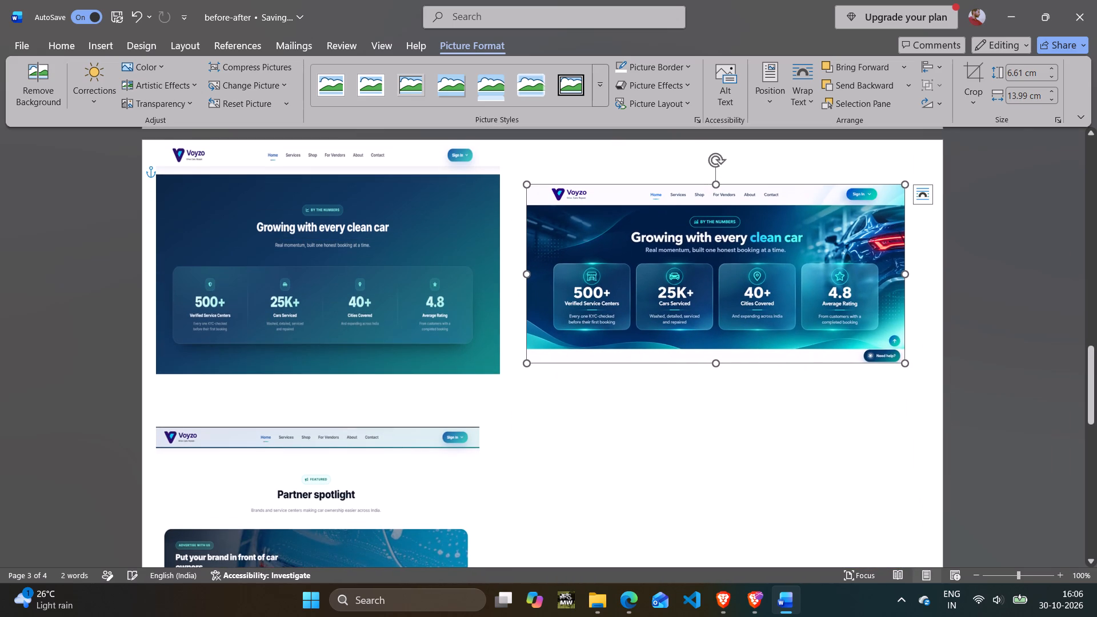
Enlarge the redesigned "Growing with every clean car" picture to about 8.27 cm high and 15.01 cm wide, keeping it beside the original.
scroll(736, 286, "up", 6)
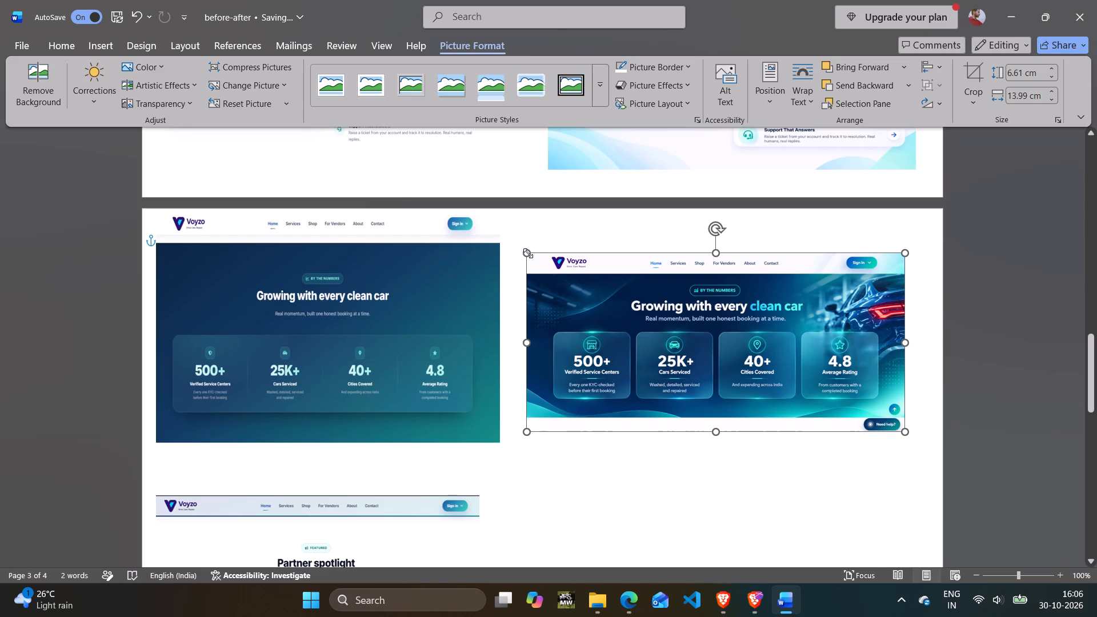
left_click_drag(528, 253, 526, 240)
left_click_drag(652, 301, 679, 308)
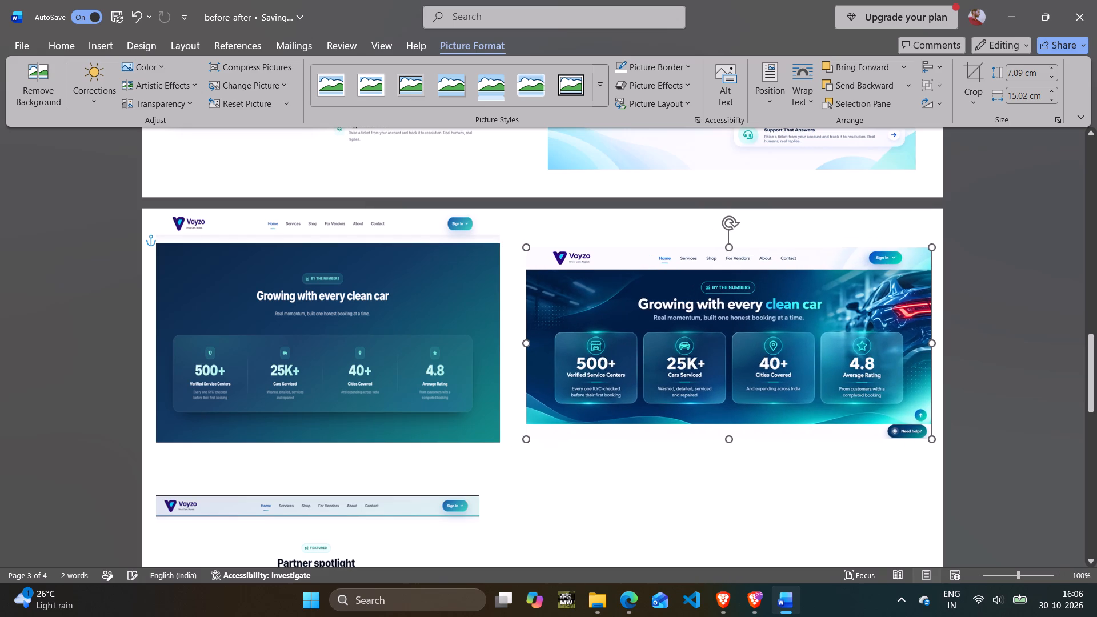
left_click_drag(679, 308, 679, 305)
left_click_drag(730, 439, 730, 466)
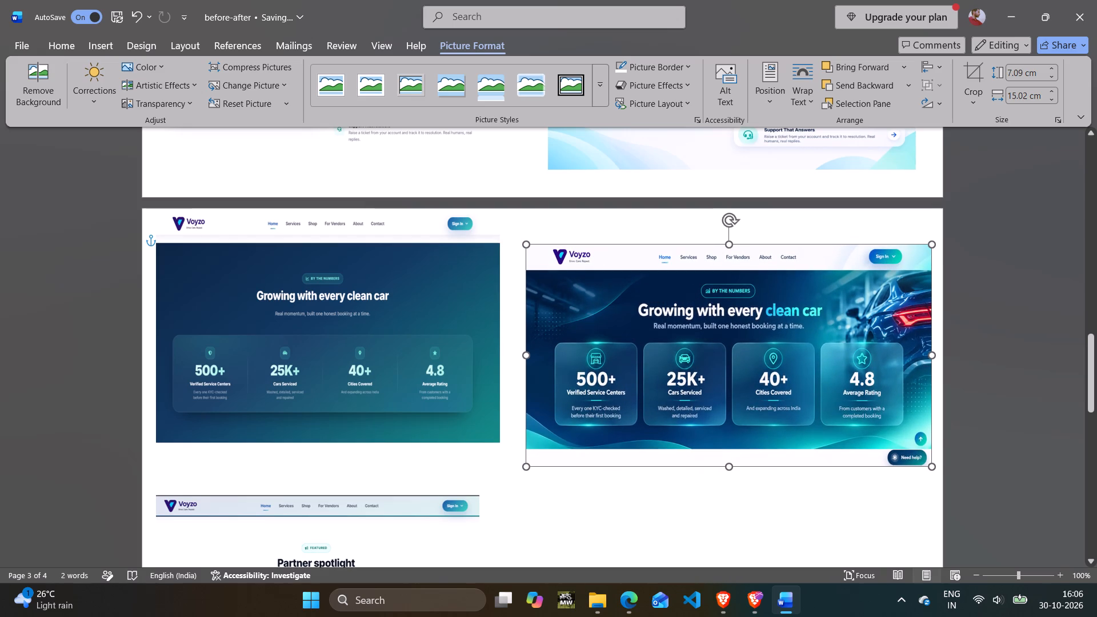
left_click_drag(730, 466, 729, 458)
left_click_drag(728, 246, 732, 237)
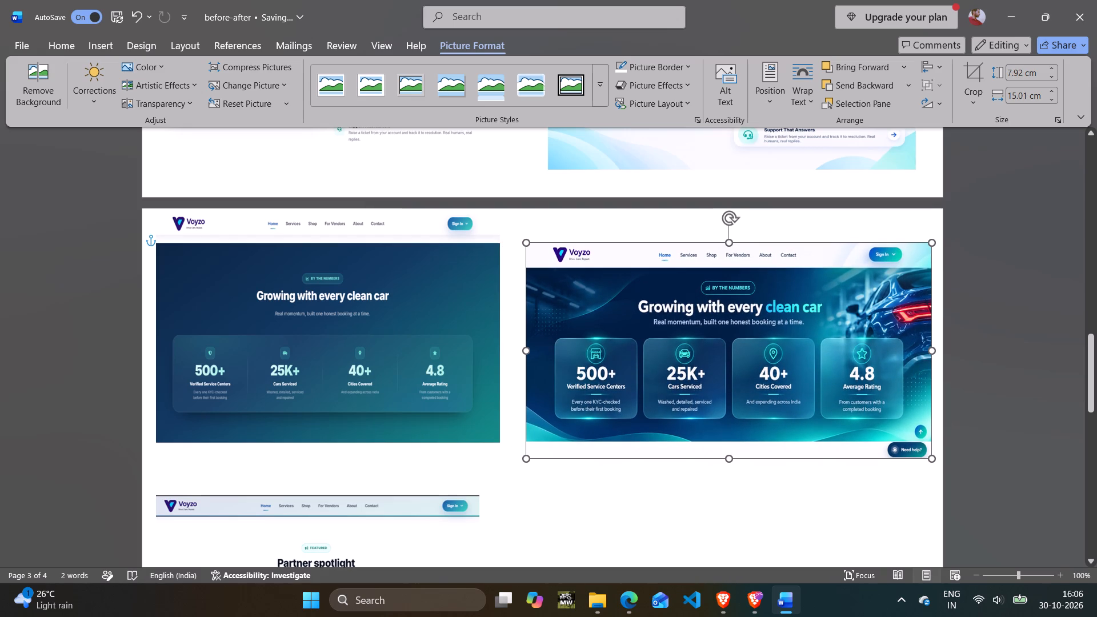
left_click_drag(732, 237, 732, 233)
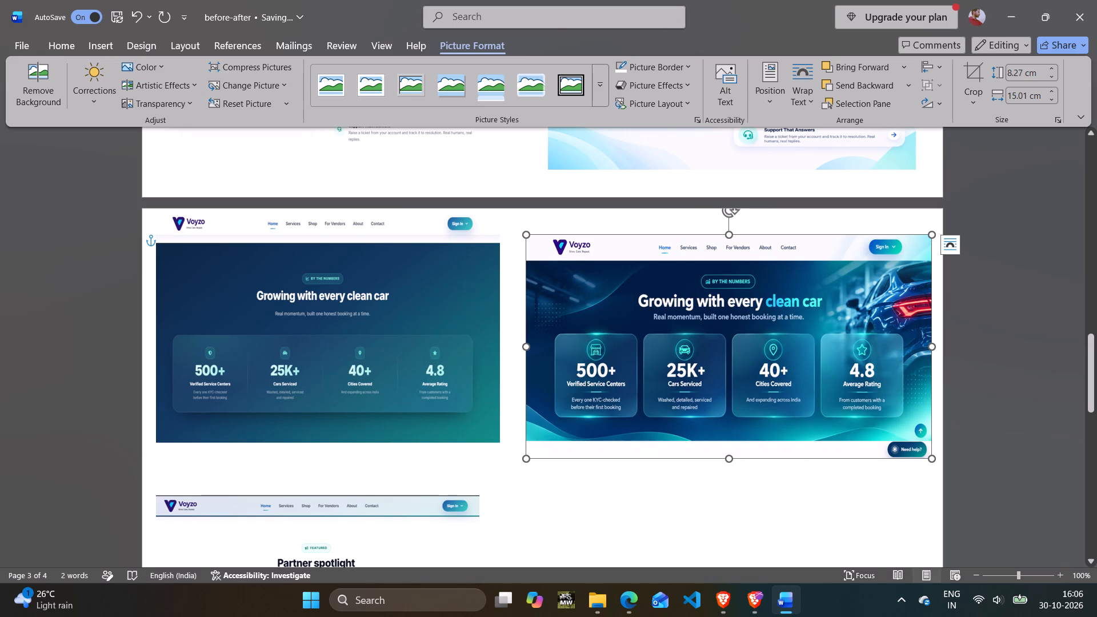
scroll(763, 459, "down", 5)
left_click(755, 461)
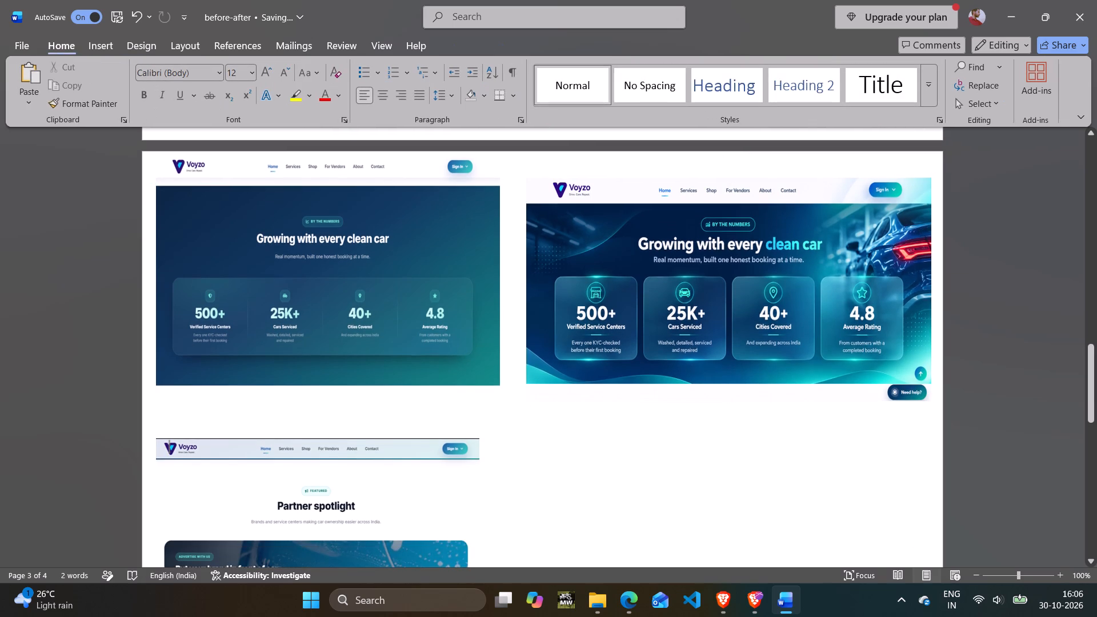
Enlarge the original "Partner spotlight" screenshot on page 3 to match the width of the original screenshot above it.
scroll(702, 383, "down", 3)
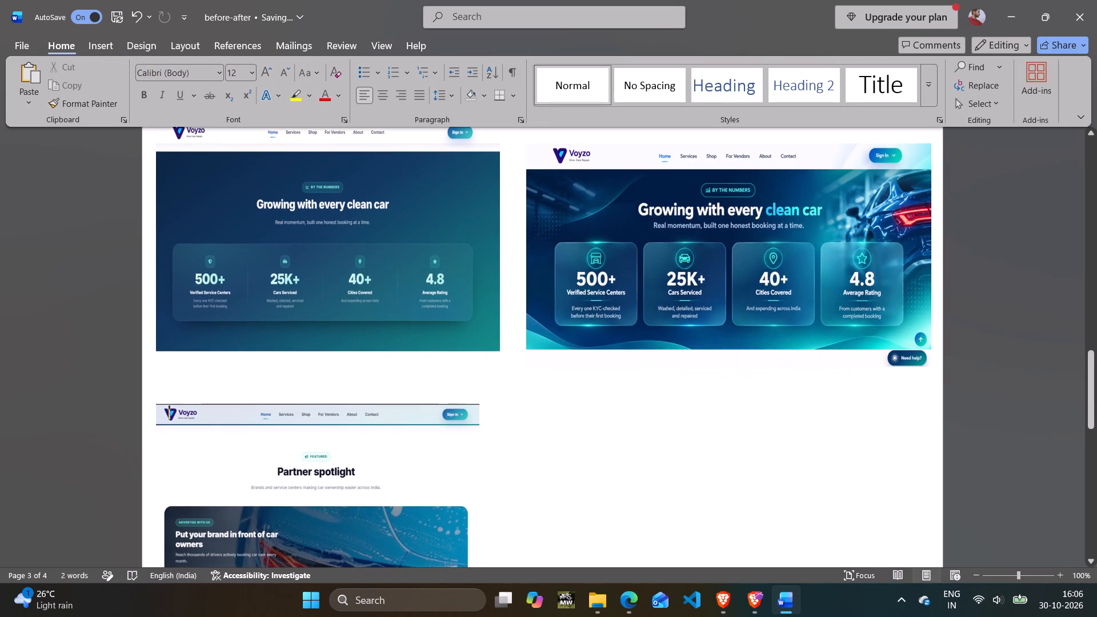
scroll(702, 384, "down", 8)
left_click(701, 384)
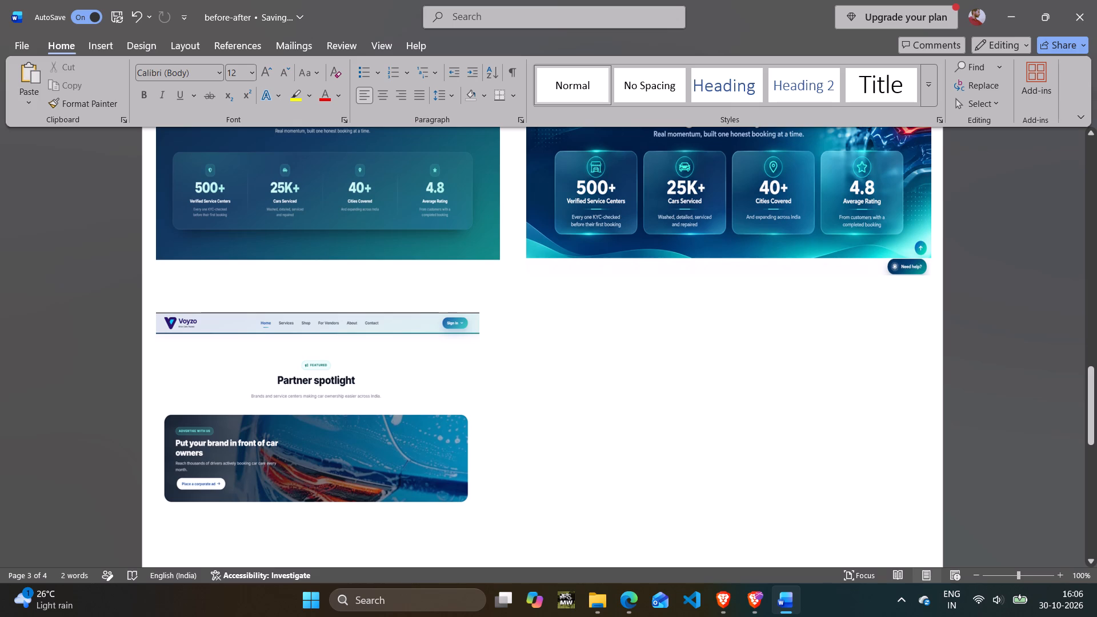
left_click(397, 385)
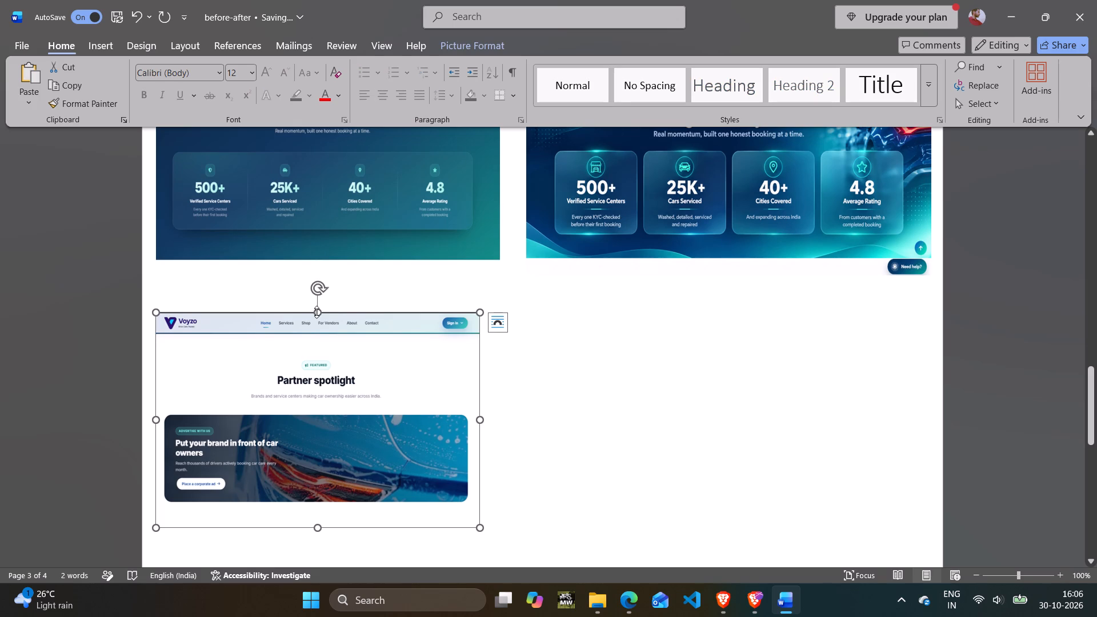
left_click_drag(317, 312, 318, 303)
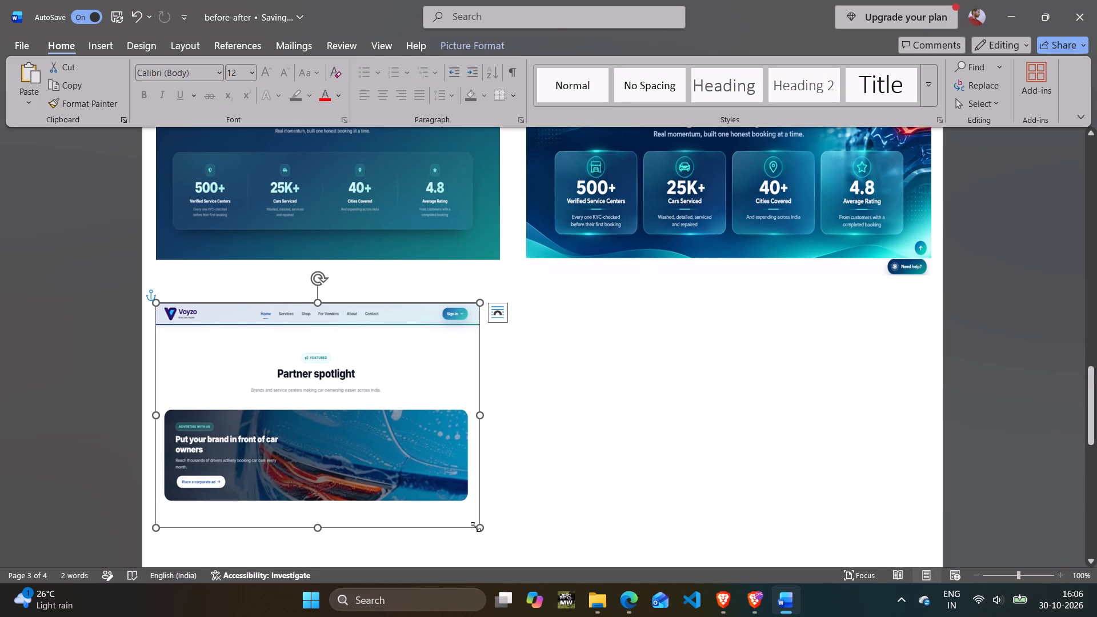
left_click_drag(477, 527, 500, 536)
left_click(595, 472)
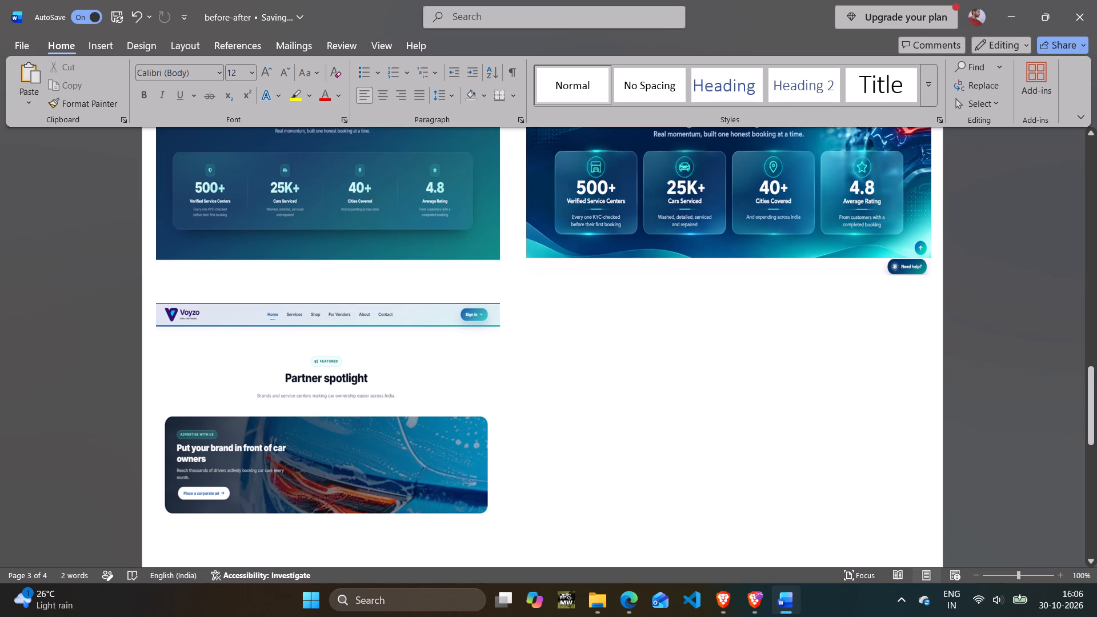
Insert the picture "Voyzo Partner Spotlight Car Care Landing Page" from the Downloads results folder on page 3.
left_click(672, 376)
left_click(109, 48)
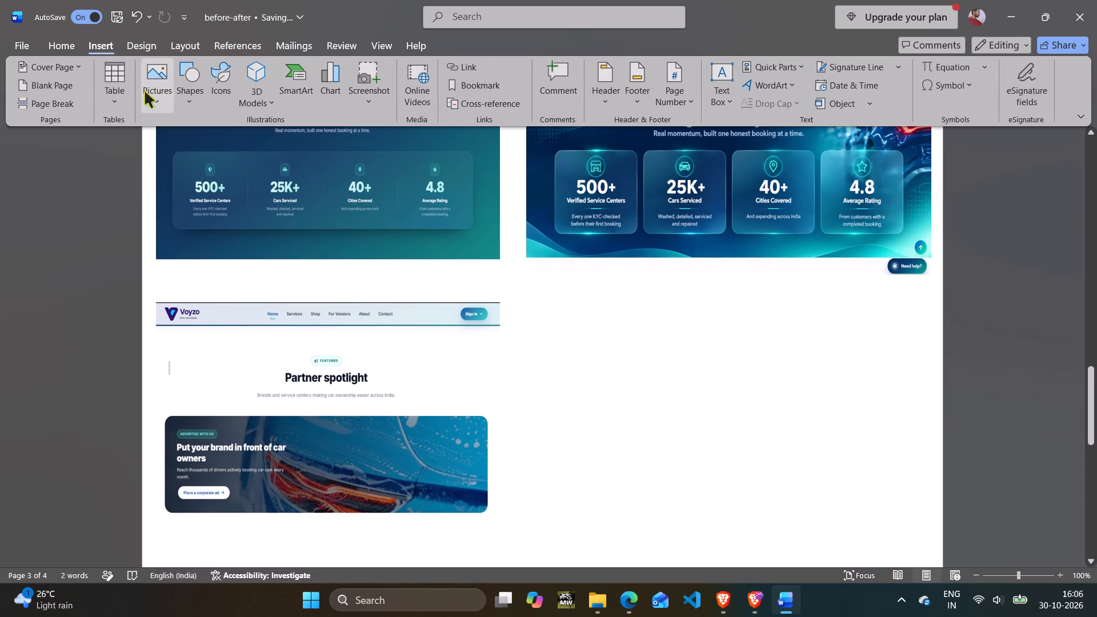
left_click(148, 98)
left_click(180, 141)
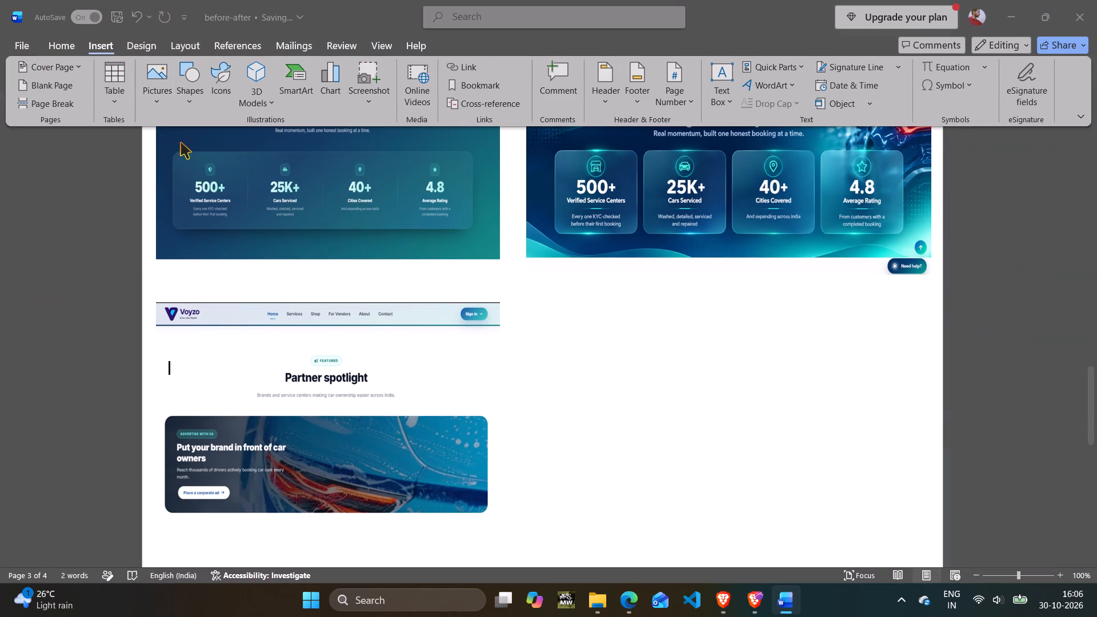
scroll(377, 285, "down", 1)
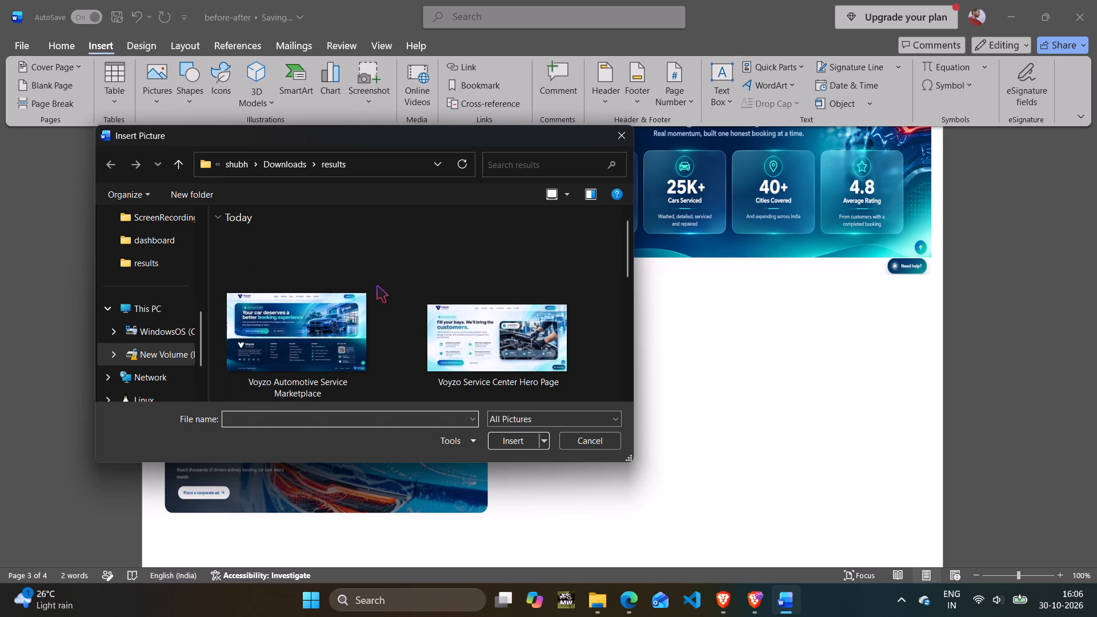
scroll(378, 287, "down", 2)
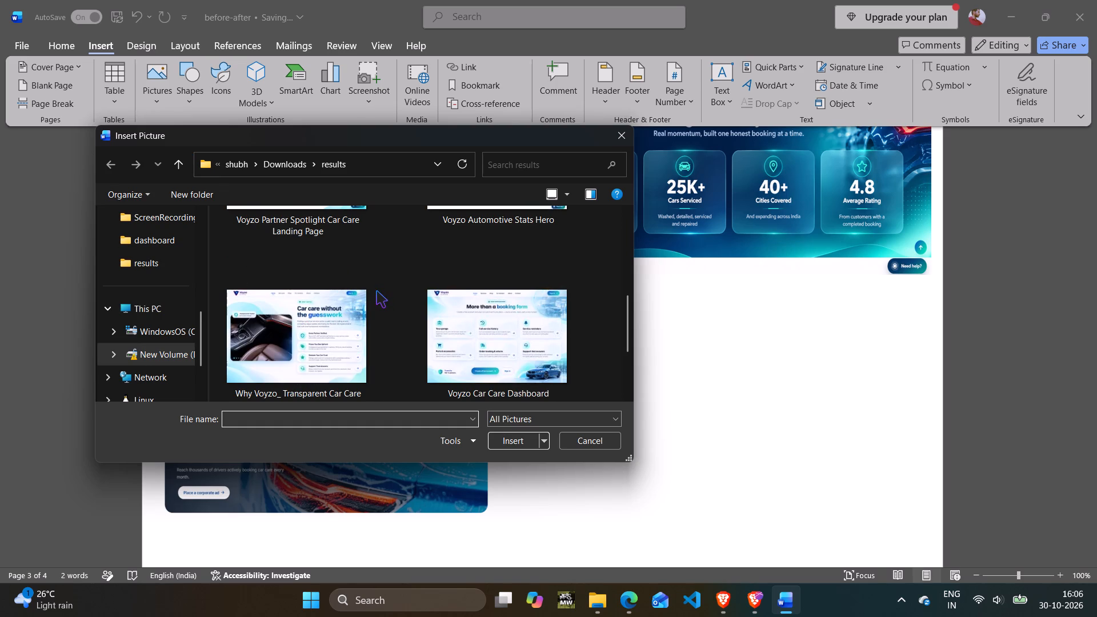
double_click(318, 233)
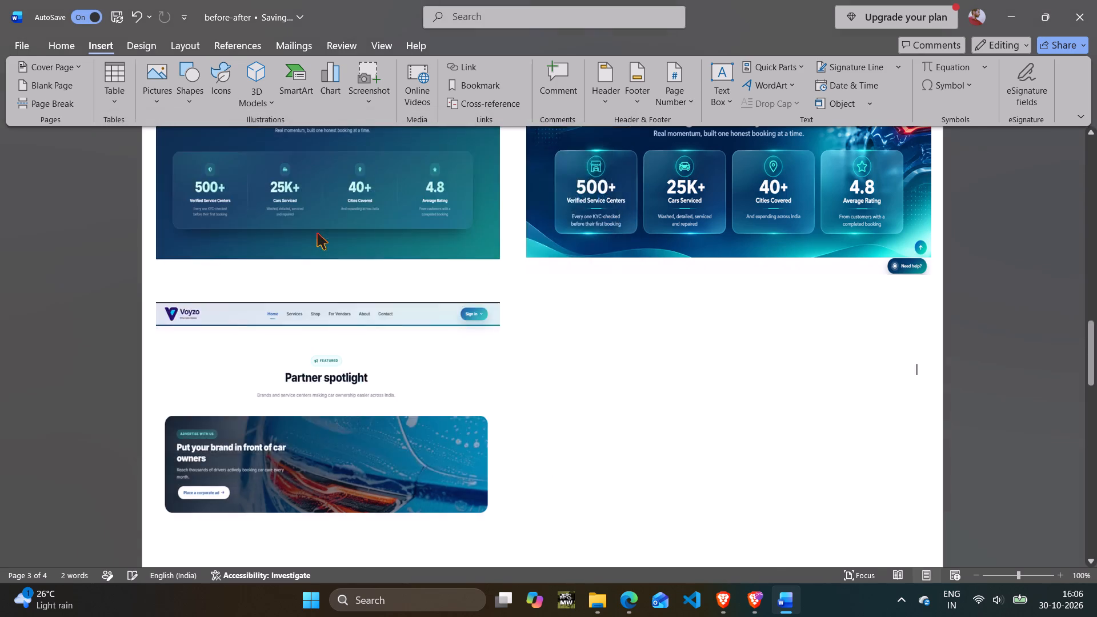
Set the redesigned "Partner spotlight" picture's text wrapping to In Front of Text.
scroll(458, 299, "down", 10)
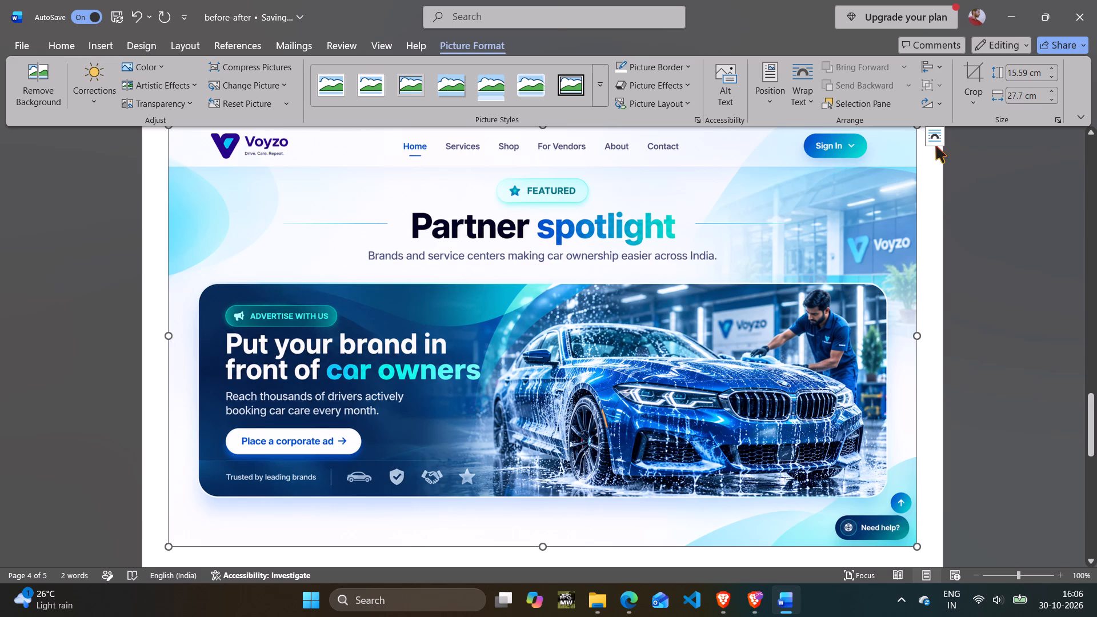
left_click(939, 140)
left_click(1038, 270)
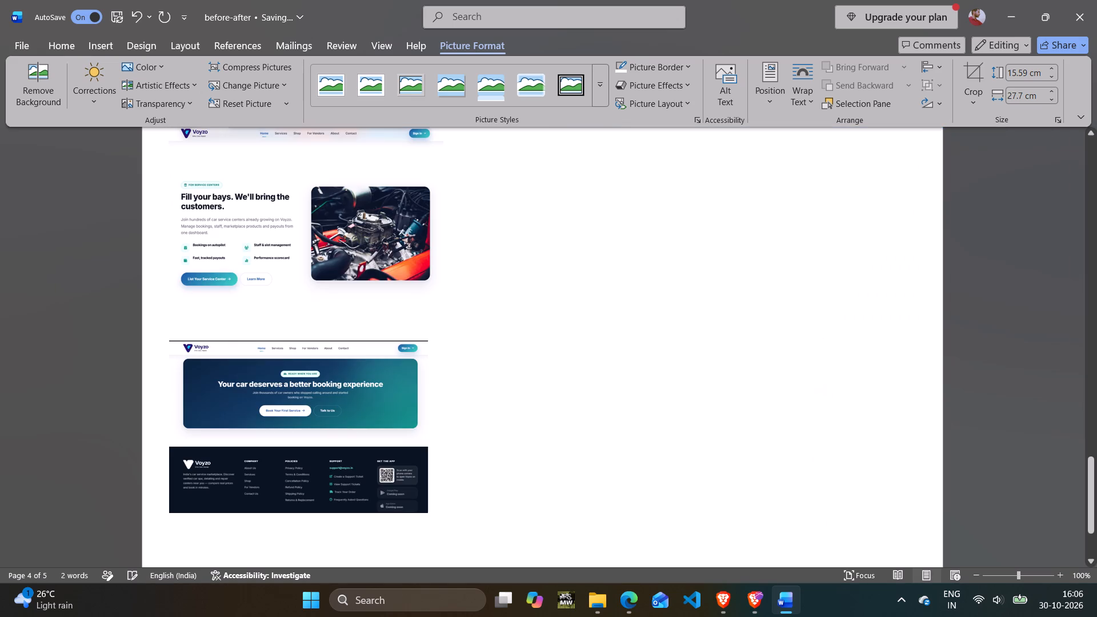
Shrink the redesigned "Partner spotlight" picture to about 7.42 by 13.18 cm and move it beside the original screenshot on page 3.
scroll(533, 285, "up", 18)
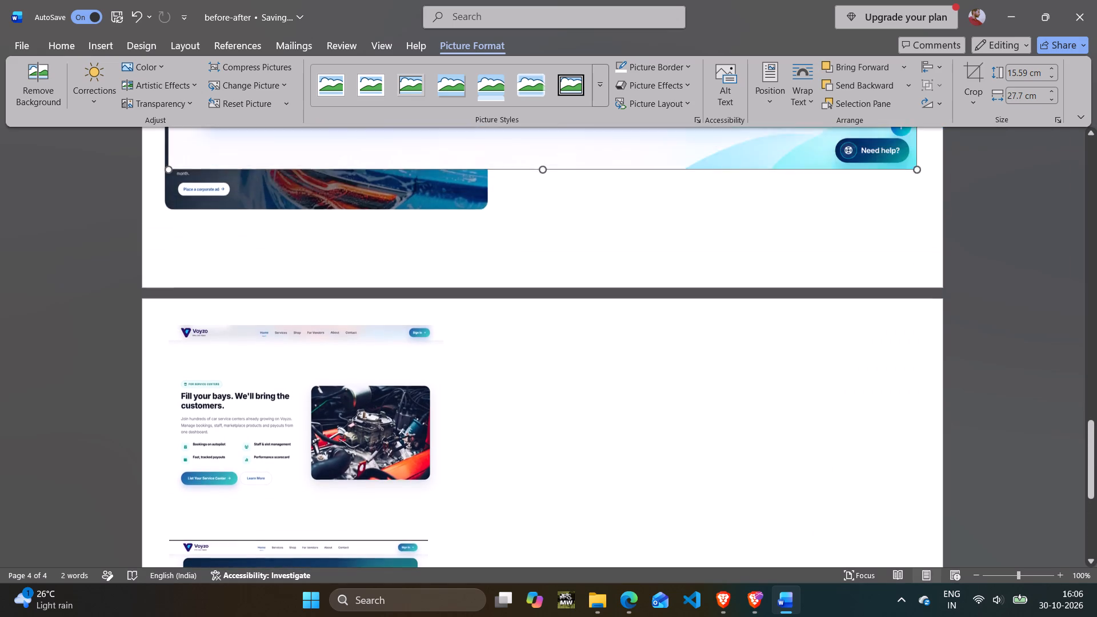
scroll(534, 281, "up", 12)
scroll(534, 278, "up", 14)
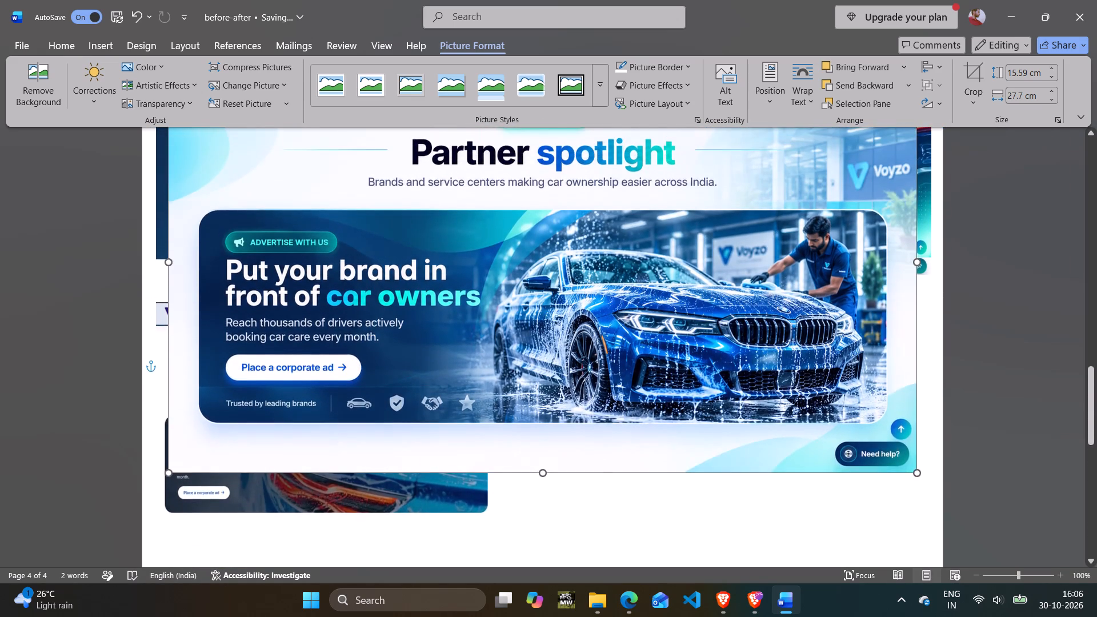
scroll(298, 195, "up", 13)
left_click_drag(163, 197, 170, 201)
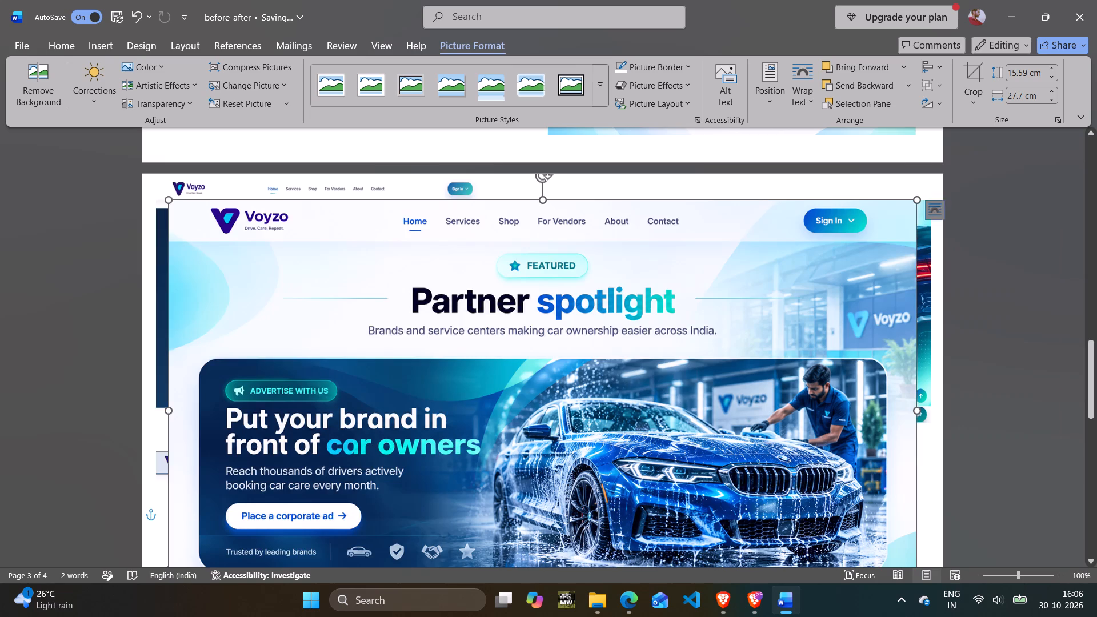
left_click_drag(170, 201, 586, 414)
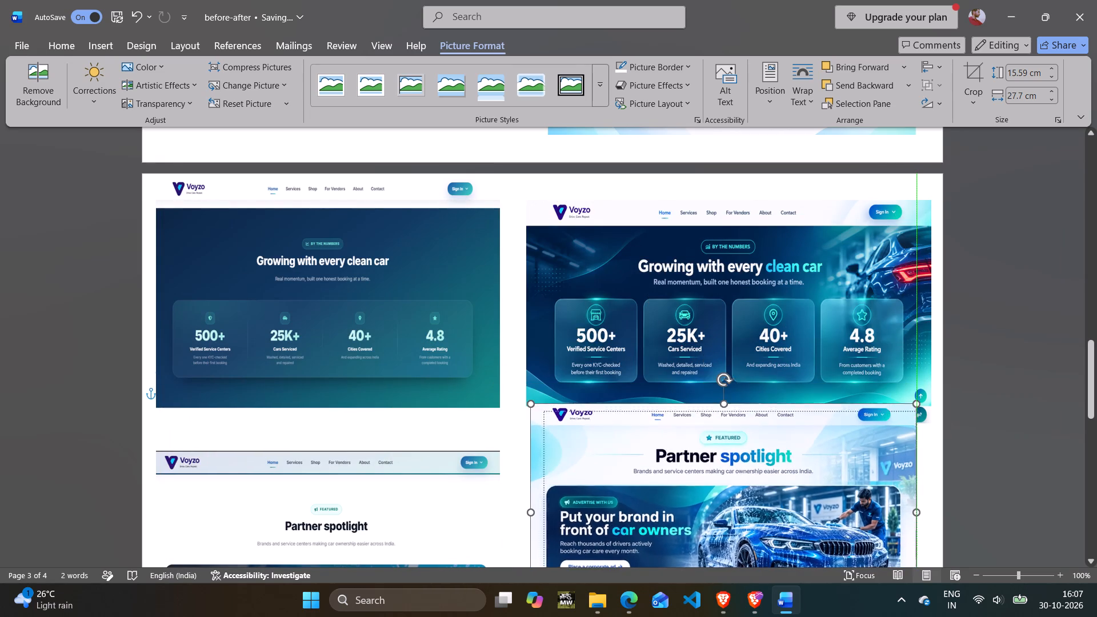
left_click_drag(586, 414, 547, 442)
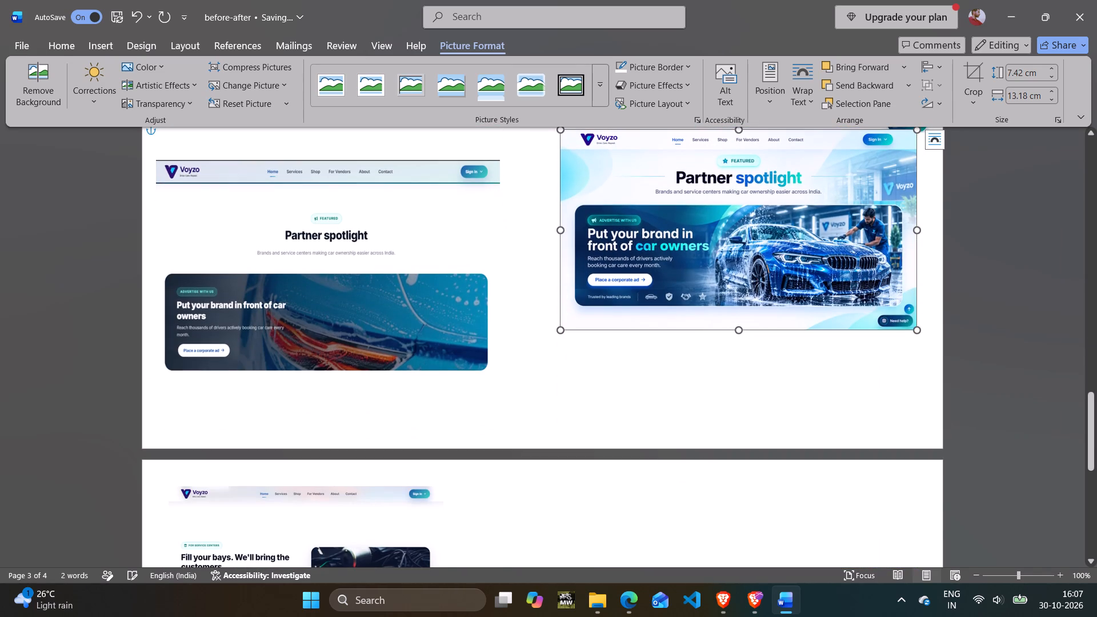
left_click_drag(675, 236, 656, 273)
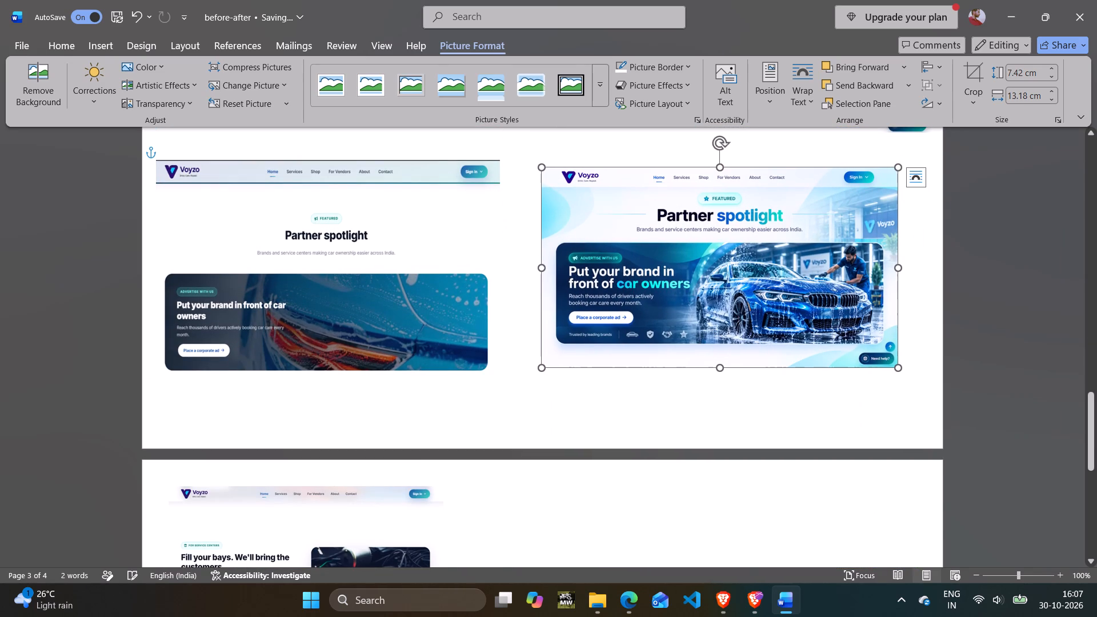
Enlarge the redesigned "Partner spotlight" picture to about 8.53 cm high and 14.34 cm wide and adjust its position beside the original.
left_click_drag(718, 166, 719, 156)
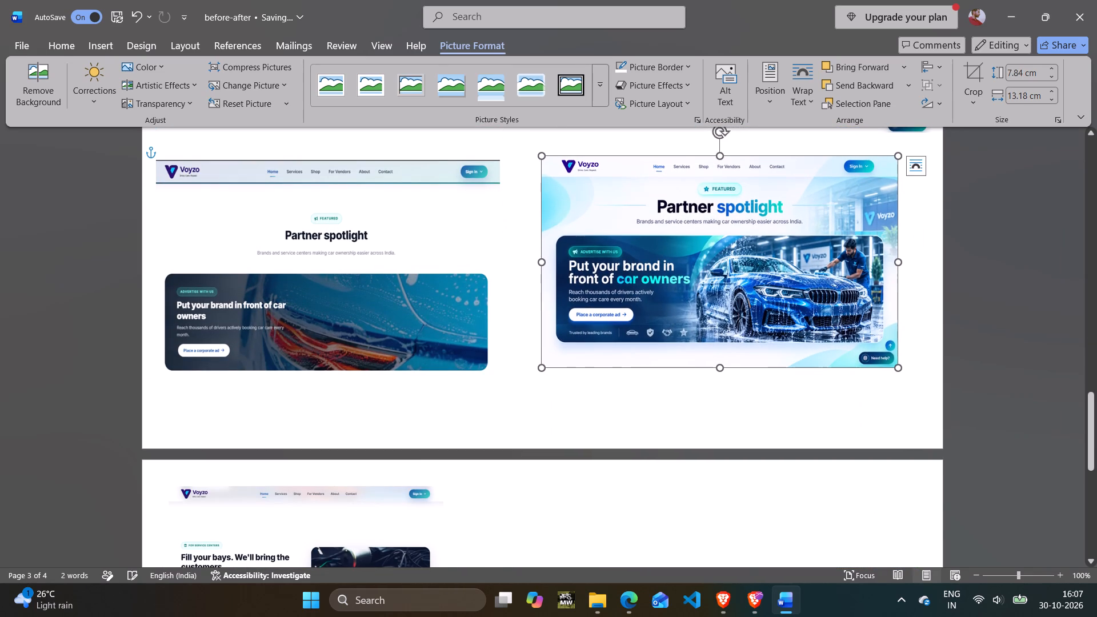
scroll(740, 233, "up", 5)
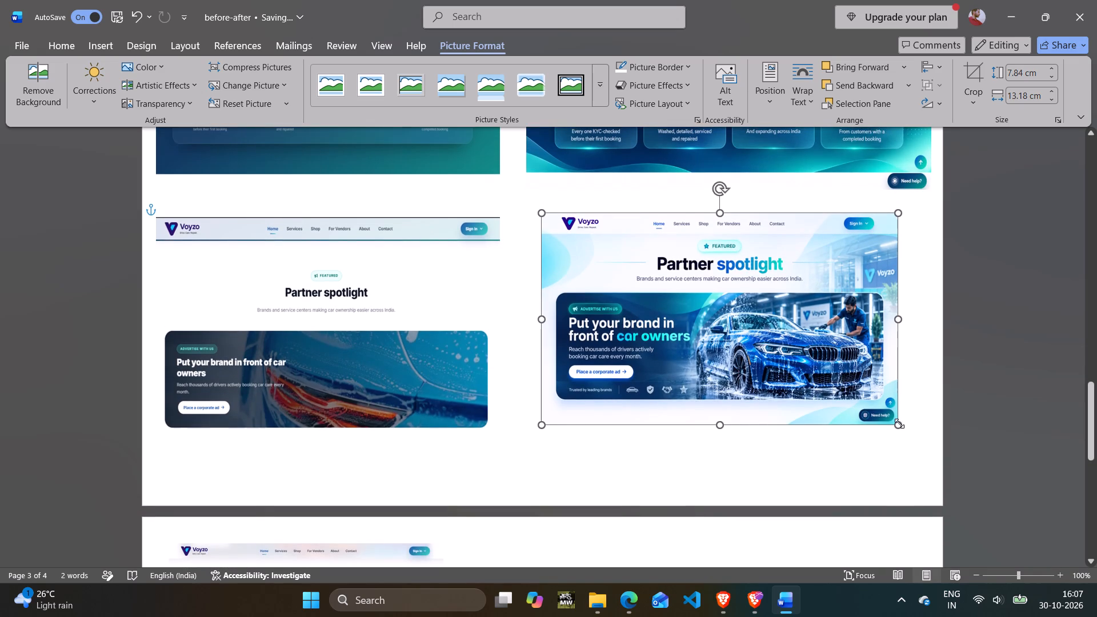
left_click_drag(899, 423, 915, 443)
left_click_drag(812, 355, 798, 355)
left_click_drag(914, 328, 920, 328)
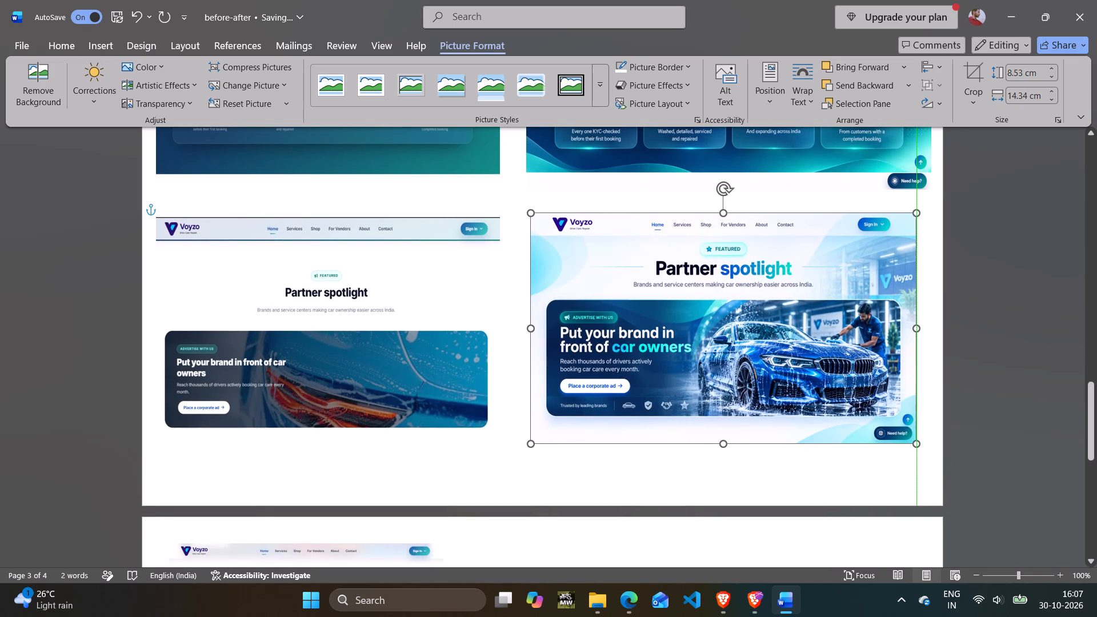
left_click_drag(920, 328, 924, 328)
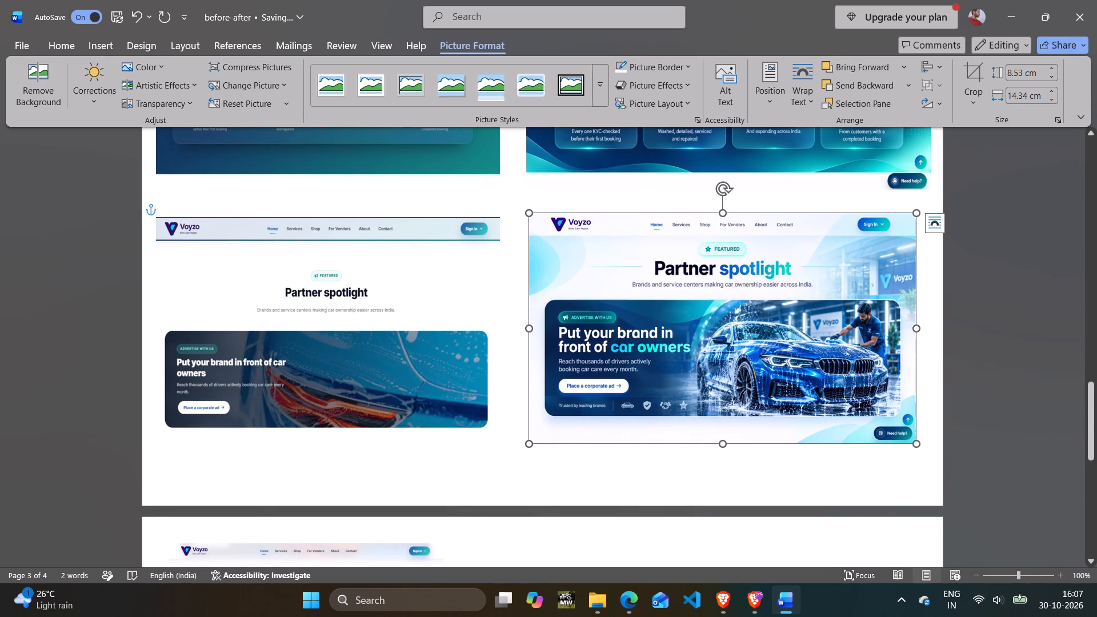
left_click(1012, 354)
Review the layout of the before-after picture pairs on page 3.
scroll(607, 335, "up", 11)
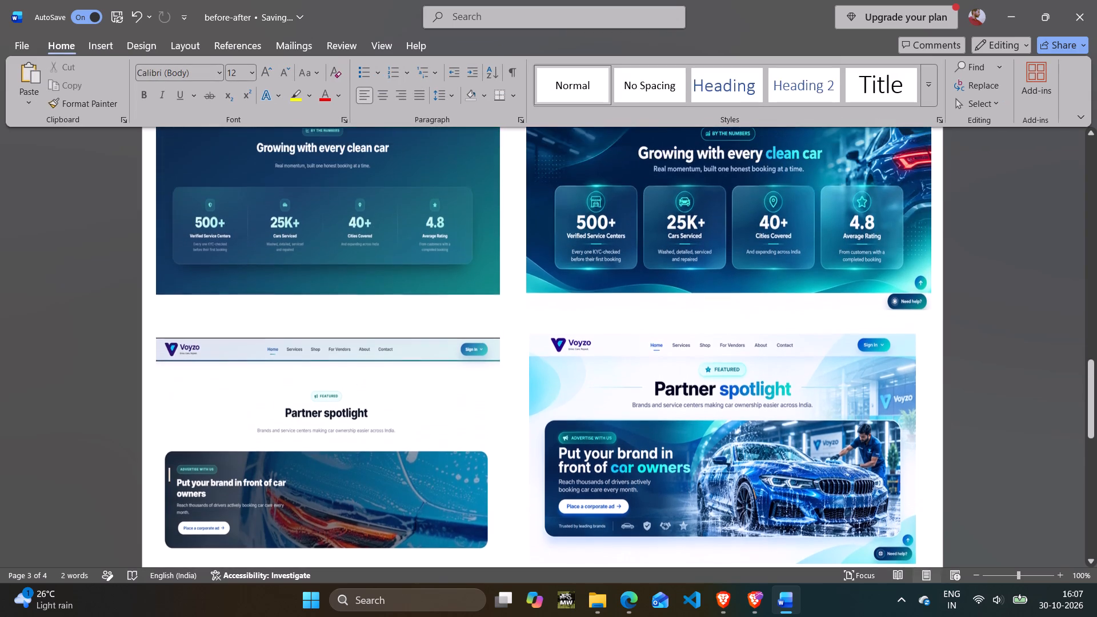
scroll(609, 333, "up", 12)
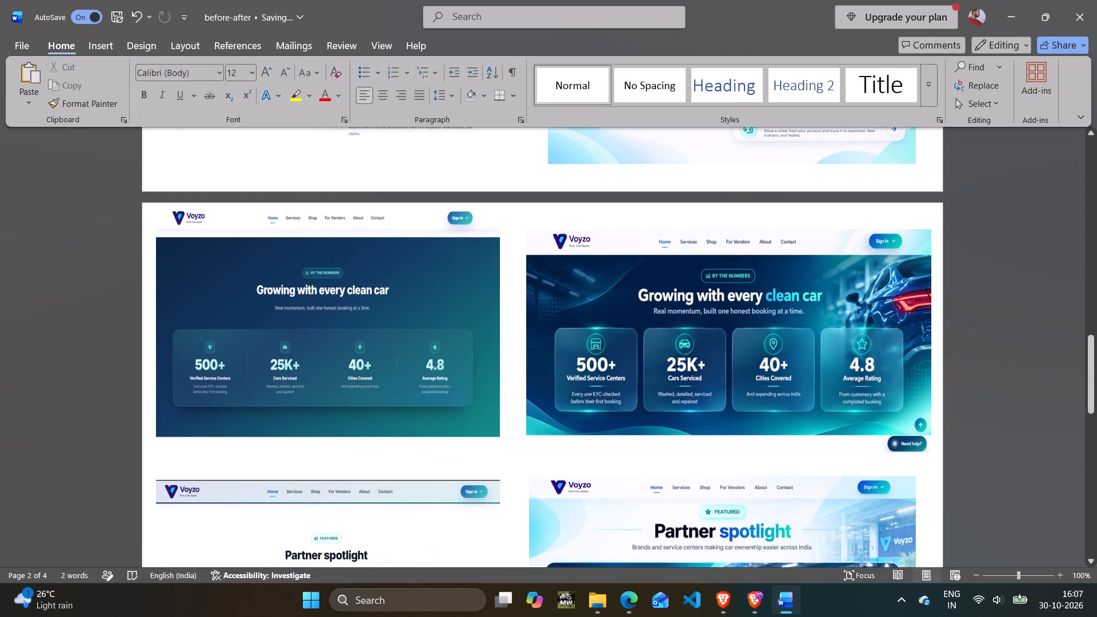
scroll(610, 332, "up", 11)
scroll(610, 332, "down", 12)
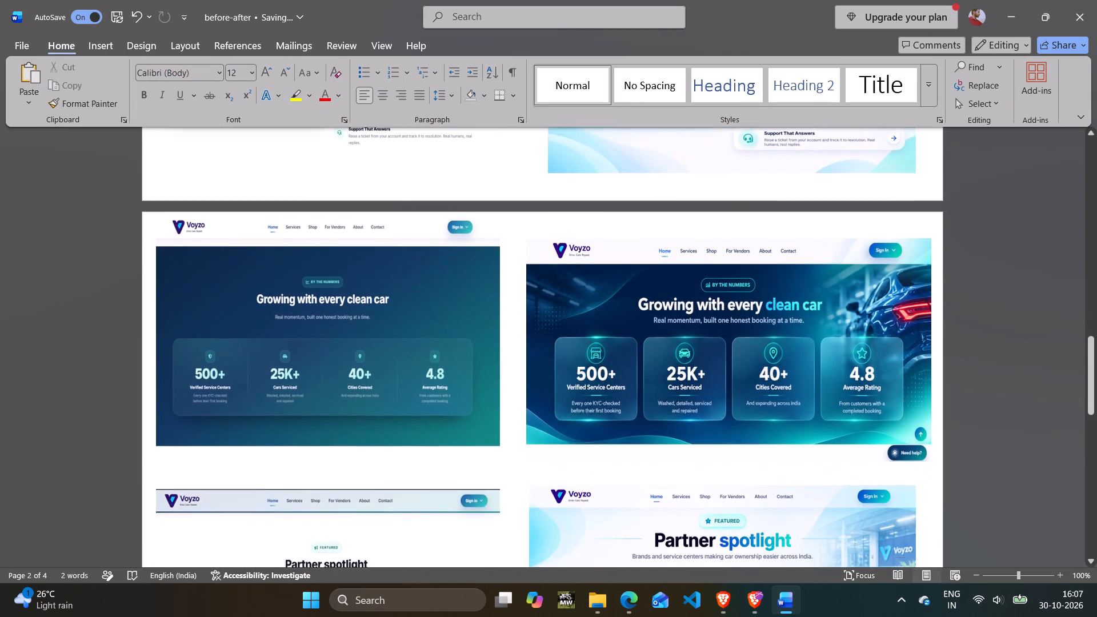
Lower the redesigned "Partner spotlight" picture slightly on page 3 so its top lines up with the original screenshot.
scroll(611, 325, "down", 20)
left_click_drag(721, 327, 721, 339)
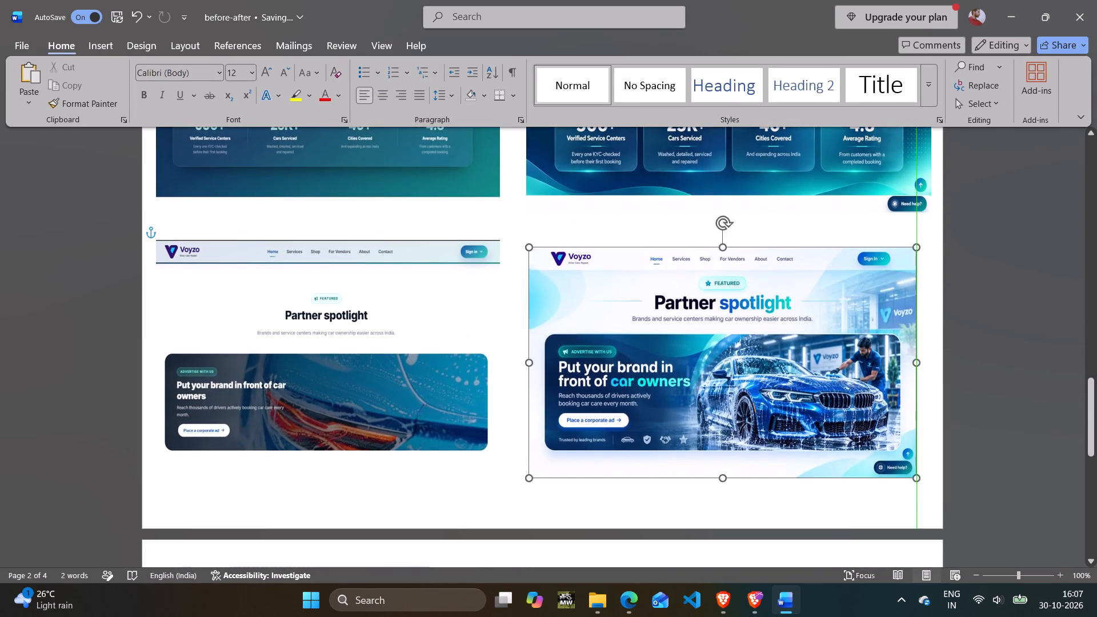
left_click_drag(721, 339, 720, 334)
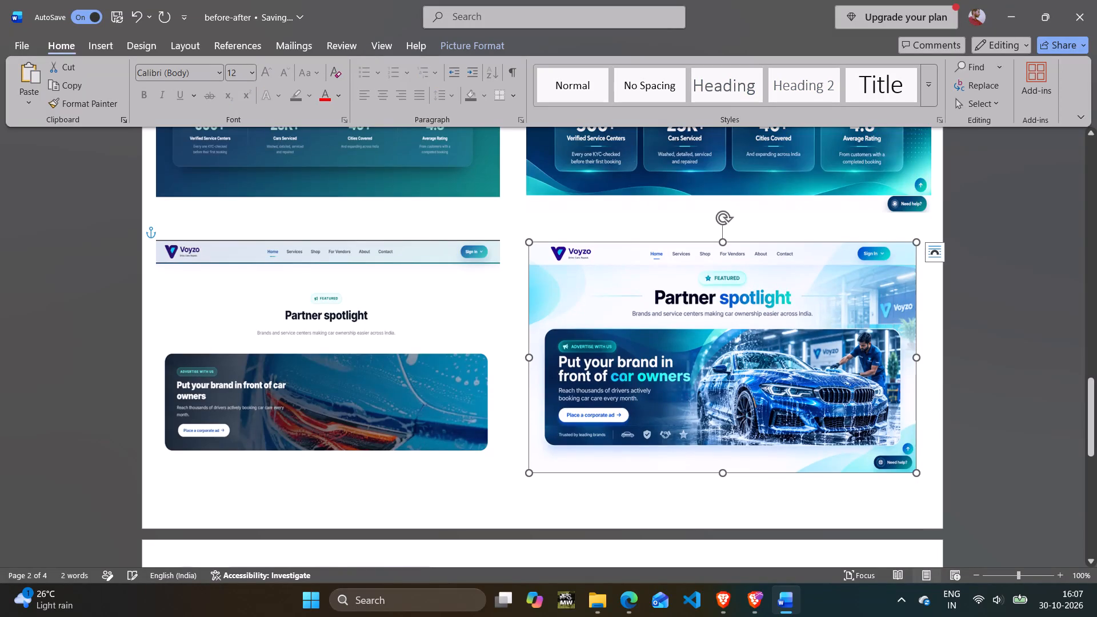
left_click(722, 474)
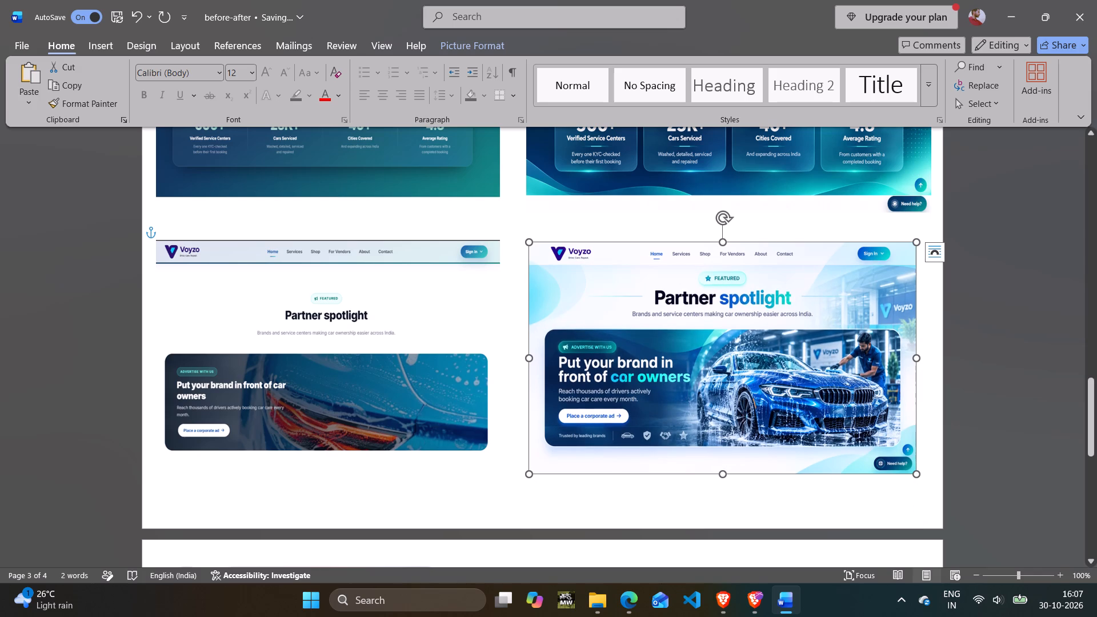
left_click(647, 511)
Reduce the original "Partner spotlight" screenshot's height so its bottom edge lines up with the redesigned picture.
left_click(455, 438)
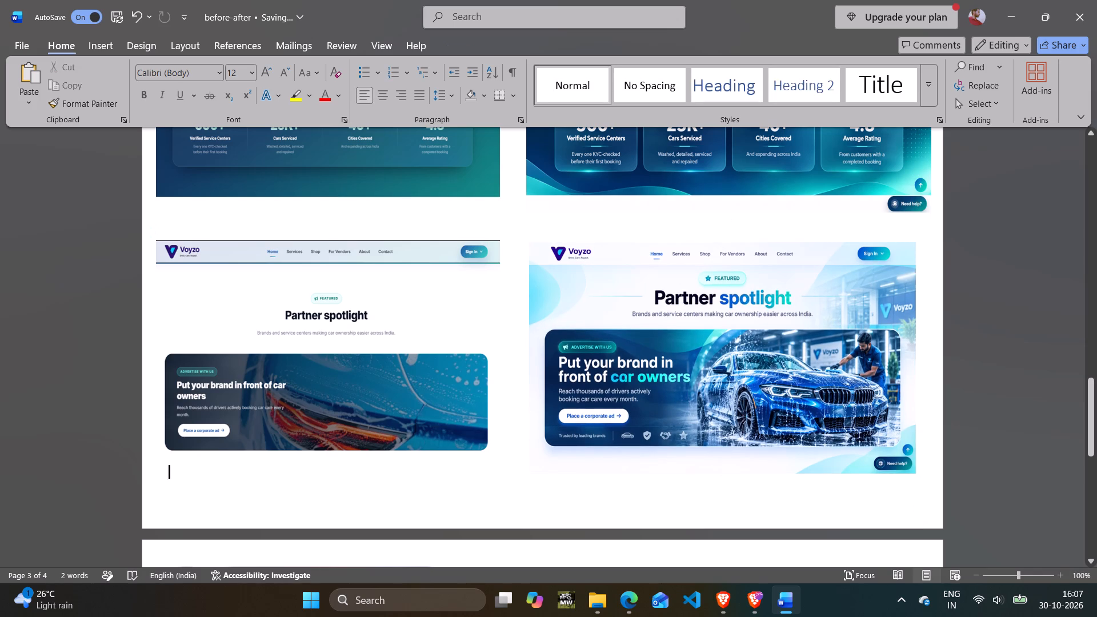
left_click_drag(330, 479, 330, 469)
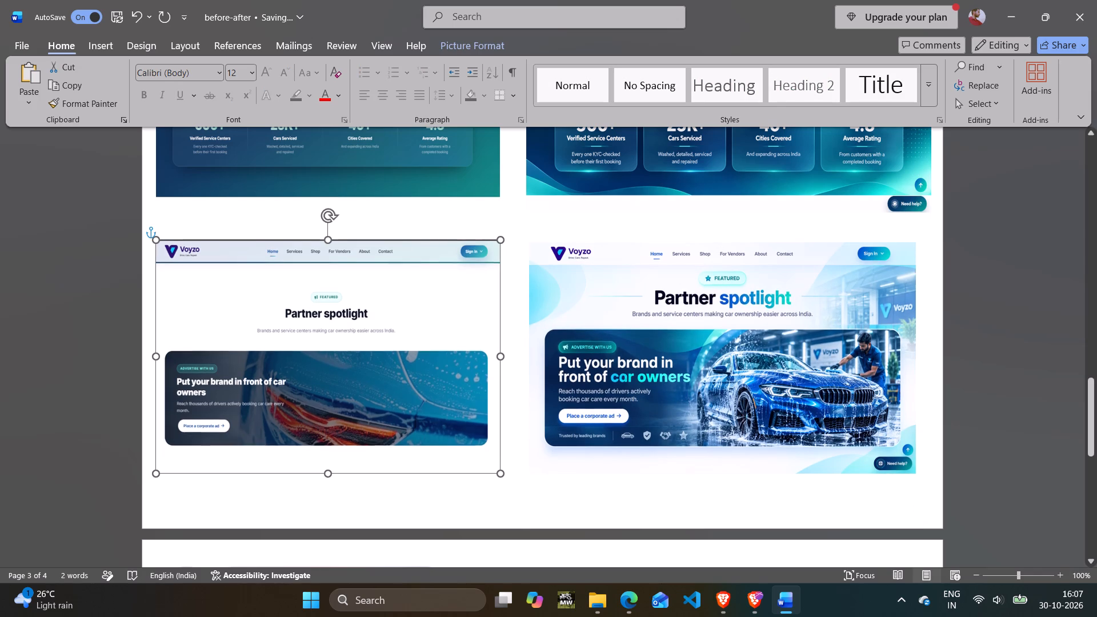
left_click_drag(330, 469, 341, 464)
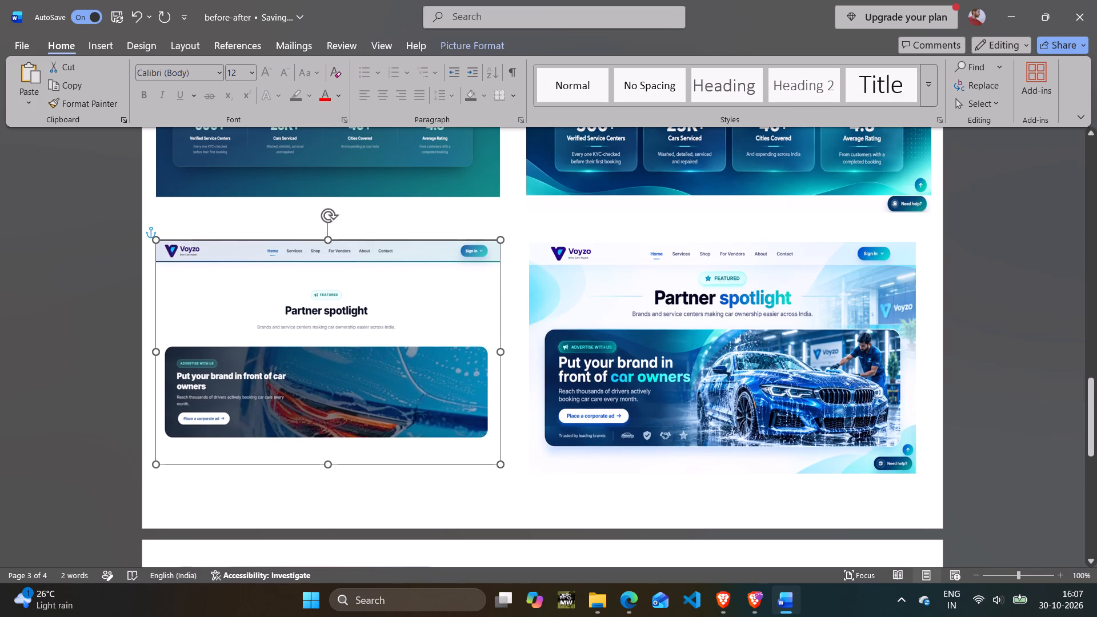
left_click_drag(341, 464, 338, 475)
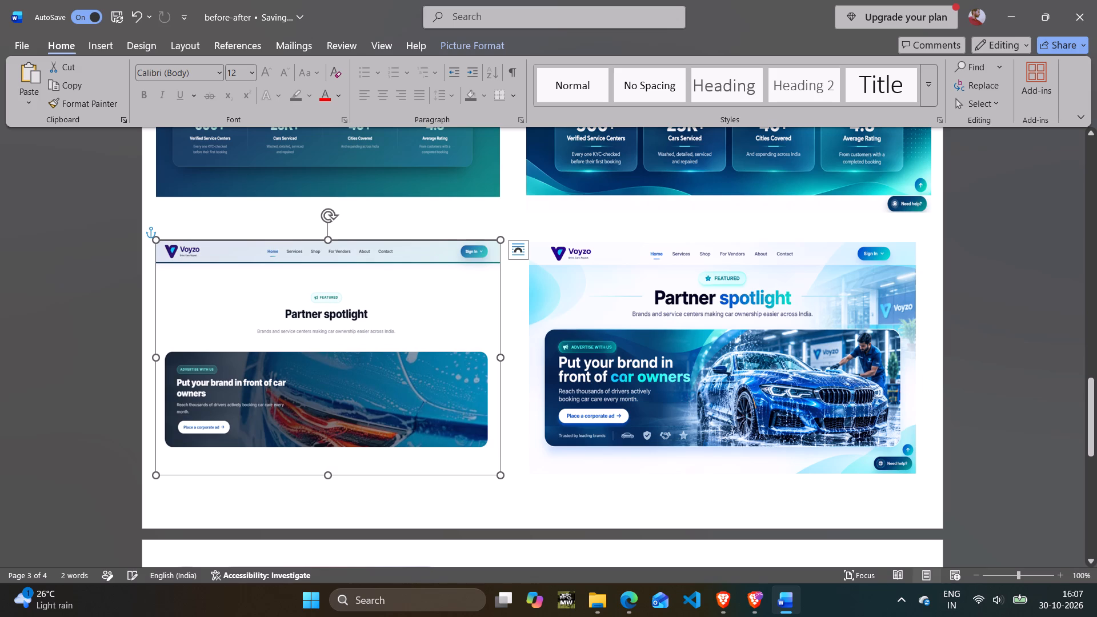
Check the aligned "Partner spotlight" pair and examine the original screenshots on page 4 that still need redesigned counterparts.
scroll(698, 392, "down", 9)
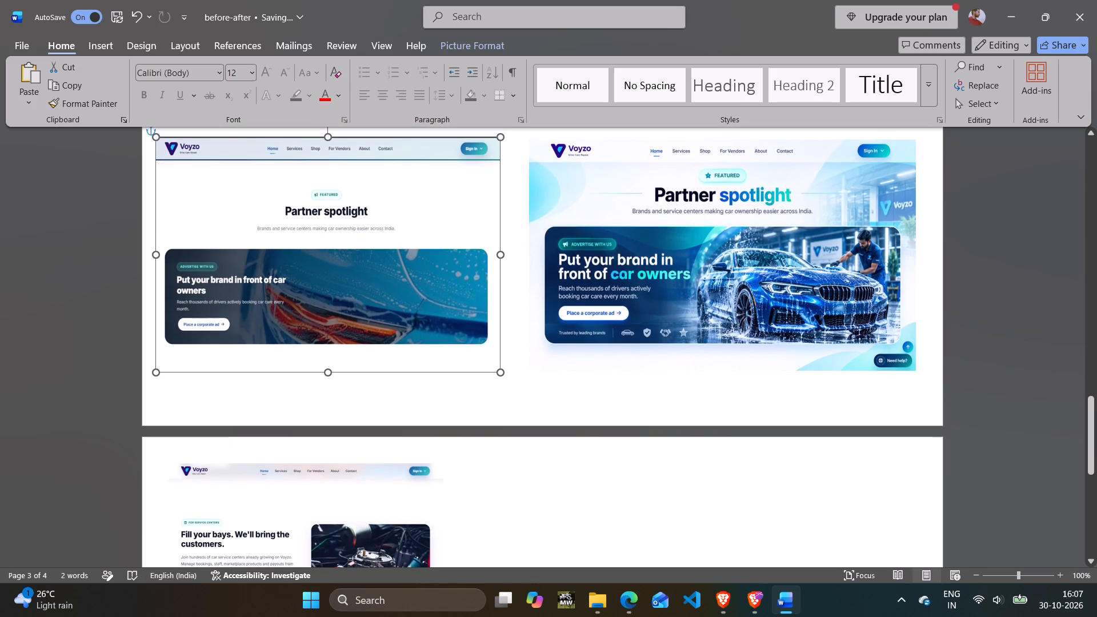
left_click(728, 543)
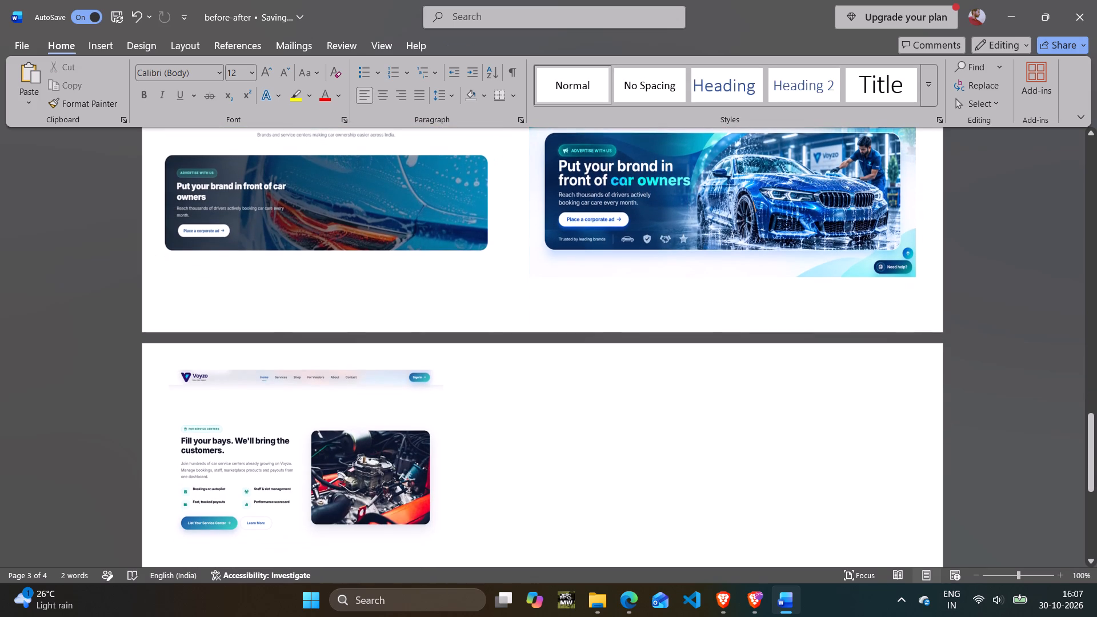
scroll(627, 488, "up", 2)
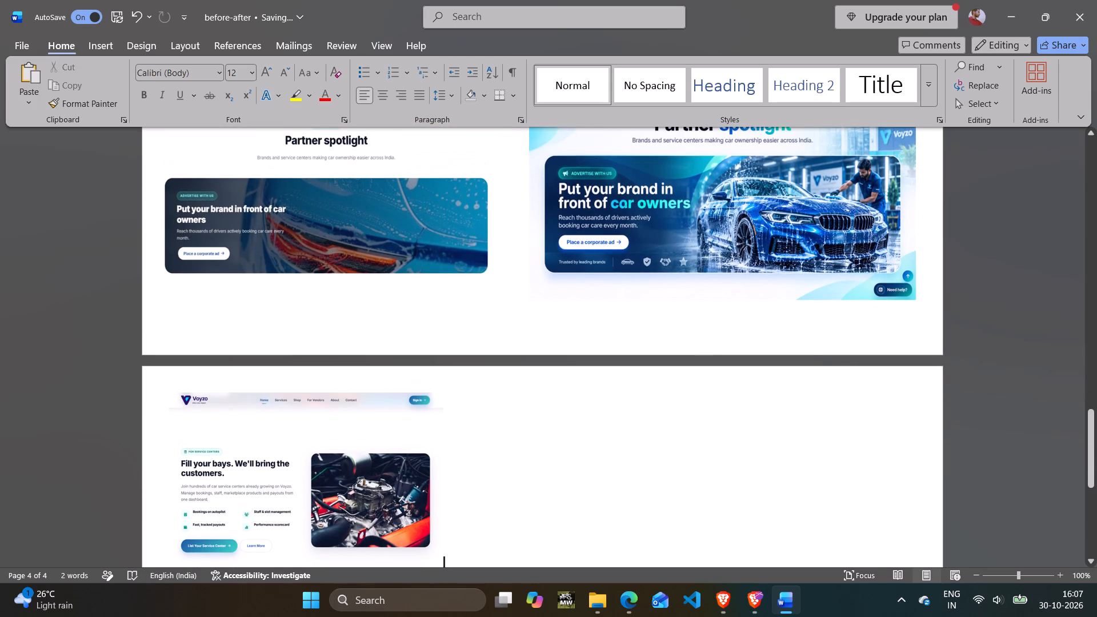
scroll(627, 487, "up", 7)
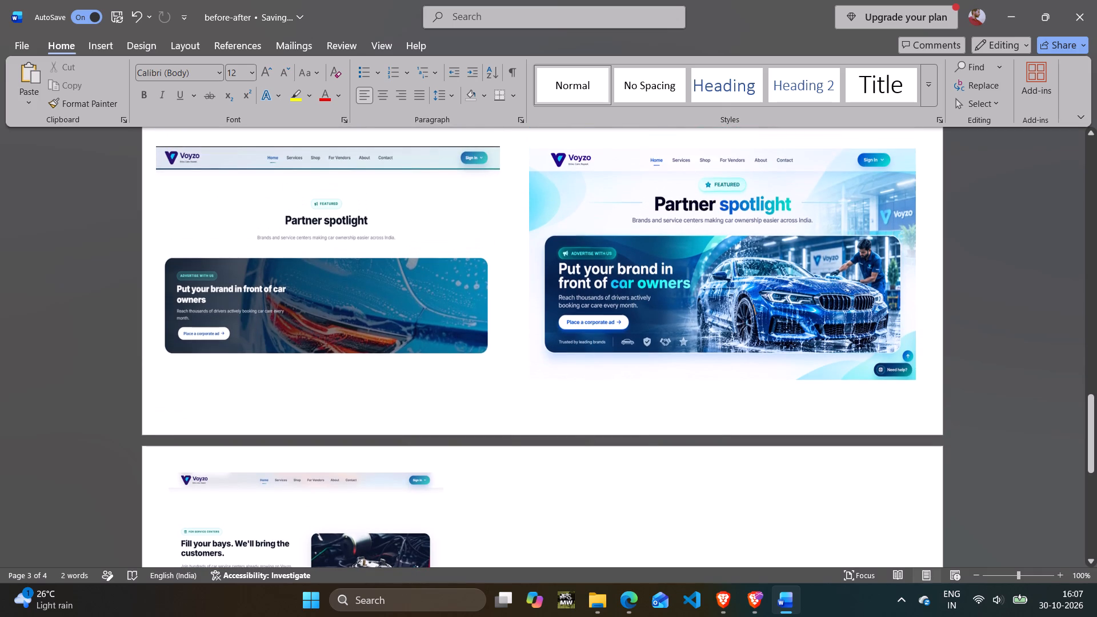
scroll(627, 491, "down", 9)
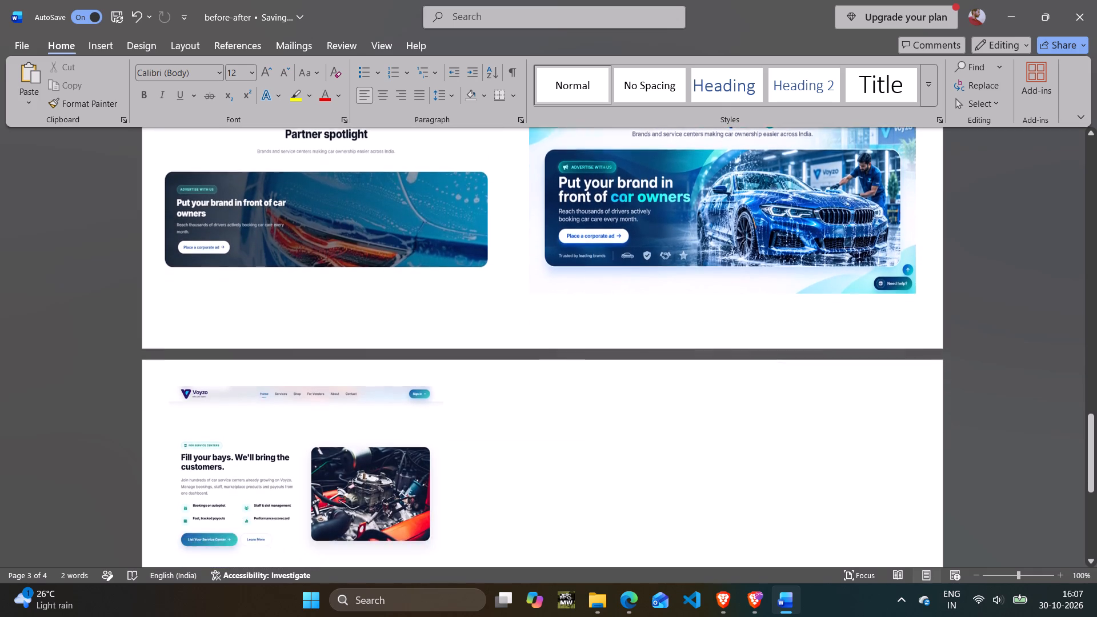
scroll(627, 492, "down", 14)
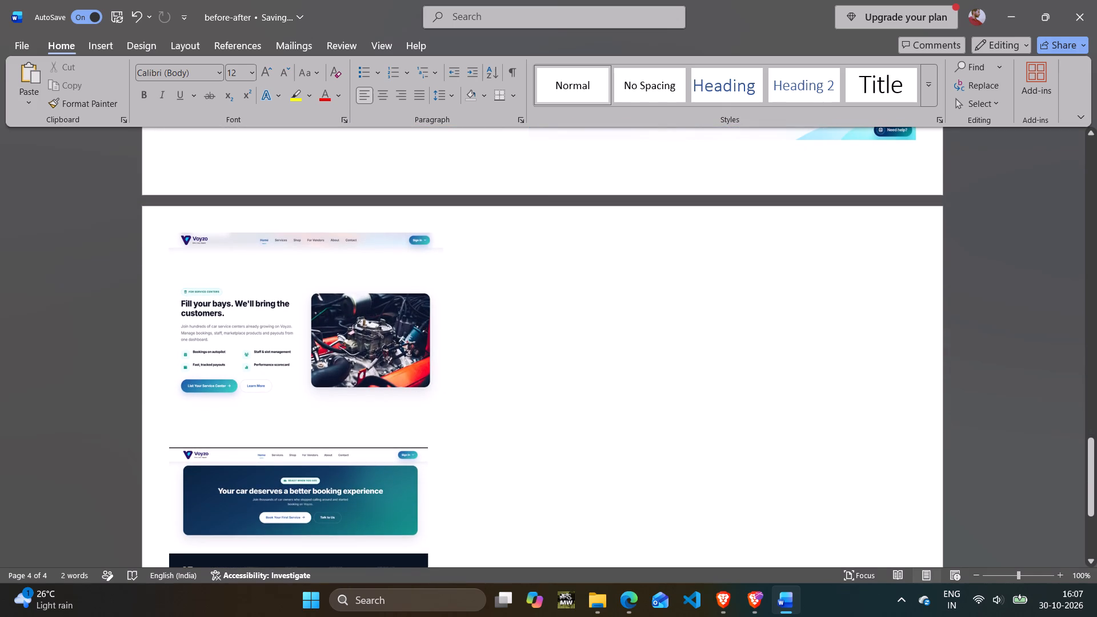
scroll(651, 495, "down", 18)
scroll(651, 498, "up", 7)
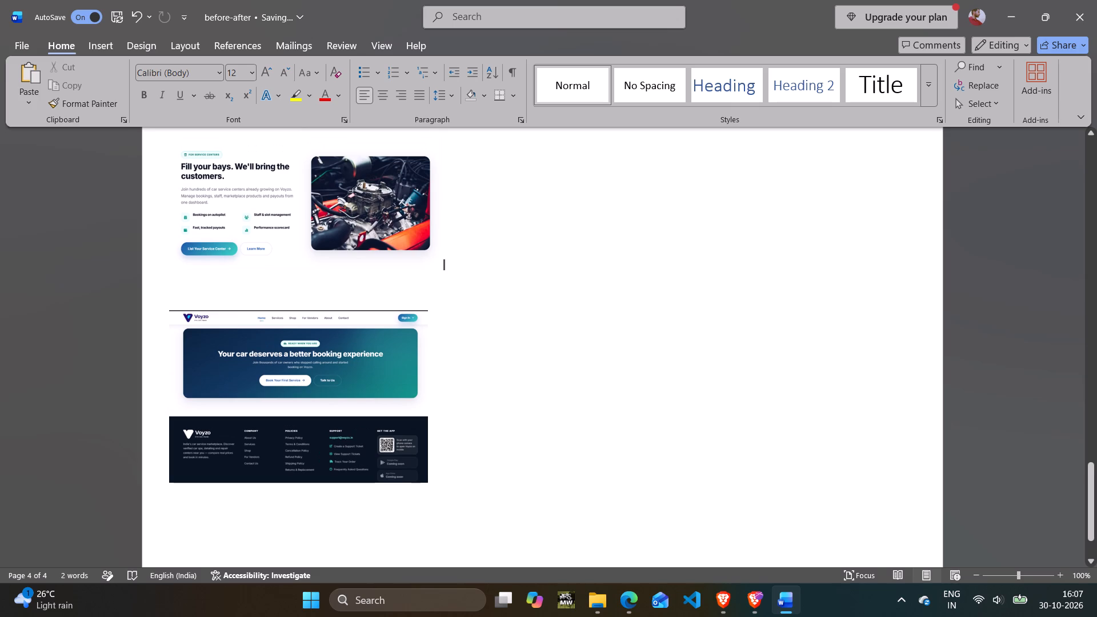
scroll(634, 522, "up", 3)
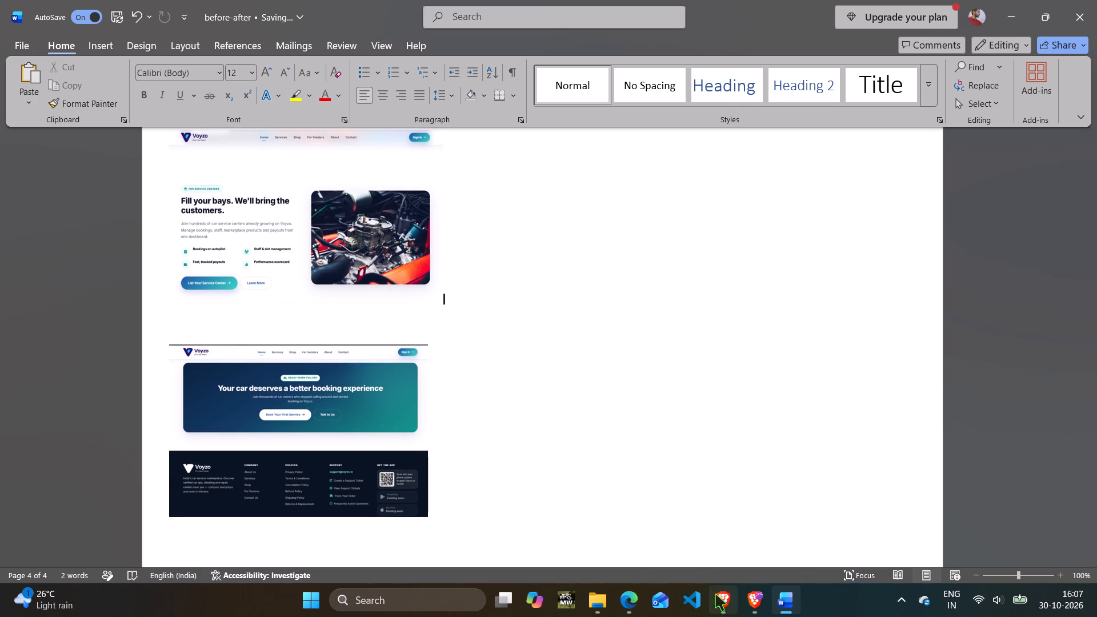
Insert the "Voyzo Service Center Hero Page" picture from the results folder after the "Fill your bays" screenshot on page 4.
left_click(506, 257)
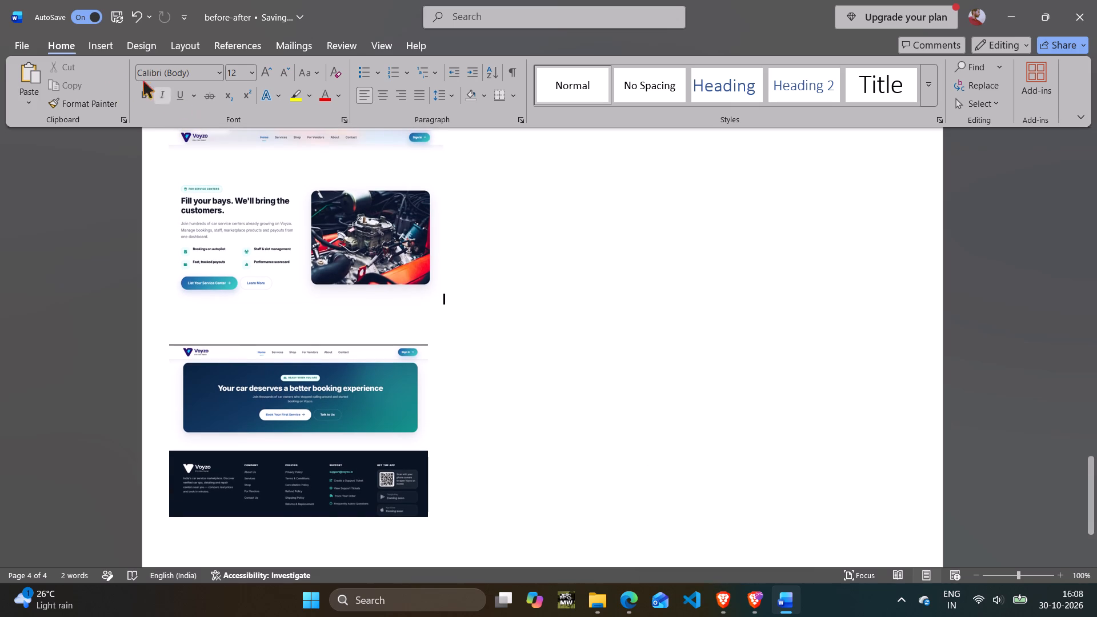
left_click(102, 44)
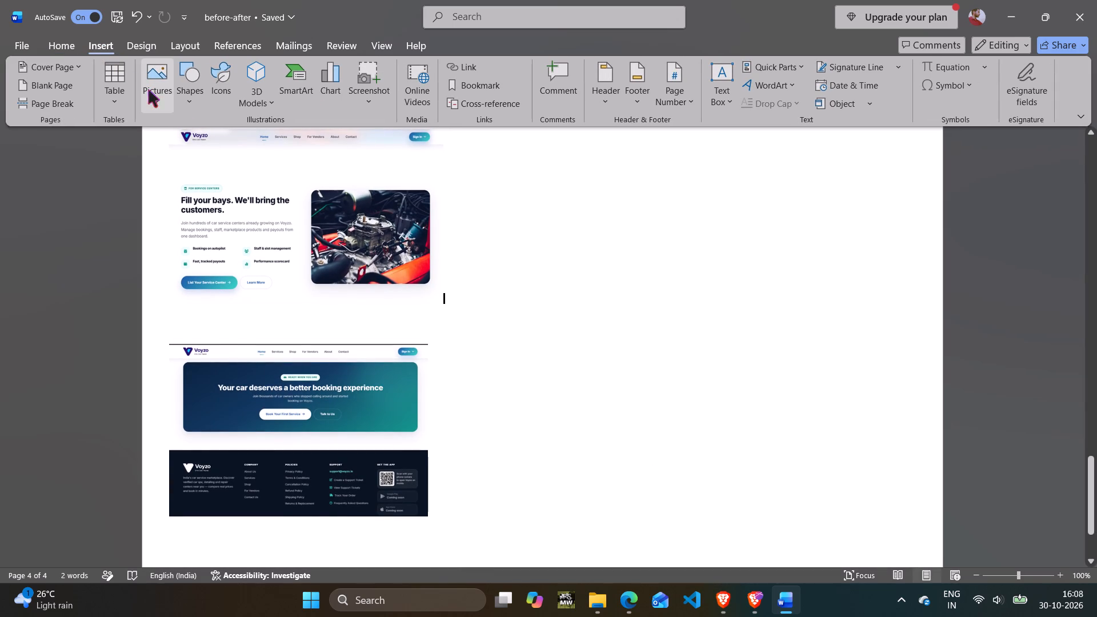
left_click(149, 90)
left_click(168, 137)
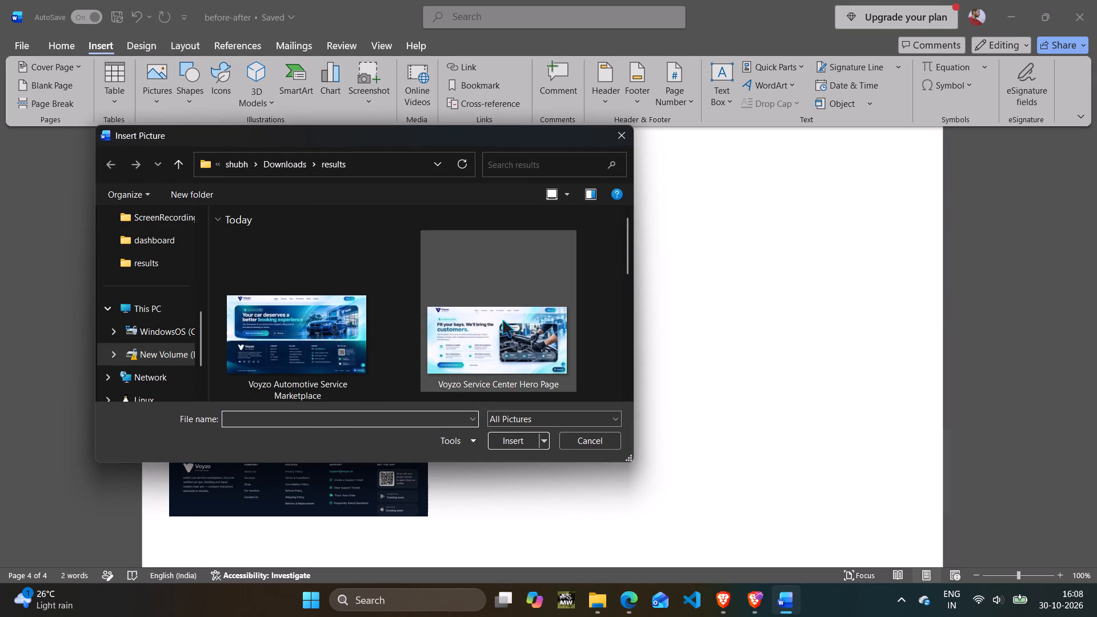
double_click(503, 320)
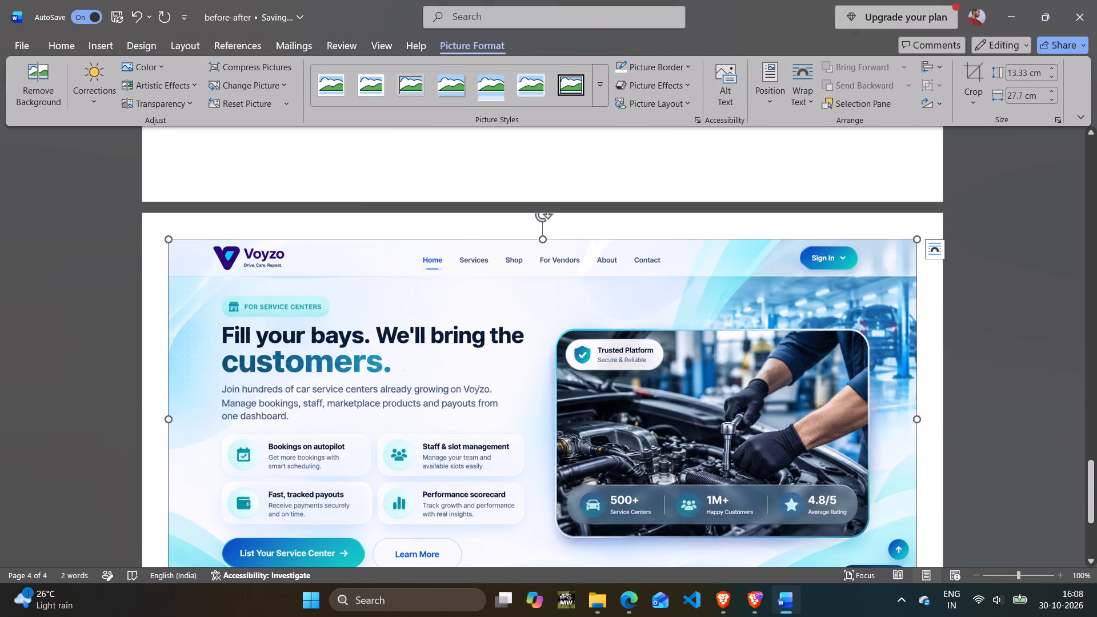
Set the redesigned "Fill your bays" picture's text wrapping to In Front of Text.
left_click(939, 250)
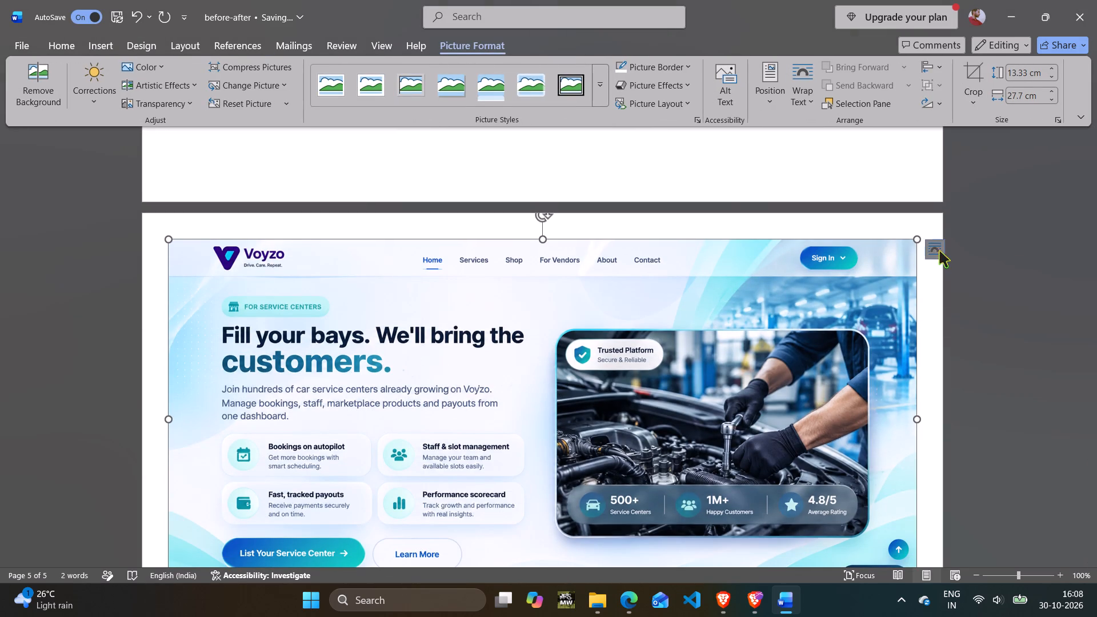
left_click(1032, 376)
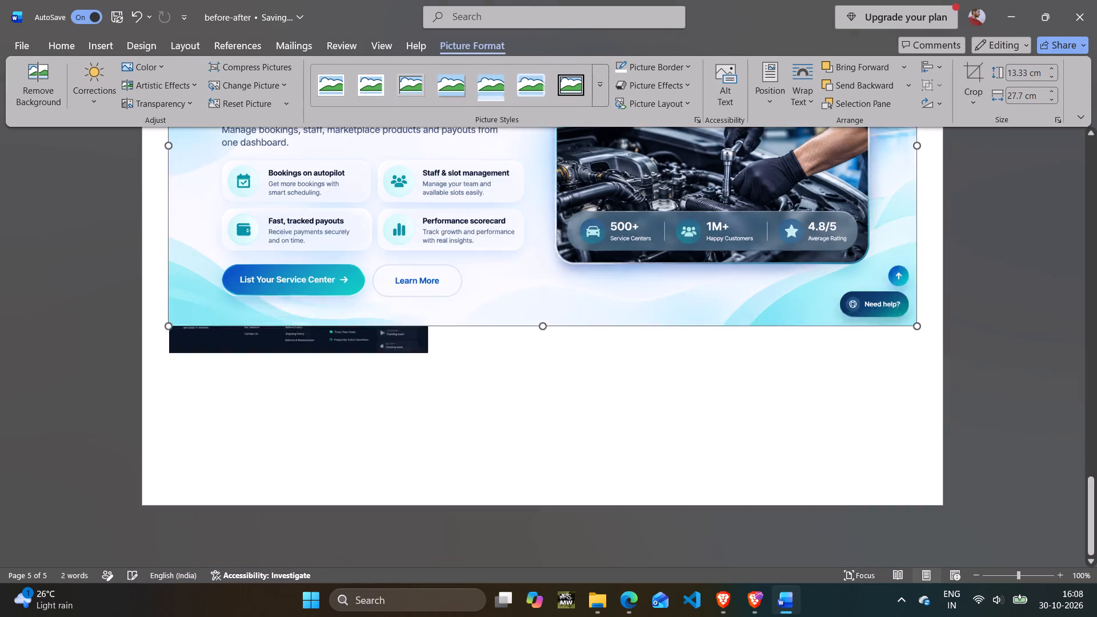
Shrink the redesigned "Fill your bays" picture to about 7.28 cm high and 15.13 cm wide, beside the original on page 4.
left_click_drag(165, 375, 697, 261)
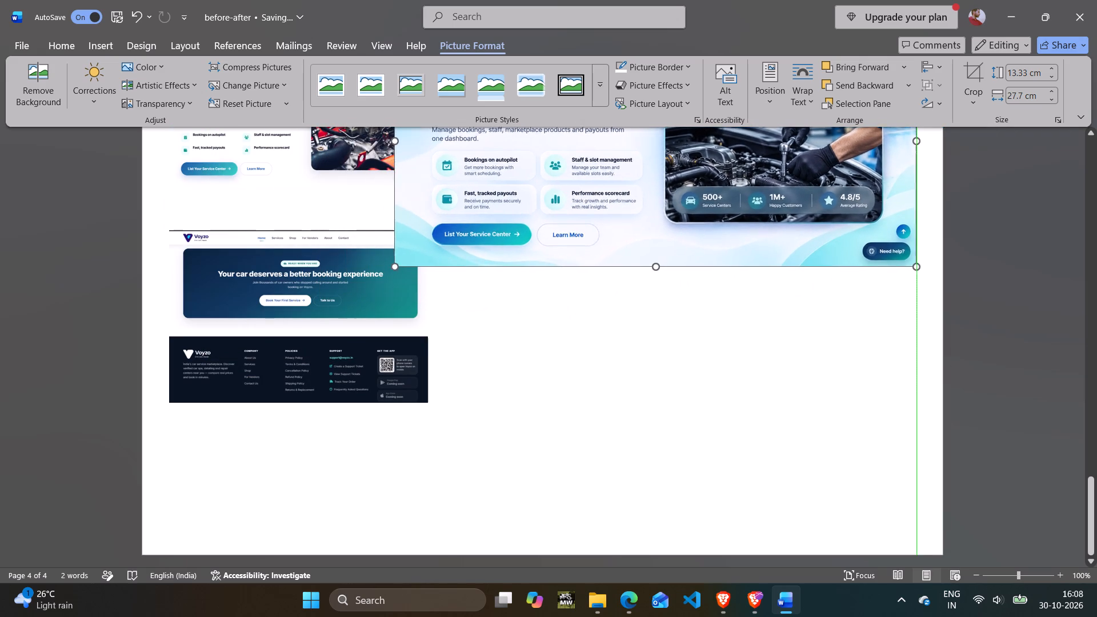
left_click_drag(697, 261, 825, 238)
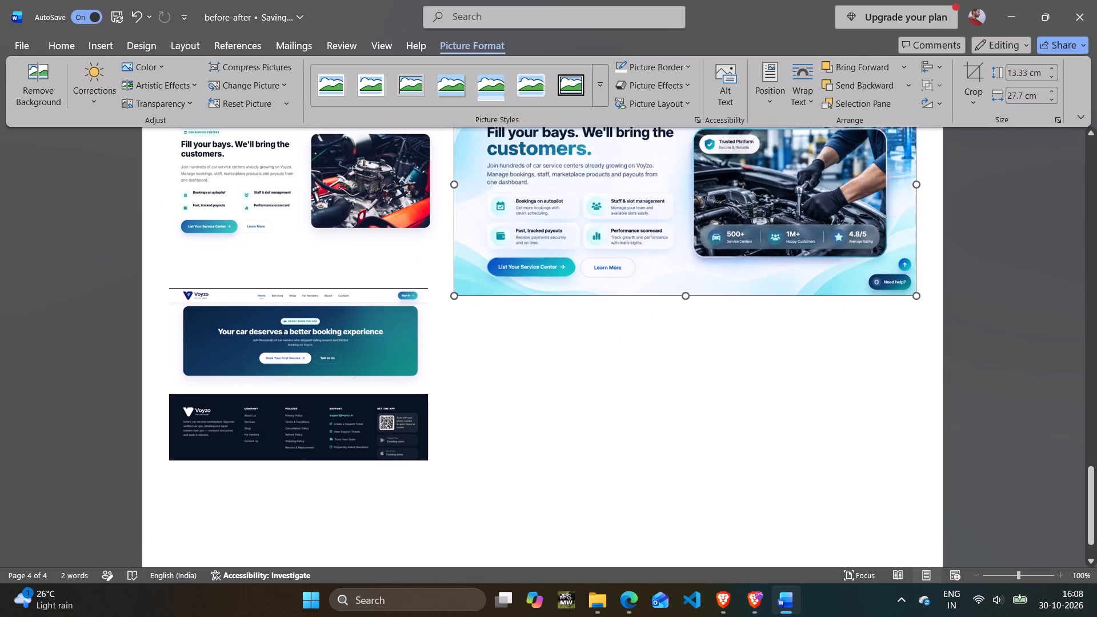
scroll(689, 285, "up", 5)
left_click_drag(456, 408, 512, 383)
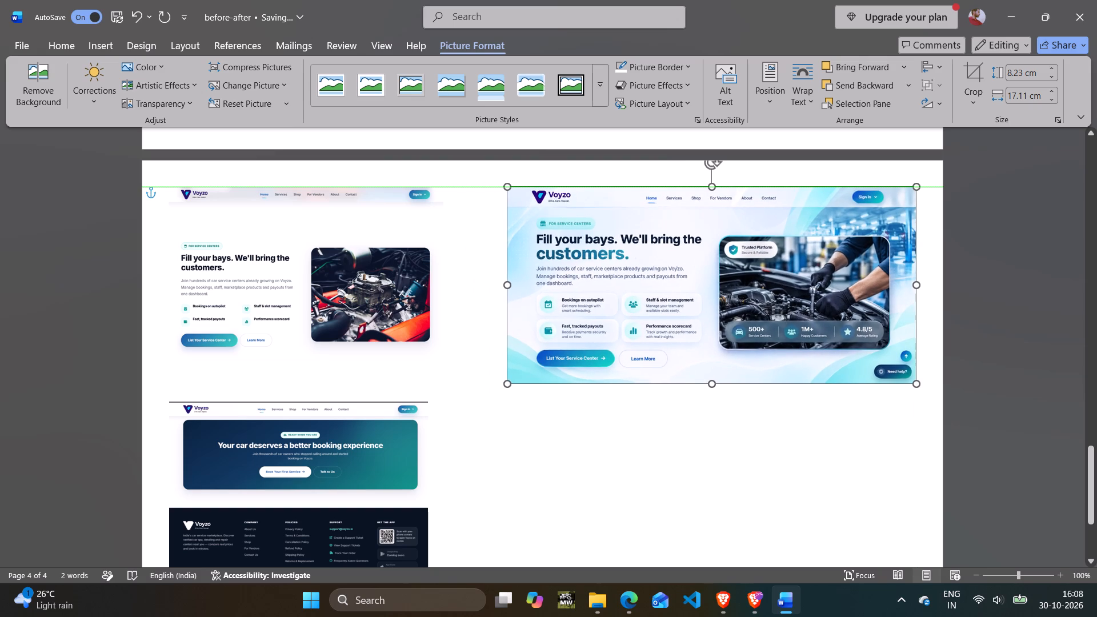
left_click_drag(512, 383, 530, 383)
Enlarge the original "Fill your bays" screenshot to about 7.2 cm high and 12.42 cm wide.
left_click(409, 314)
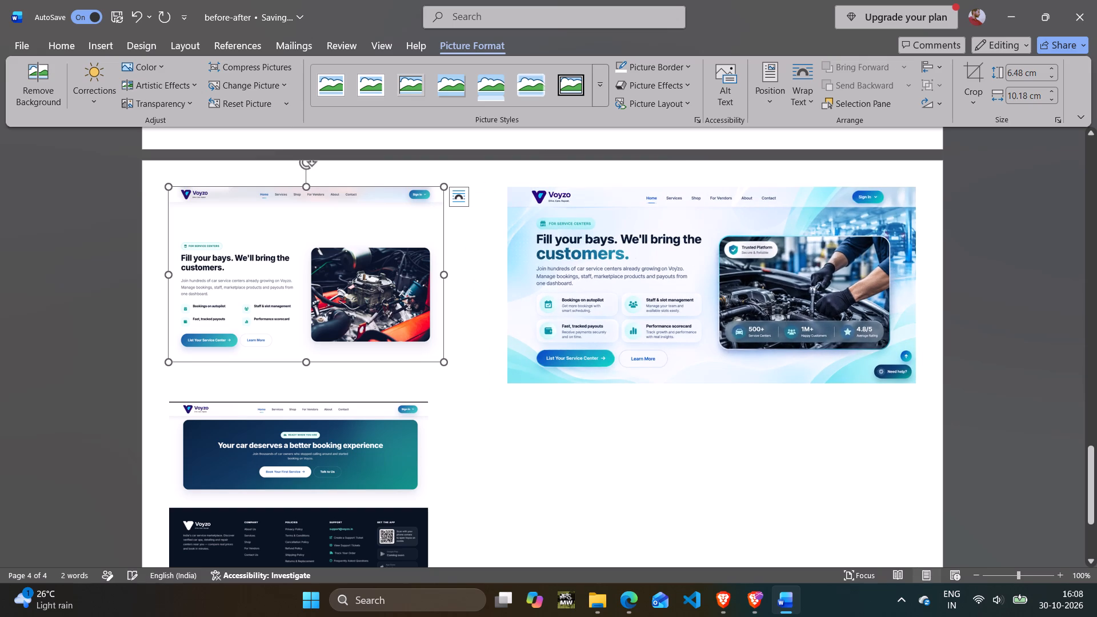
left_click_drag(446, 276, 462, 283)
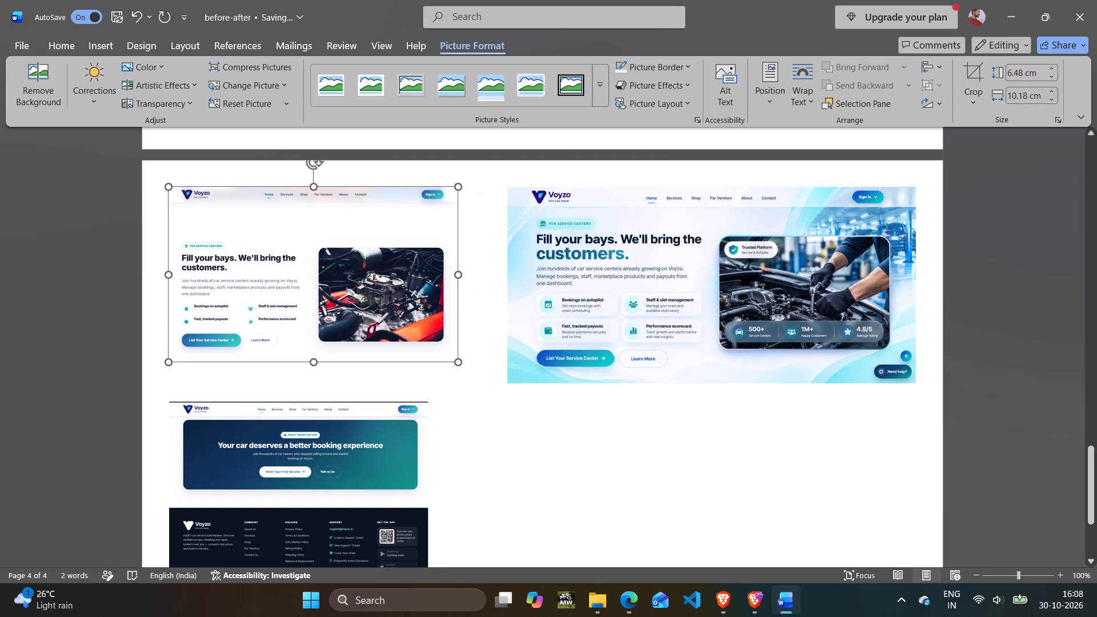
left_click_drag(462, 283, 470, 286)
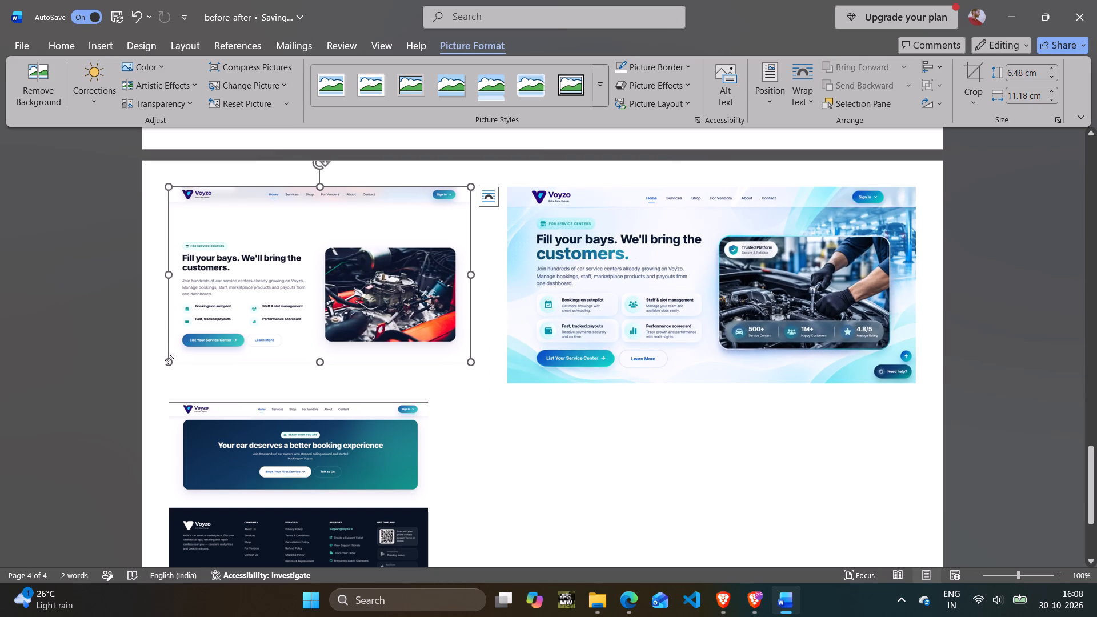
left_click_drag(169, 360, 154, 376)
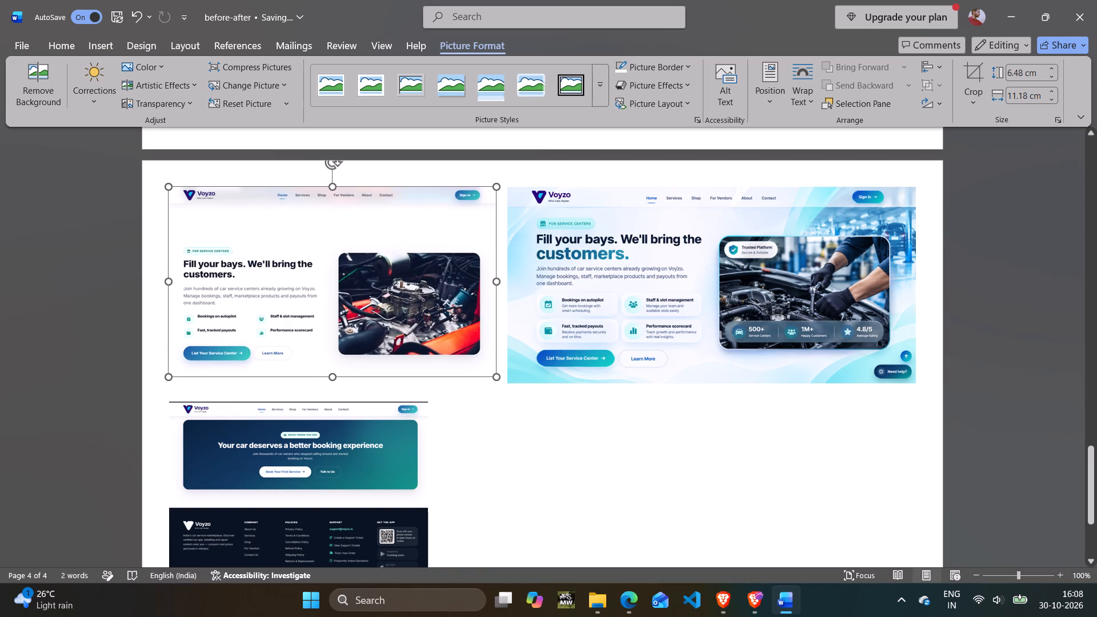
left_click_drag(154, 376, 153, 381)
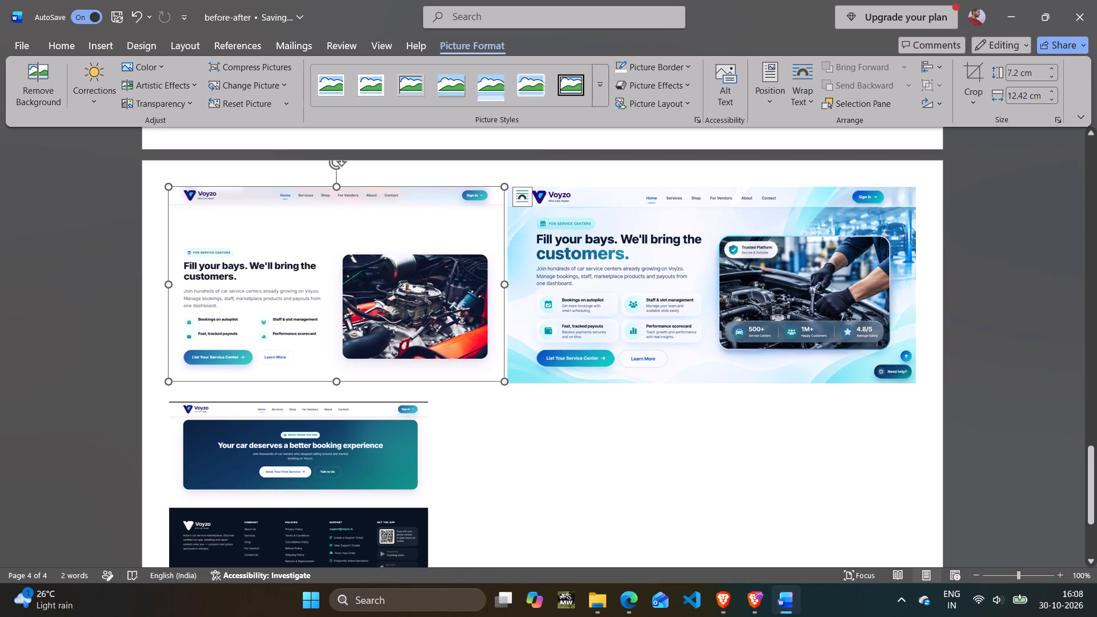
Narrow the redesigned "Fill your bays" picture from its inner edge to leave a gap beside the original screenshot.
left_click(602, 287)
left_click_drag(511, 284, 523, 284)
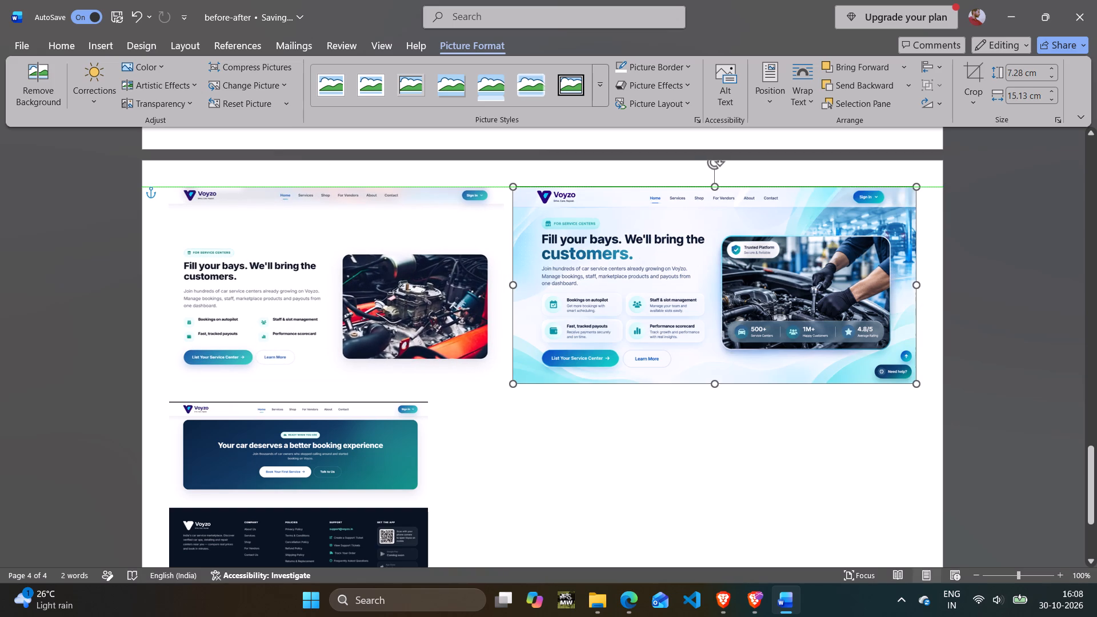
left_click_drag(523, 284, 535, 287)
Enlarge the original "Fill your bays" screenshot slightly so its bottom edge lines up with the redesigned picture.
left_click(400, 301)
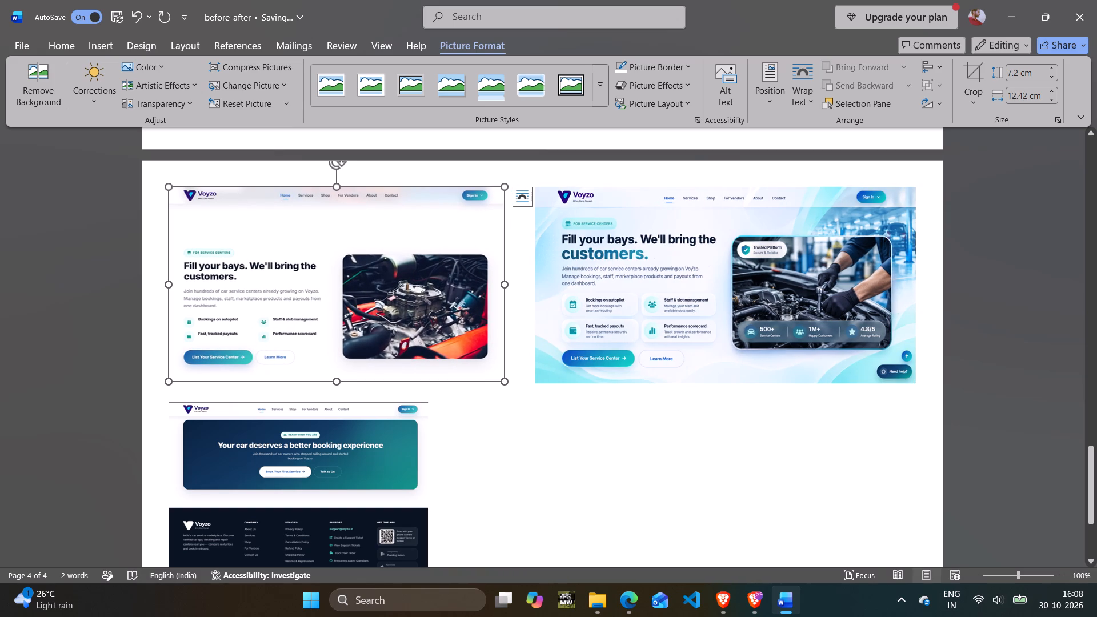
left_click(169, 381)
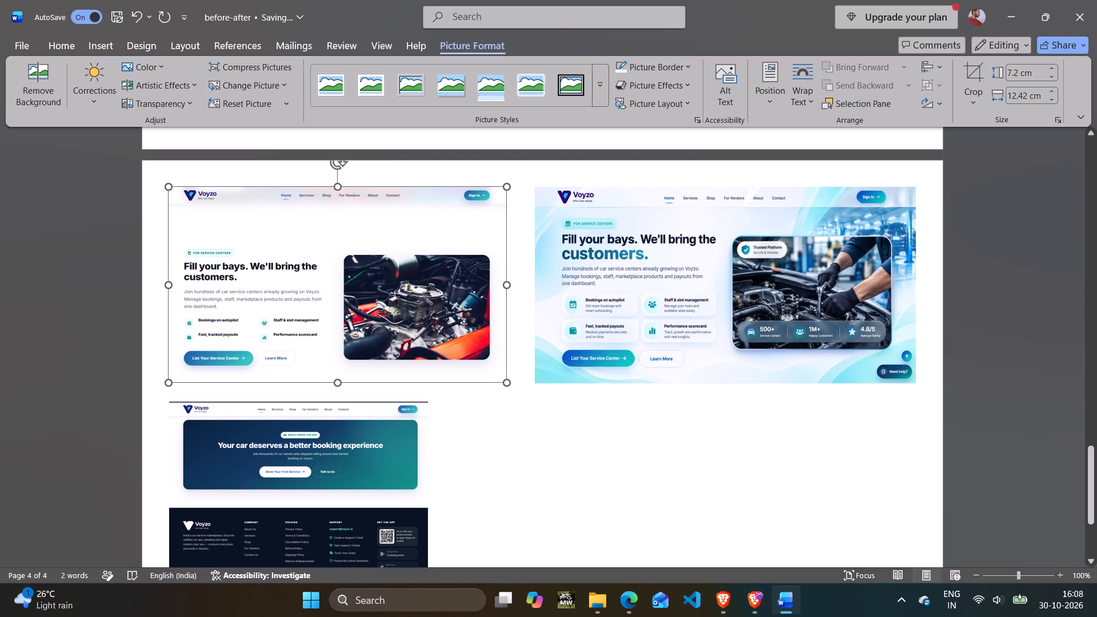
left_click(717, 305)
Enlarge the original "Your car deserves a better booking experience" screenshot to about 8.34 cm high and 12.51 cm wide.
scroll(718, 305, "down", 6)
left_click(338, 420)
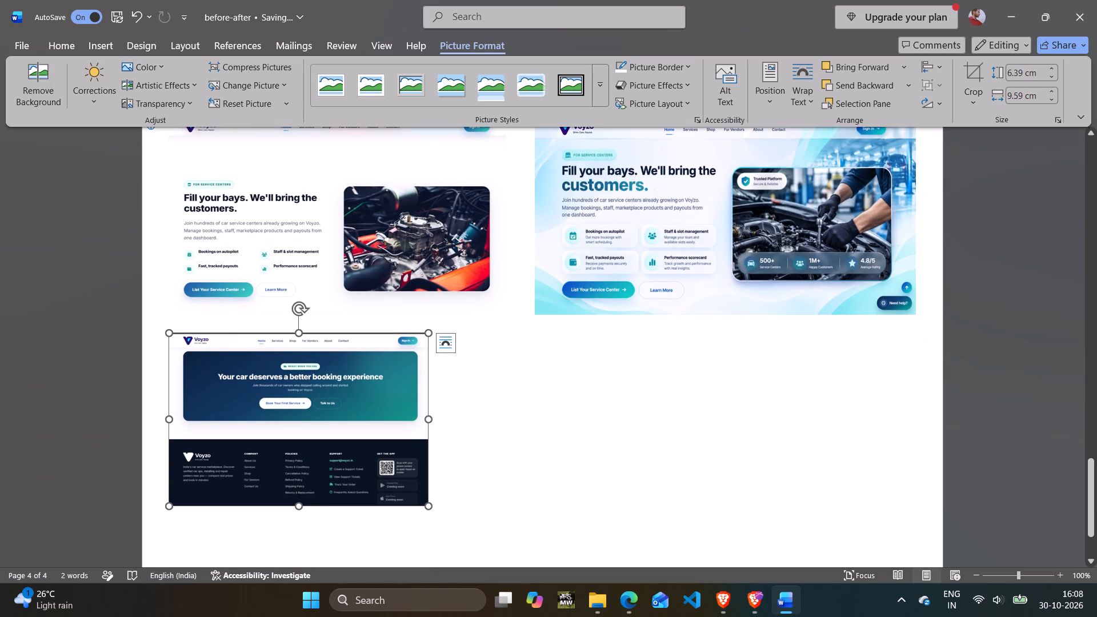
left_click_drag(430, 507, 478, 536)
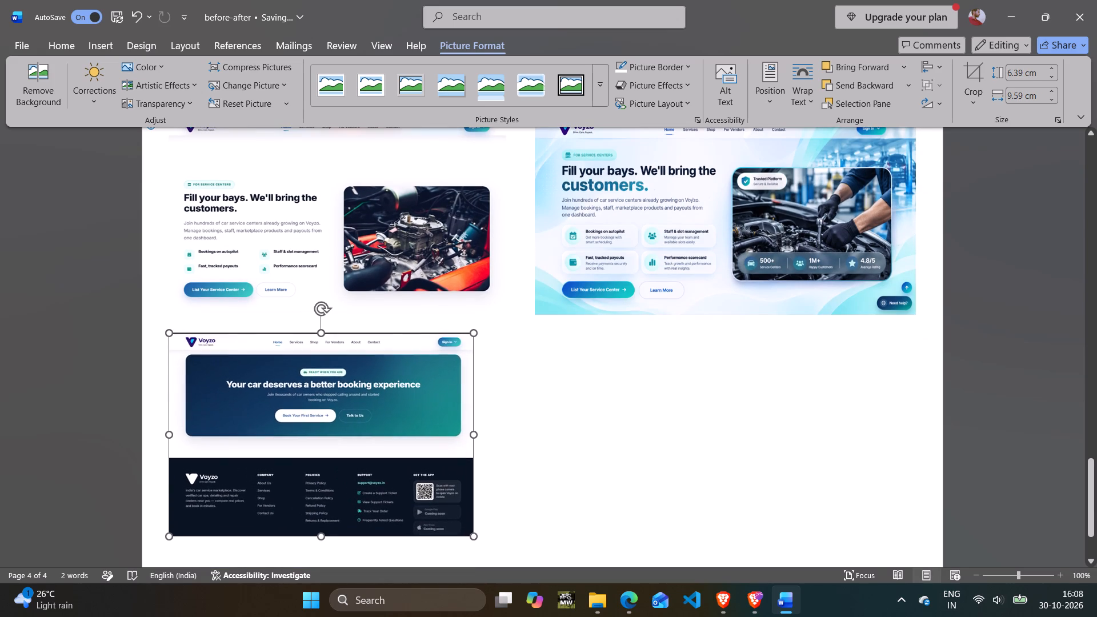
left_click_drag(478, 536, 507, 540)
left_click_drag(445, 490, 436, 490)
left_click(652, 448)
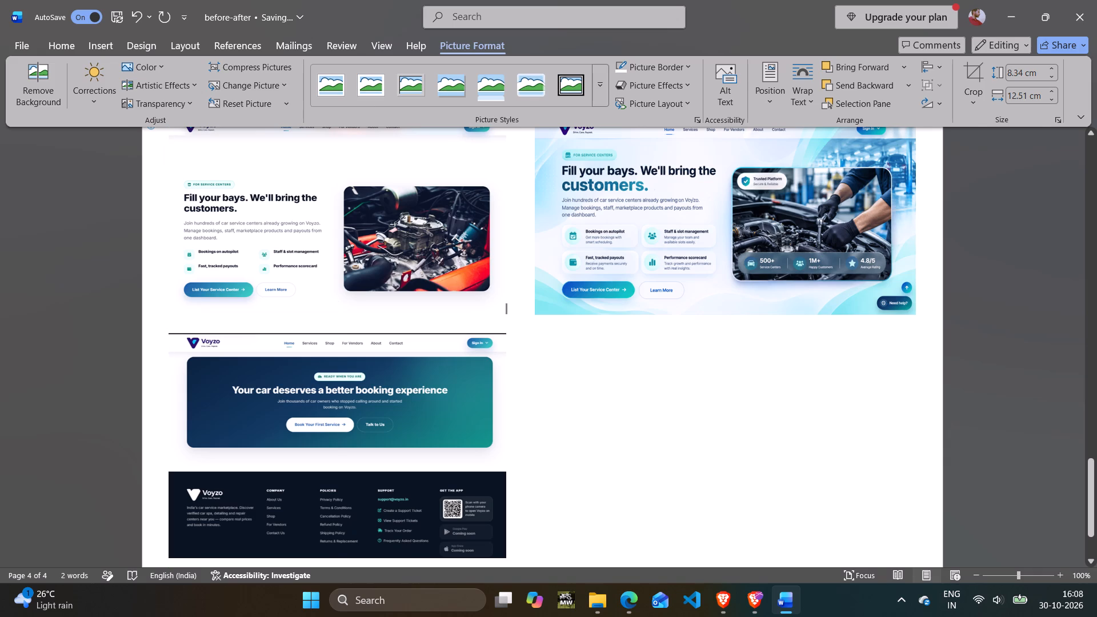
Insert the "Voyzo Automotive Service Marketplace" picture from the results folder and set its text wrapping to In Front of Text.
scroll(798, 419, "up", 6)
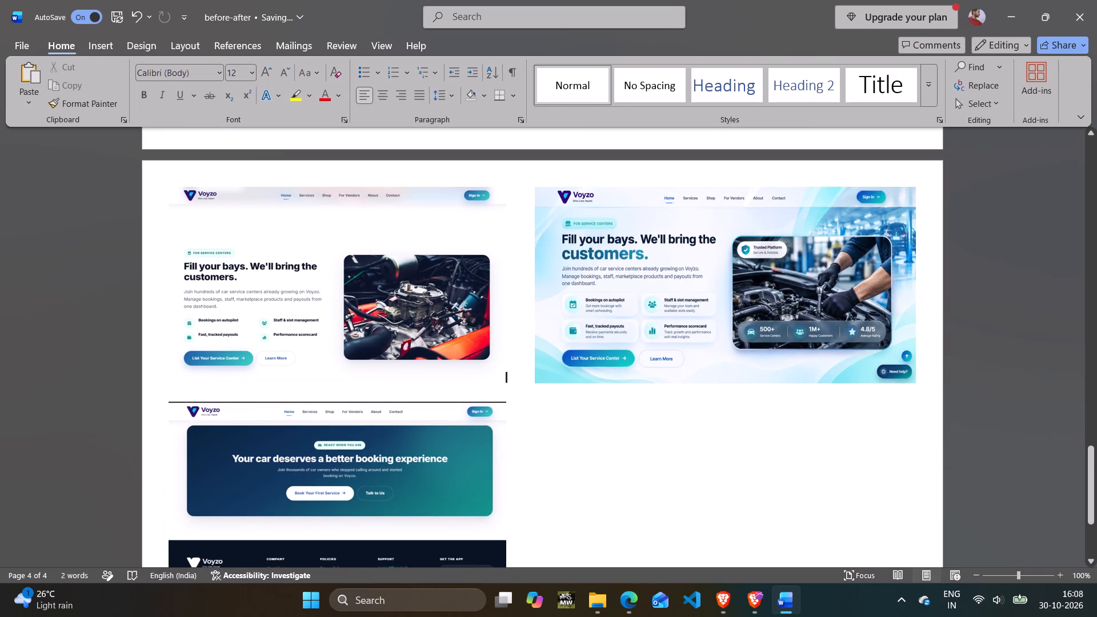
left_click(595, 594)
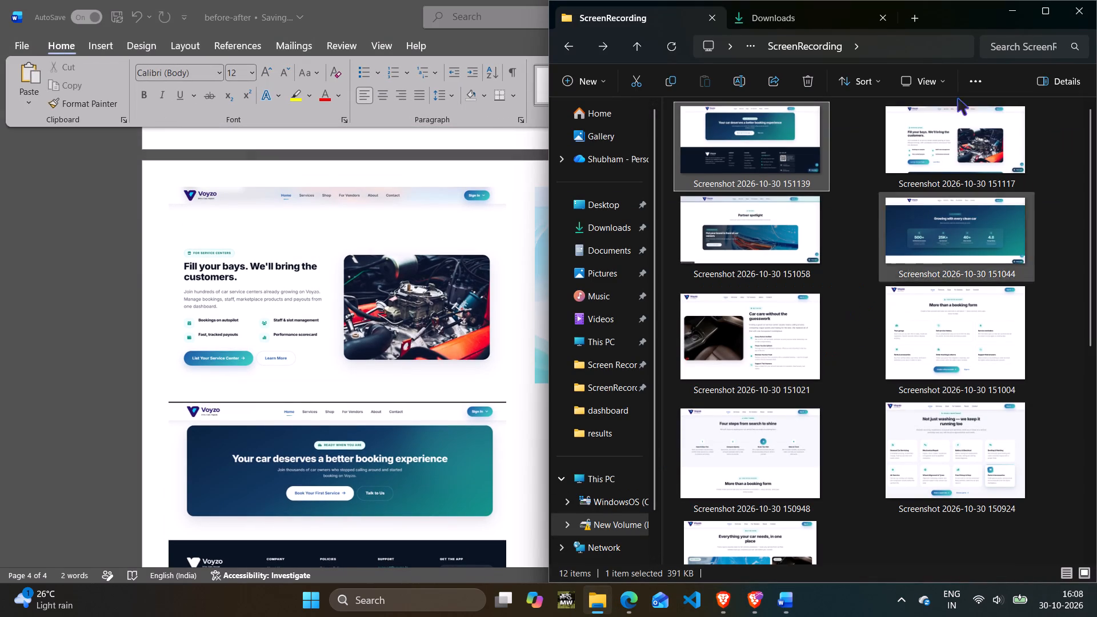
left_click(1012, 9)
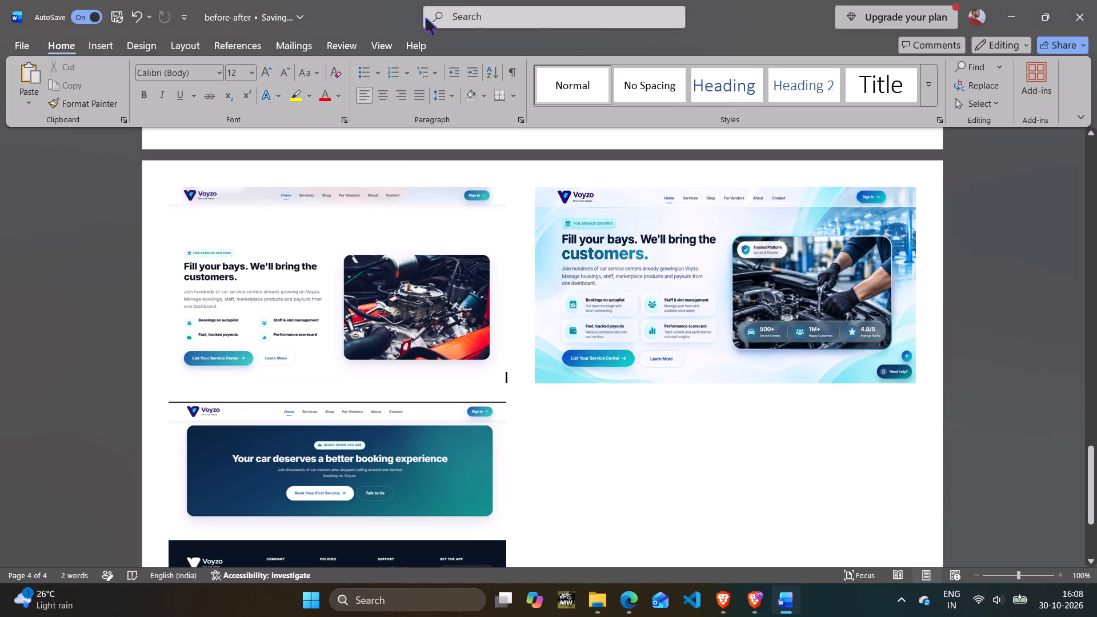
left_click(97, 42)
left_click(153, 90)
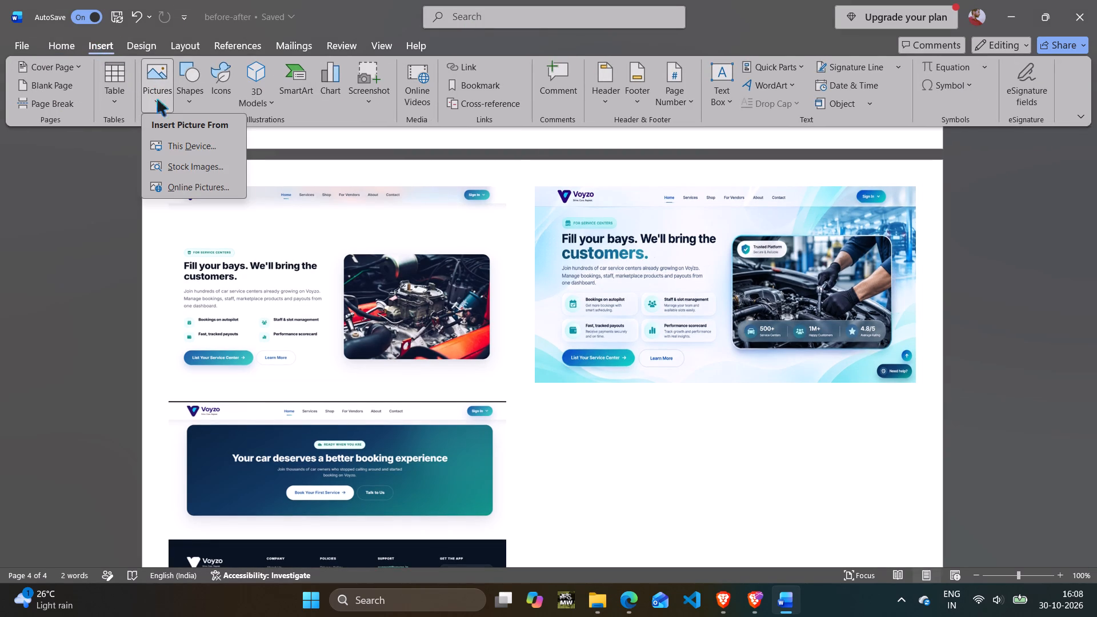
left_click(182, 144)
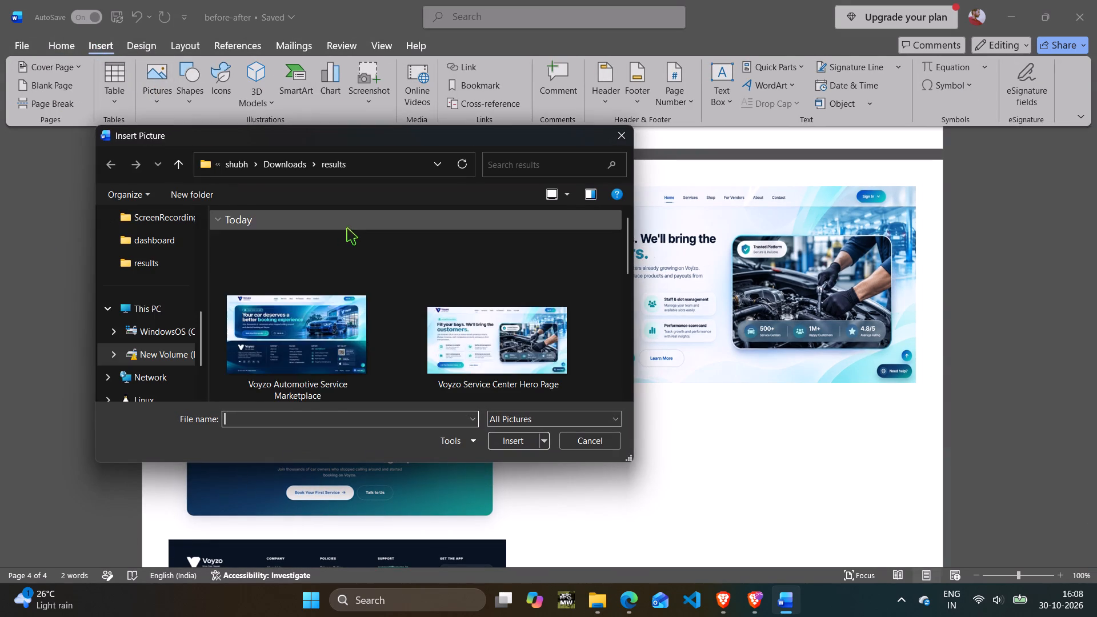
double_click(315, 294)
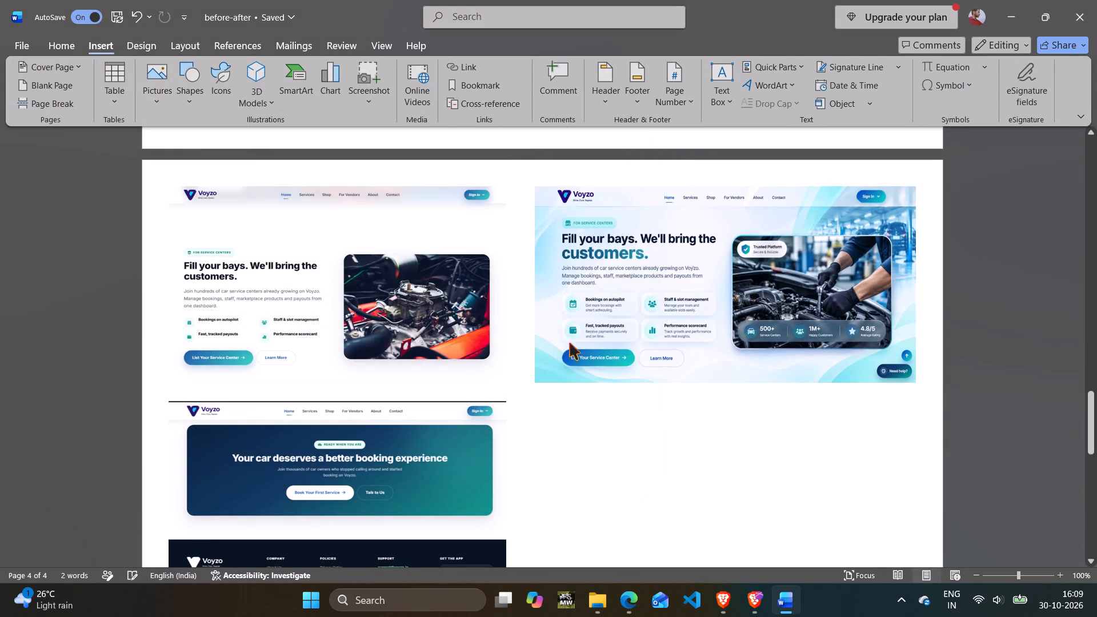
left_click(486, 362)
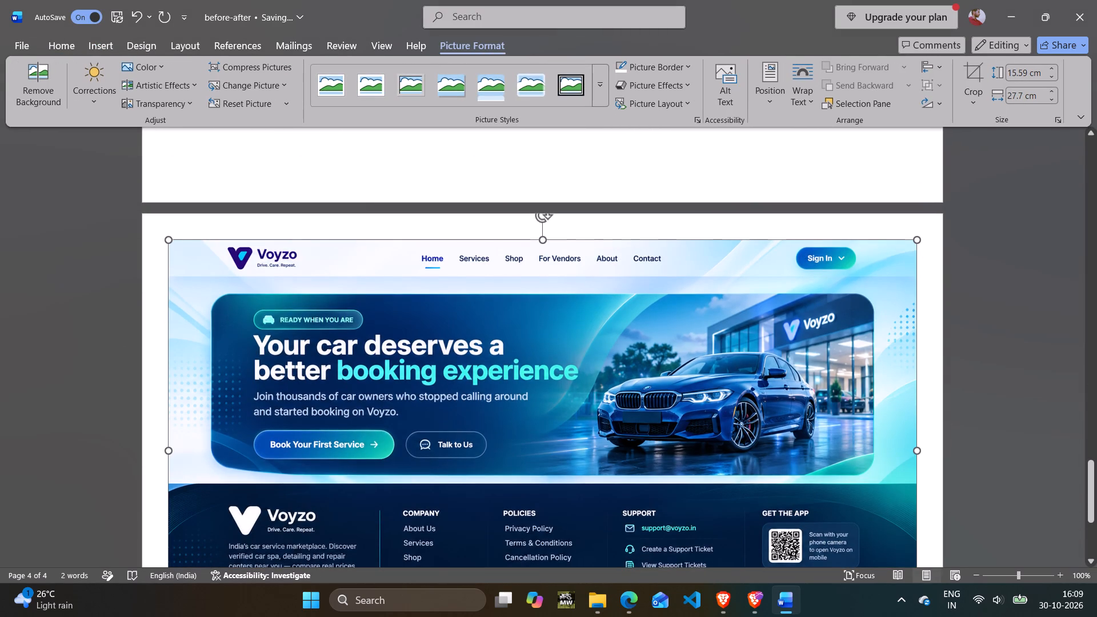
left_click(935, 245)
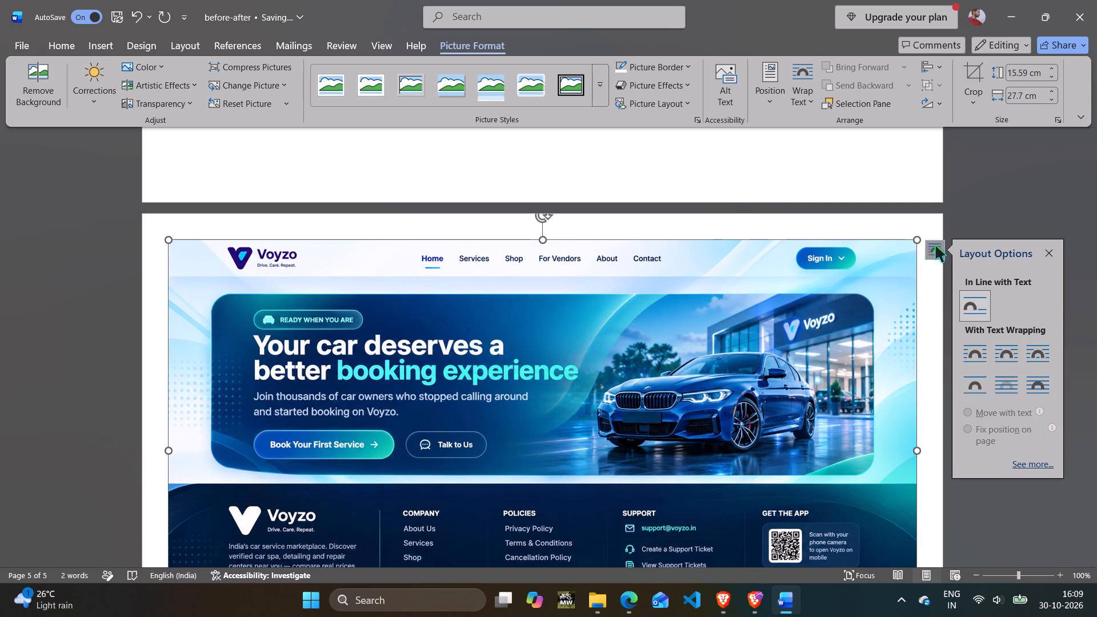
left_click(1032, 387)
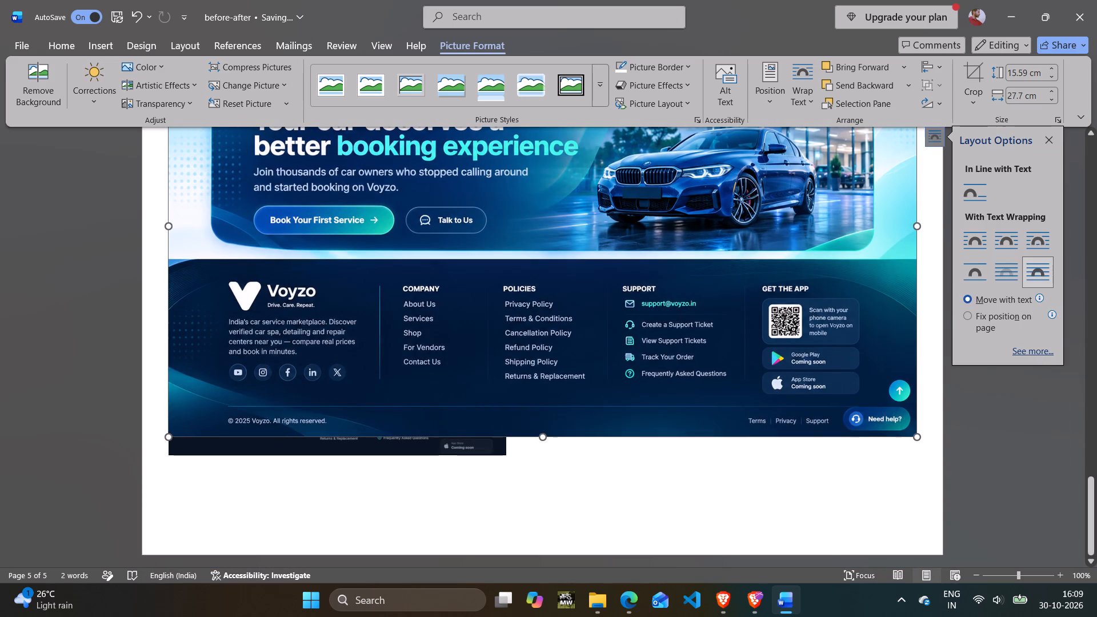
Shrink the redesigned "Your car deserves" picture to about 8.36 by 14.86 cm and place it beside its original screenshot.
left_click_drag(167, 435, 538, 289)
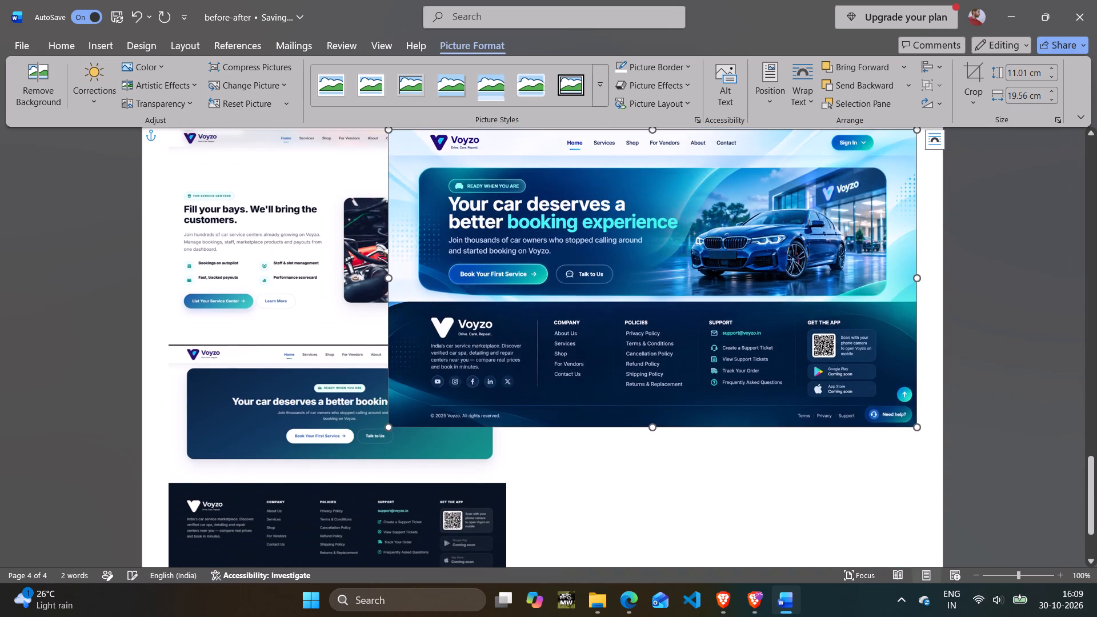
left_click_drag(726, 277, 775, 435)
scroll(633, 353, "down", 9)
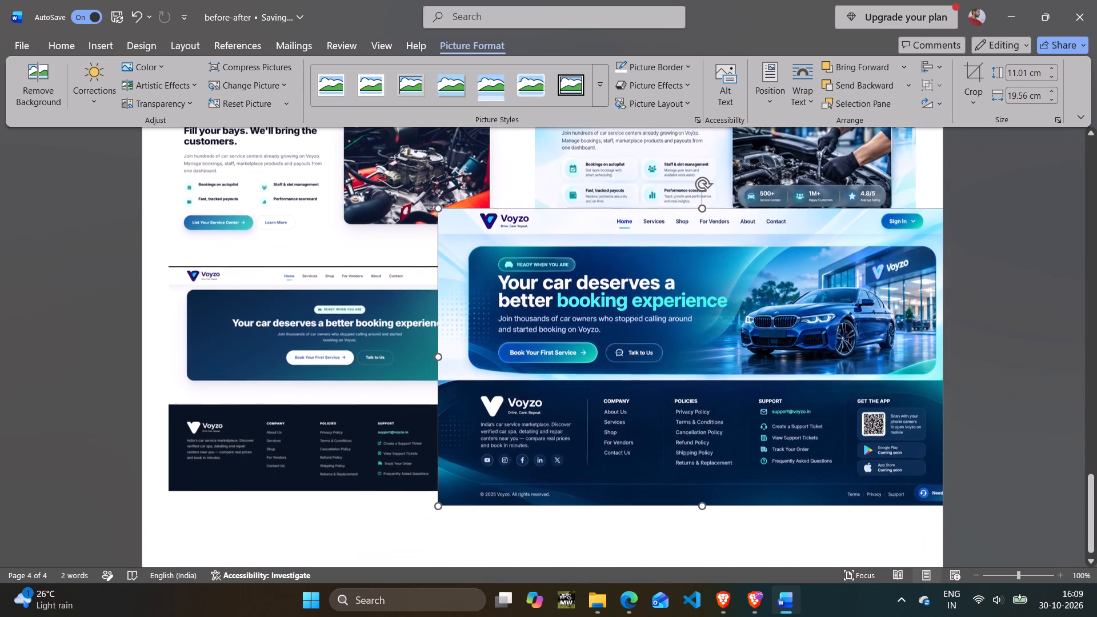
left_click_drag(439, 185, 562, 267)
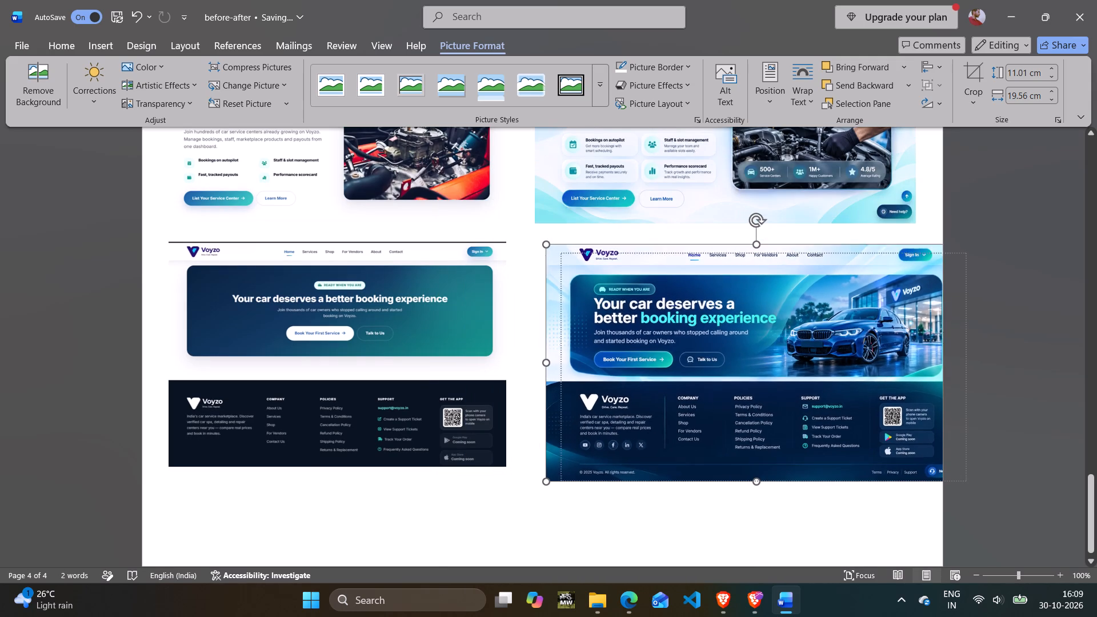
left_click_drag(562, 267, 566, 270)
left_click_drag(704, 308, 668, 295)
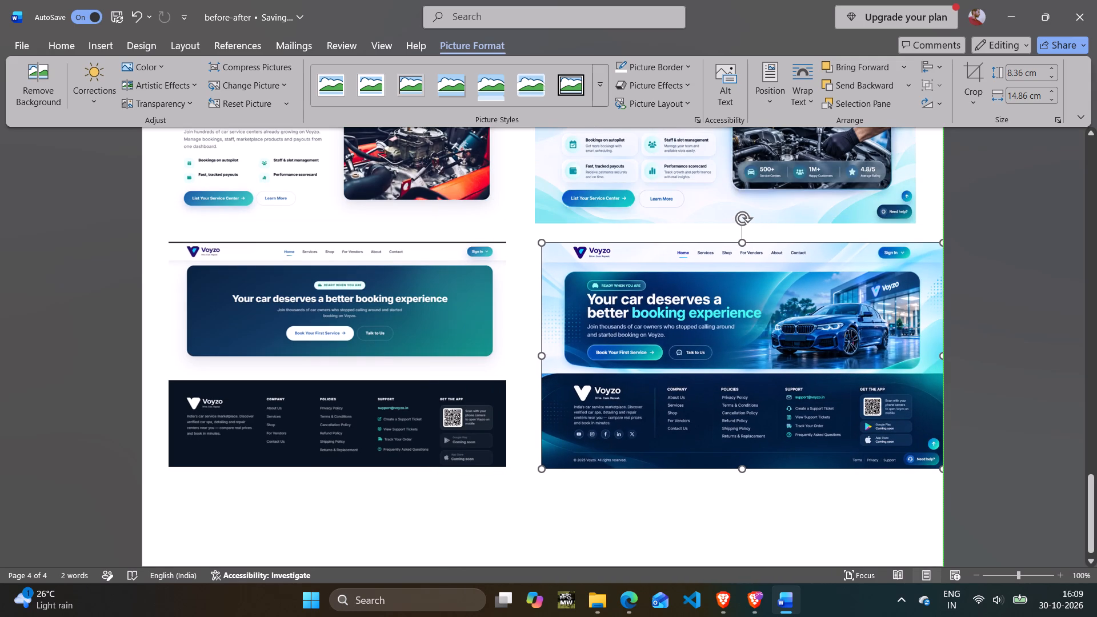
left_click_drag(668, 295, 666, 298)
Reduce the redesigned "Your car deserves" picture to about 8.08 by 14.13 cm and align its edges with the redesigned "Fill your bays" picture.
left_click_drag(930, 474, 930, 474)
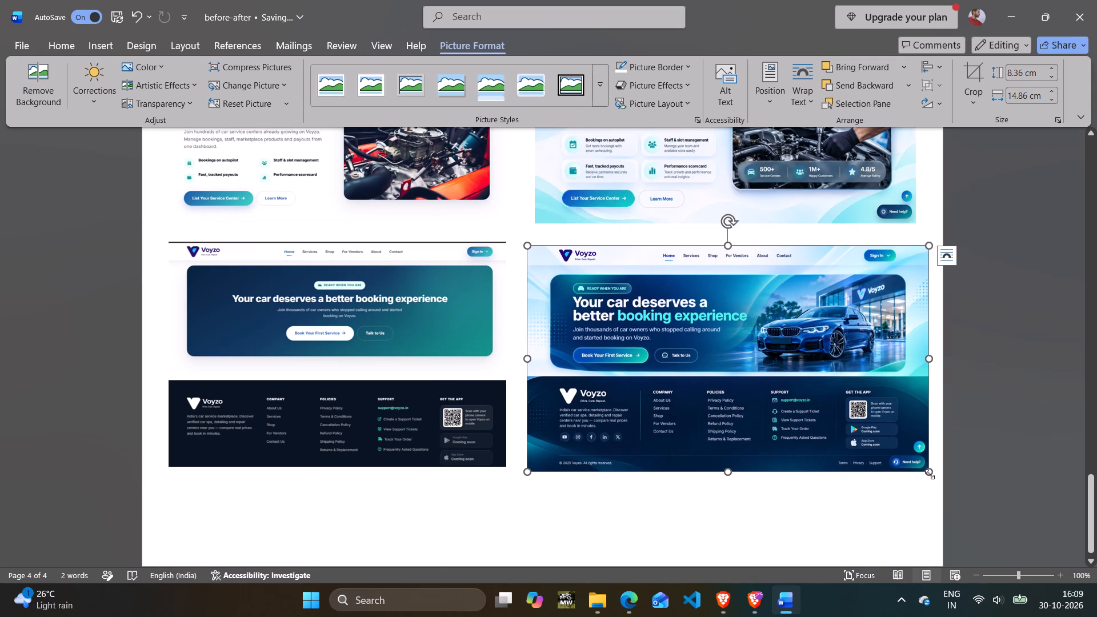
left_click_drag(930, 474, 904, 464)
left_click_drag(740, 372, 746, 372)
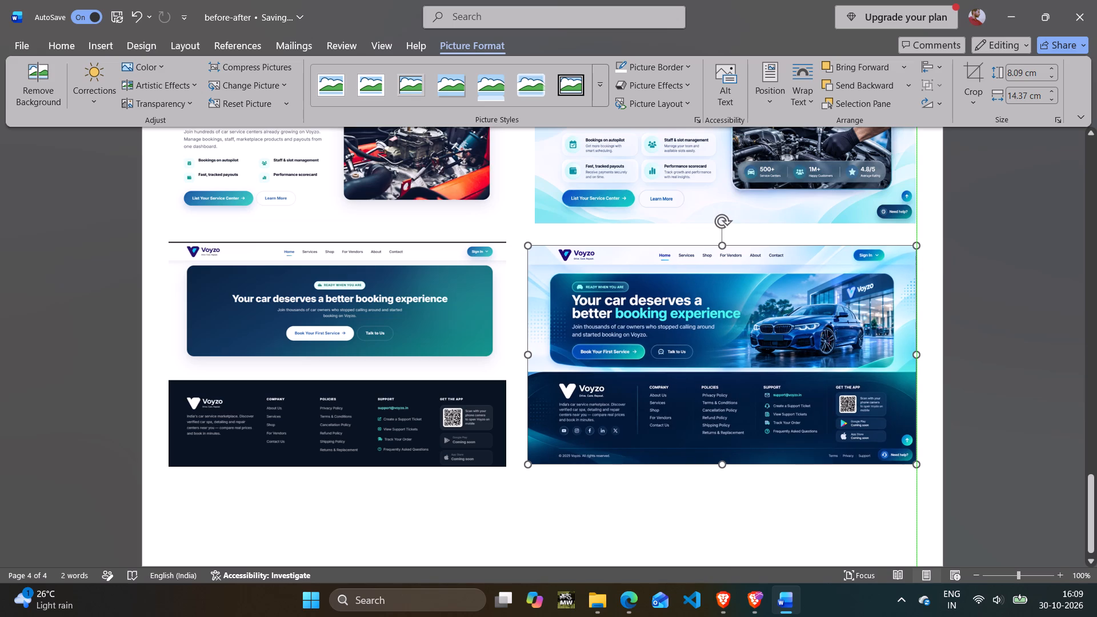
left_click_drag(746, 372, 753, 371)
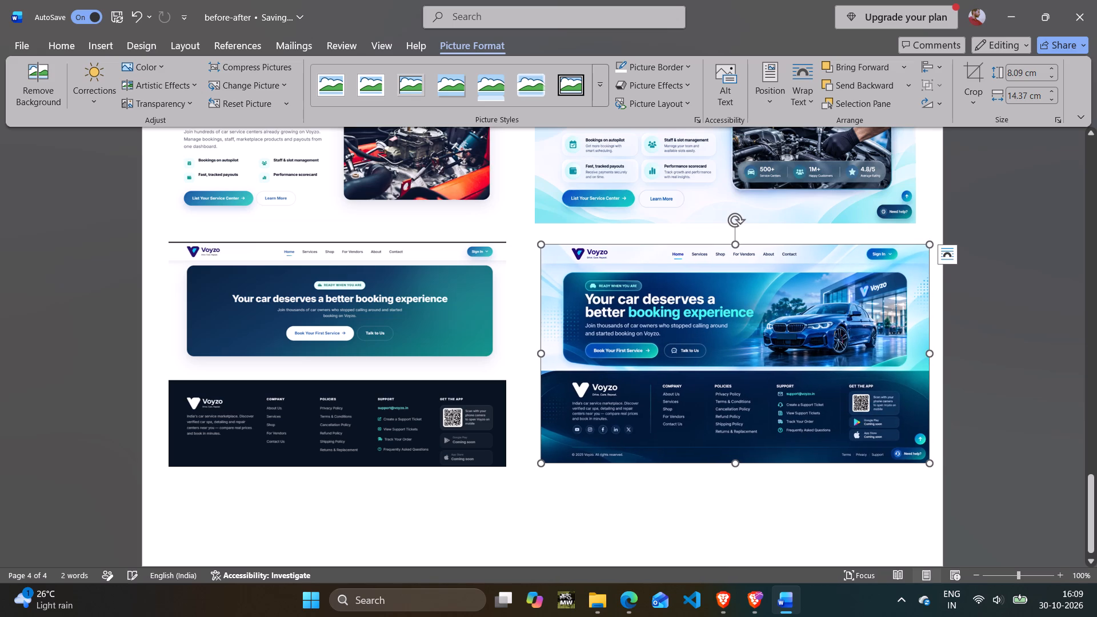
left_click_drag(538, 356, 547, 355)
left_click_drag(718, 349, 703, 349)
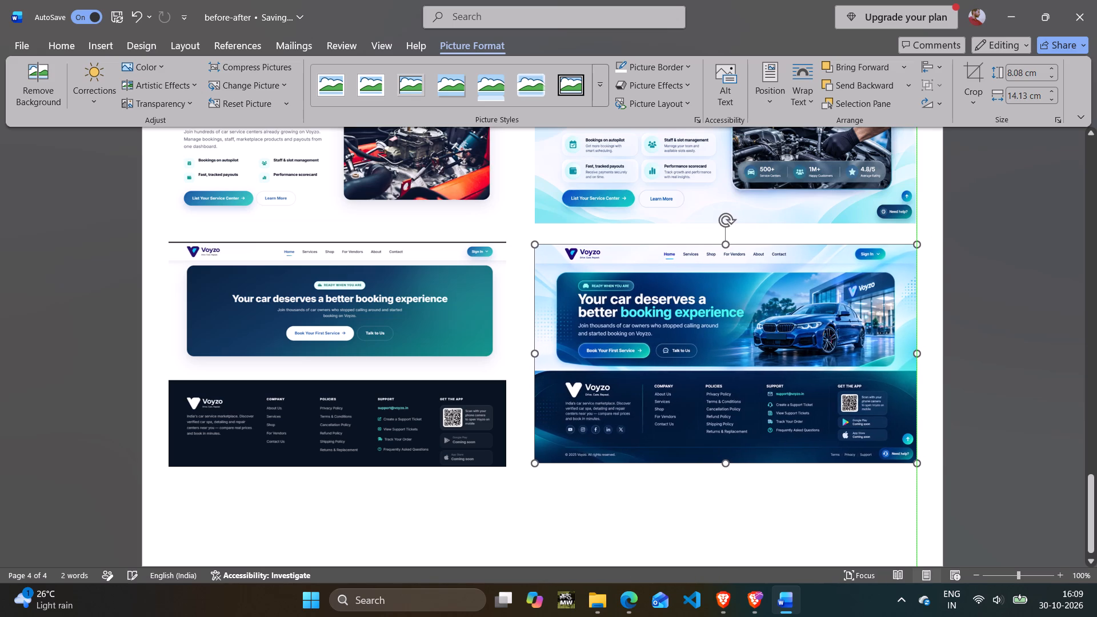
left_click_drag(703, 349, 693, 349)
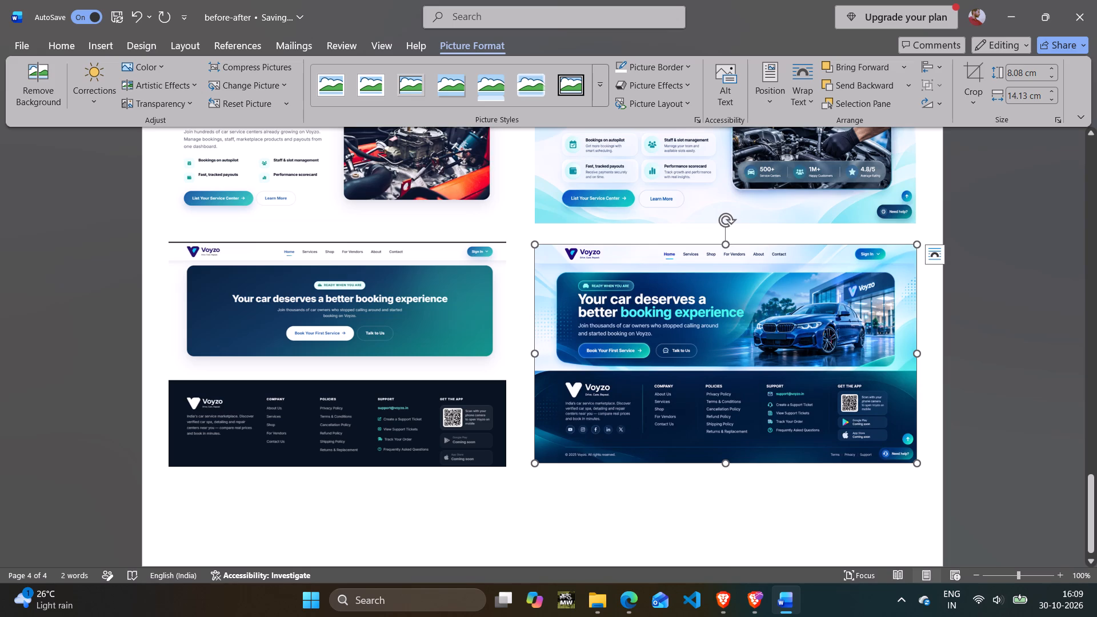
left_click_drag(918, 354, 909, 356)
scroll(657, 427, "up", 5)
scroll(719, 504, "down", 7)
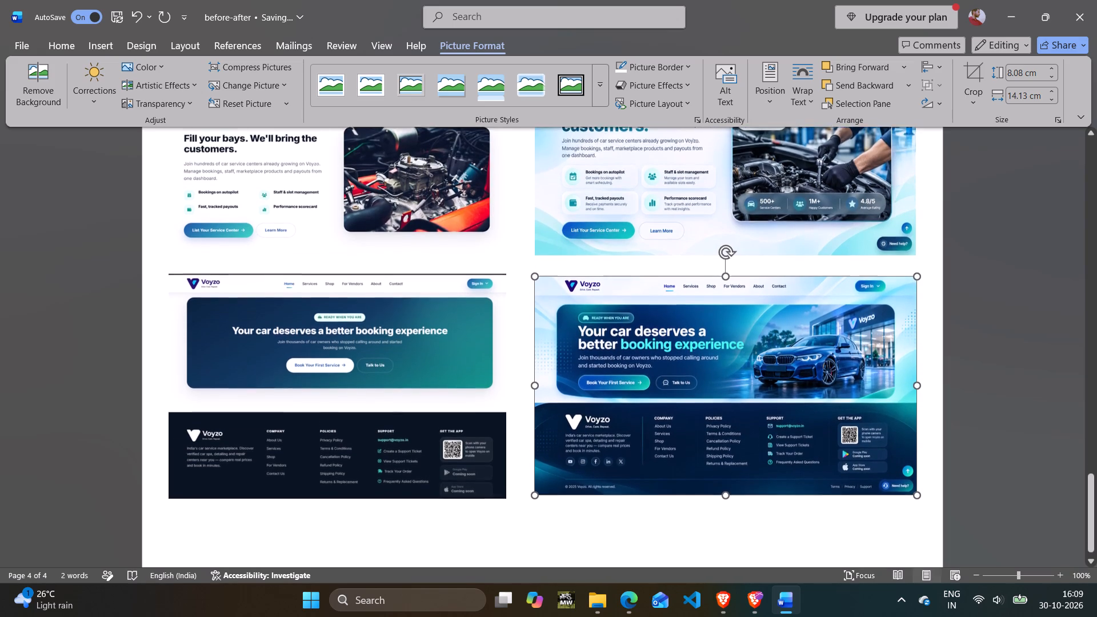
left_click(700, 508)
Review the before-after picture pairs on every page, going from page 4 back to page 1.
scroll(699, 506, "up", 14)
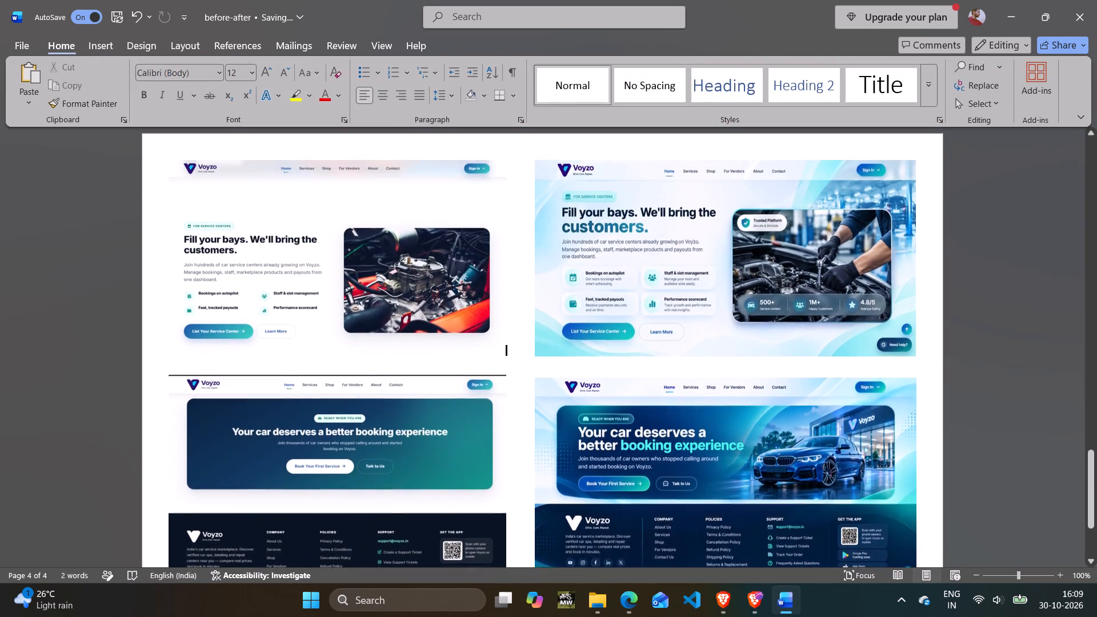
scroll(704, 500, "up", 19)
scroll(708, 465, "up", 16)
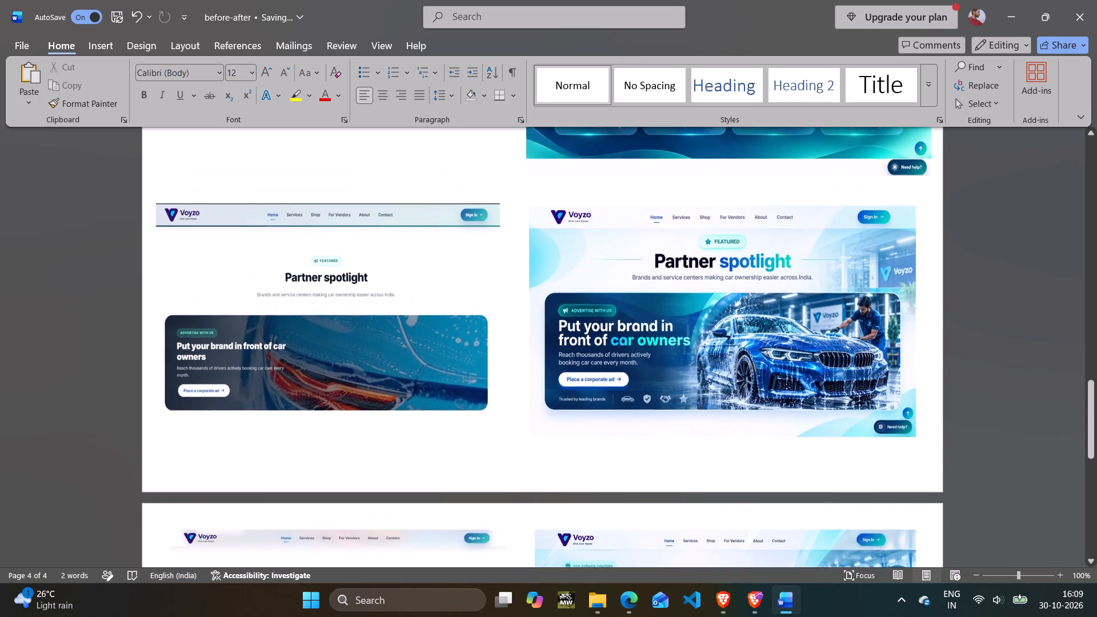
scroll(741, 451, "up", 12)
scroll(744, 448, "up", 11)
scroll(752, 434, "up", 10)
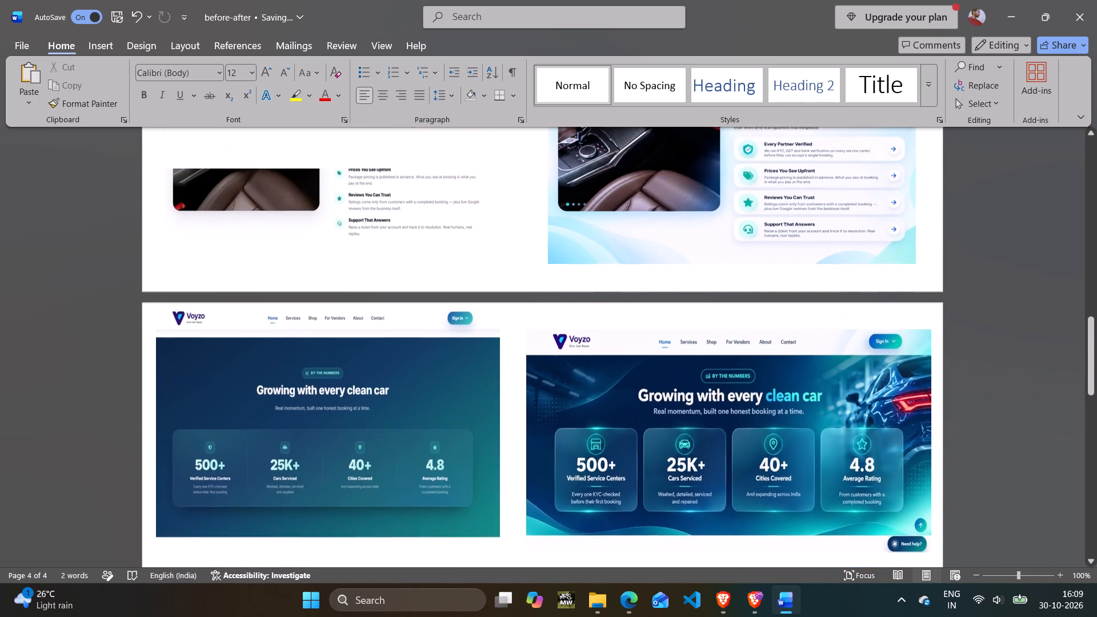
scroll(754, 431, "up", 3)
scroll(755, 427, "up", 20)
scroll(780, 427, "up", 12)
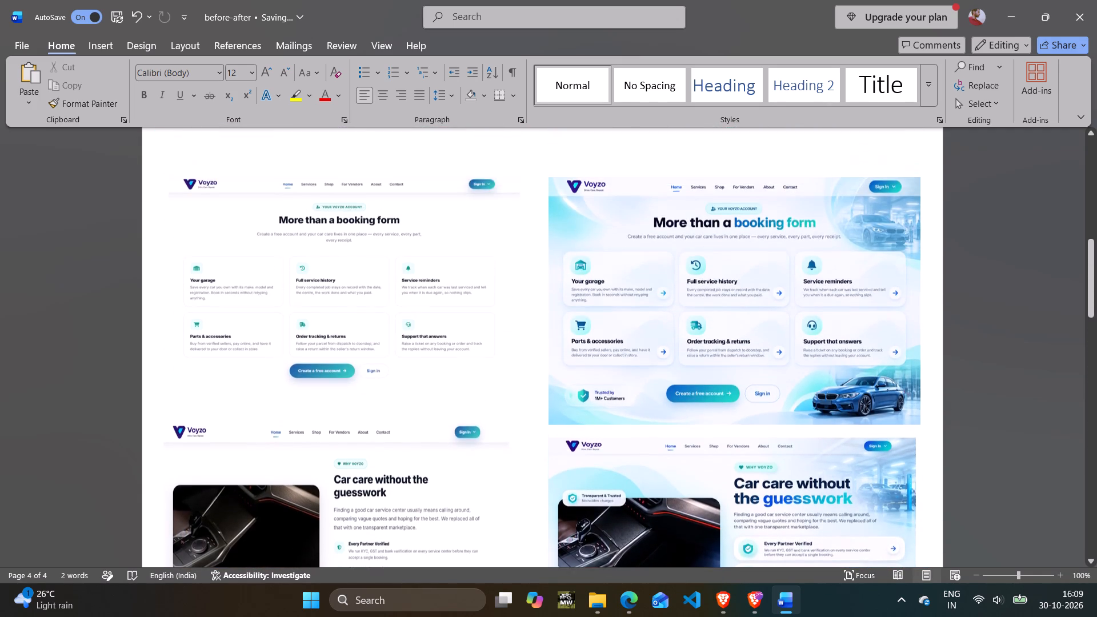
scroll(783, 425, "up", 20)
scroll(783, 425, "up", 11)
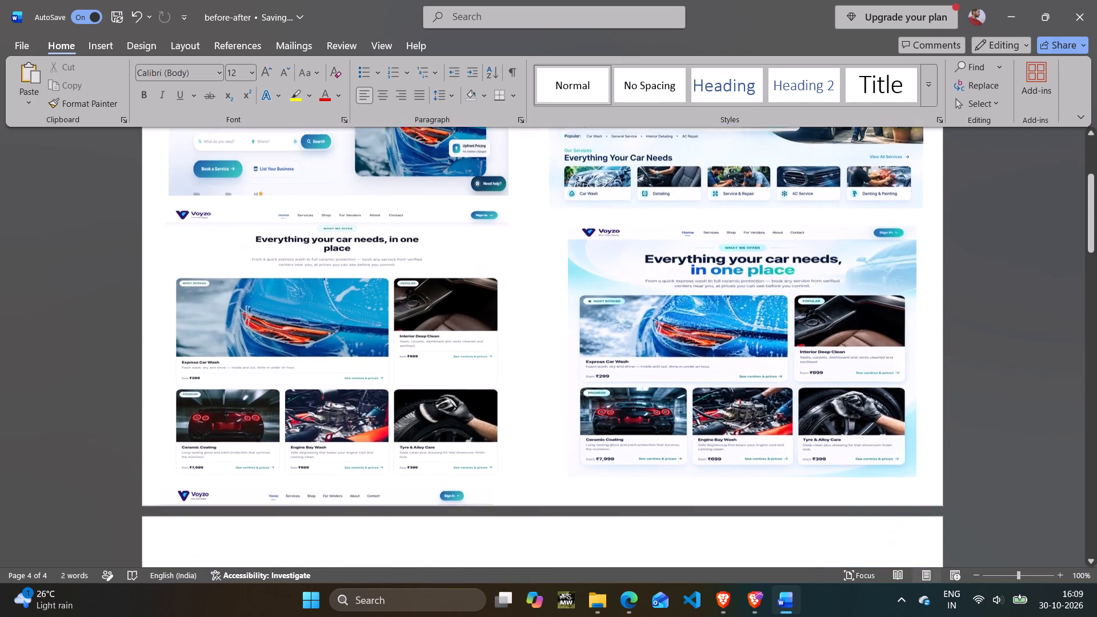
scroll(872, 379, "down", 1)
scroll(872, 379, "up", 19)
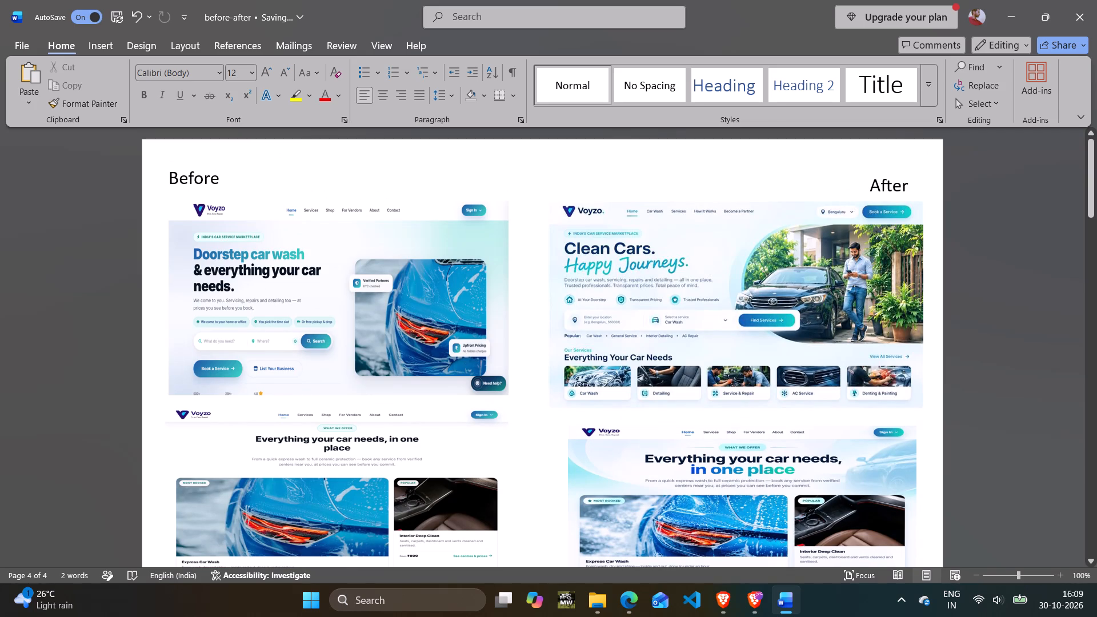
scroll(744, 375, "down", 11)
Enlarge the redesigned "Everything your car needs, in one place" picture slightly from its lower inner corner.
left_click(677, 380)
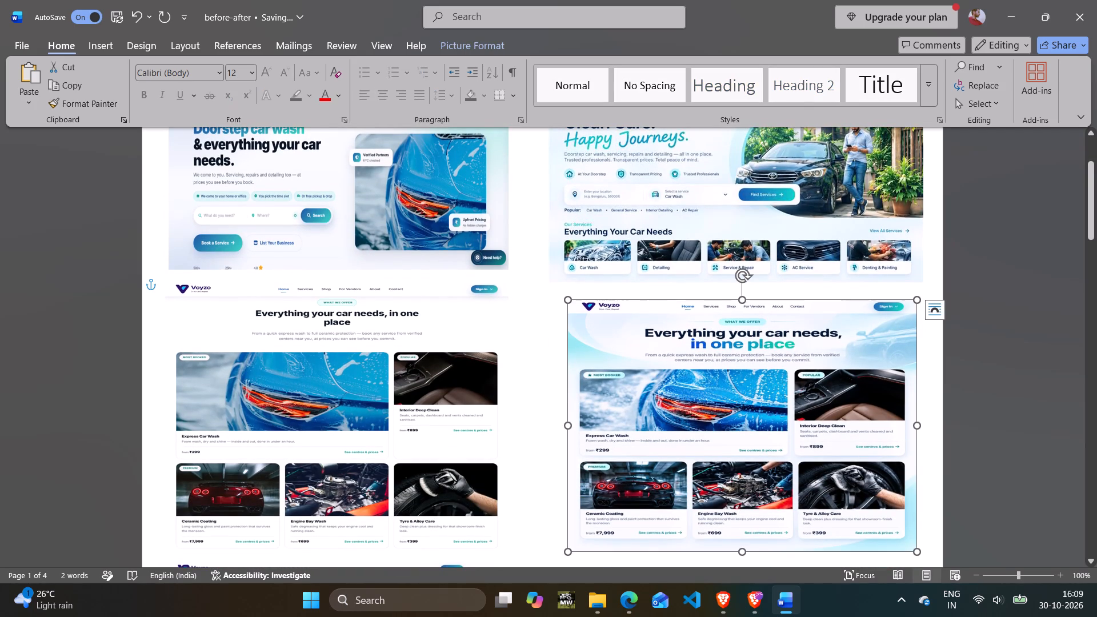
scroll(634, 457, "down", 8)
left_click(568, 462)
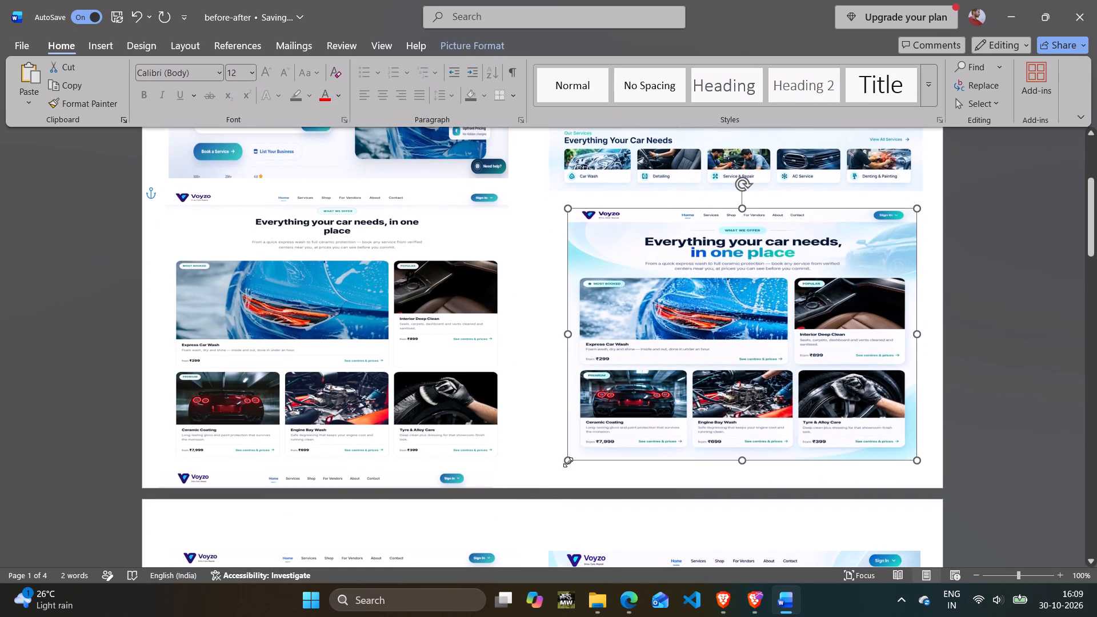
scroll(820, 358, "up", 6)
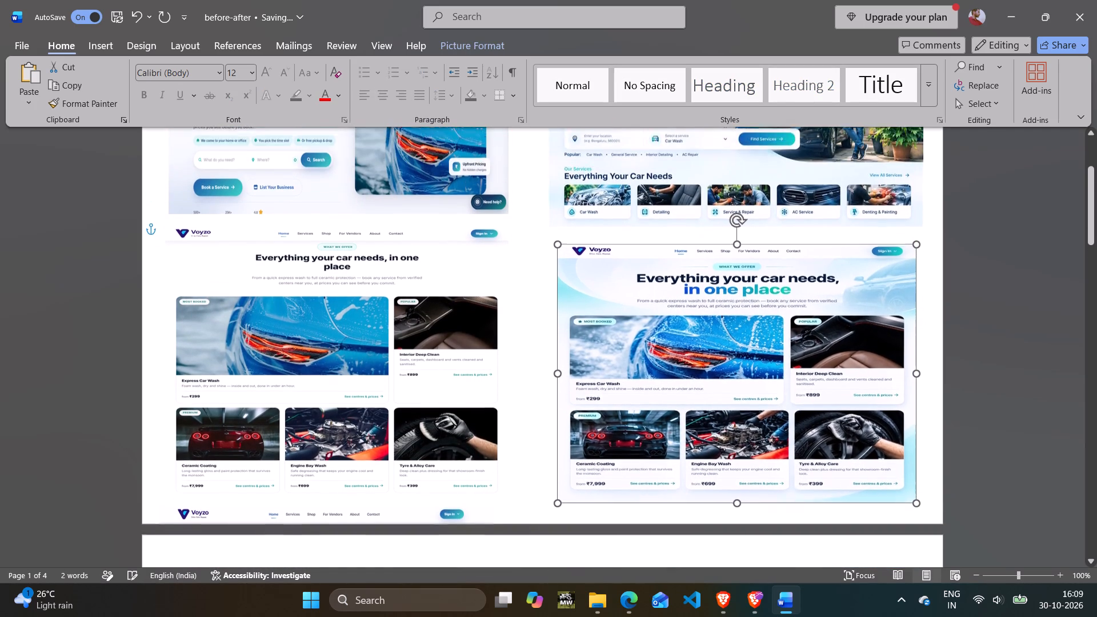
Check the picture pairs on the following pages through page 4 and return to the start of the document.
scroll(821, 355, "down", 20)
scroll(821, 355, "down", 20)
scroll(821, 355, "down", 3)
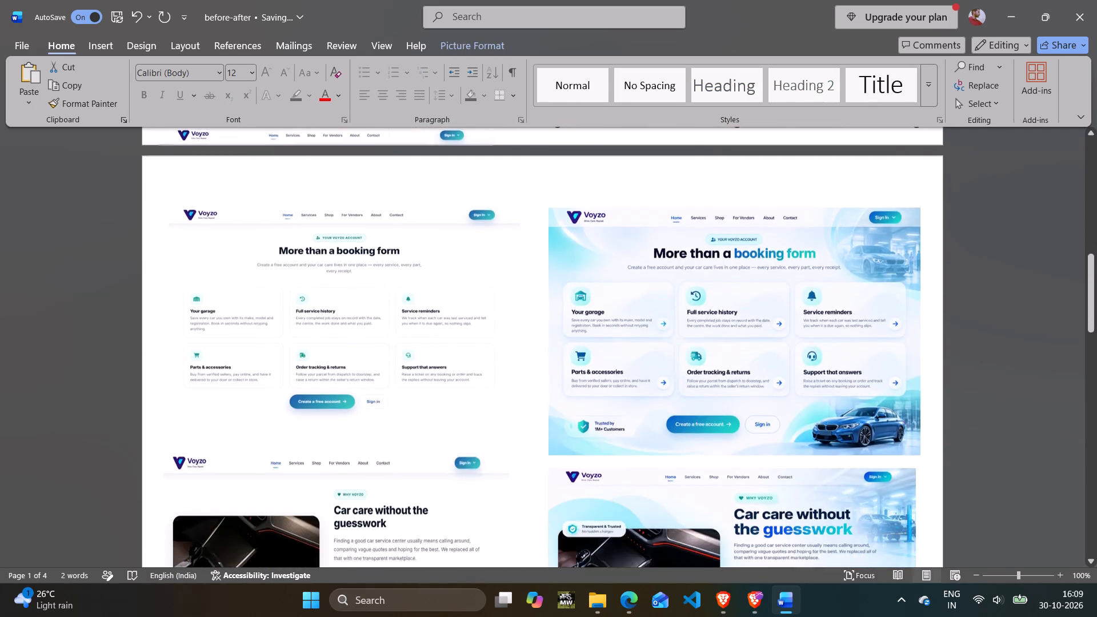
scroll(827, 398, "down", 20)
scroll(827, 398, "down", 20)
scroll(827, 398, "down", 10)
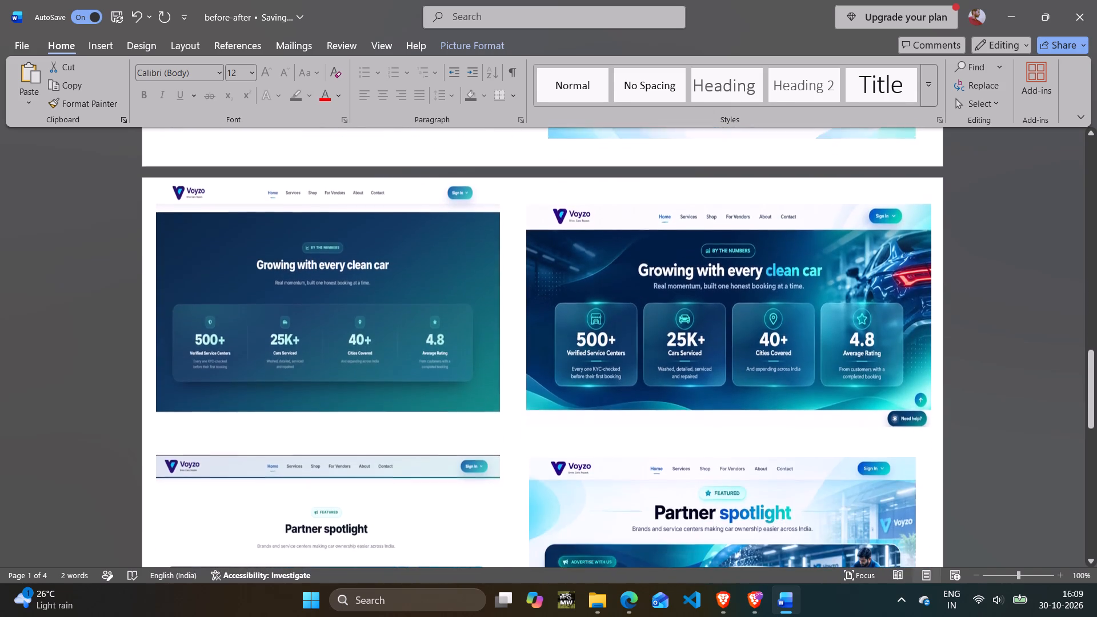
scroll(831, 393, "down", 20)
scroll(831, 393, "down", 20)
scroll(831, 393, "down", 10)
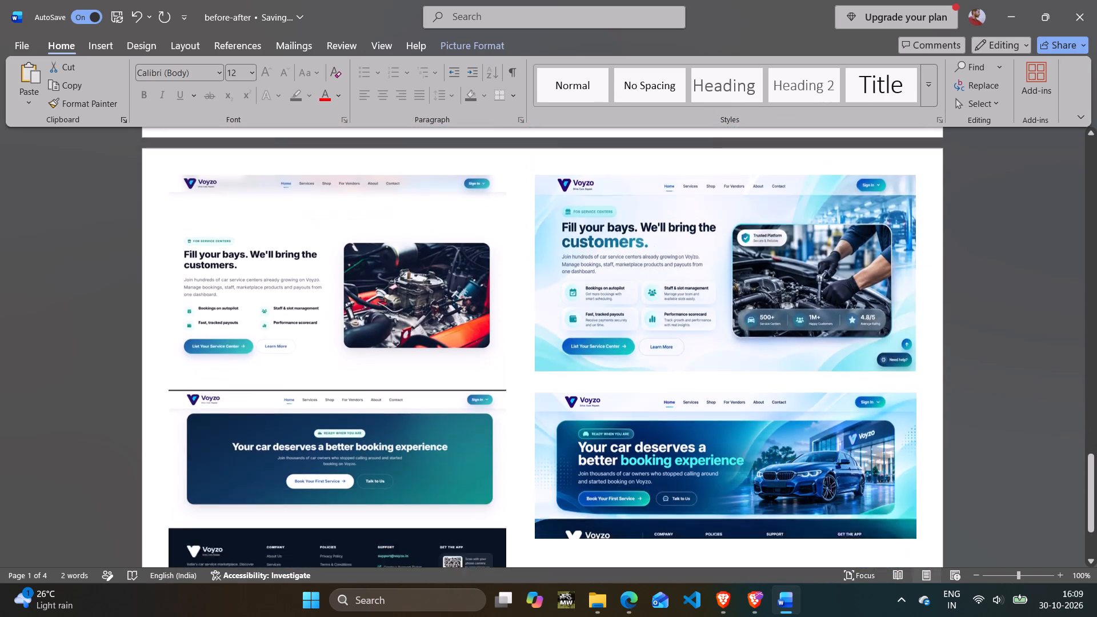
scroll(828, 418, "down", 20)
scroll(828, 418, "down", 8)
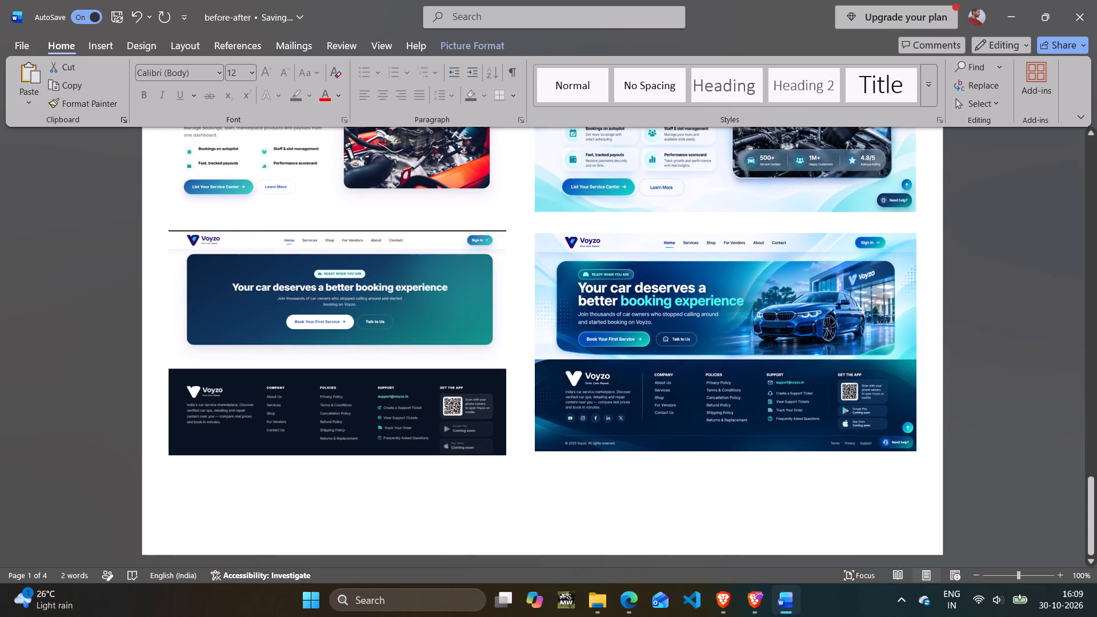
left_click_drag(1088, 503, 1040, 166)
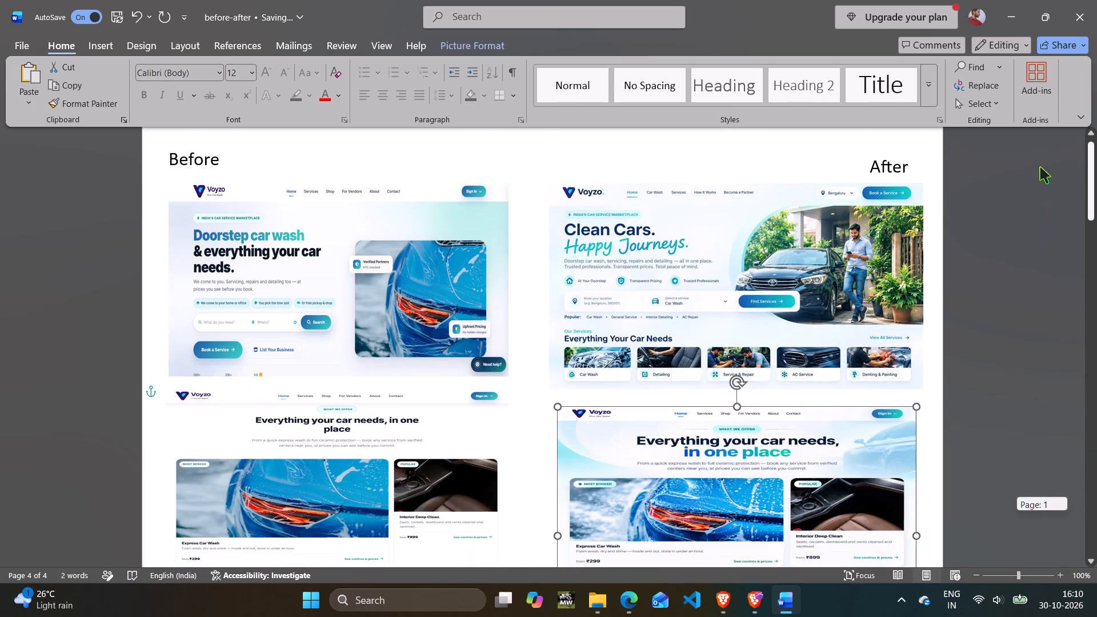
left_click_drag(1040, 166, 1040, 131)
Draw a near-vertical line about 16.09 cm tall from page 1's top edge between the Before and After columns.
left_click(1011, 242)
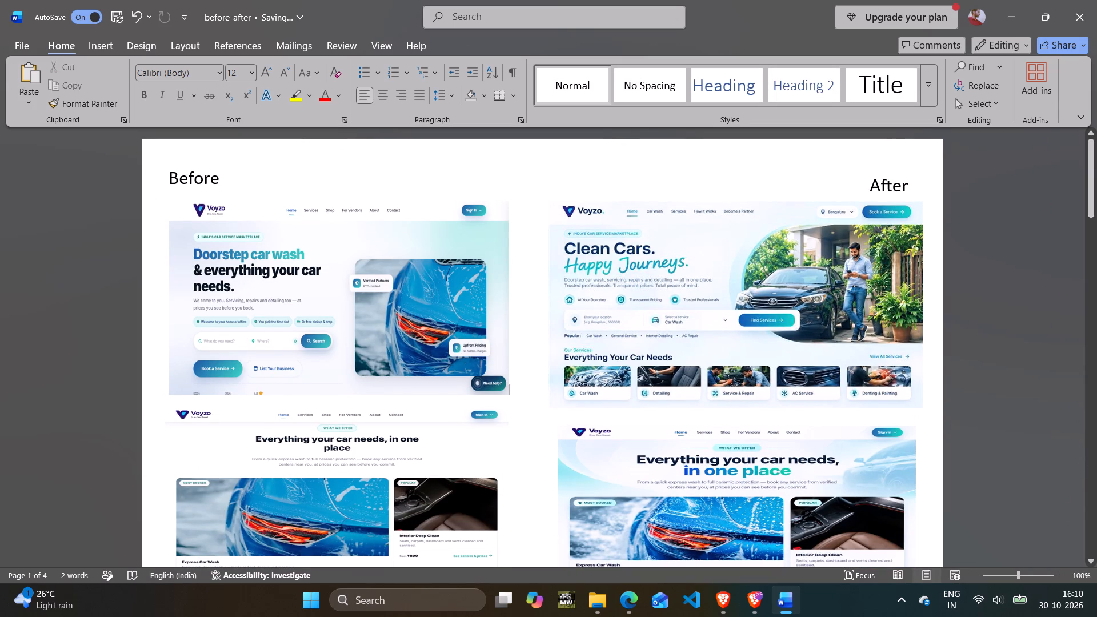
left_click(105, 49)
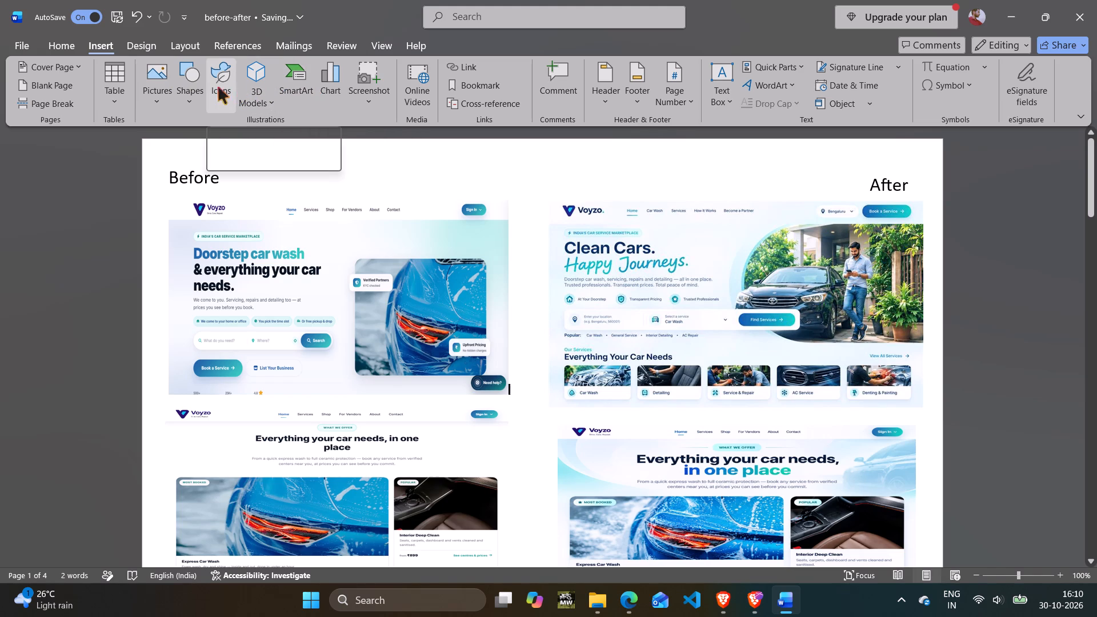
left_click(178, 97)
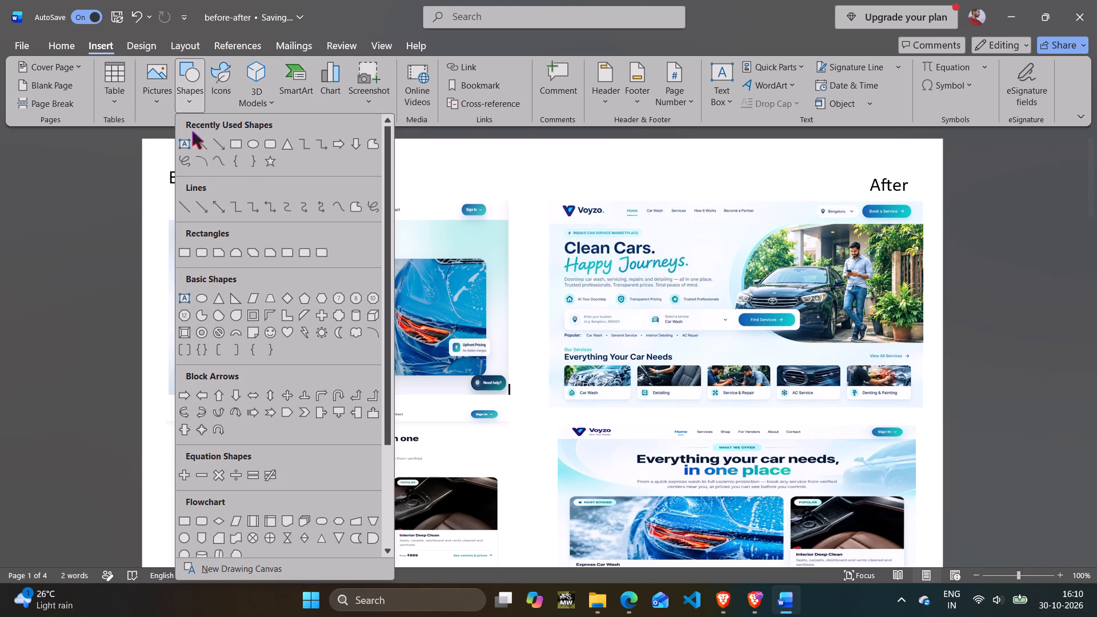
left_click(198, 141)
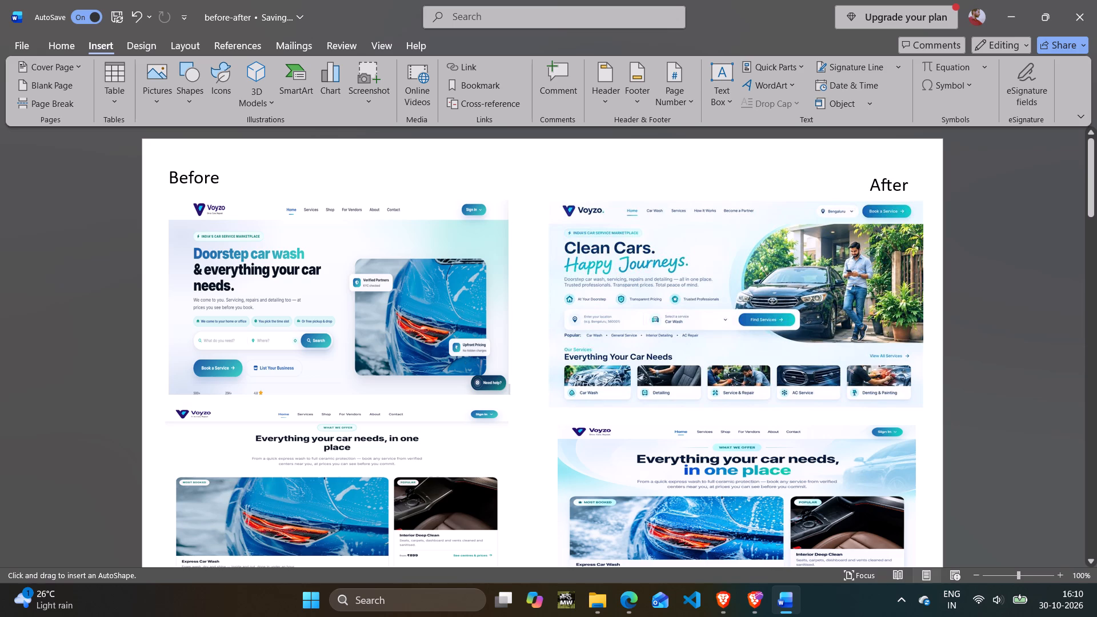
left_click_drag(525, 139, 530, 346)
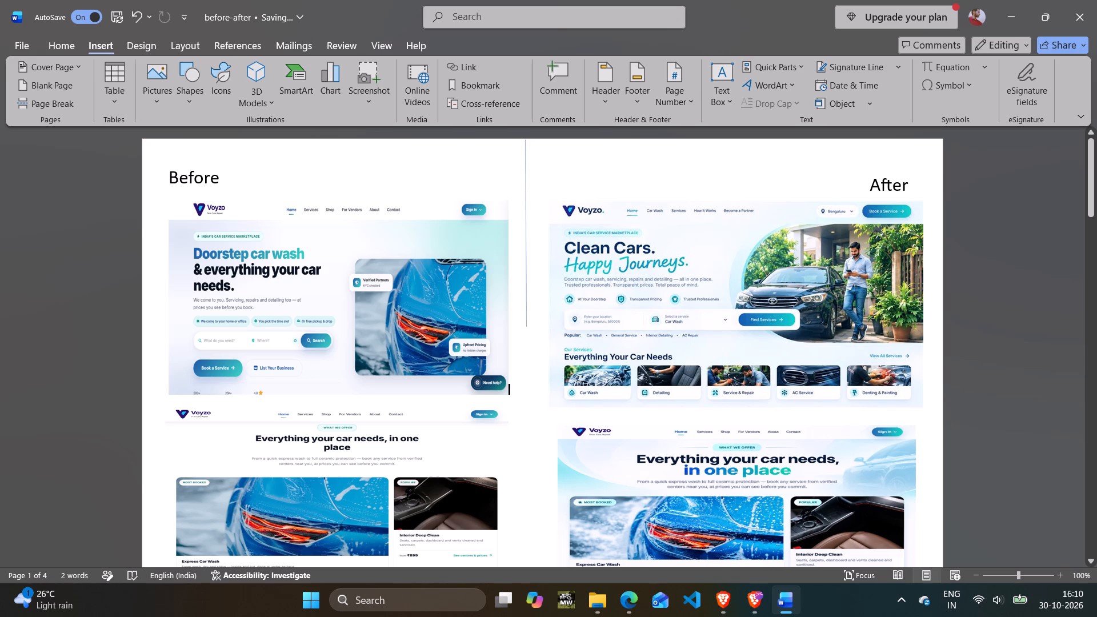
left_click_drag(530, 346, 537, 616)
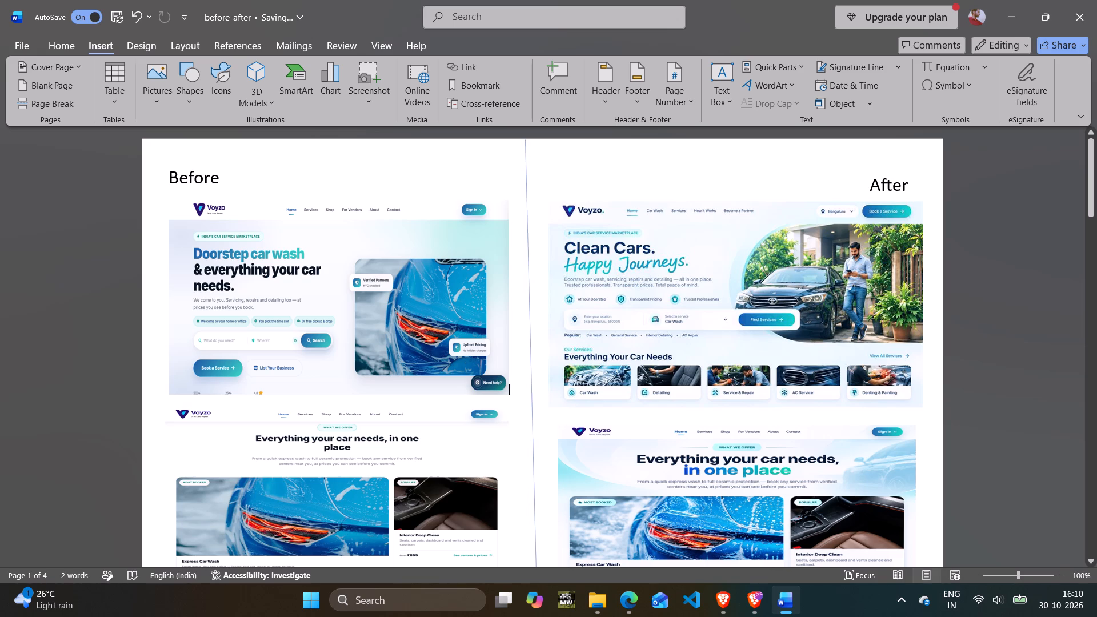
left_click_drag(537, 616, 532, 573)
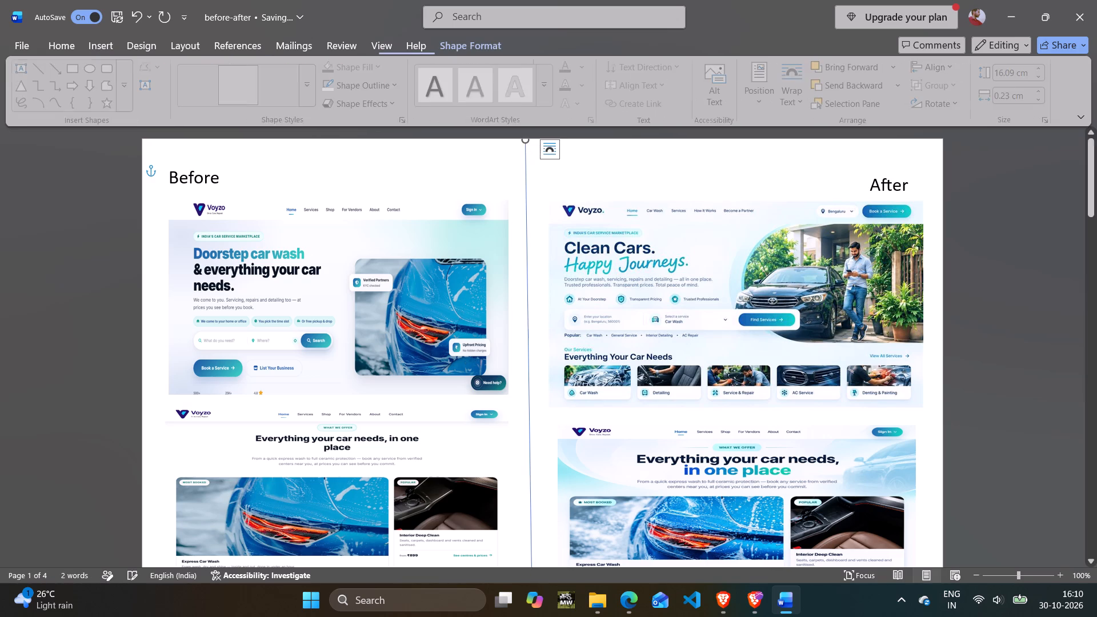
Extend the page 1 divider line down to the page's bottom edge, making it about 20.85 cm tall.
scroll(610, 416, "down", 16)
scroll(550, 428, "down", 4)
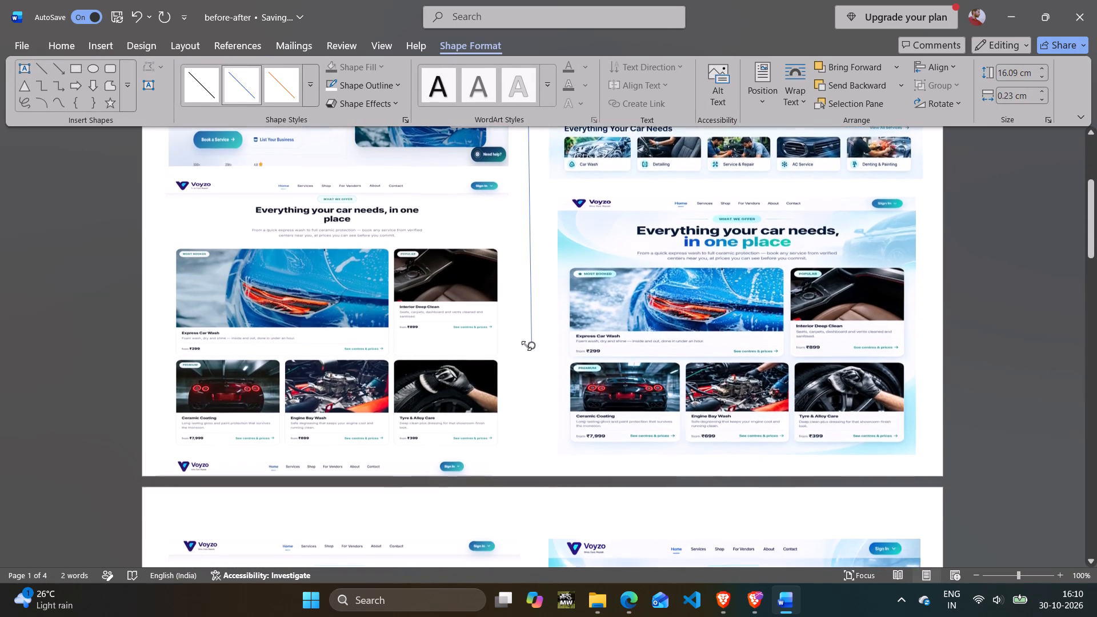
left_click_drag(535, 346, 528, 408)
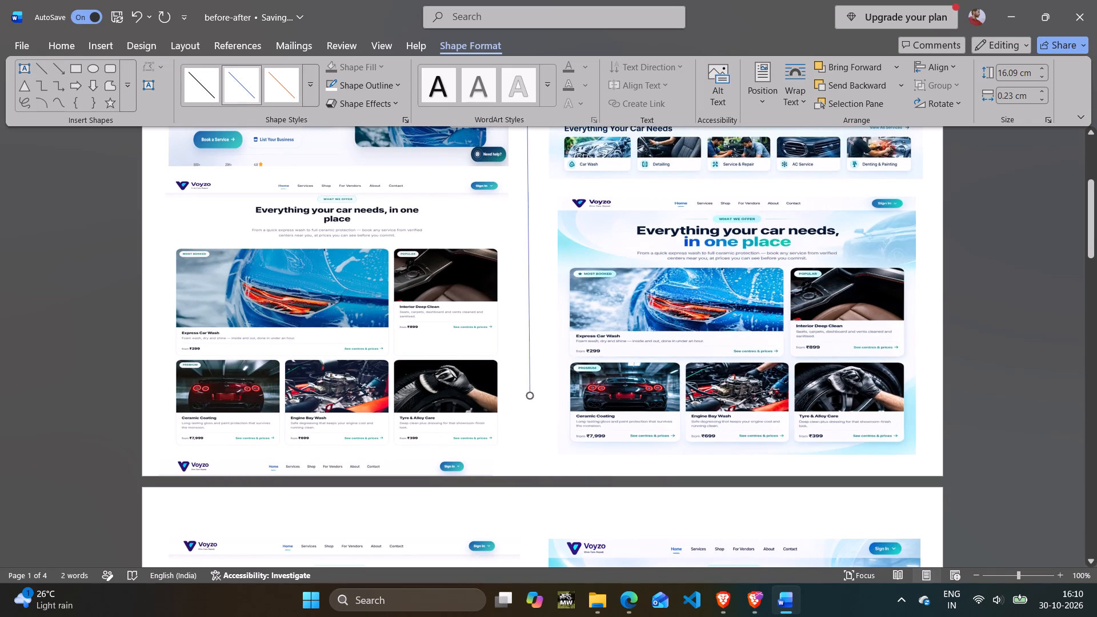
left_click_drag(528, 408, 529, 463)
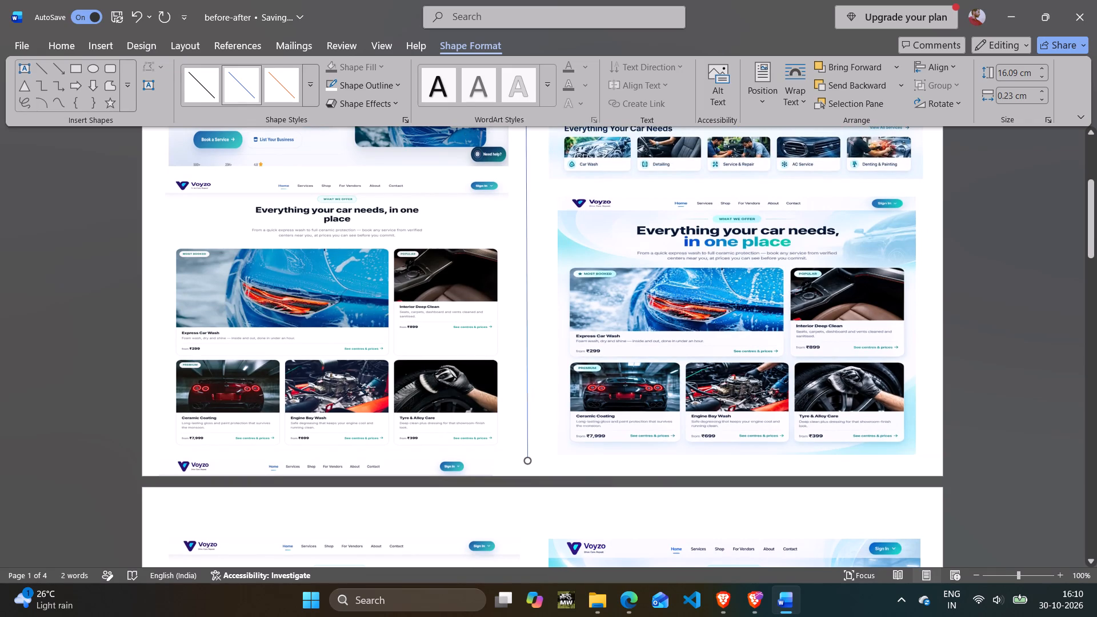
left_click_drag(529, 463, 529, 474)
Apply the Subtle Line - Dark 1 style to the divider line on page 1.
left_click(527, 407)
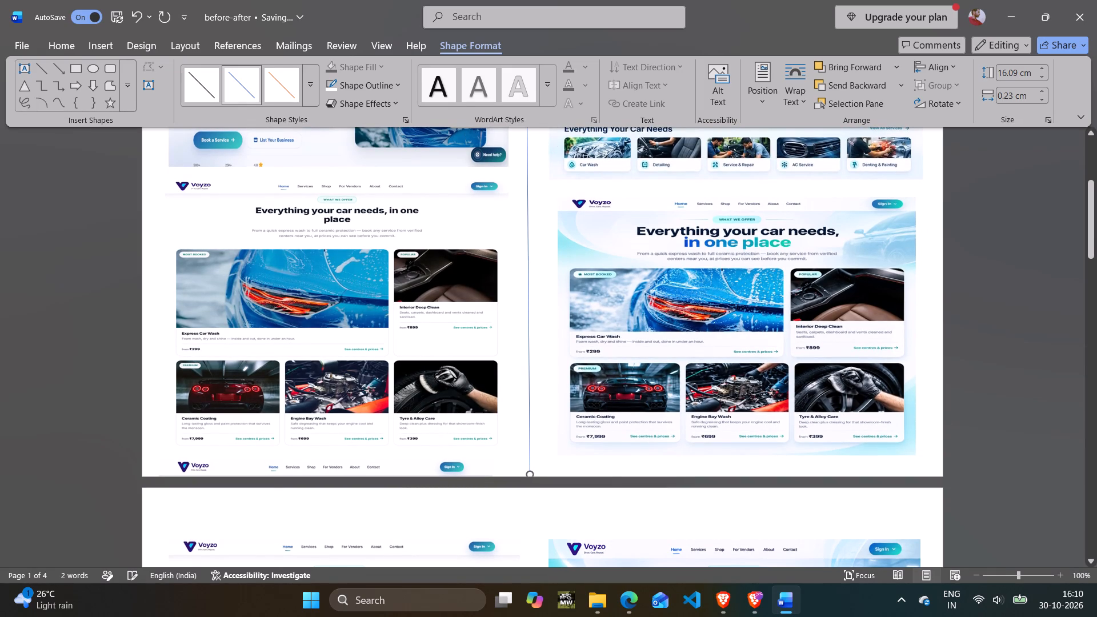
right_click(527, 407)
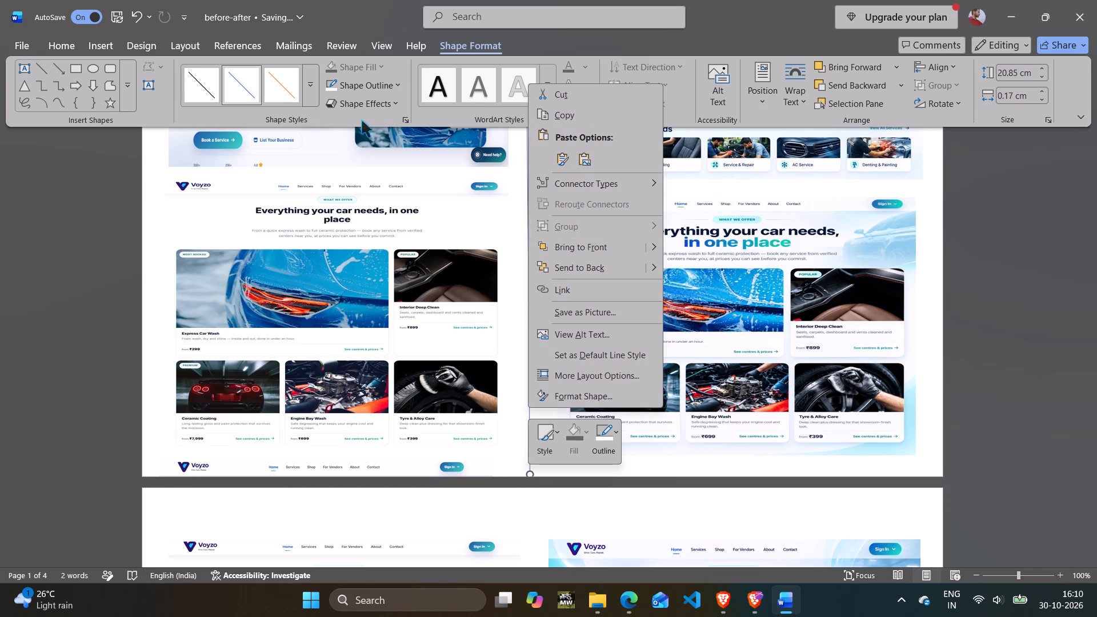
left_click(206, 90)
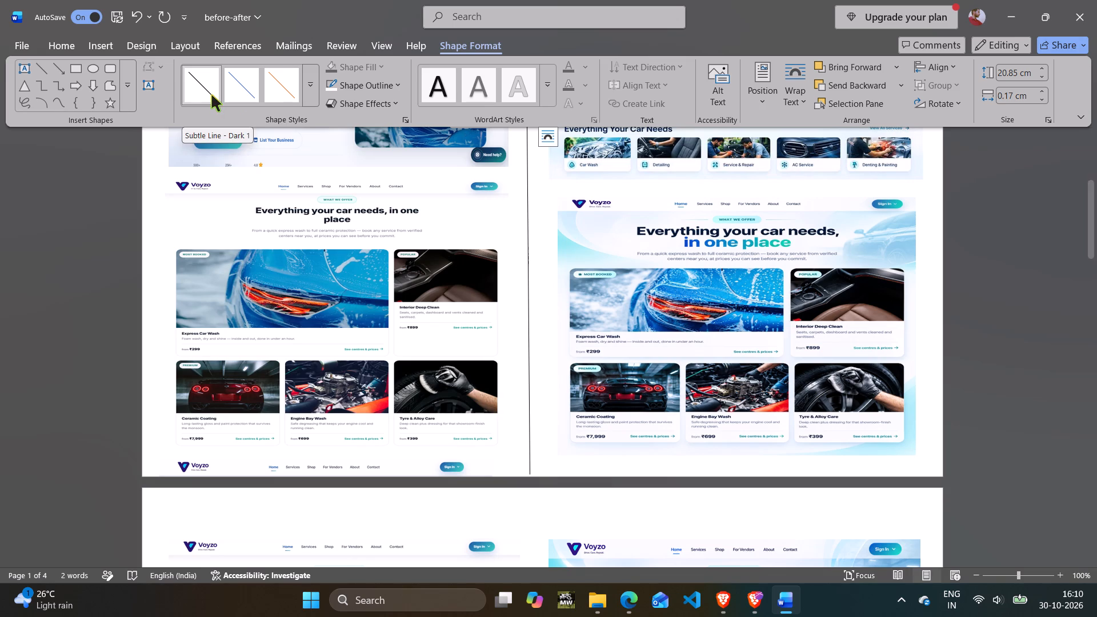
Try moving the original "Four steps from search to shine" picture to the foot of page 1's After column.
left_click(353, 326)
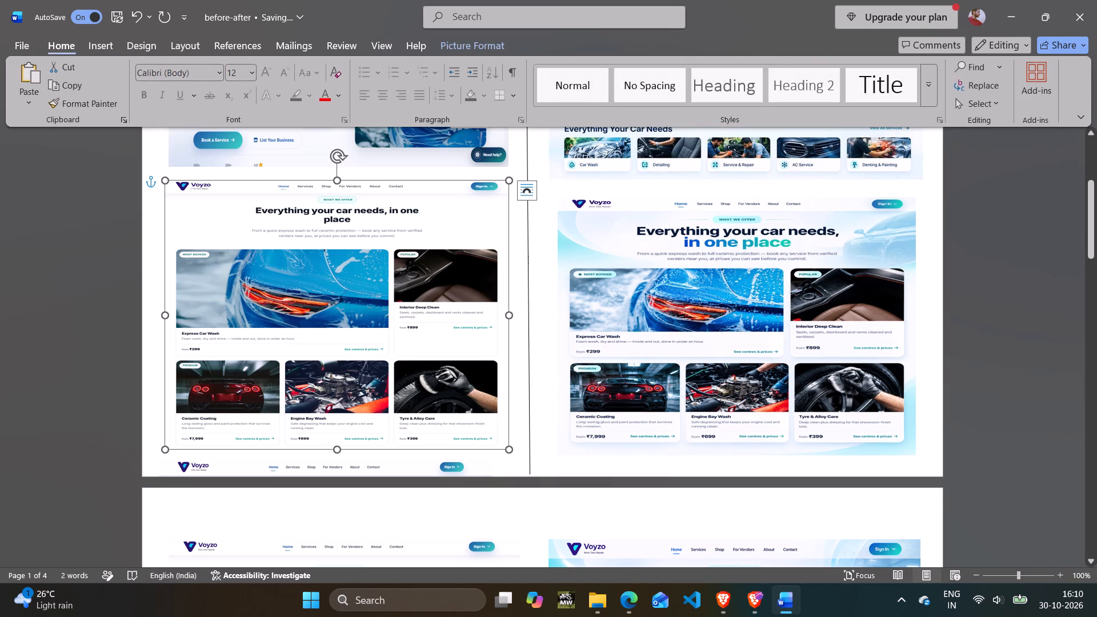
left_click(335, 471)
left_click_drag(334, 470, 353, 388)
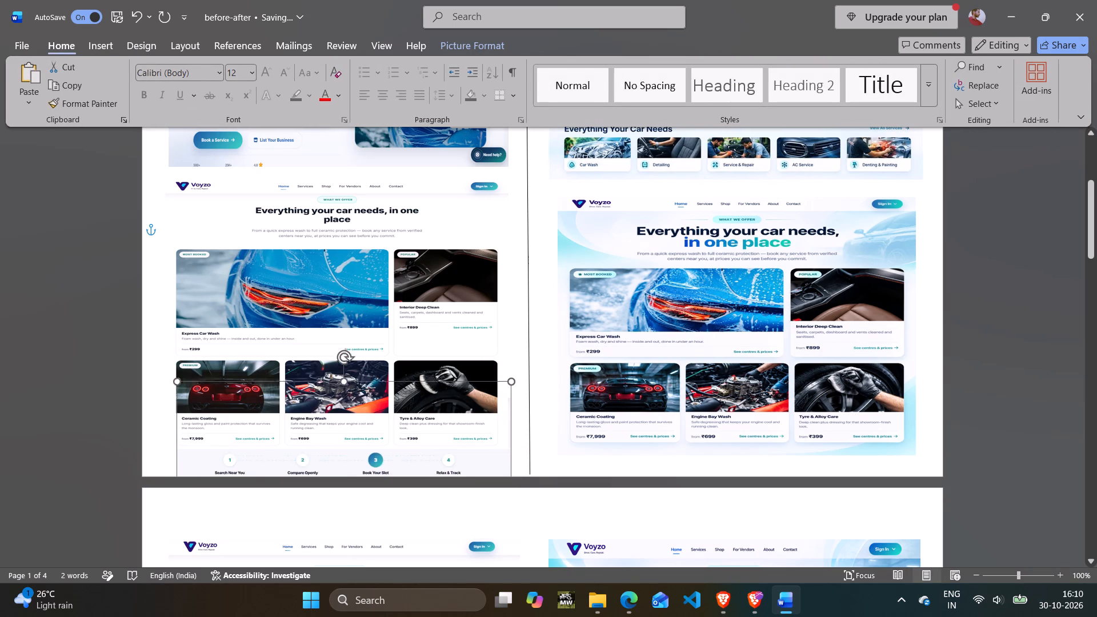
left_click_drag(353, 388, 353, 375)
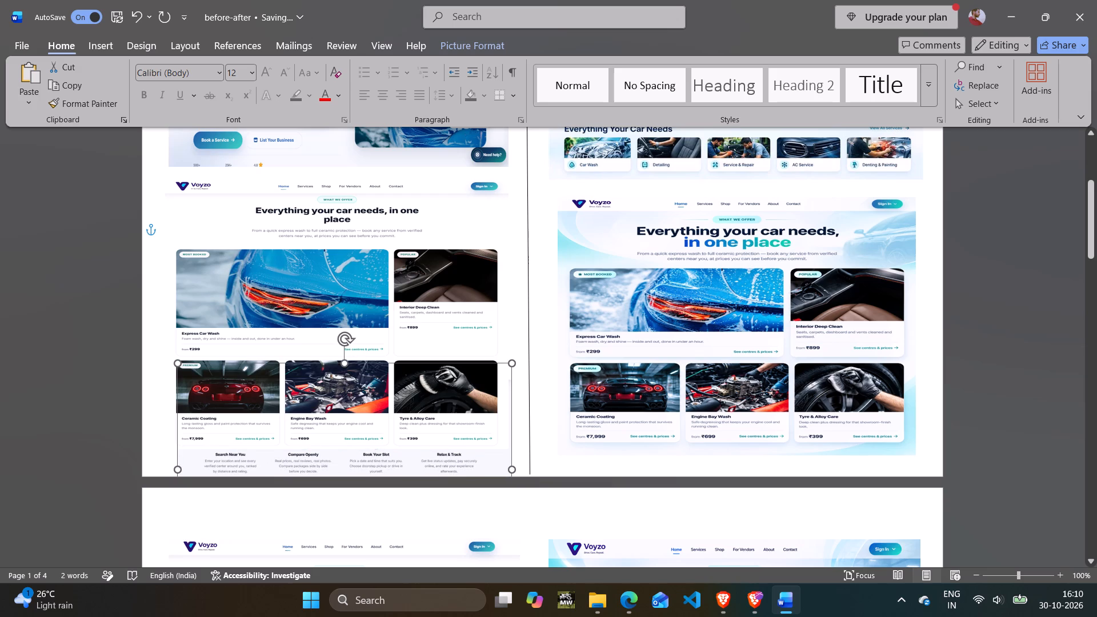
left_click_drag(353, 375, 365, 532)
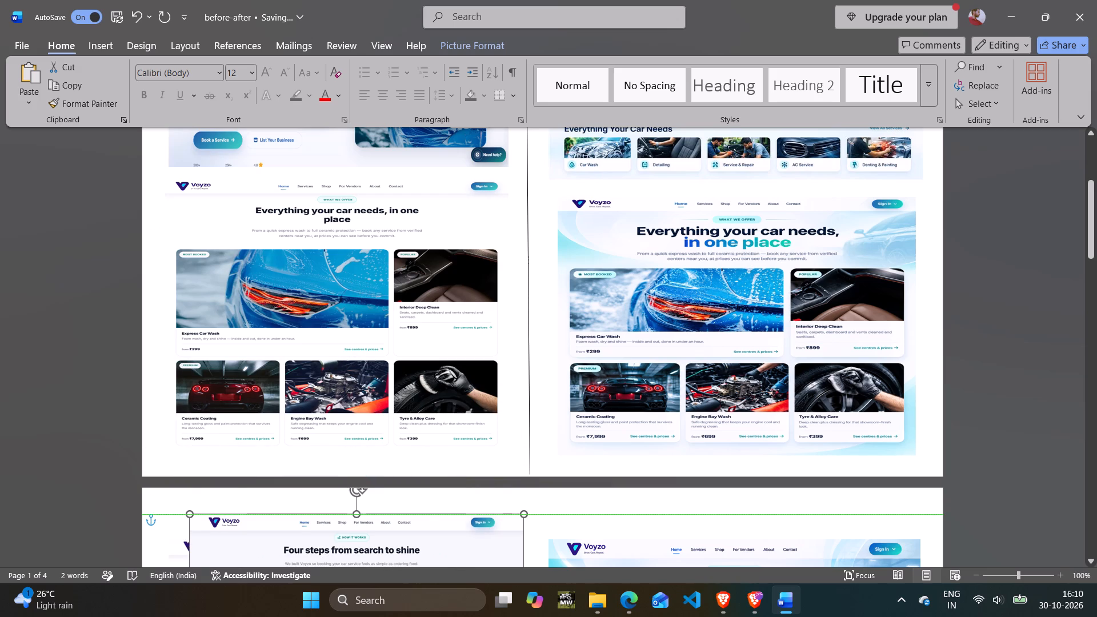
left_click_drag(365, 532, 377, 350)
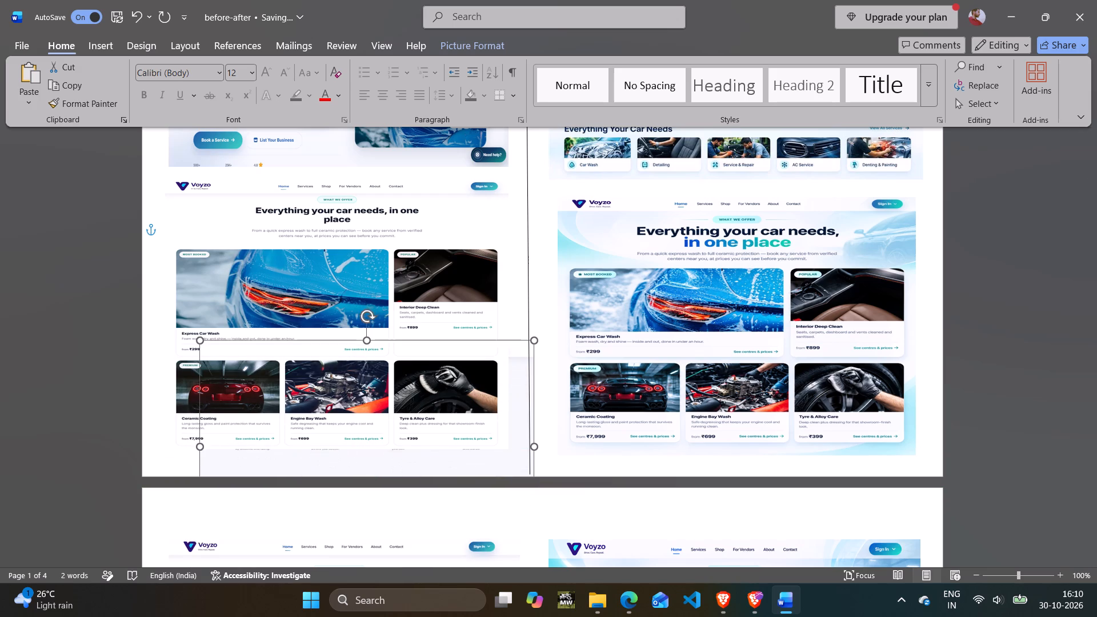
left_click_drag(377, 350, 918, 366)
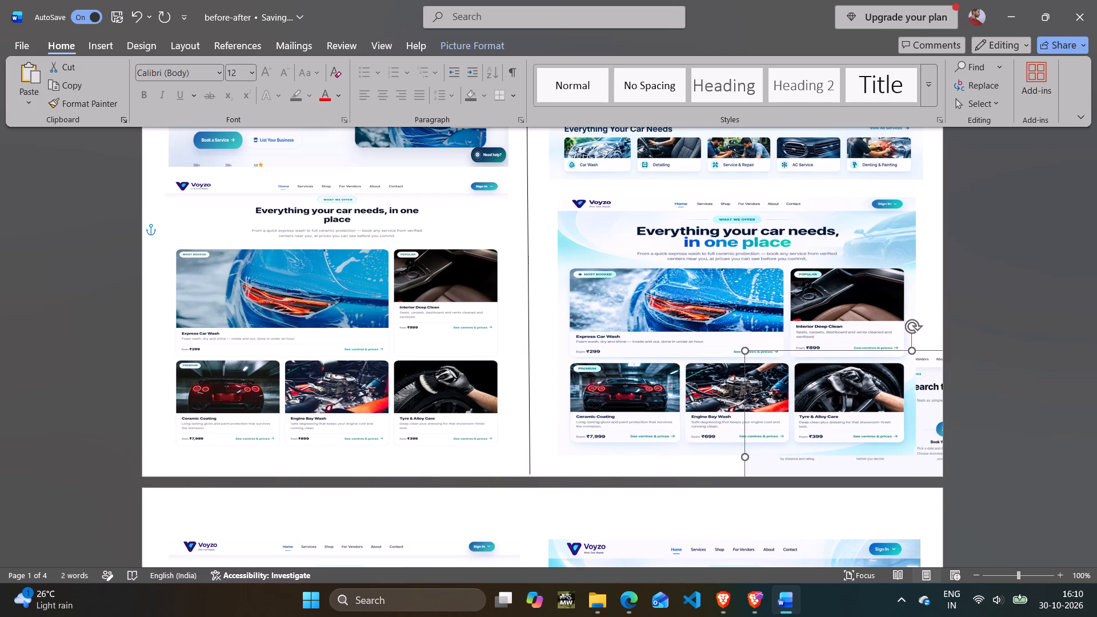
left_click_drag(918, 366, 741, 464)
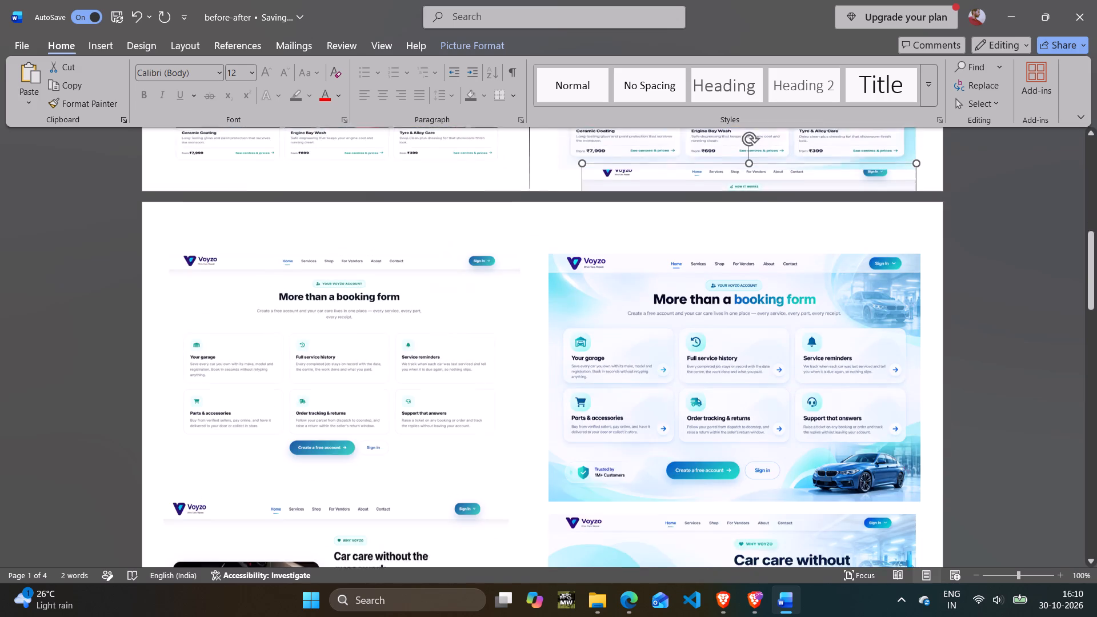
Insert a blank page before the page that starts with the "More than a booking form" pair.
scroll(757, 377, "up", 5)
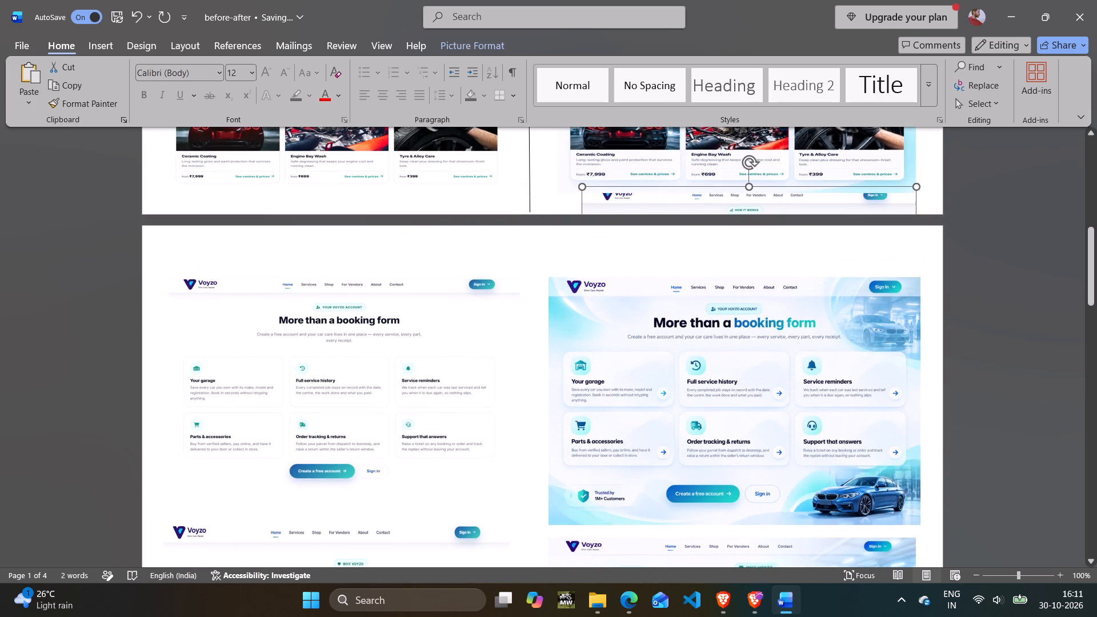
right_click(694, 199)
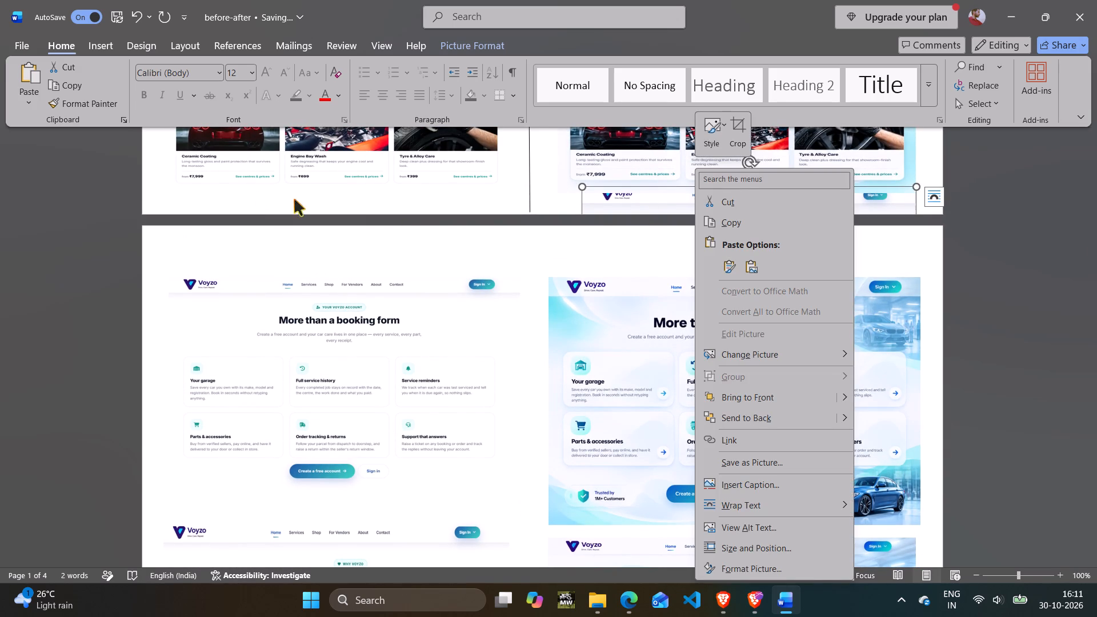
left_click(106, 47)
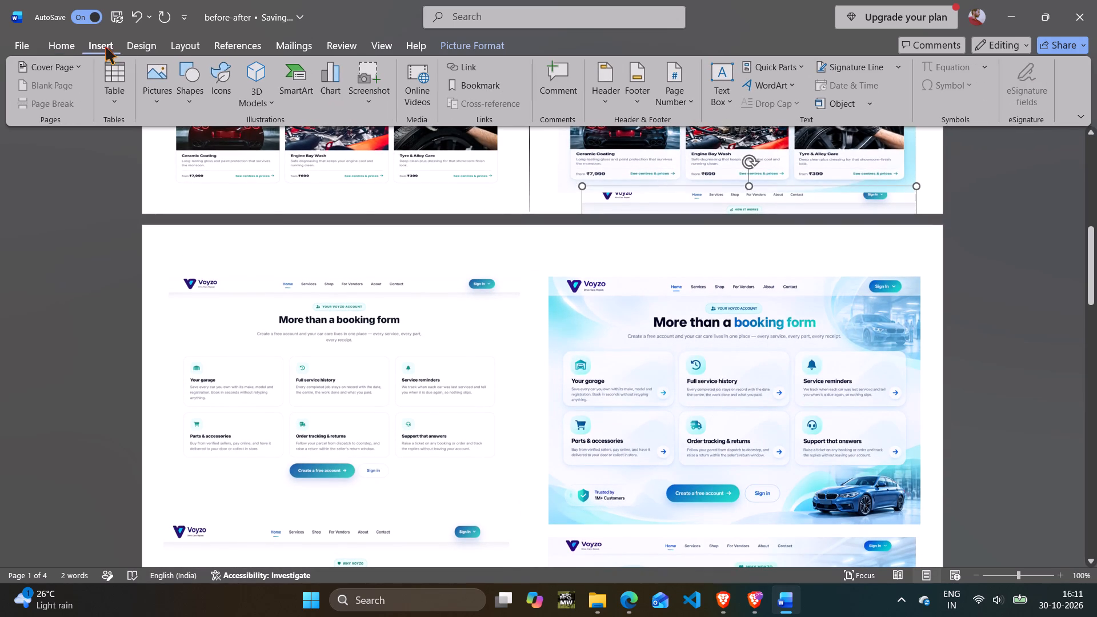
left_click(68, 198)
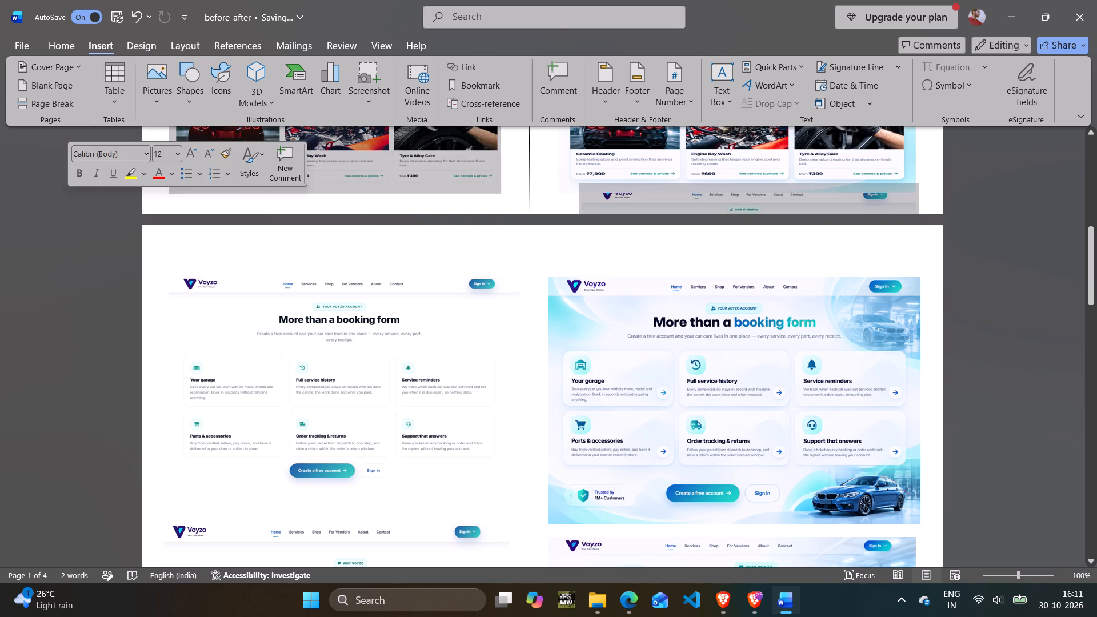
left_click(59, 230)
left_click(186, 245)
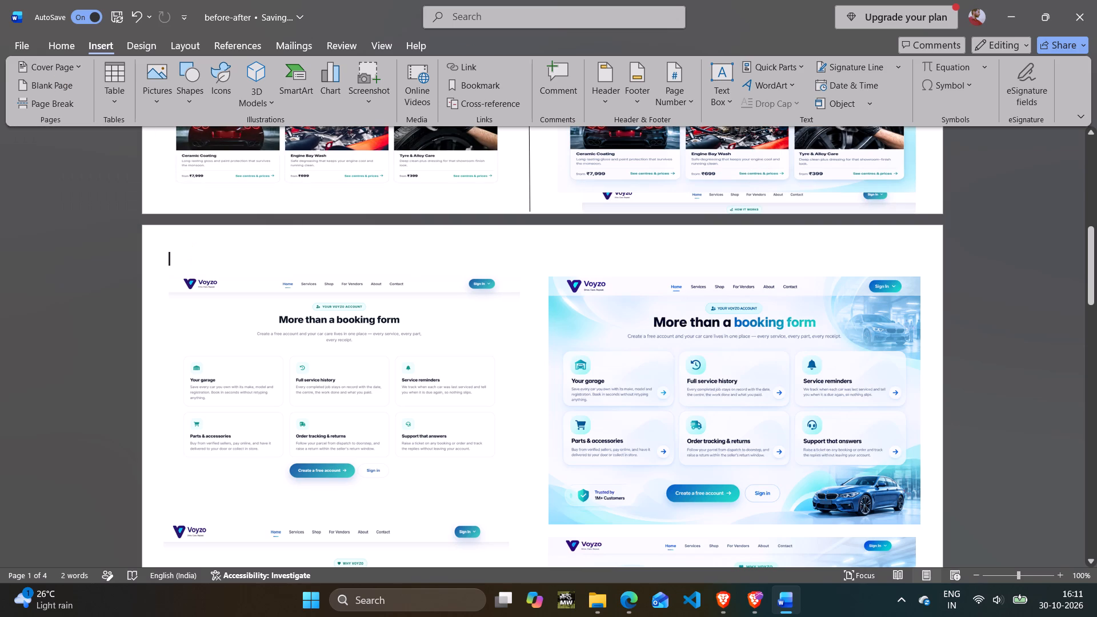
left_click(62, 89)
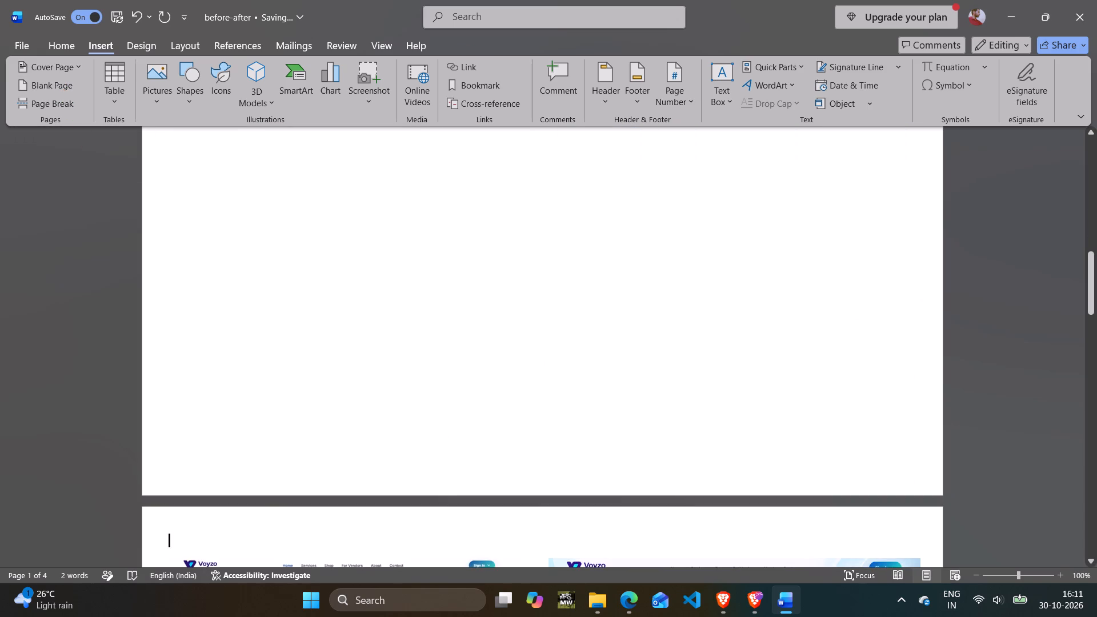
Move the original "Four steps from search to shine" picture to the top of page 2's Before column, near the left margin.
scroll(483, 302, "up", 1)
scroll(483, 302, "down", 17)
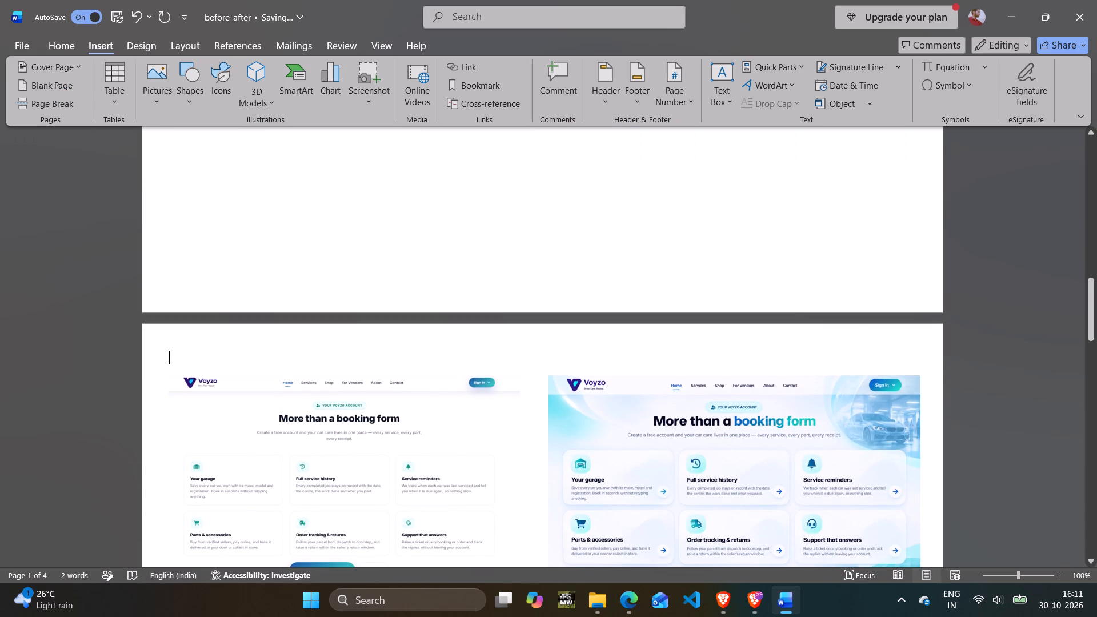
scroll(483, 302, "up", 19)
scroll(500, 297, "up", 17)
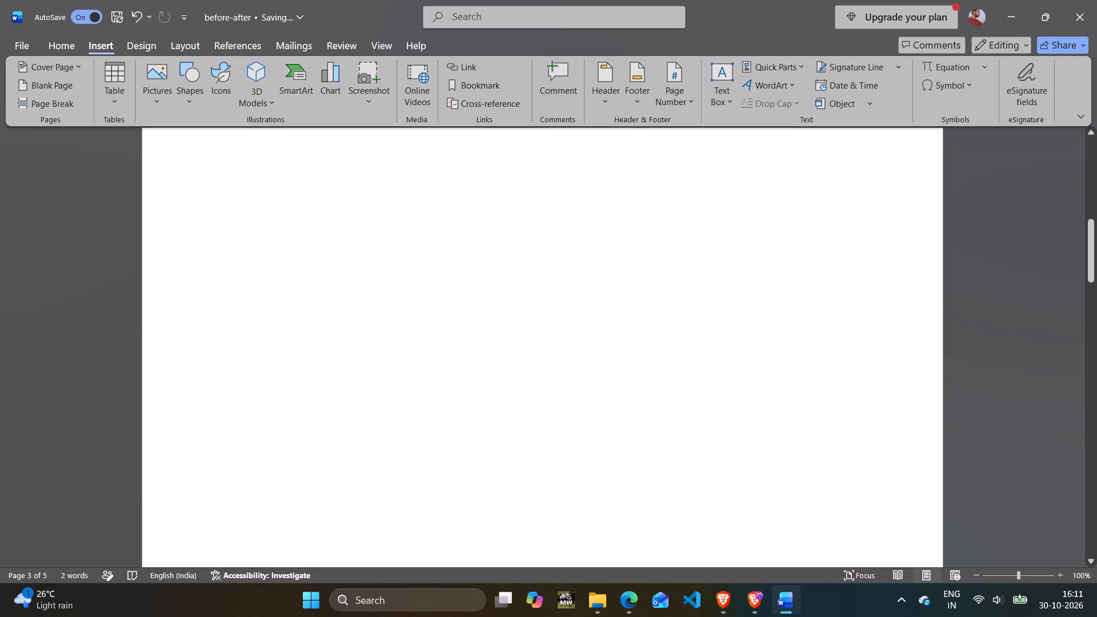
scroll(506, 285, "up", 7)
left_click_drag(671, 211, 435, 317)
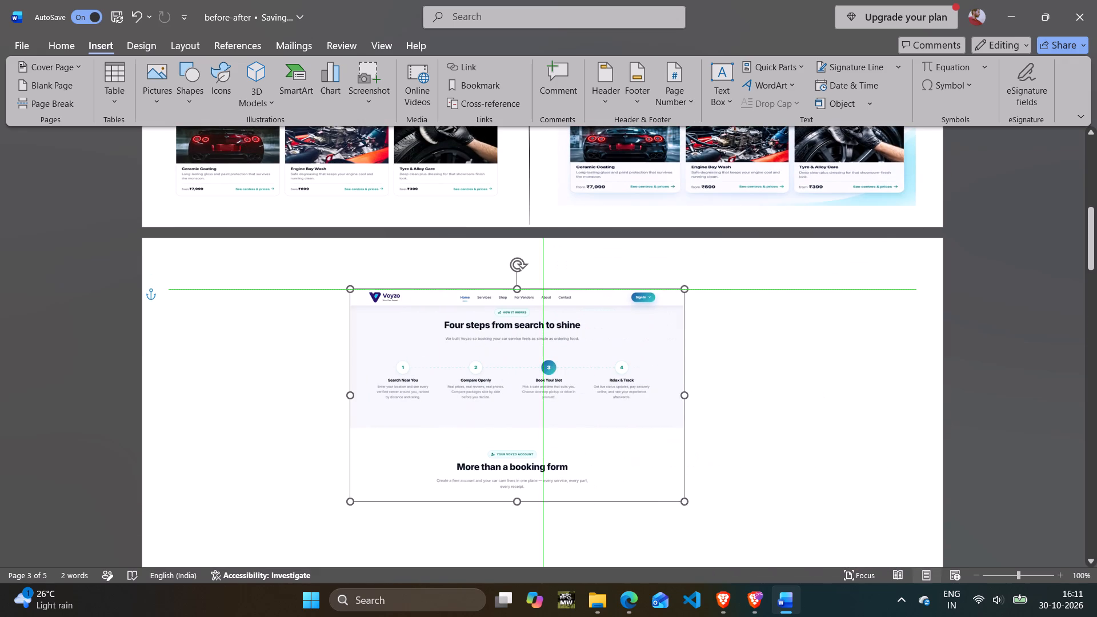
left_click_drag(435, 317, 434, 318)
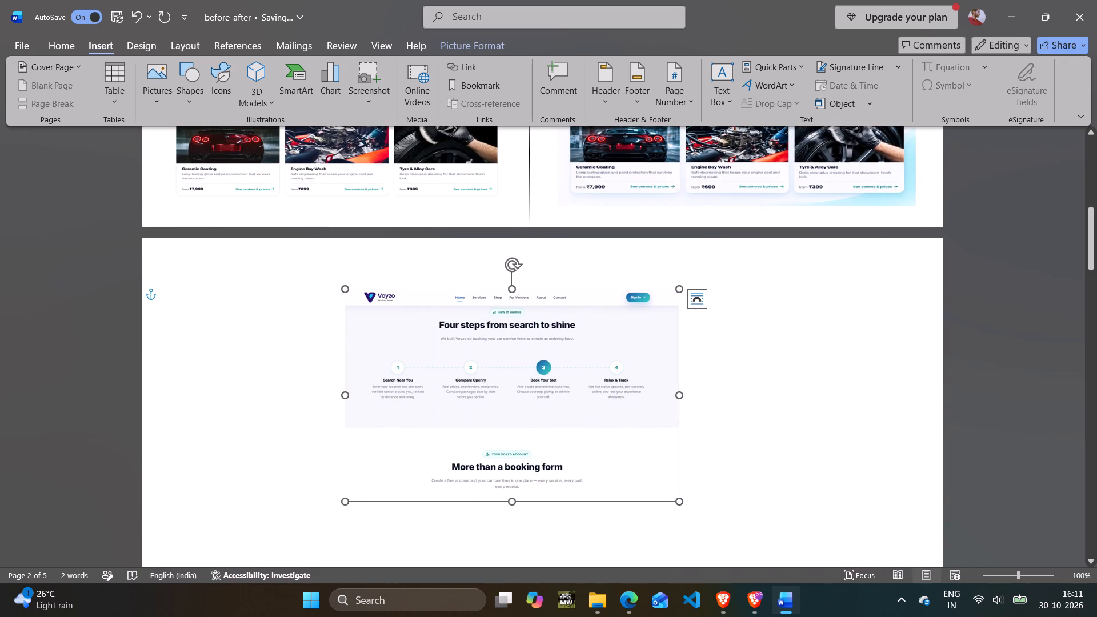
left_click_drag(498, 350, 325, 343)
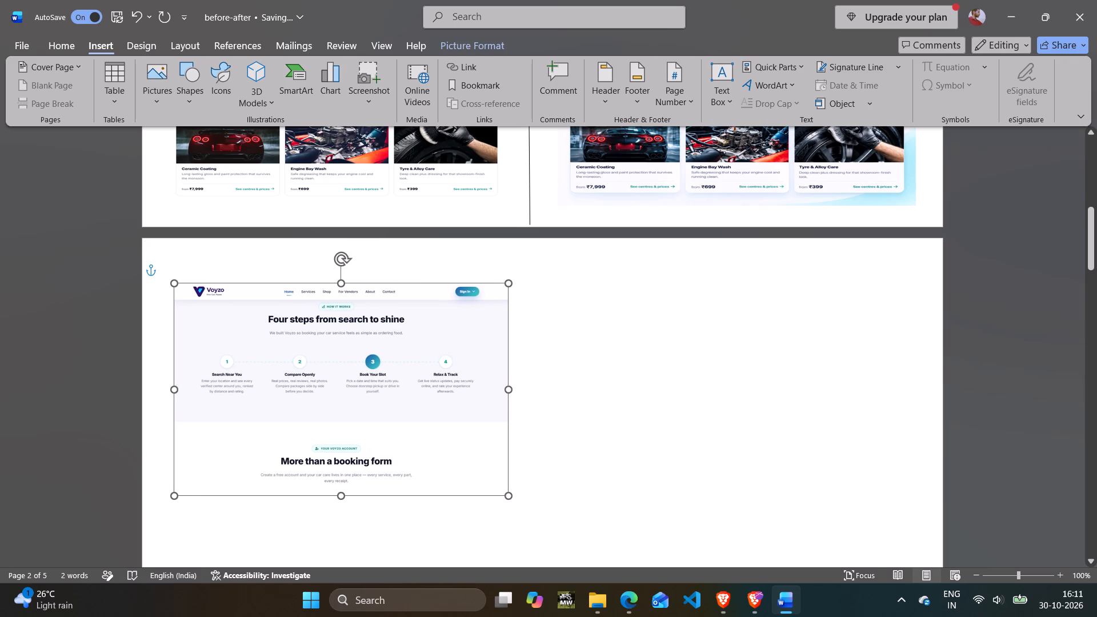
left_click_drag(325, 343, 321, 343)
Enlarge the "Four steps from search to shine" picture from its lower inner corner to extend past the middle of page 2.
scroll(347, 345, "down", 12)
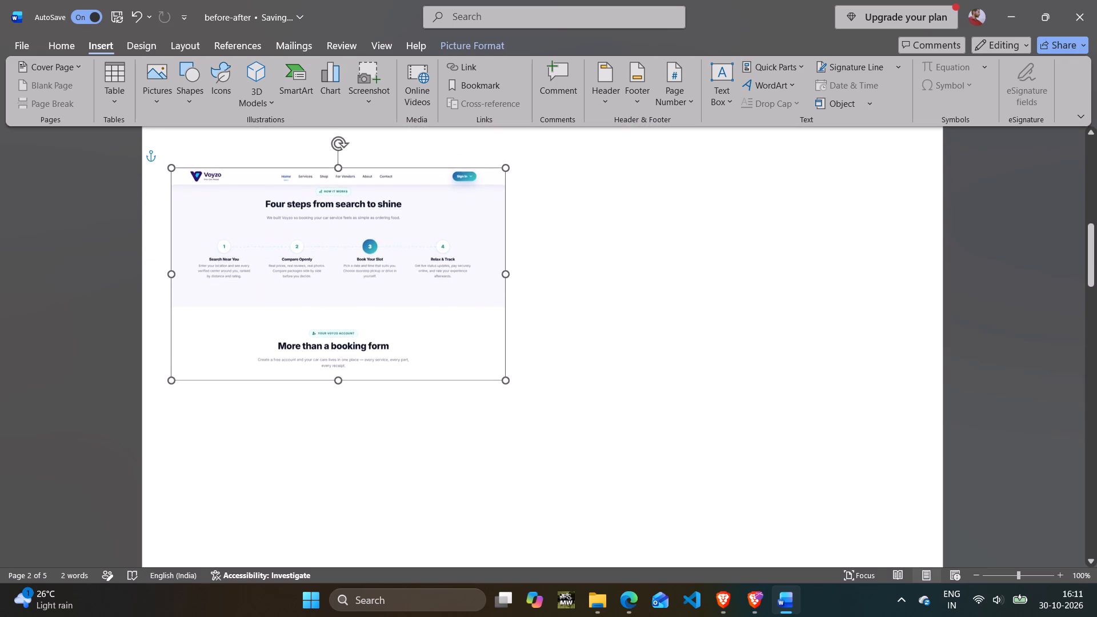
scroll(349, 340, "down", 2)
scroll(442, 294, "up", 4)
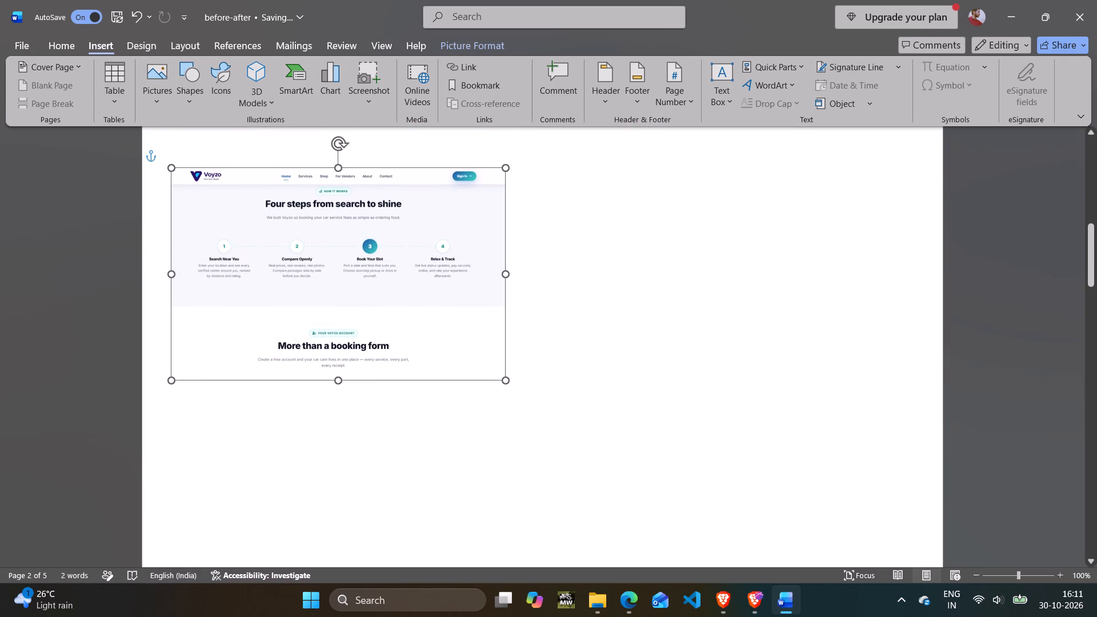
left_click_drag(505, 382, 631, 441)
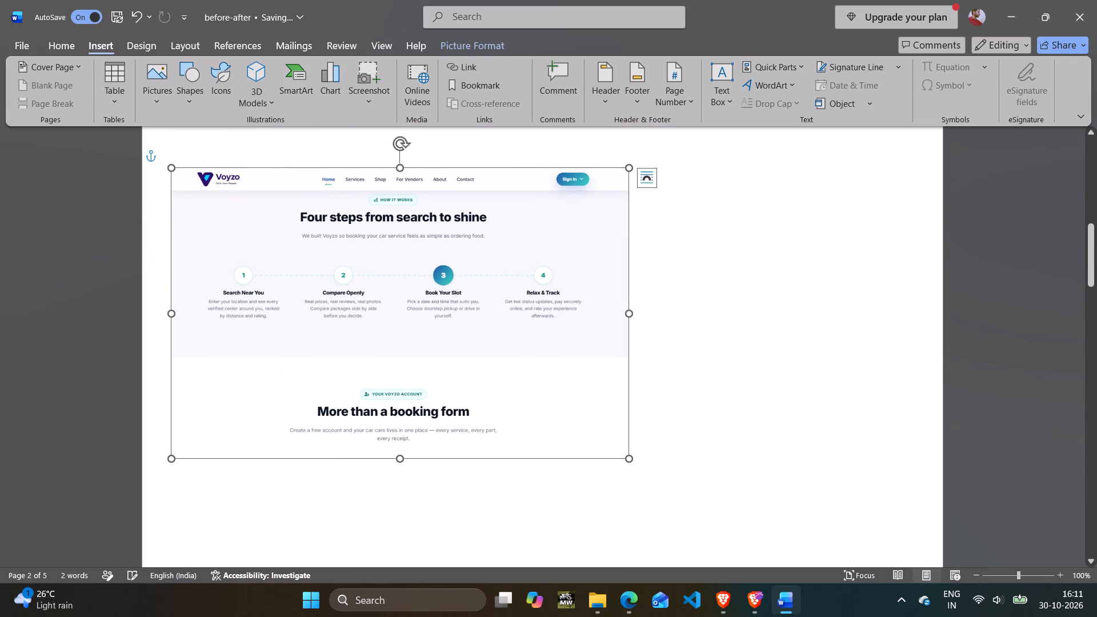
Move the original "Four steps from search to shine" picture slightly upward on page 2 and shrink it proportionally along the left margin.
left_click_drag(499, 347, 494, 298)
scroll(495, 301, "down", 20)
scroll(495, 301, "down", 1)
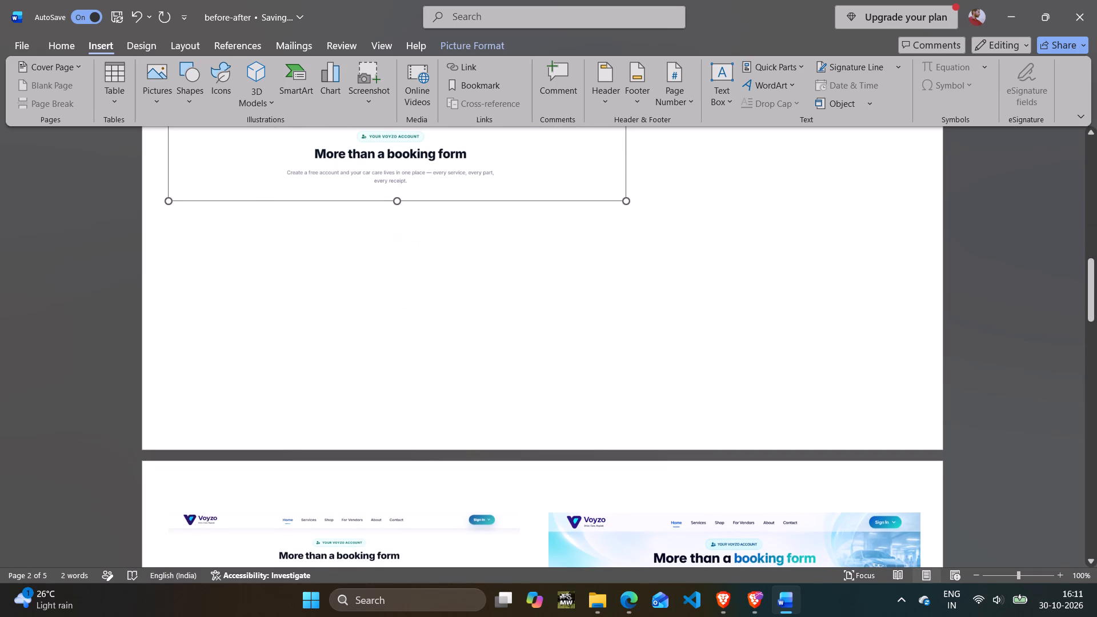
left_click_drag(630, 203, 579, 178)
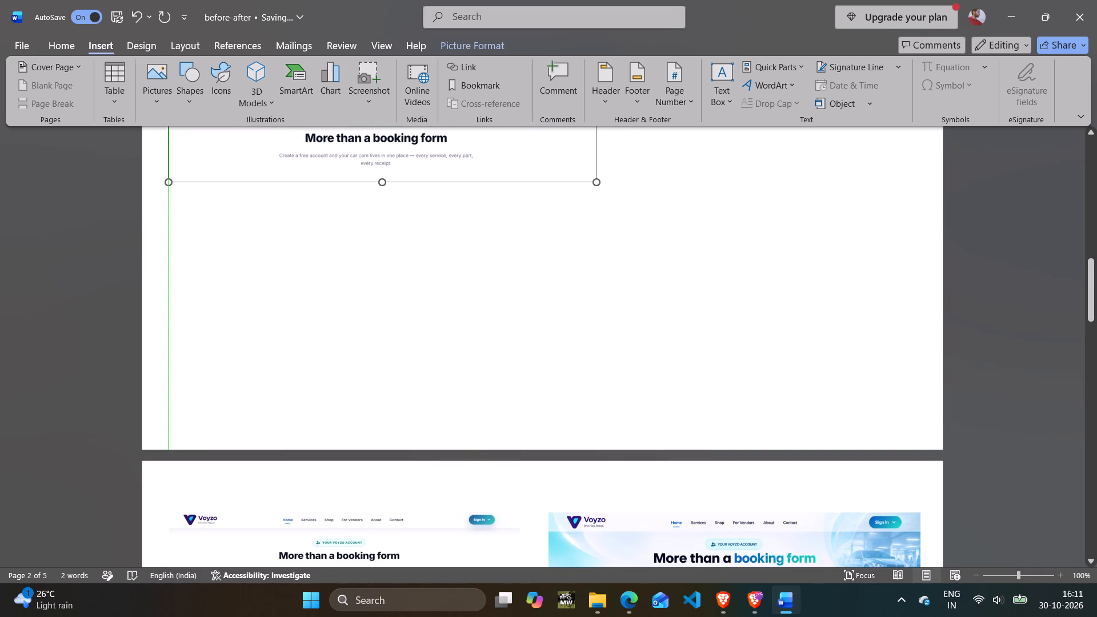
left_click(685, 310)
scroll(703, 338, "up", 5)
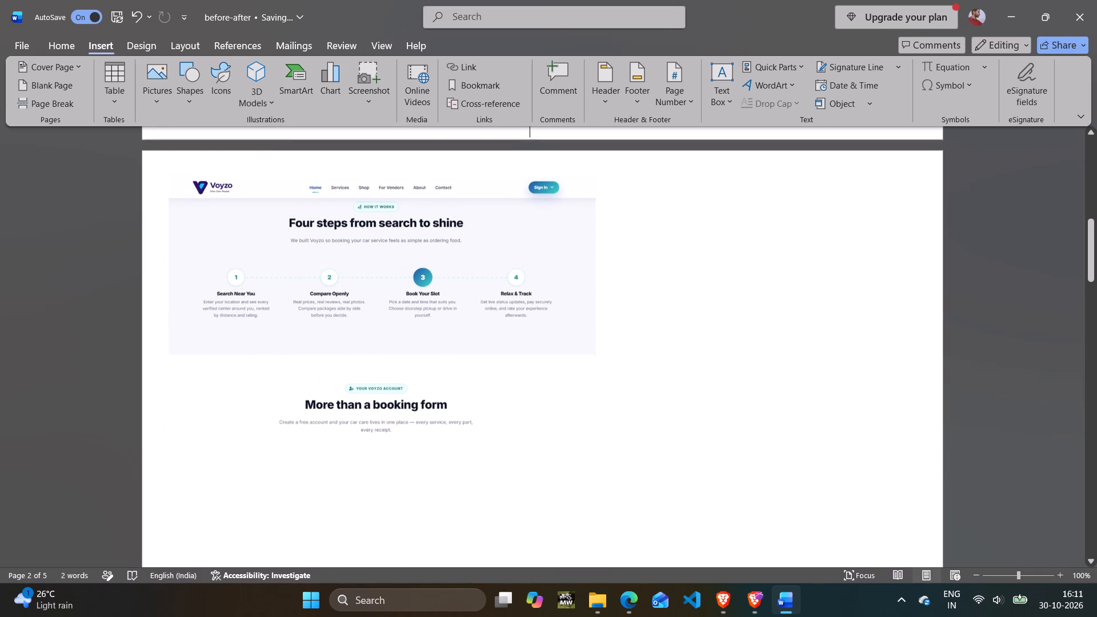
left_click(1004, 293)
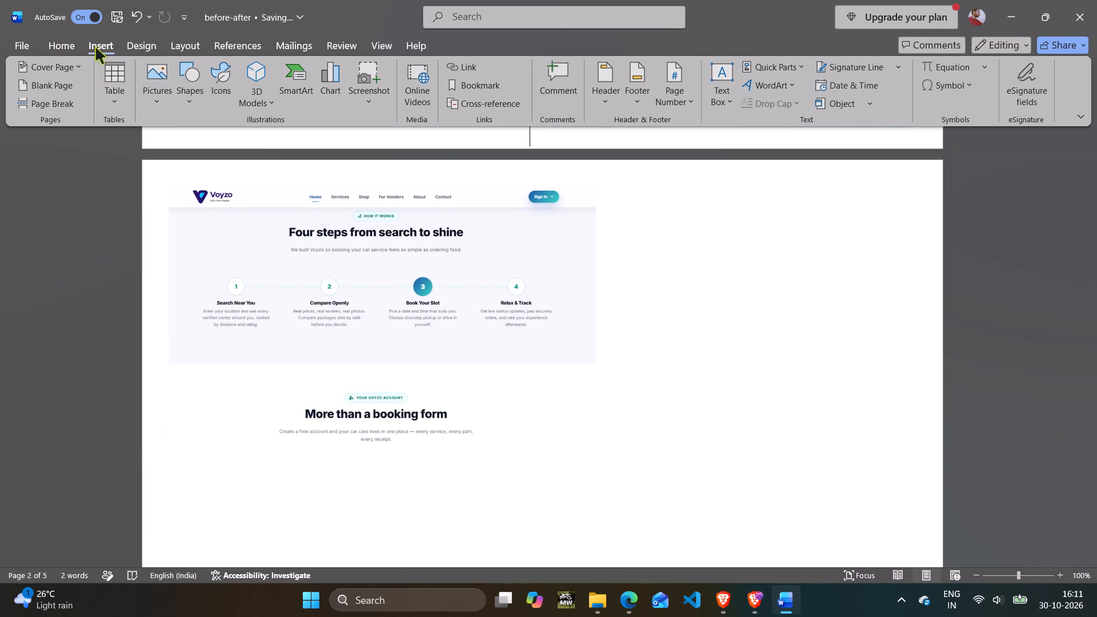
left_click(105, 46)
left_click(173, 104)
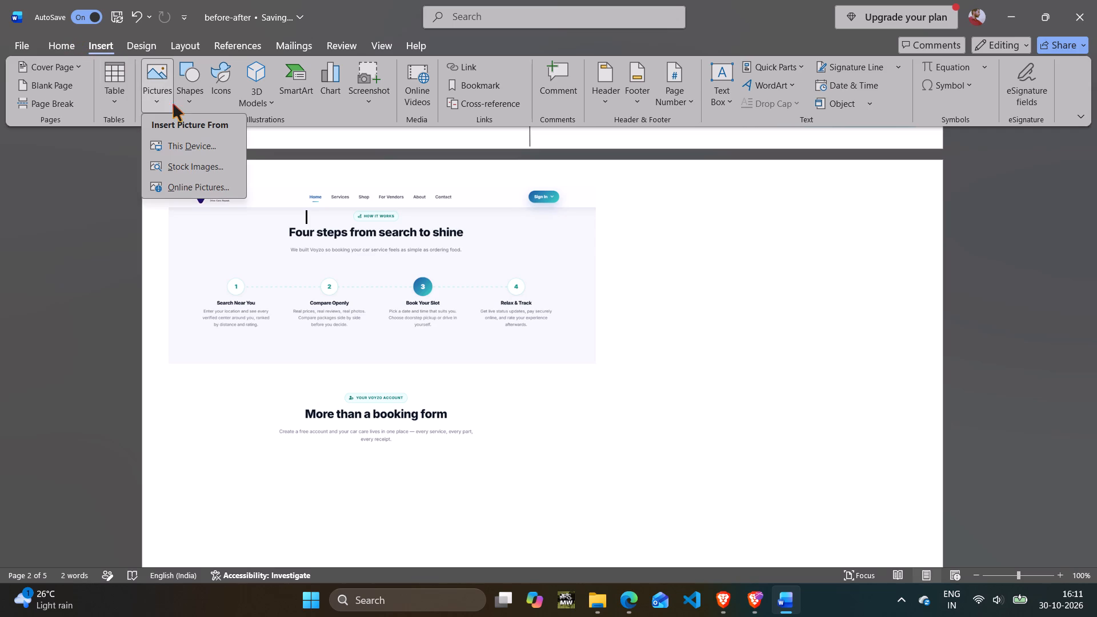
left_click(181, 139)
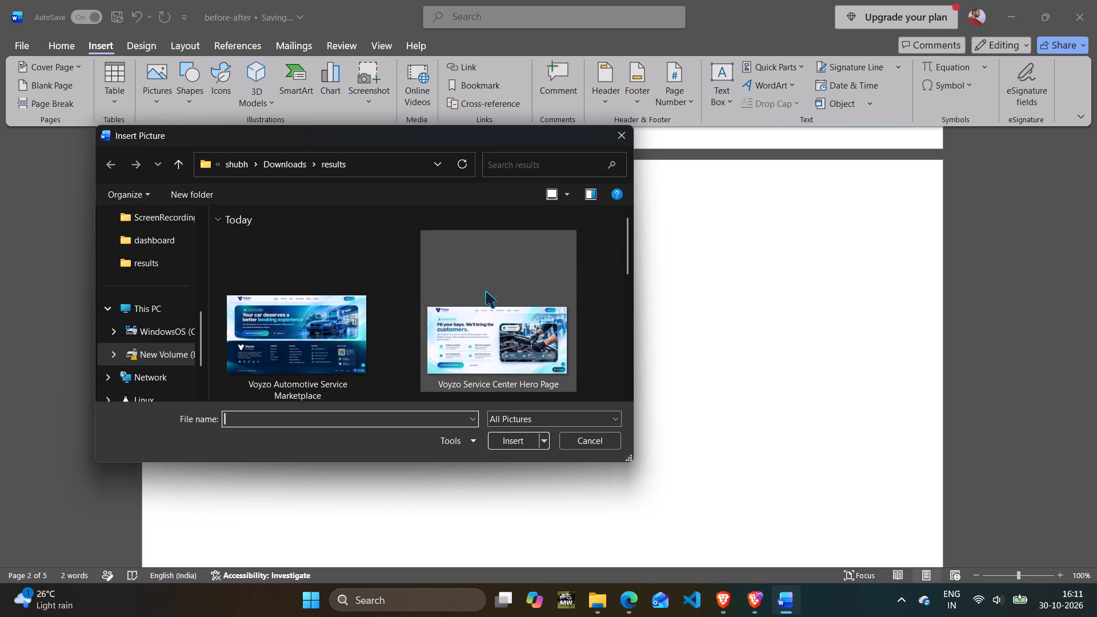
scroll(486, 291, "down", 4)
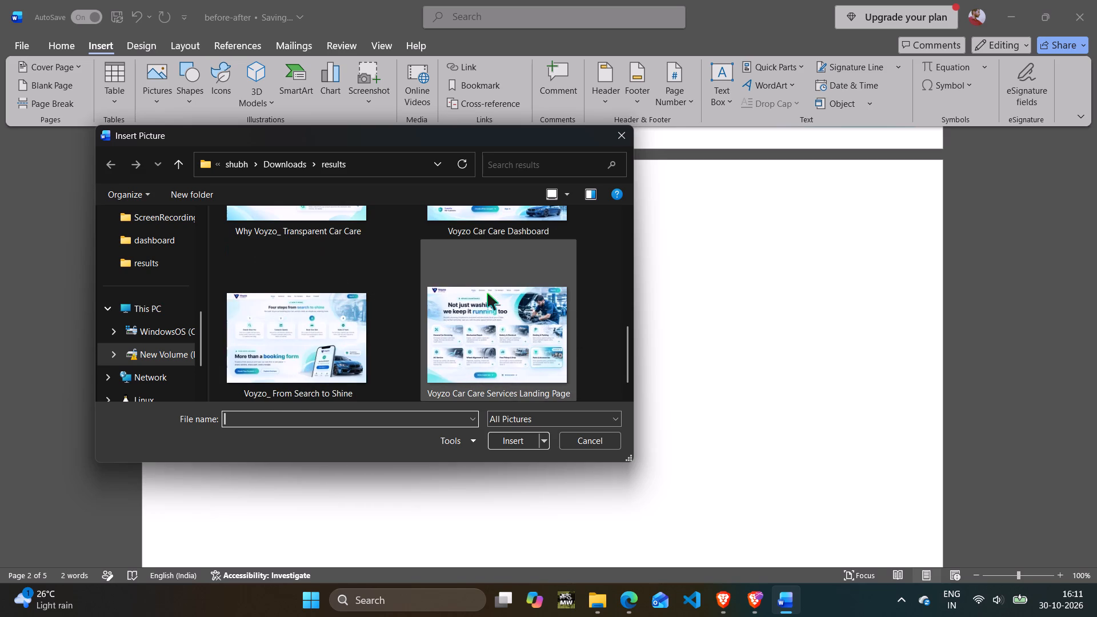
Switch to File Explorer and open the results folder in Downloads, showing its files as extra large icons.
left_click(595, 605)
left_click(1050, 11)
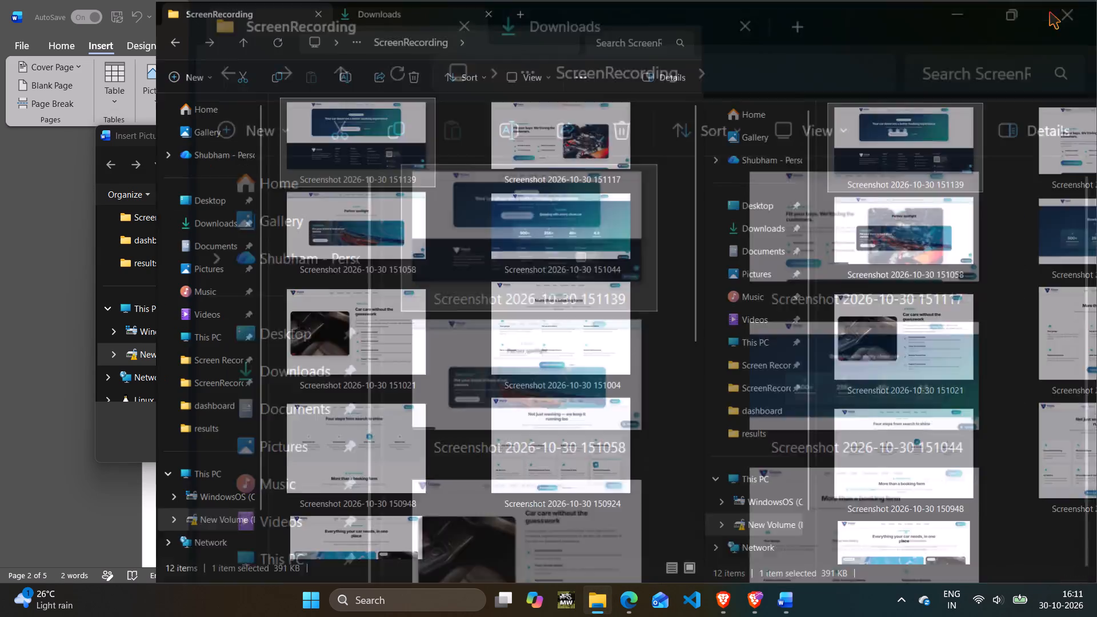
left_click(41, 217)
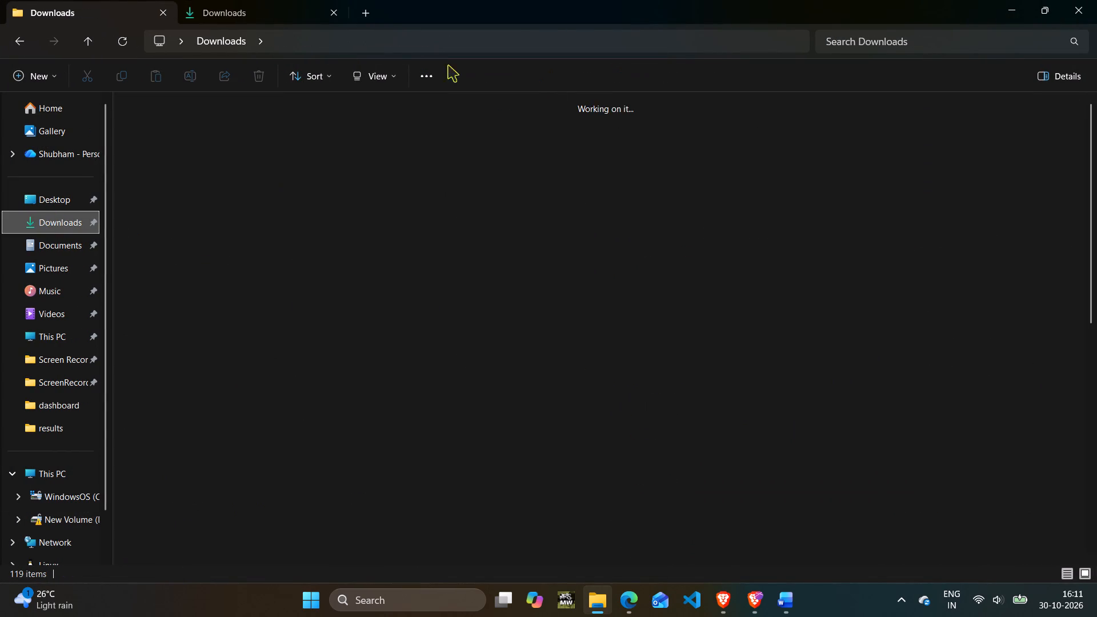
left_click(265, 143)
double_click(219, 136)
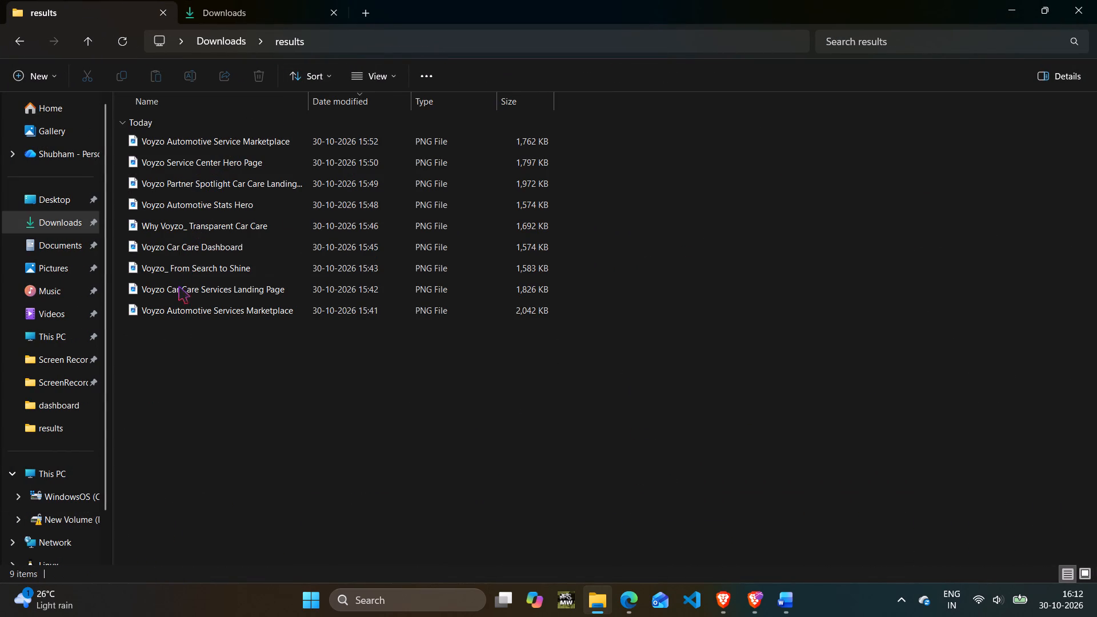
left_click(360, 81)
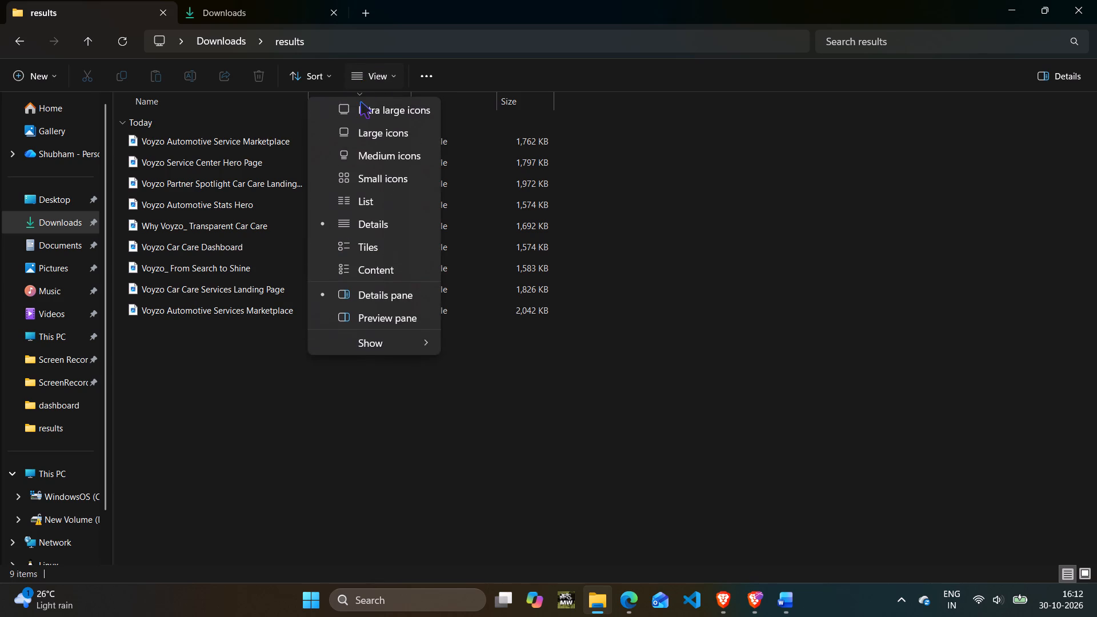
left_click(361, 105)
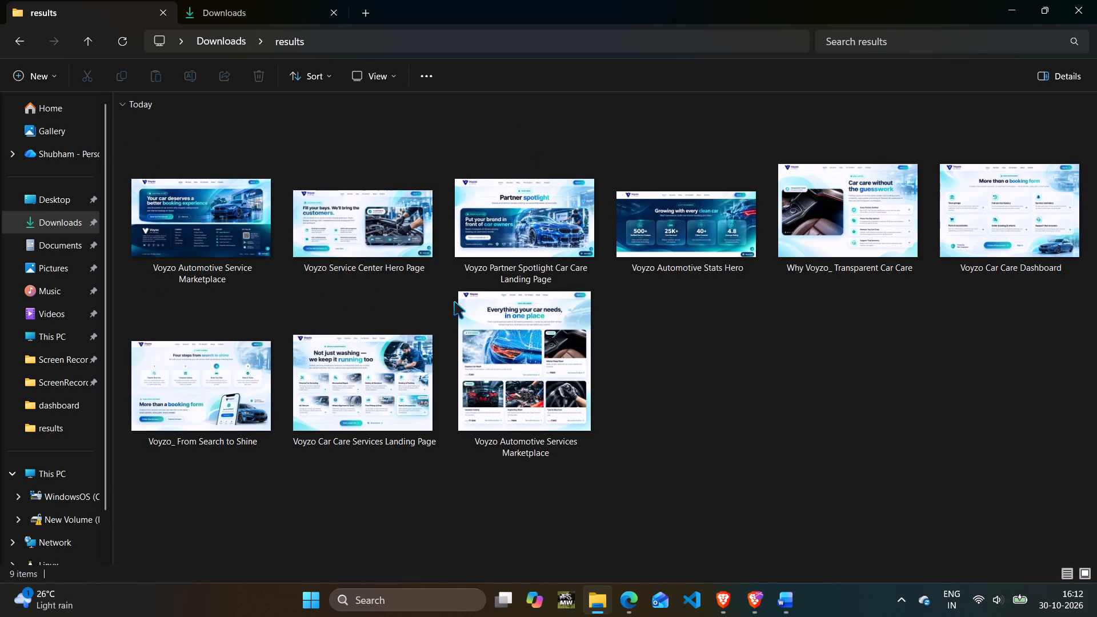
Copy the image "Voyzo_ From Search to Shine" and paste it into page 2 of the before-after Word document.
left_click(219, 379)
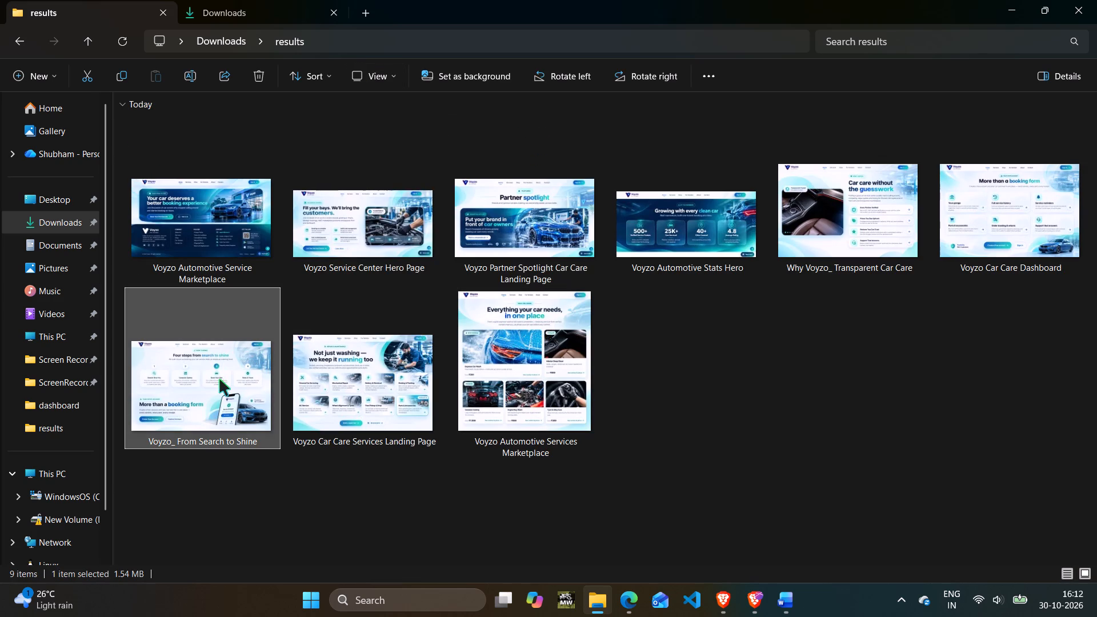
key("ctrl+x")
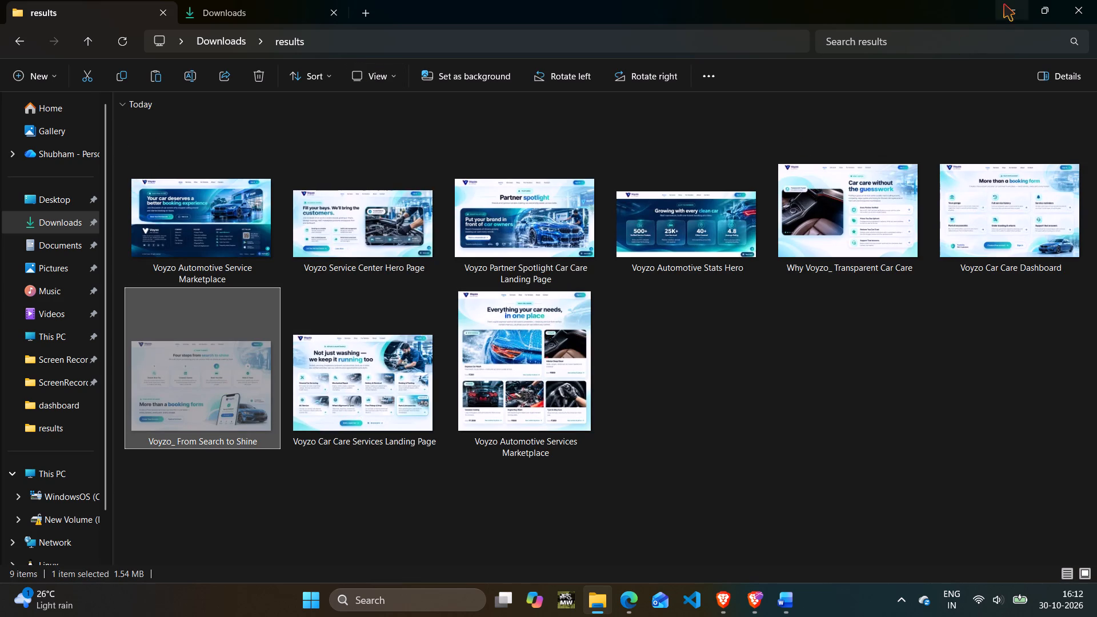
left_click(235, 390)
left_click(413, 490)
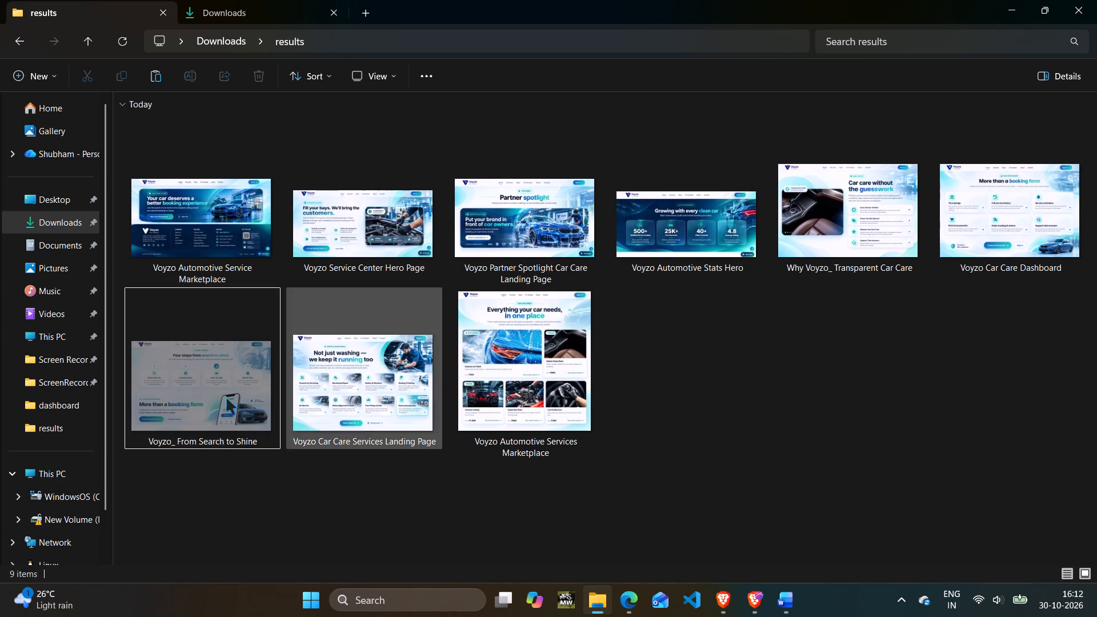
left_click(211, 382)
key("ctrl+c")
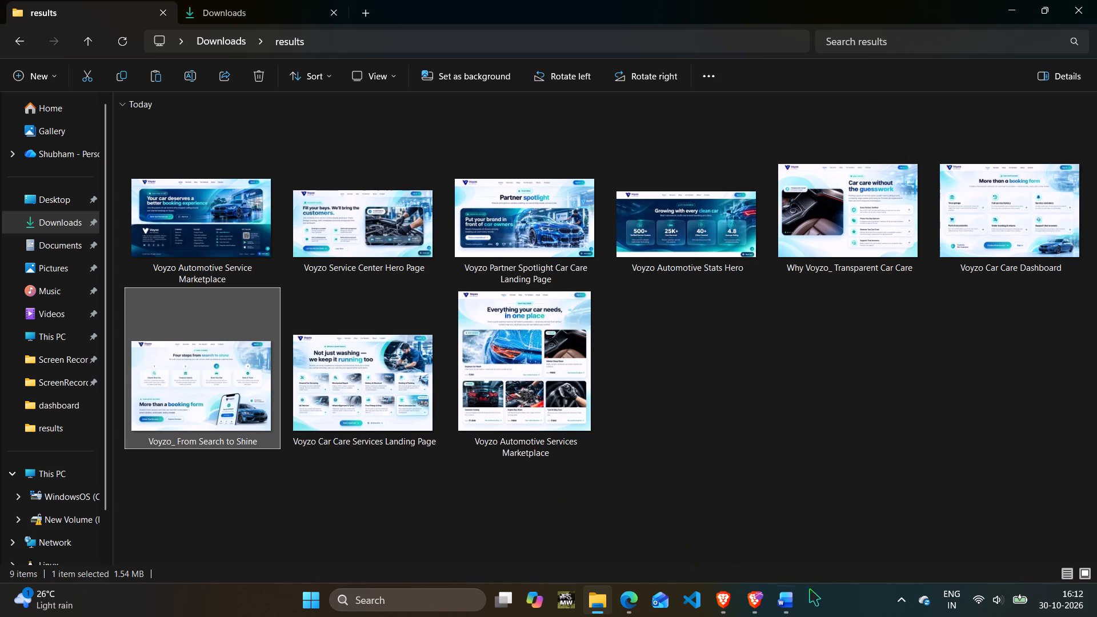
left_click(775, 591)
left_click(763, 420)
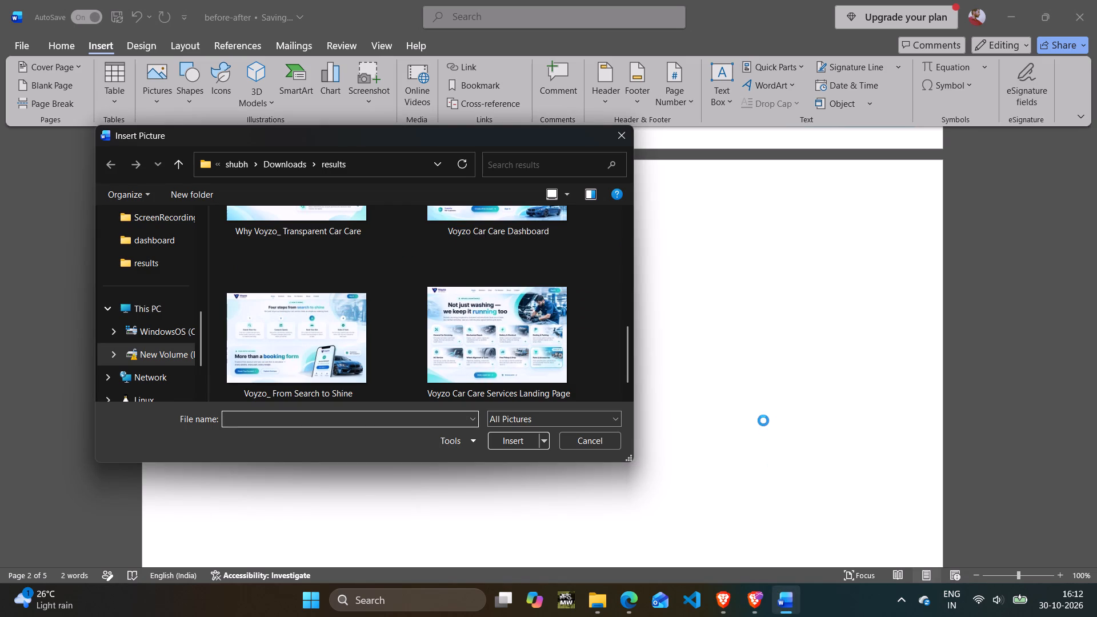
left_click(626, 138)
left_click(665, 346)
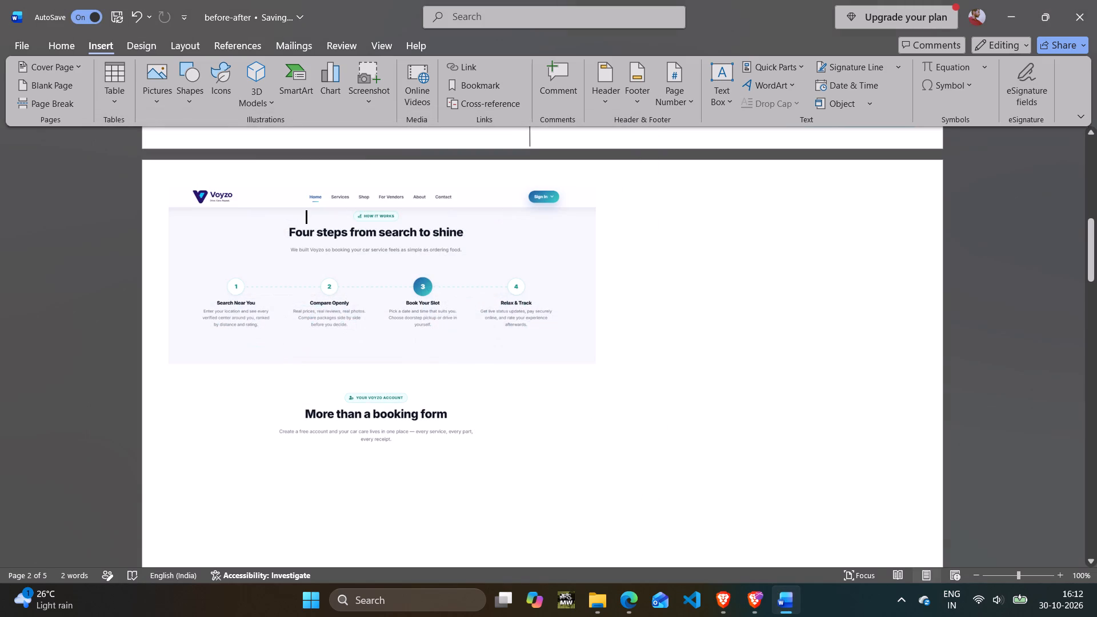
key("ctrl+v")
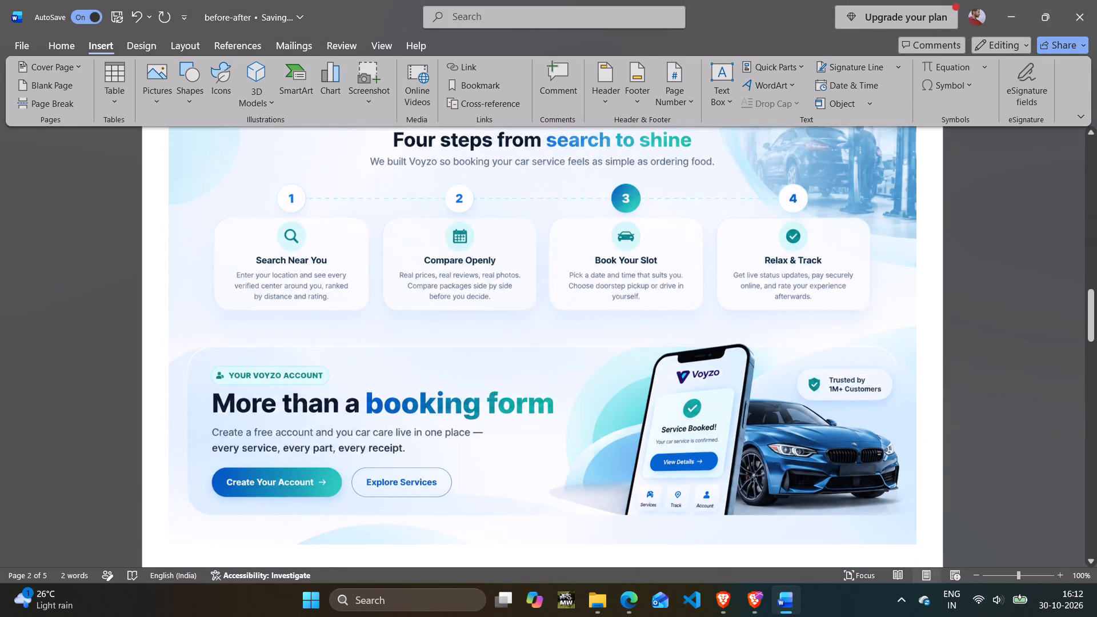
Set the pasted redesigned "Four steps" picture's text wrapping to In Front of Text.
right_click(664, 347)
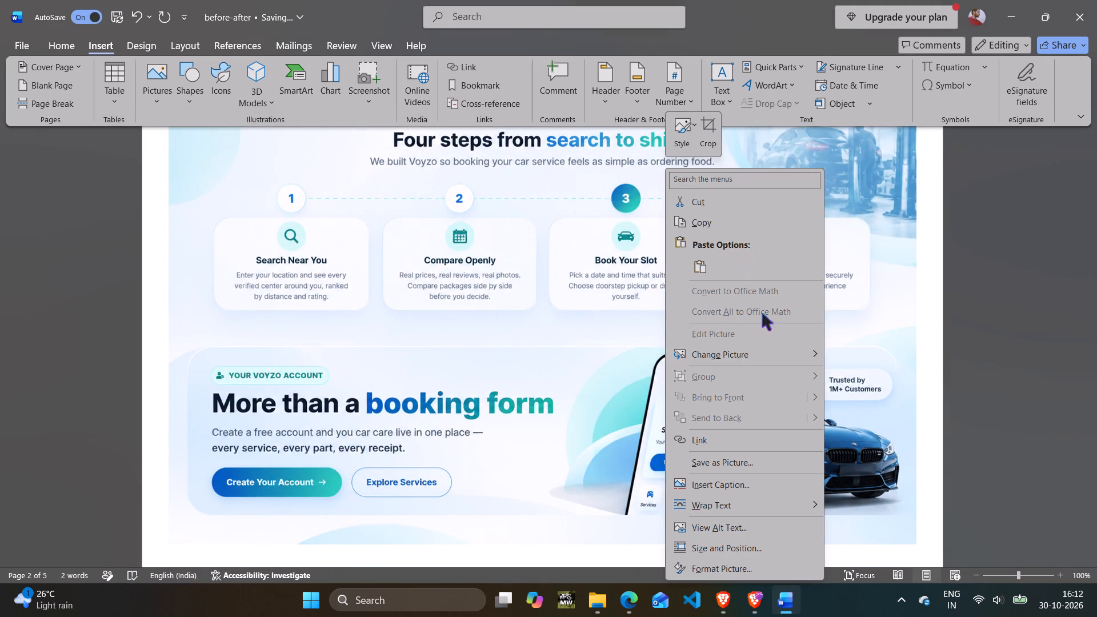
left_click(892, 413)
left_click(937, 139)
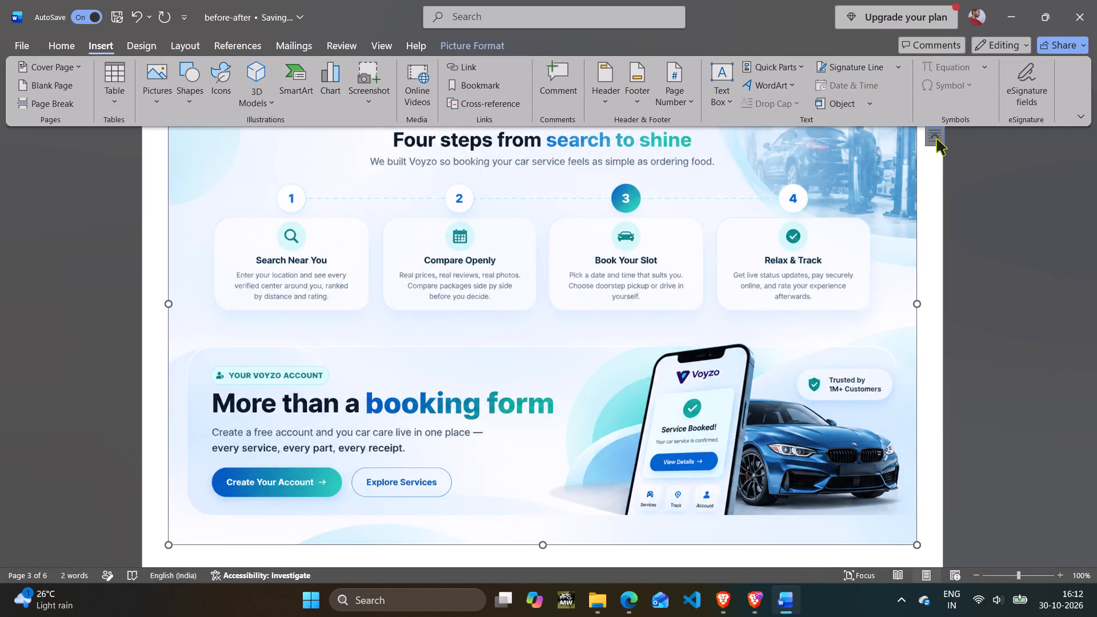
left_click(1030, 268)
Shrink the redesigned "Four steps" picture to about half the text width and place it in page 2's lower right area.
scroll(965, 283, "up", 5)
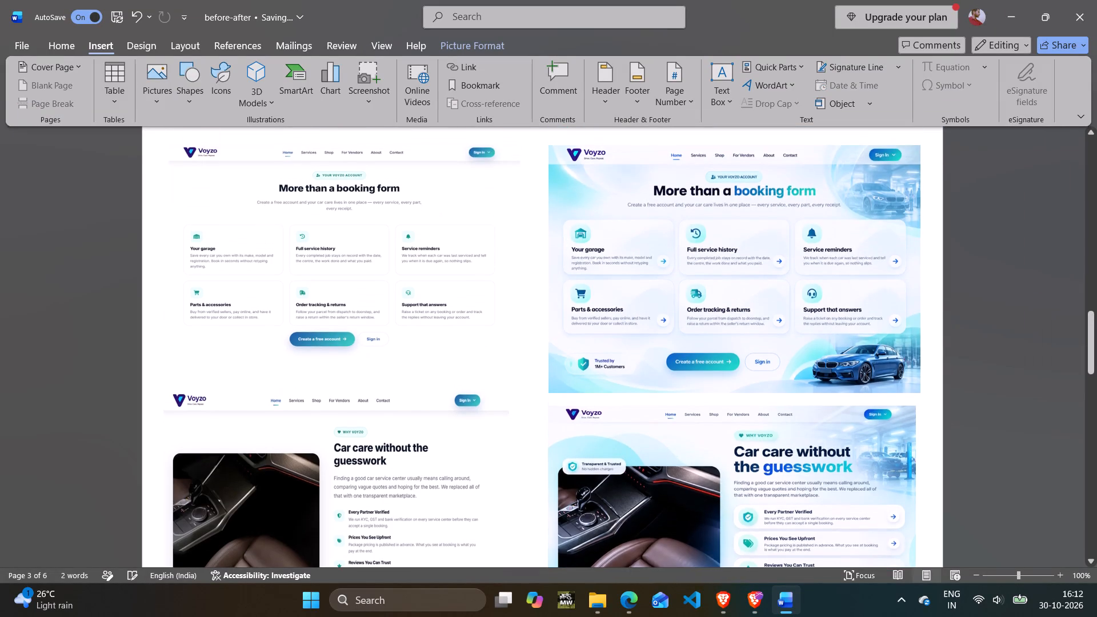
scroll(964, 283, "up", 7)
scroll(919, 290, "up", 20)
scroll(919, 290, "up", 13)
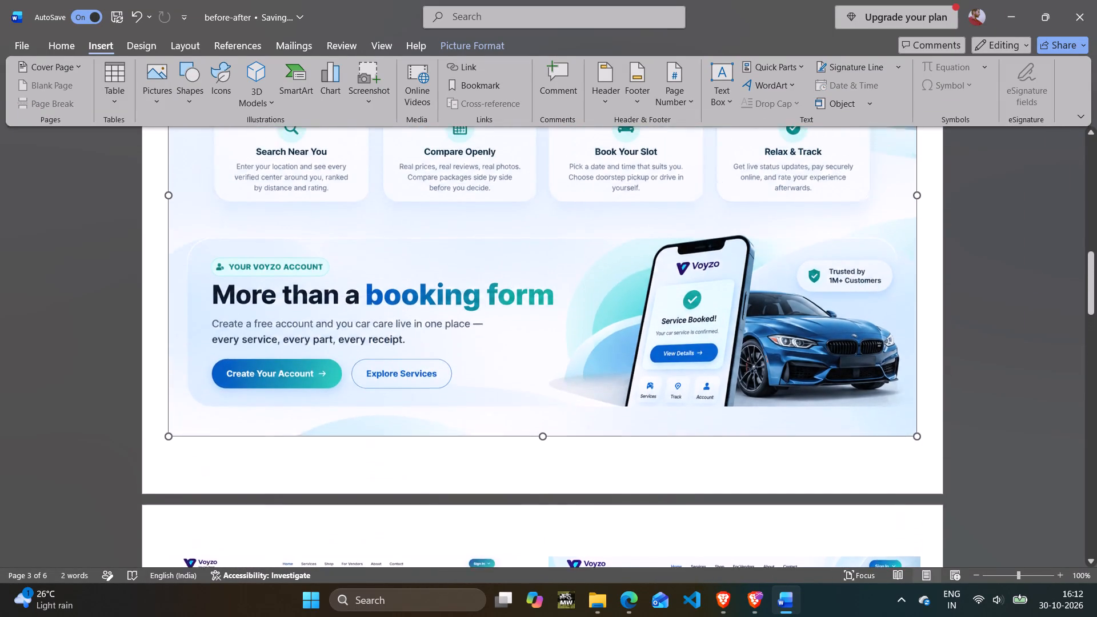
scroll(694, 323, "up", 3)
scroll(588, 340, "up", 13)
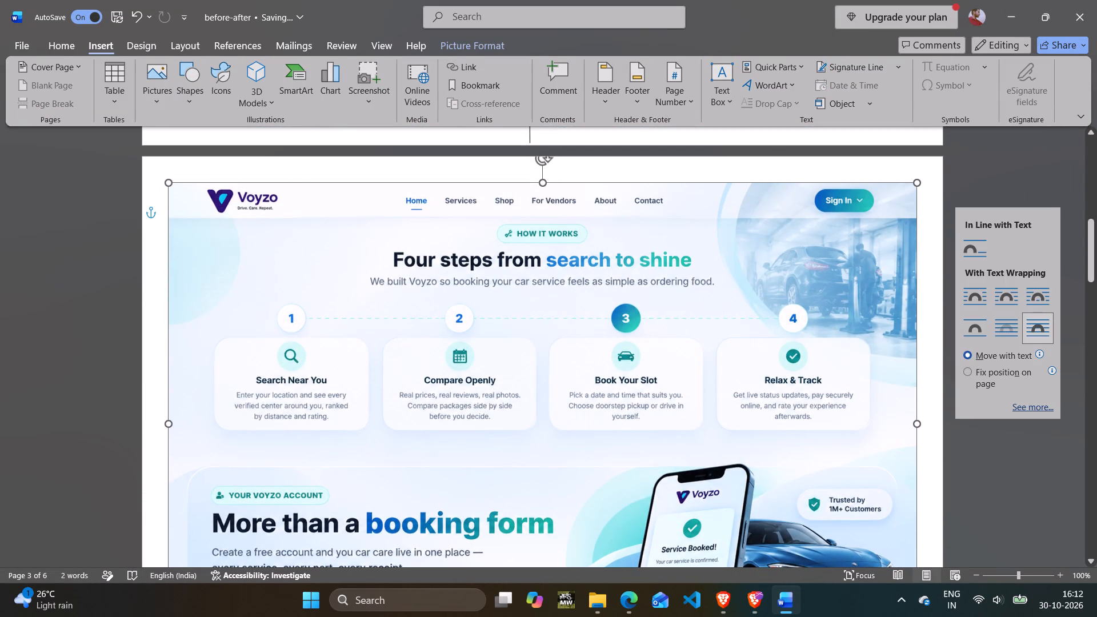
left_click_drag(168, 183, 365, 338)
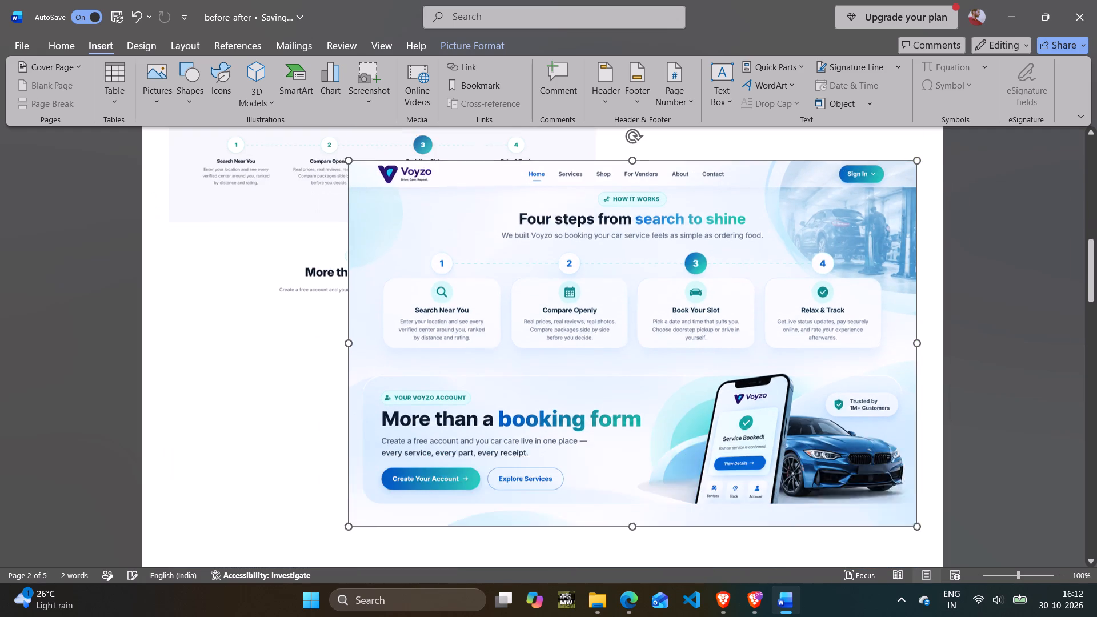
scroll(372, 339, "down", 4)
left_click_drag(347, 450, 533, 332)
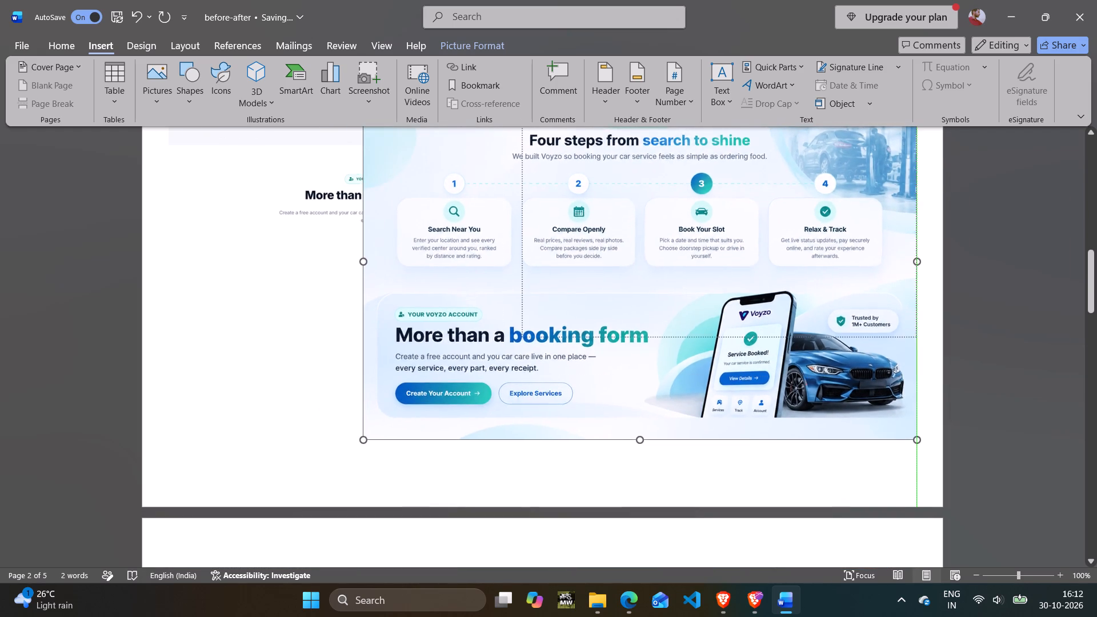
left_click_drag(533, 332, 564, 309)
left_click_drag(790, 192, 747, 339)
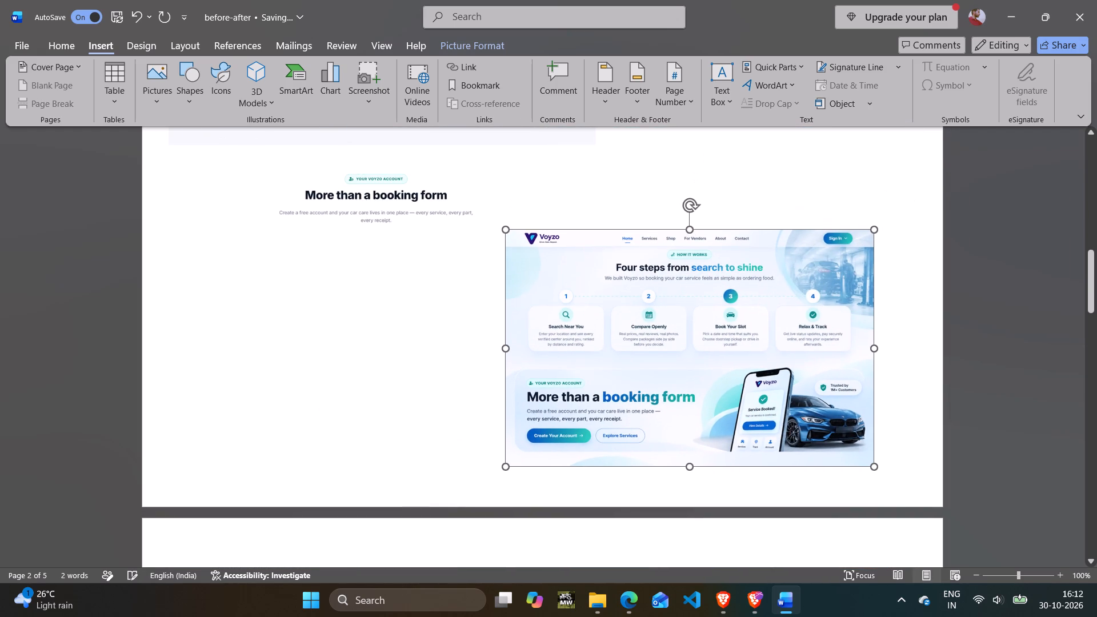
left_click_drag(747, 339, 784, 366)
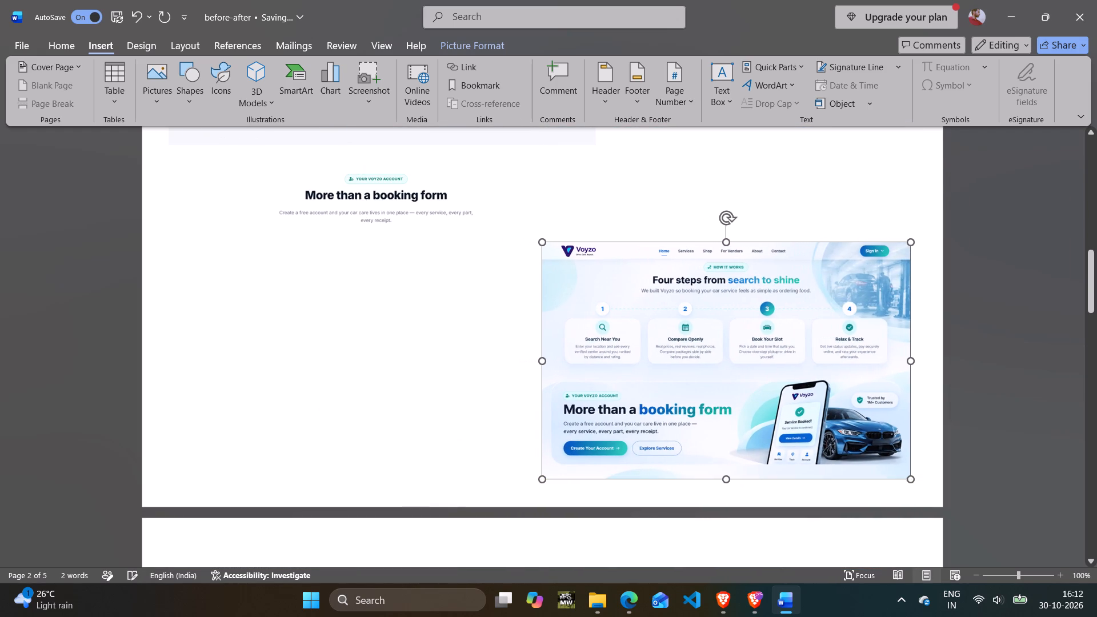
Widen the redesigned "Four steps" picture by stretching its left edge past the middle of page 2.
scroll(713, 302, "up", 6)
left_click(529, 231)
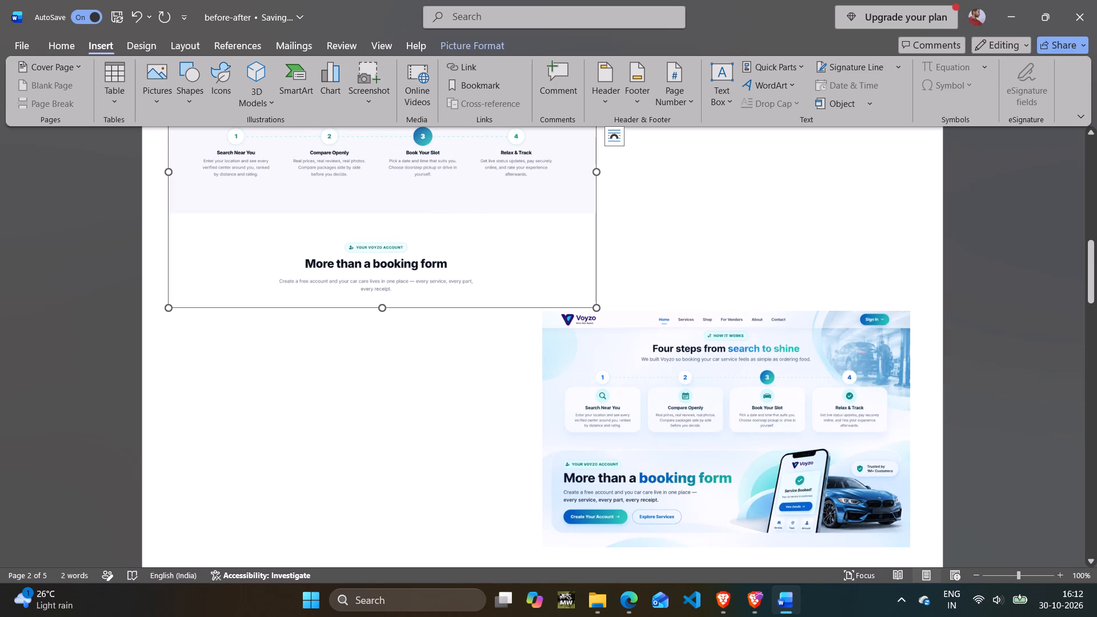
left_click(567, 415)
left_click_drag(541, 433, 538, 434)
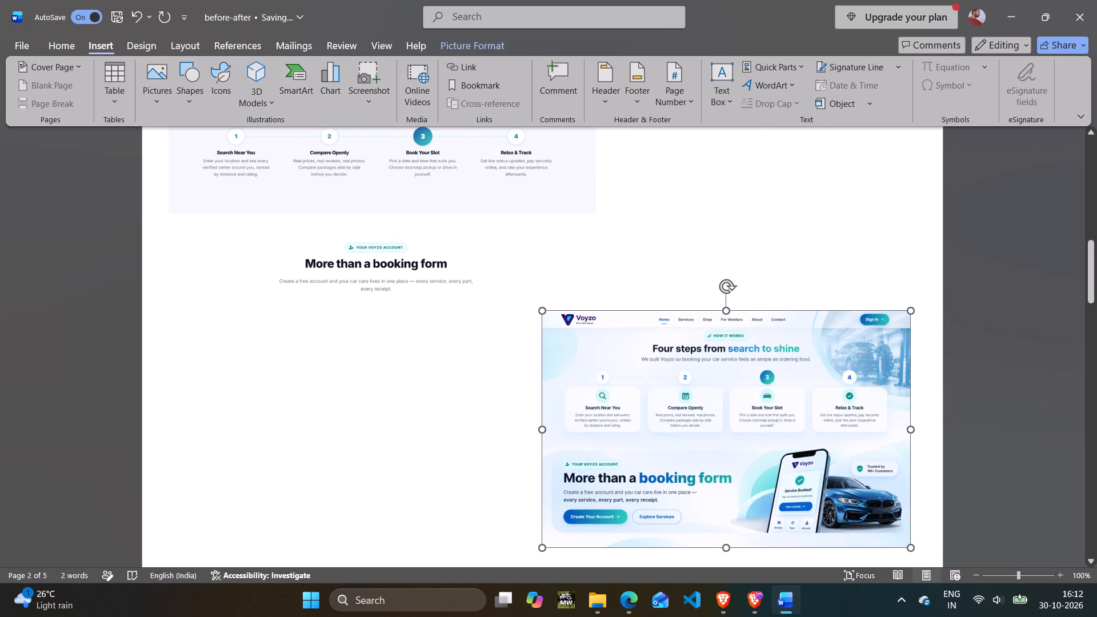
left_click_drag(538, 434, 472, 445)
Stretch the original "Four steps" picture's right edge outward and raise its bottom edge slightly to leave a gap above the redesigned picture.
left_click(543, 184)
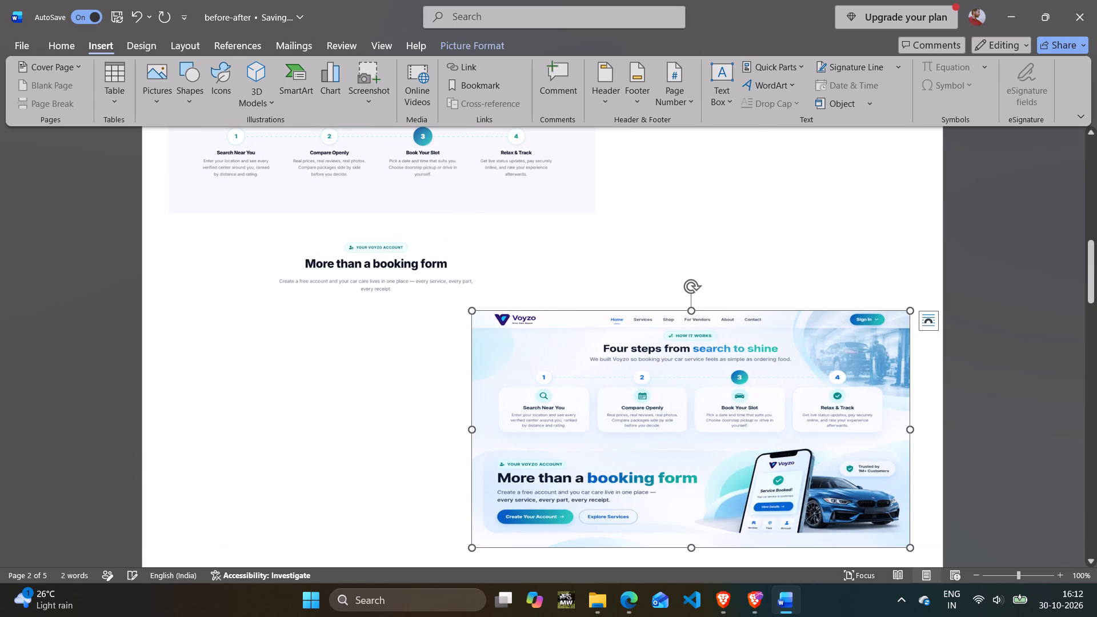
left_click_drag(598, 172, 647, 178)
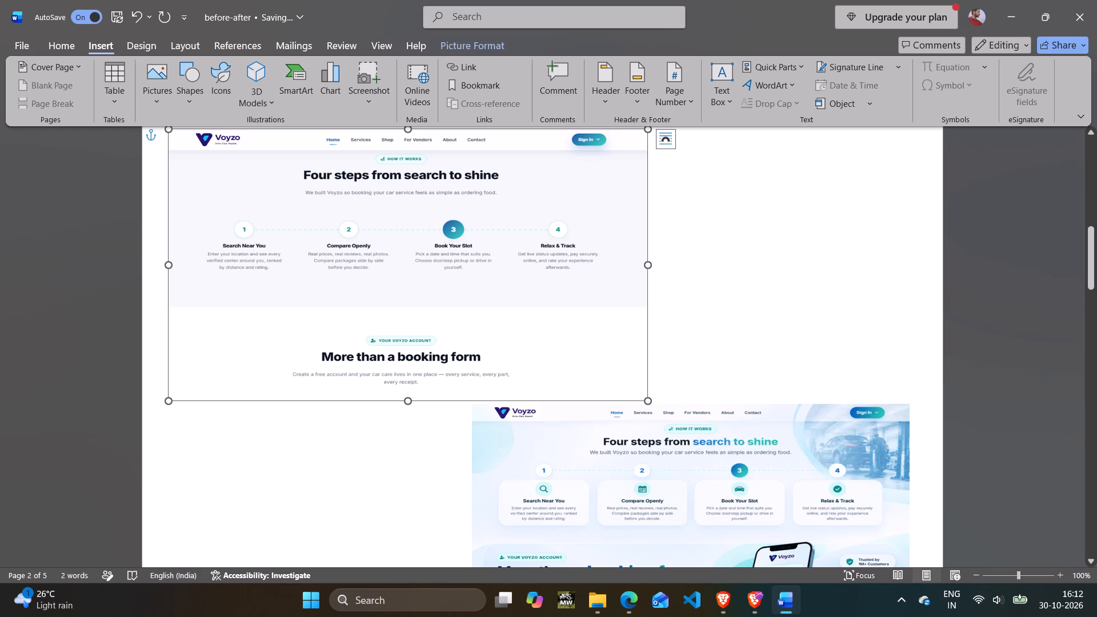
left_click_drag(409, 400, 411, 378)
scroll(413, 378, "down", 4)
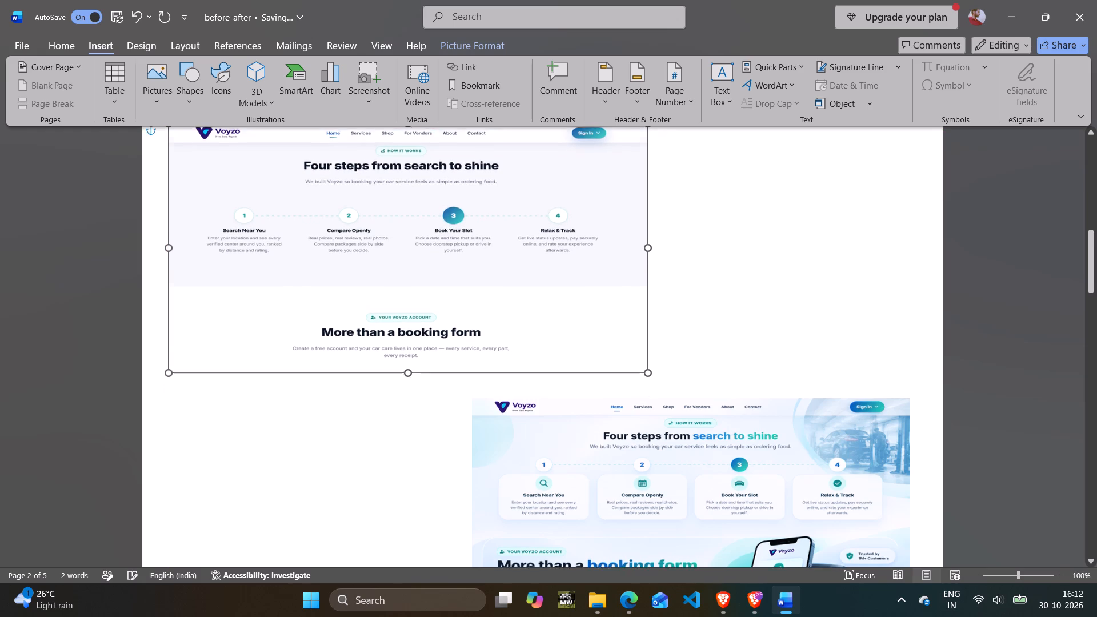
scroll(413, 378, "down", 2)
left_click(641, 402)
left_click(776, 176)
scroll(776, 175, "up", 3)
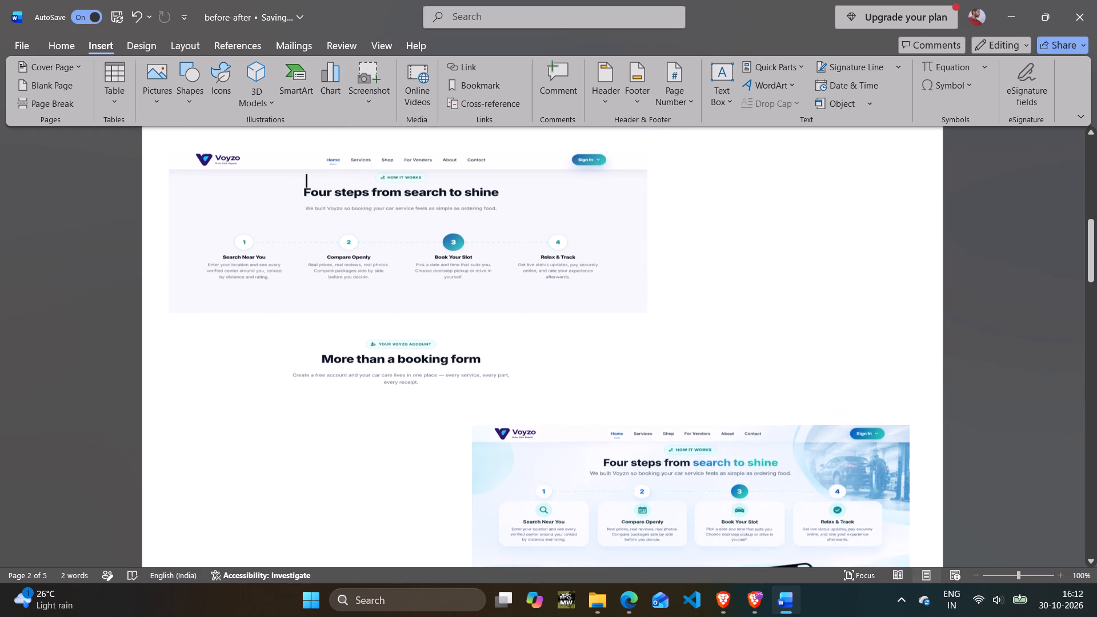
Insert a Simple Text Box on page 2 containing the text "Before".
scroll(776, 178, "up", 8)
left_click(714, 75)
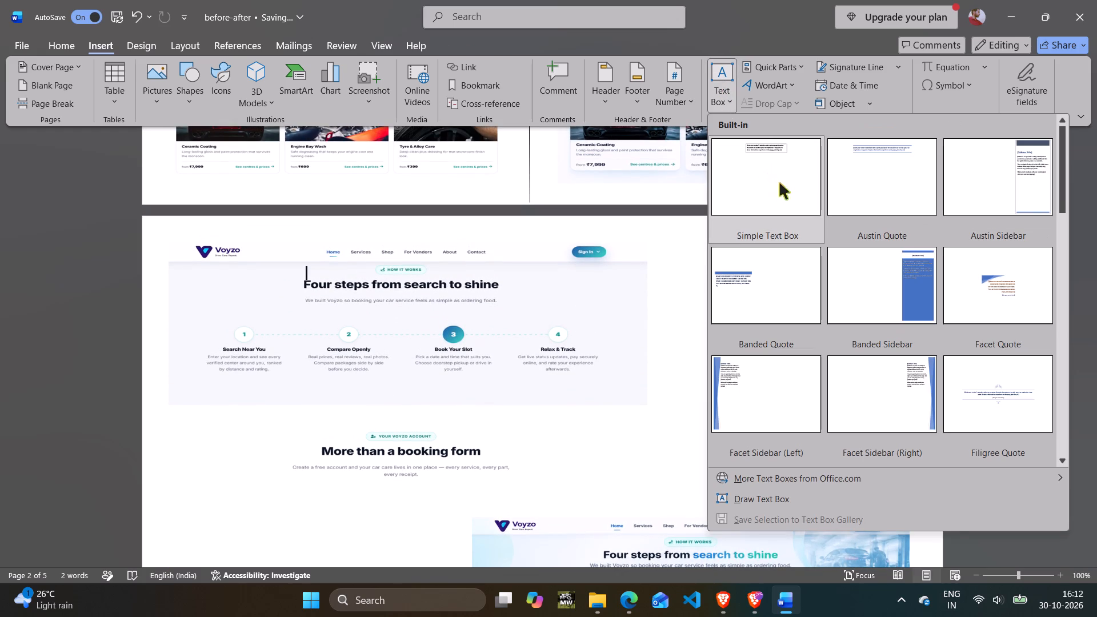
left_click(788, 188)
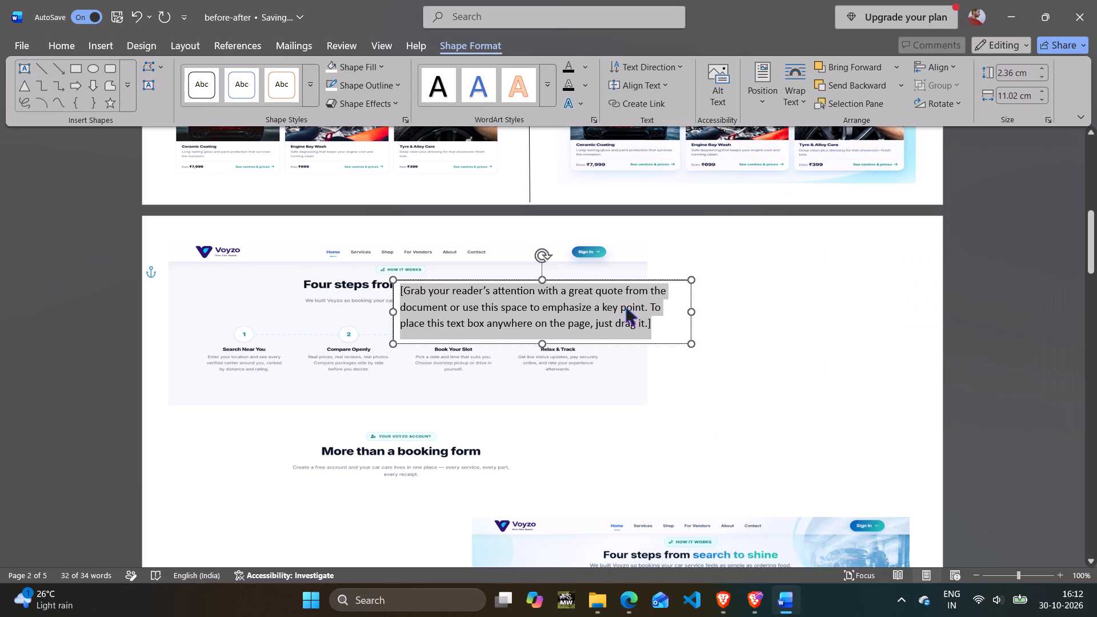
key("b")
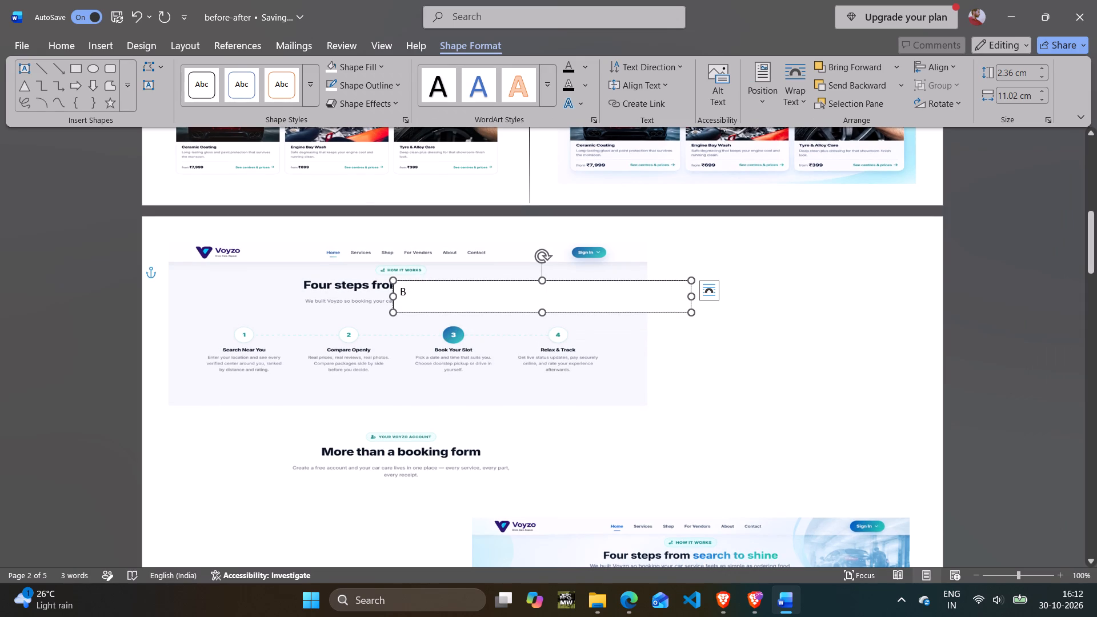
type("efore")
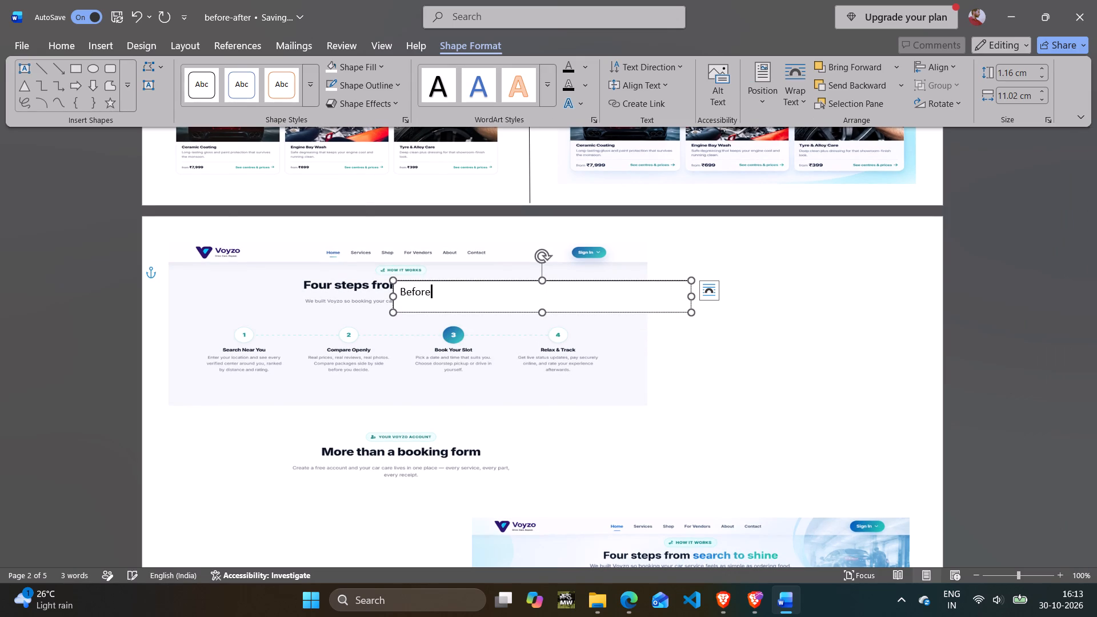
left_click(1066, 367)
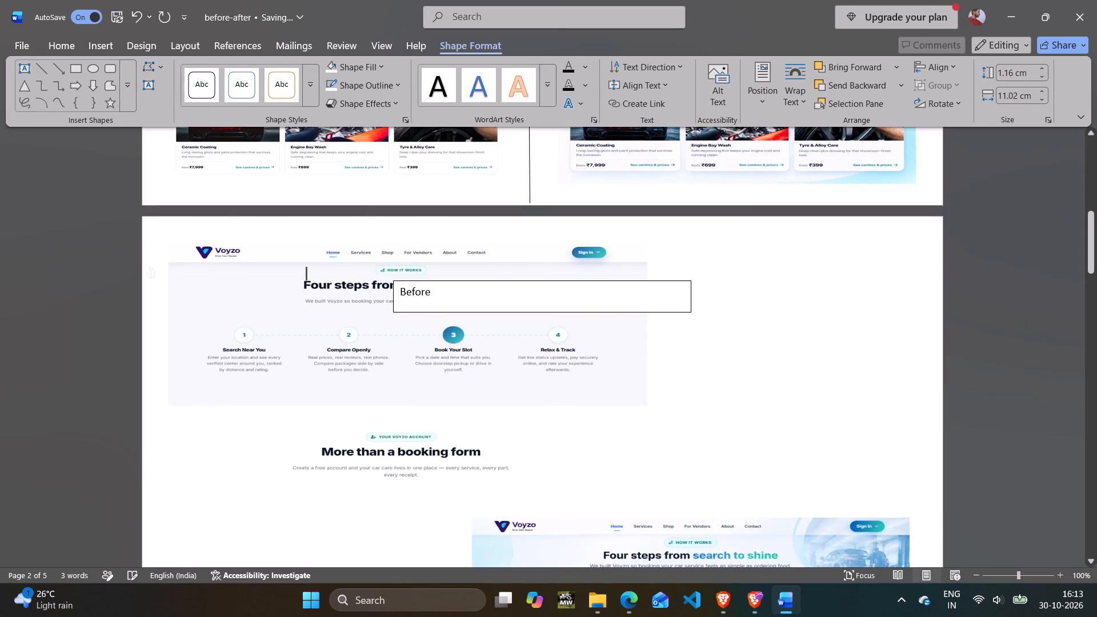
Narrow the "Before" text box to about 4 cm and move it into the blank area right of the original "Four steps" picture.
left_click(606, 300)
left_click_drag(692, 295, 688, 295)
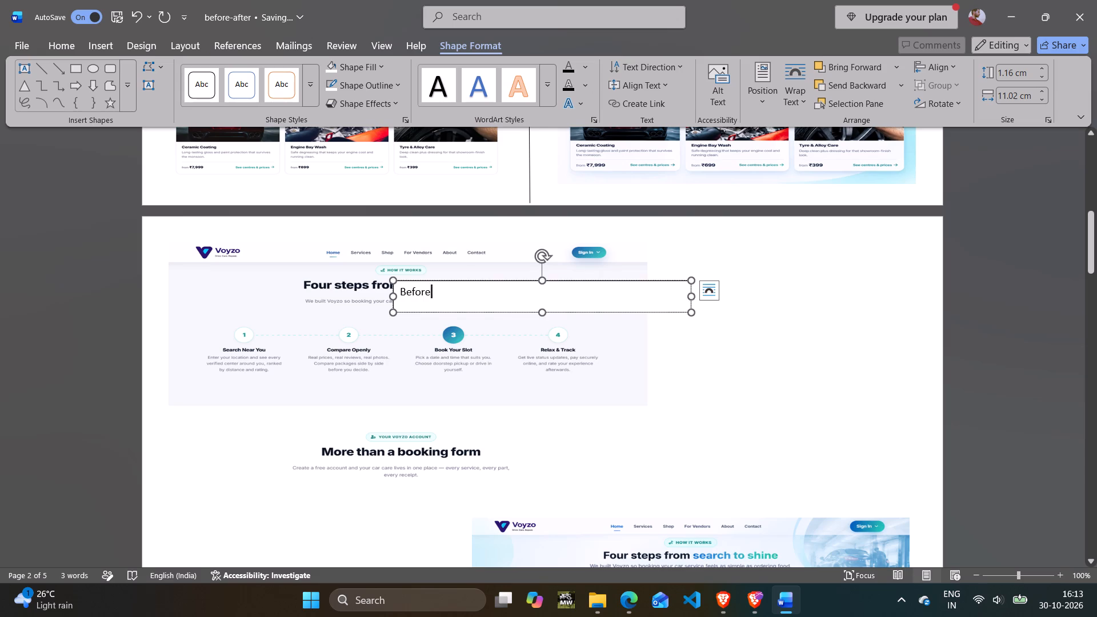
left_click_drag(688, 295, 503, 301)
left_click_drag(481, 280, 739, 302)
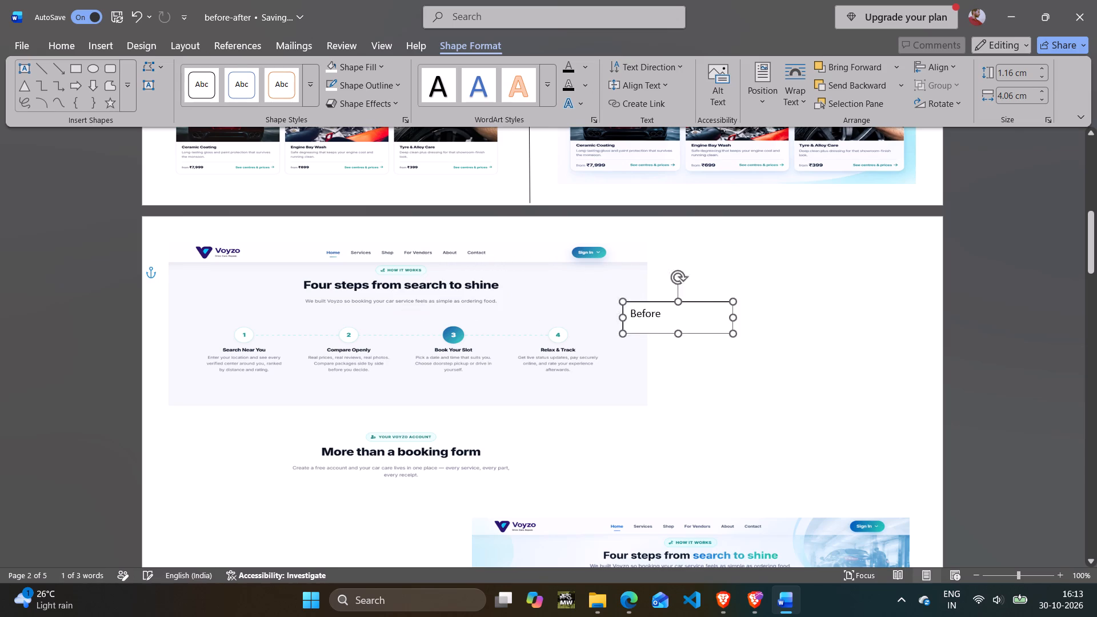
left_click_drag(739, 302, 807, 289)
Increase the "Before" label's font size to 20.
left_click_drag(765, 306, 722, 301)
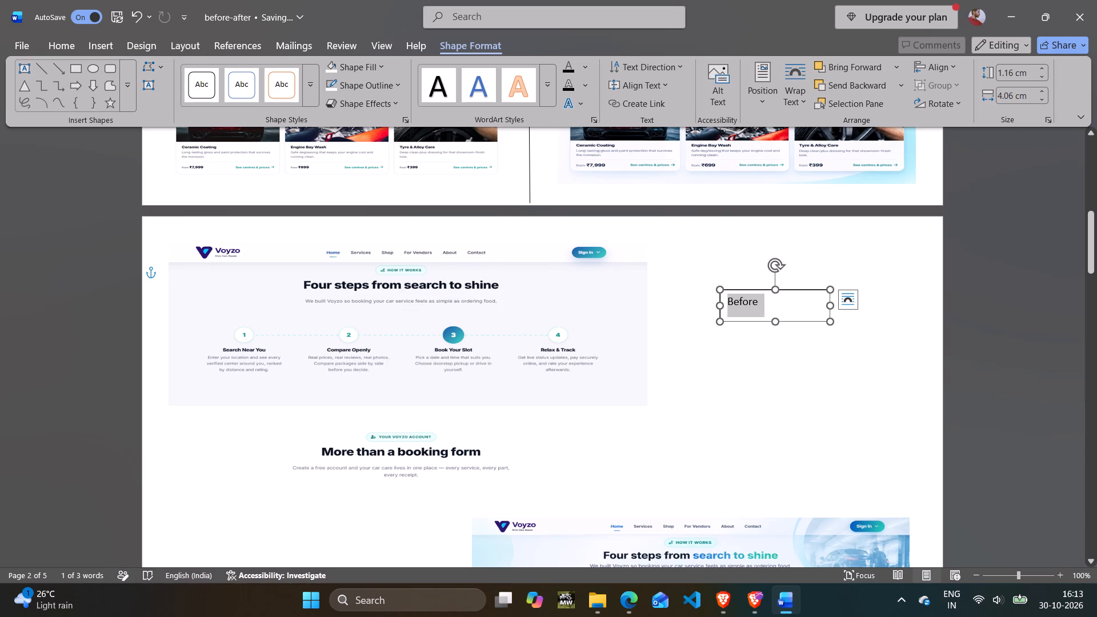
double_click(846, 250)
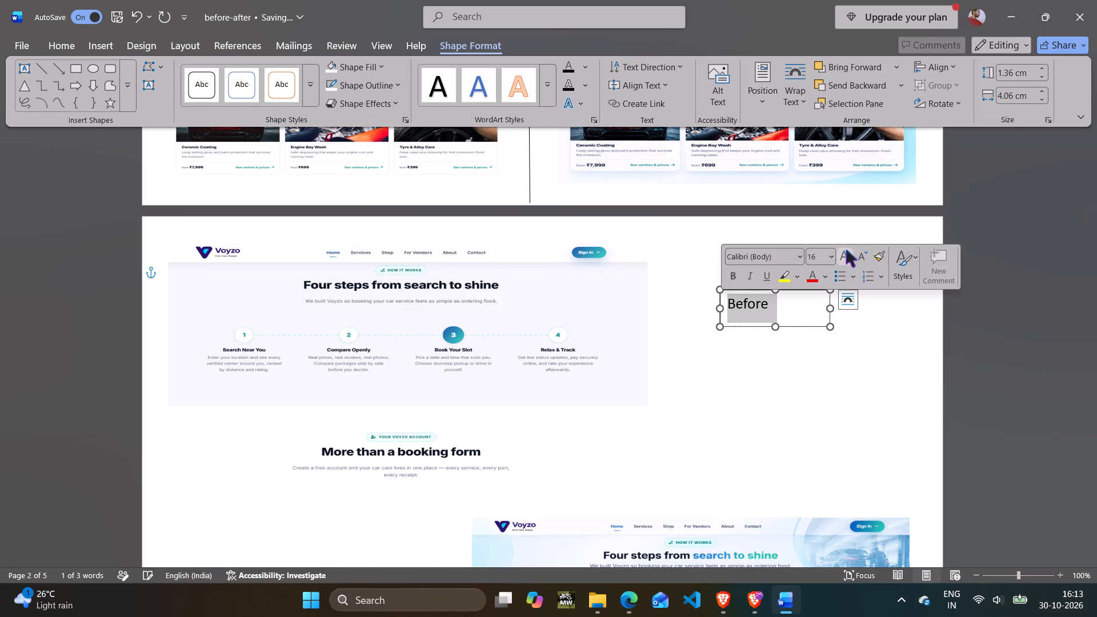
double_click(846, 250)
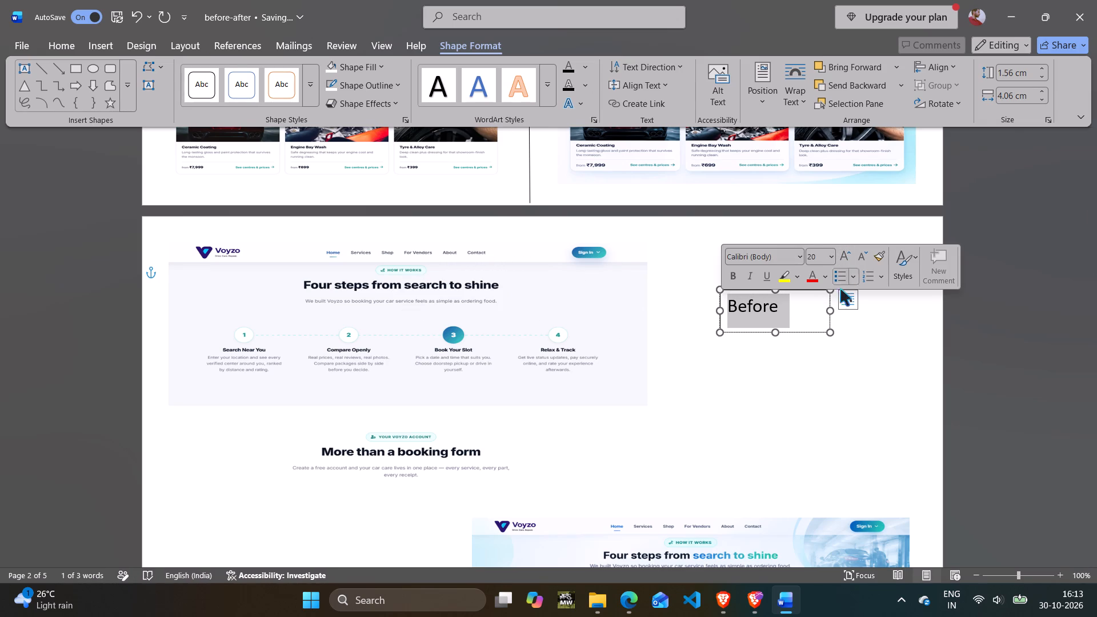
left_click(828, 340)
Duplicate the "Before" text box and place the copy in the blank area left of the redesigned "Four steps" picture.
left_click(801, 289)
left_click(786, 297)
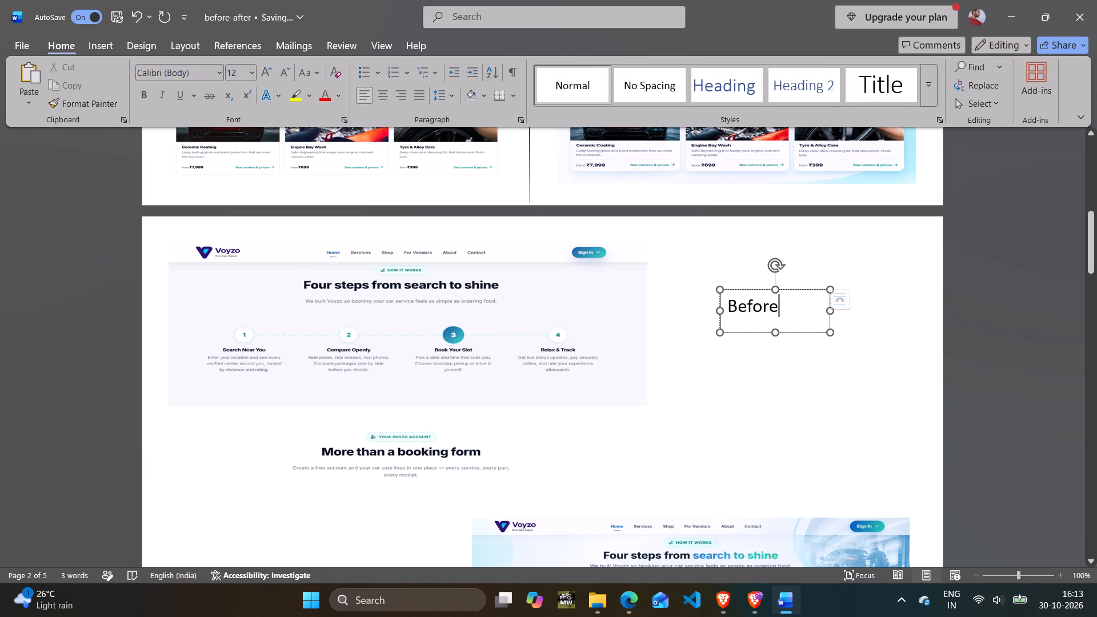
left_click(786, 290)
right_click(787, 289)
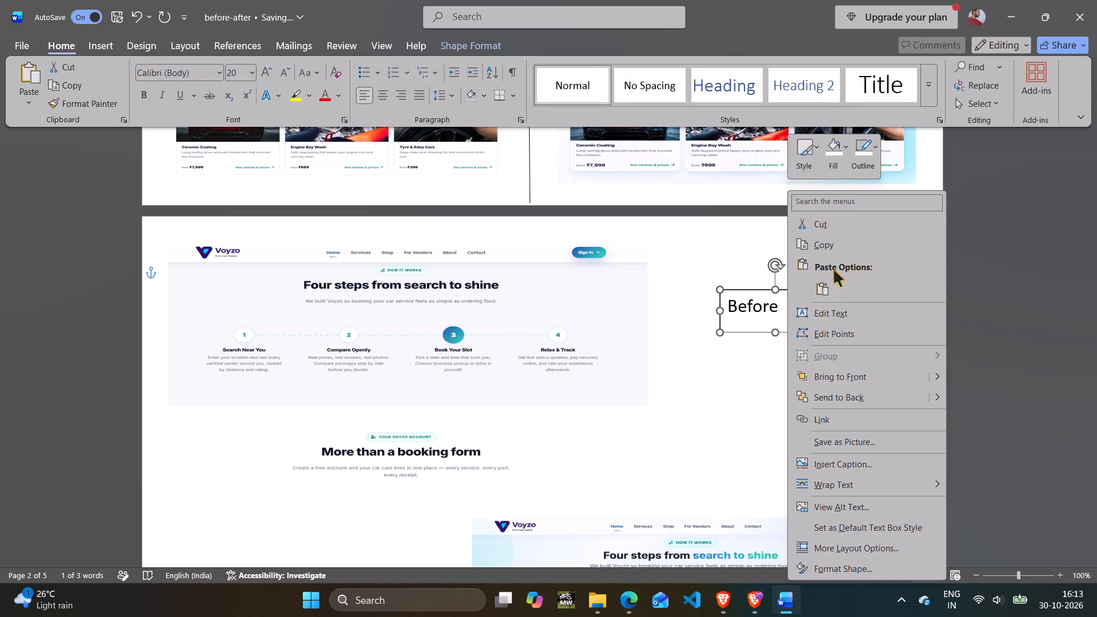
left_click(835, 241)
left_click(796, 249)
right_click(796, 249)
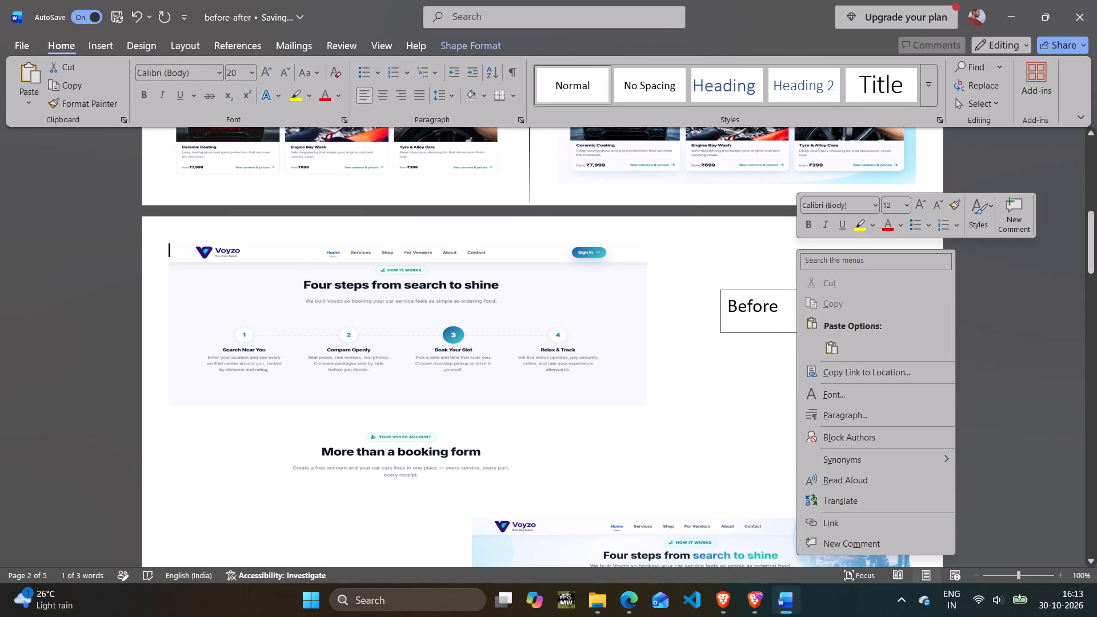
left_click(836, 342)
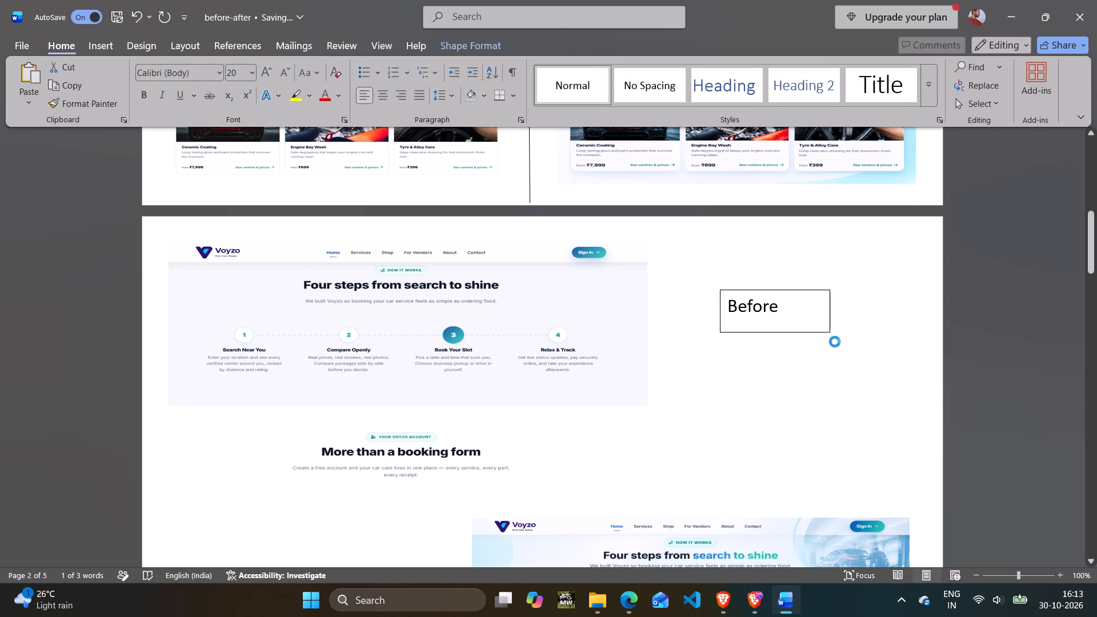
left_click(373, 296)
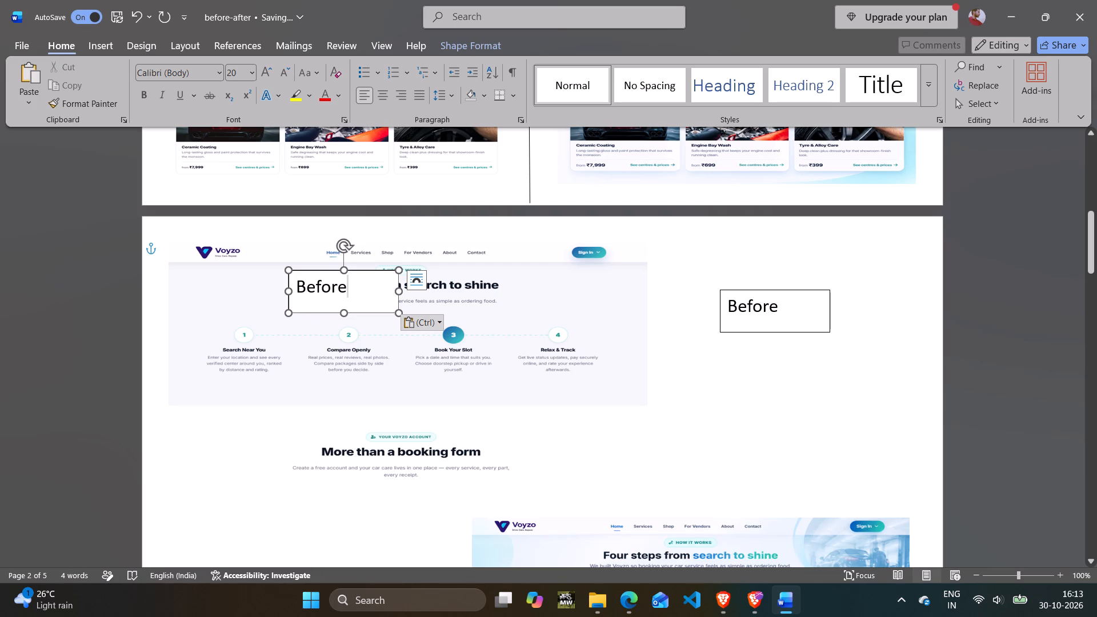
left_click_drag(362, 269, 344, 520)
scroll(489, 453, "down", 7)
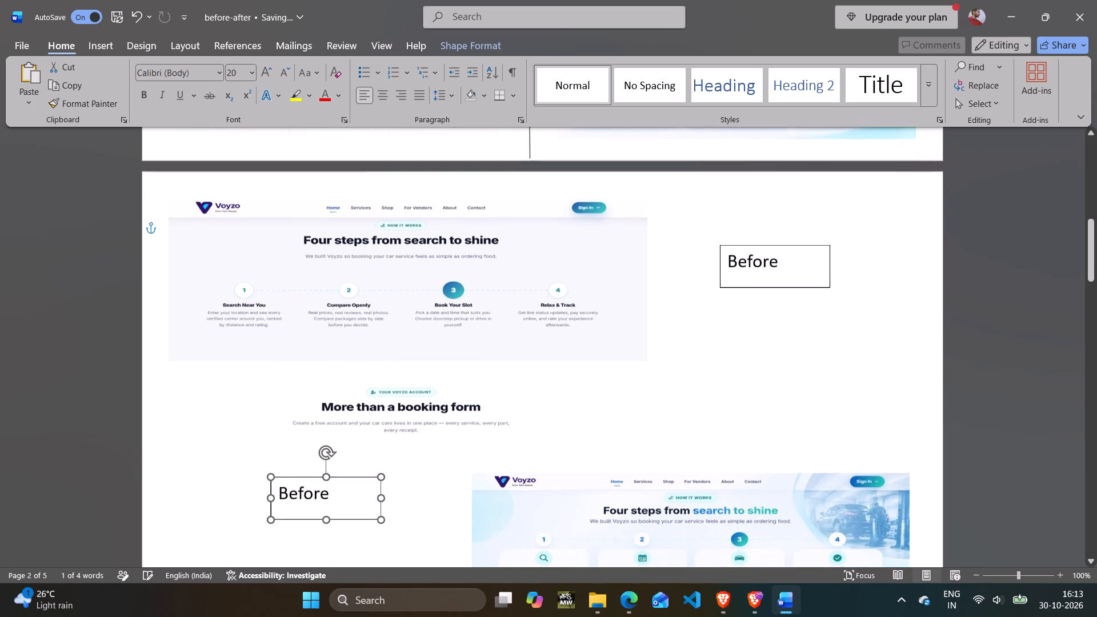
scroll(499, 424, "down", 10)
left_click_drag(350, 328, 315, 360)
Replace the copied label's text with "After".
left_click_drag(305, 375, 202, 376)
type("After")
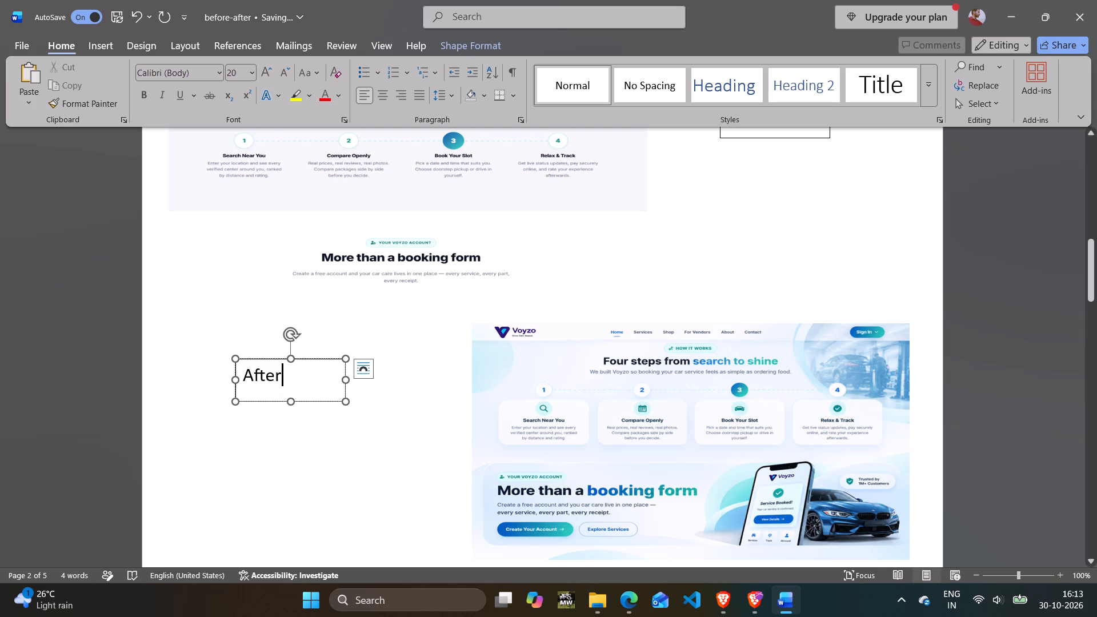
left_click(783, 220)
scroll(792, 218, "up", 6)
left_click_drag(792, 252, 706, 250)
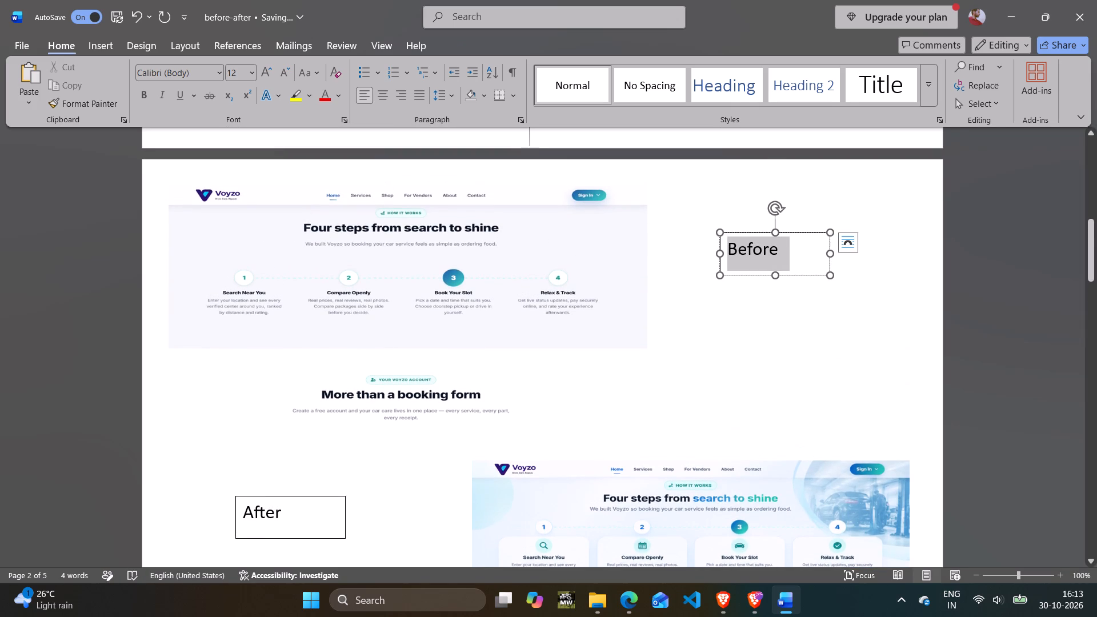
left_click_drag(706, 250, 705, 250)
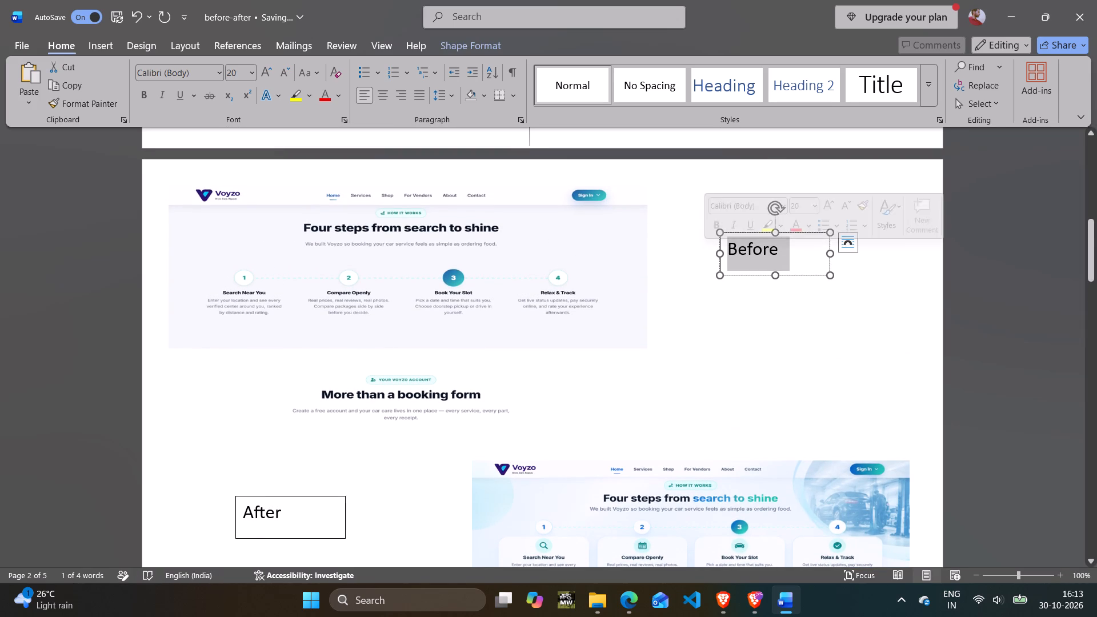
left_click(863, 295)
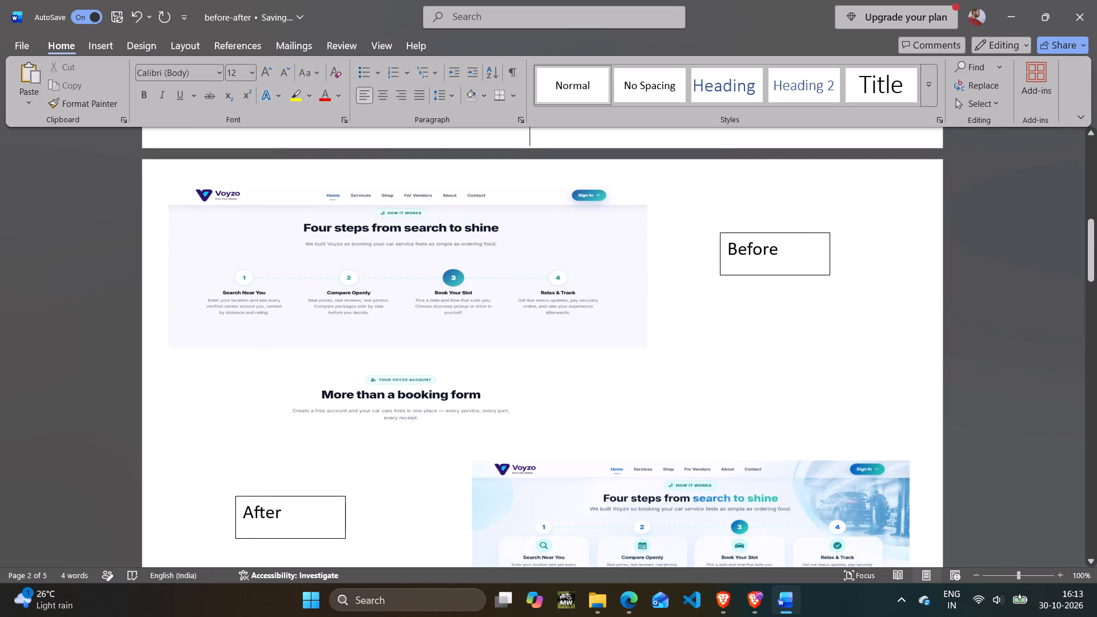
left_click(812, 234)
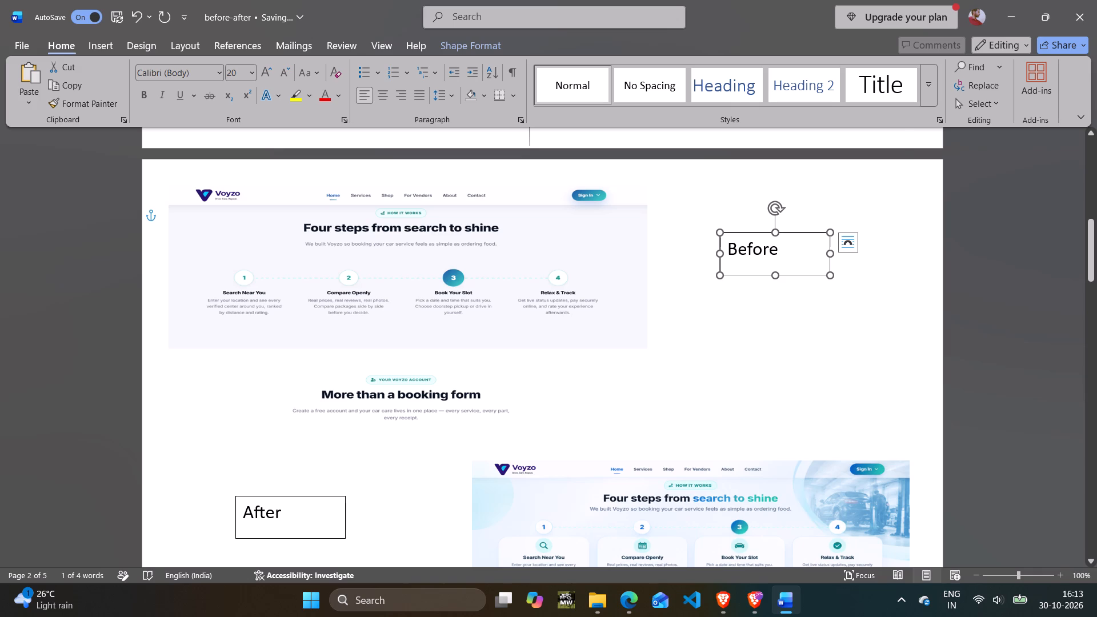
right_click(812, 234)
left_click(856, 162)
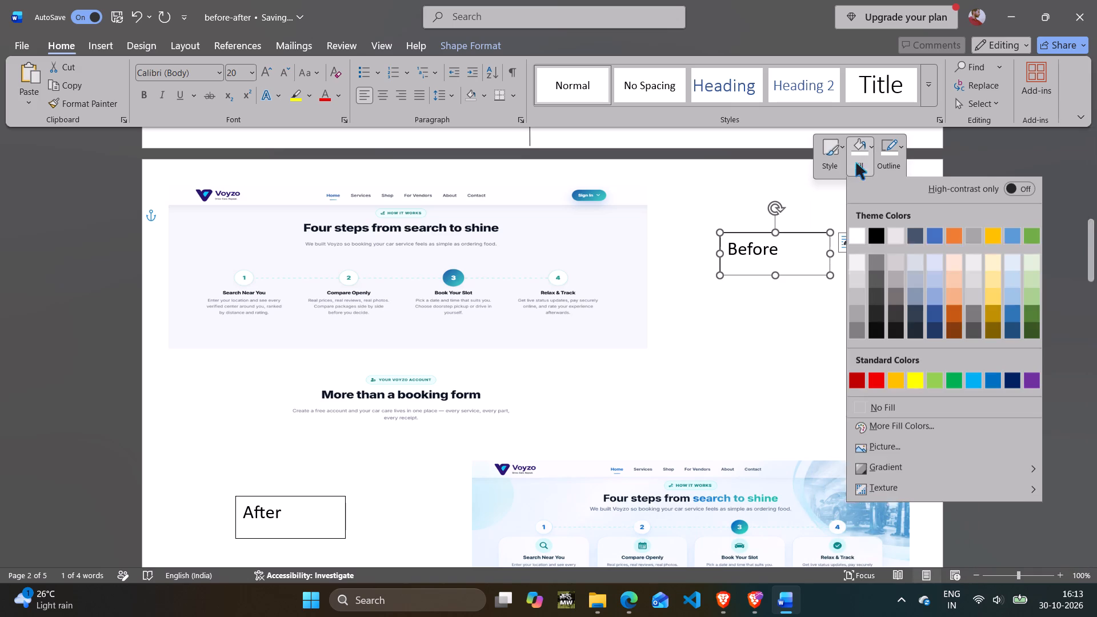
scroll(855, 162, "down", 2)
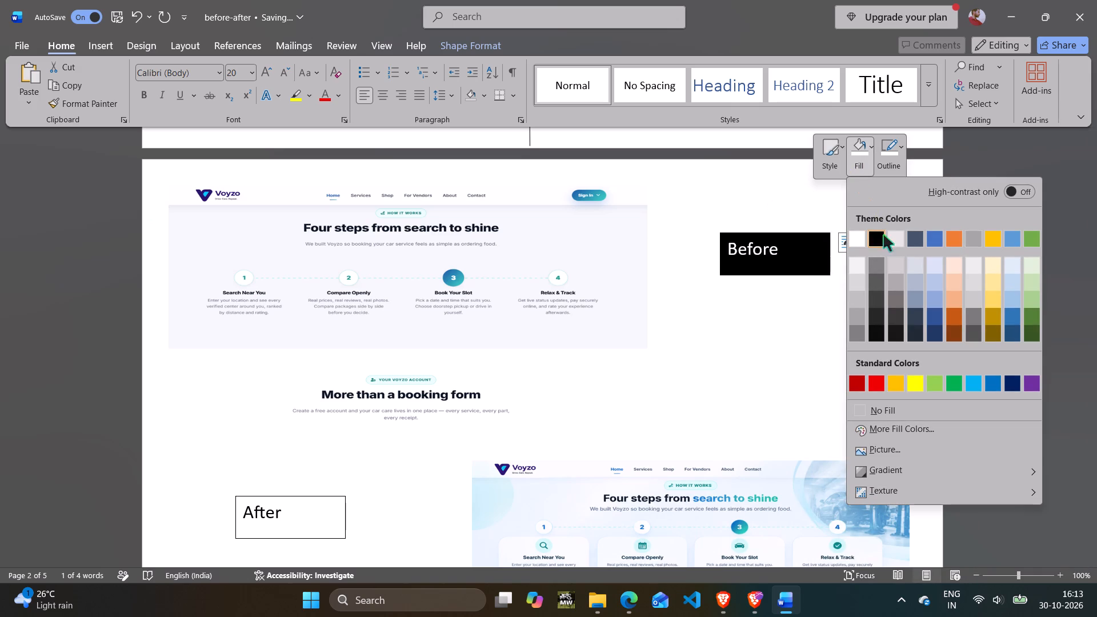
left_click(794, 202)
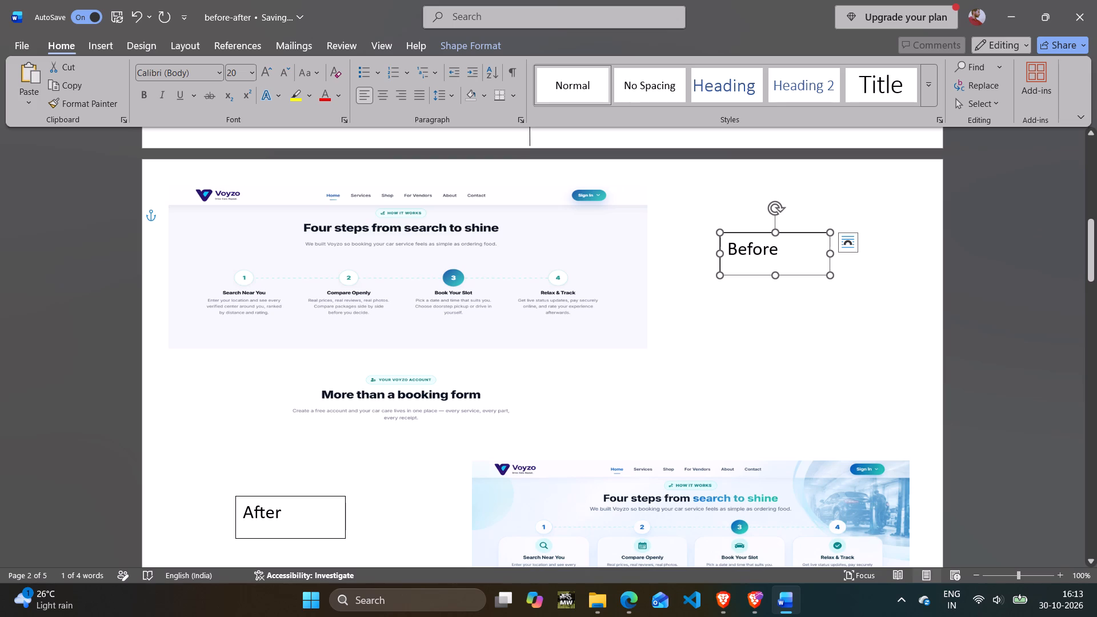
Set the "Before" text box's outline colour to white.
right_click(812, 233)
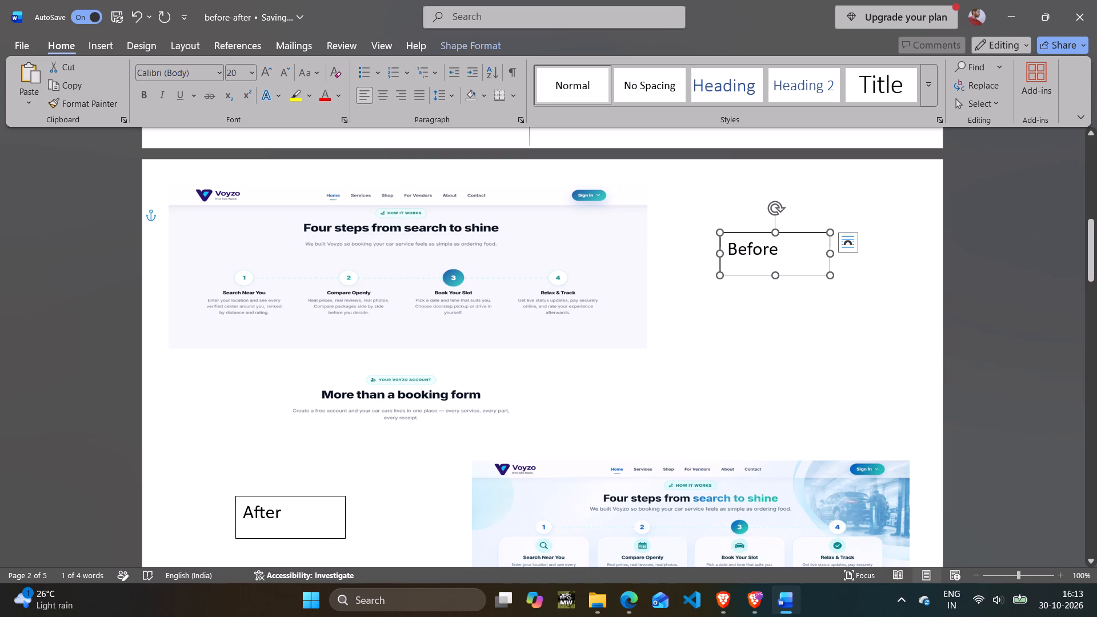
left_click(824, 232)
right_click(824, 232)
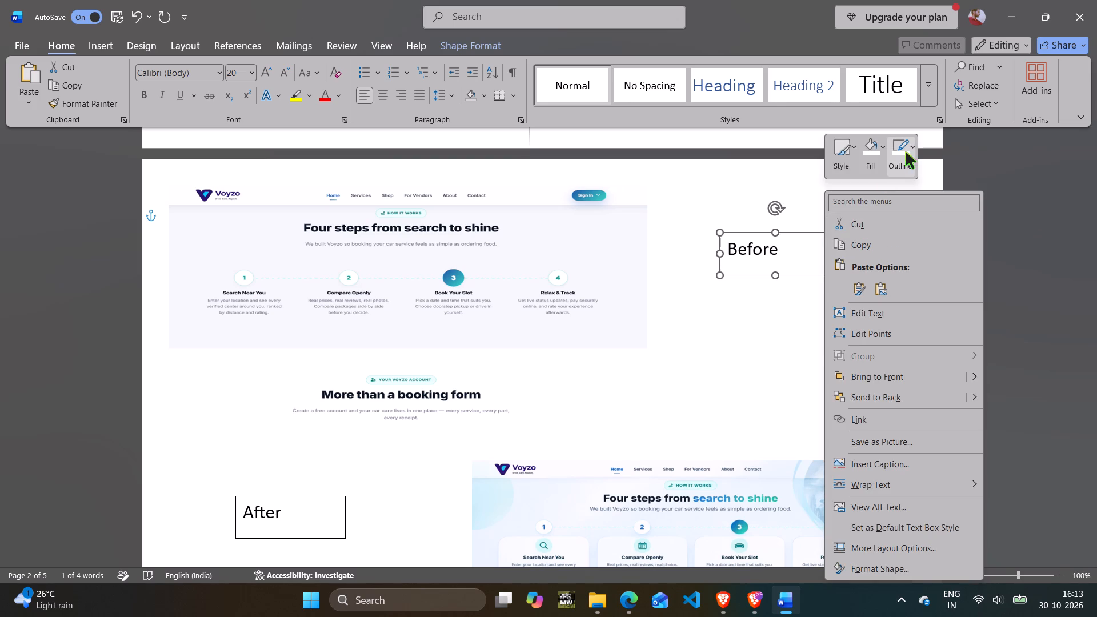
left_click(906, 152)
left_click(897, 235)
Set the "After" text box's outline colour to white.
scroll(872, 233, "down", 8)
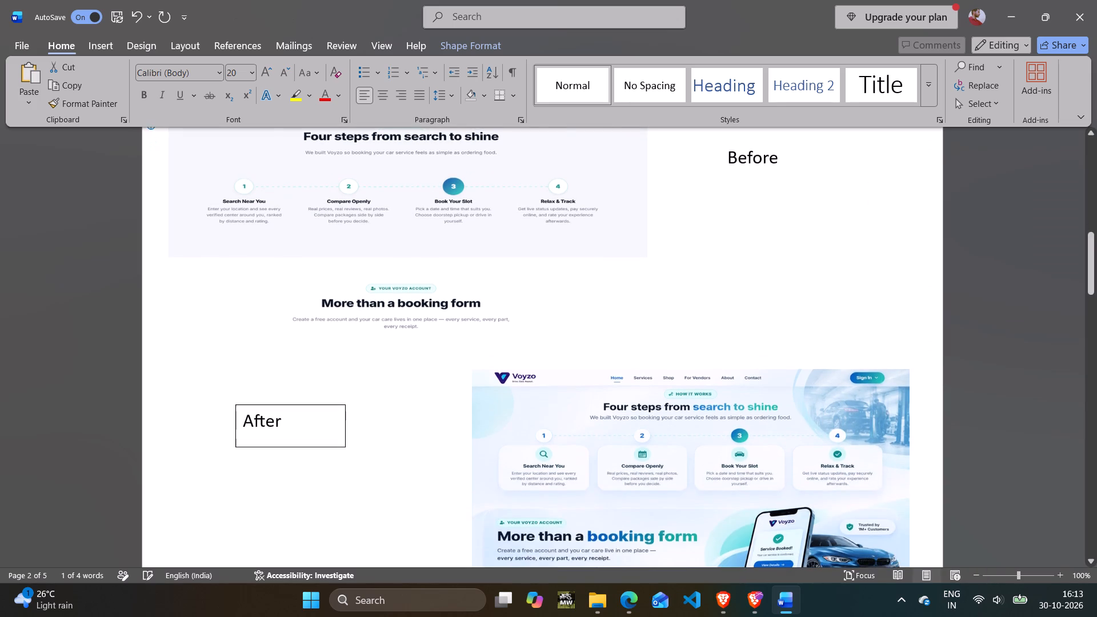
scroll(683, 249, "down", 6)
left_click(248, 340)
right_click(248, 335)
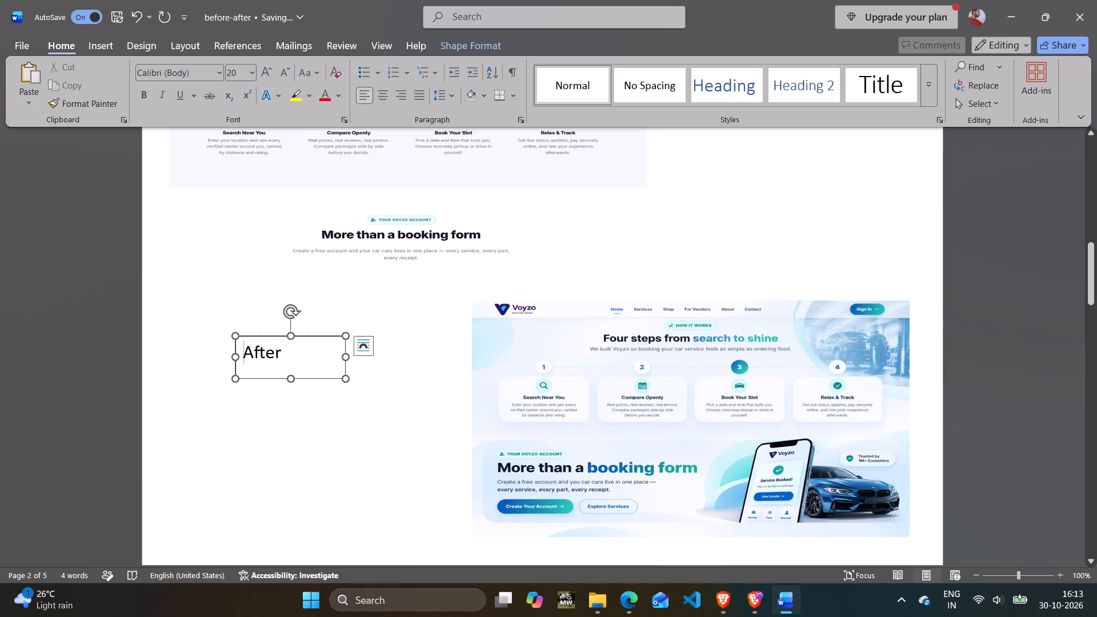
left_click(323, 159)
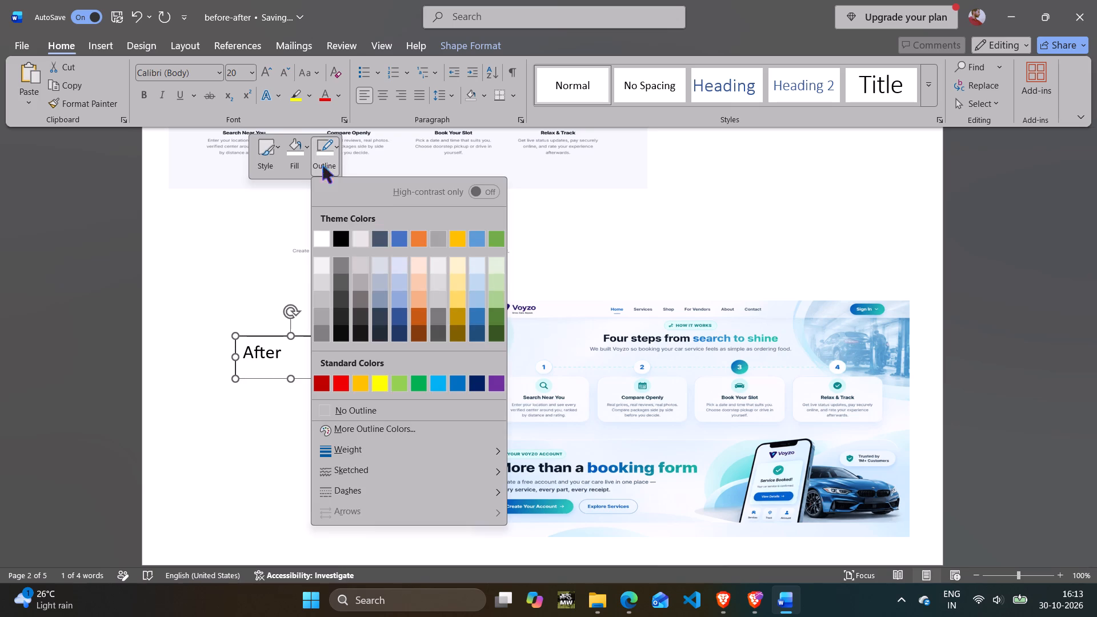
left_click(317, 237)
Move the redesigned "Four steps" picture slightly down on page 2.
left_click(642, 382)
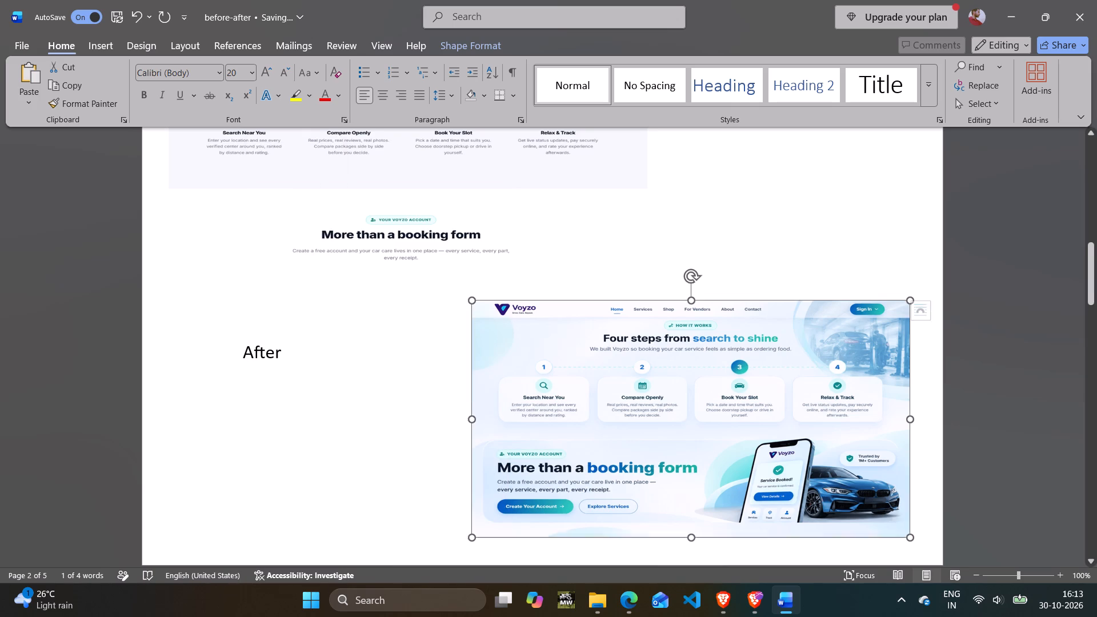
scroll(643, 382, "down", 5)
left_click_drag(658, 351, 657, 364)
left_click(475, 238)
left_click(477, 251)
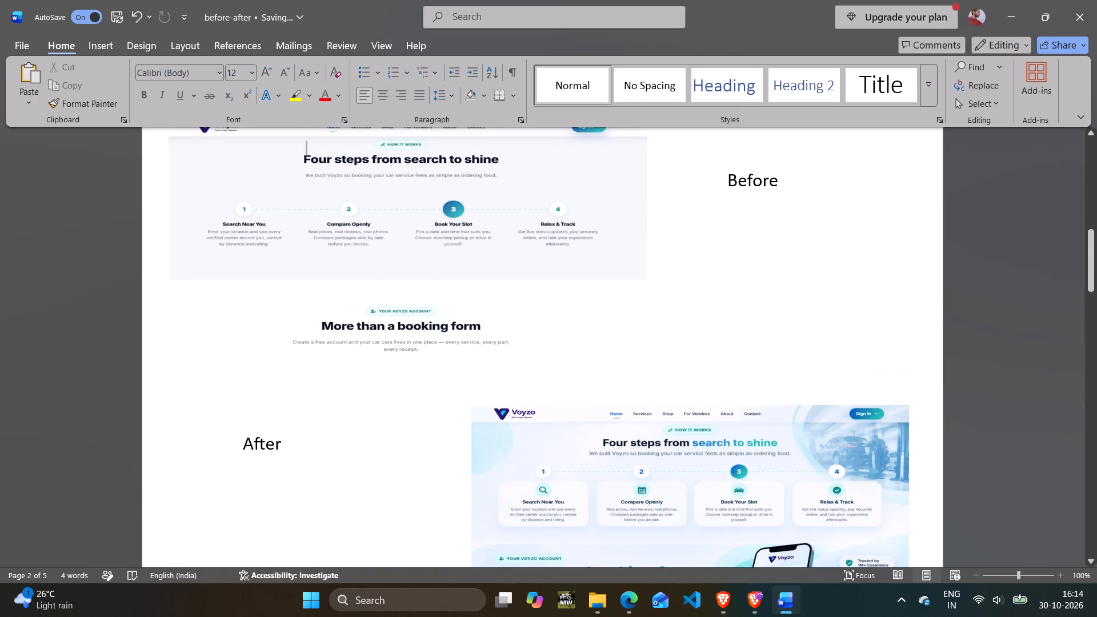
Shrink the original "Four steps" picture by raising its bottom edge slightly and pulling its right edge inward.
left_click_drag(406, 367, 411, 348)
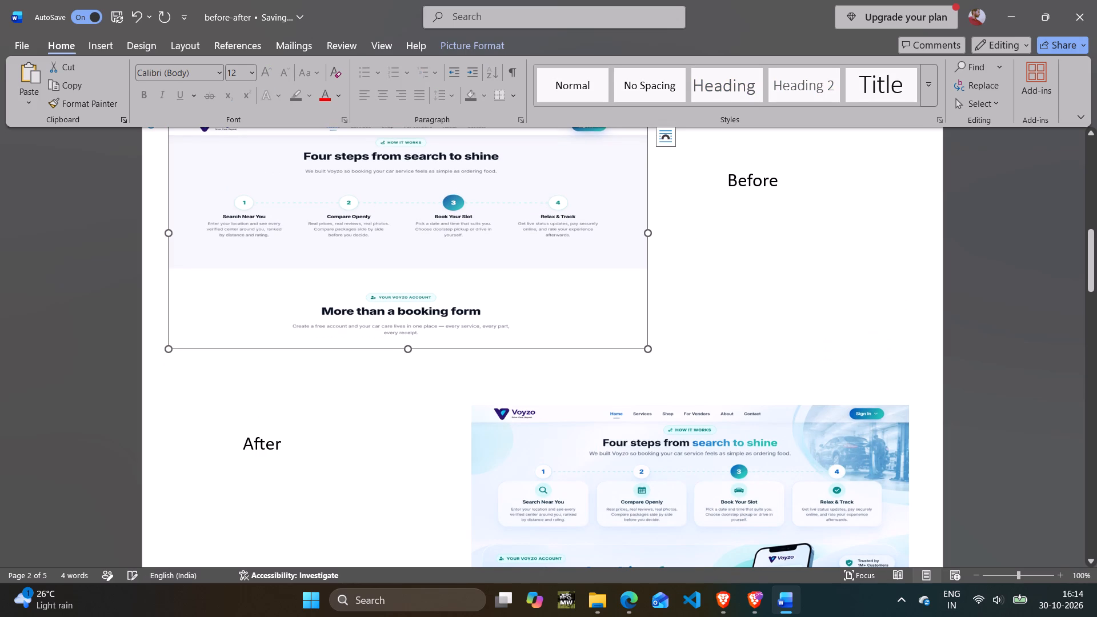
left_click_drag(647, 234, 593, 237)
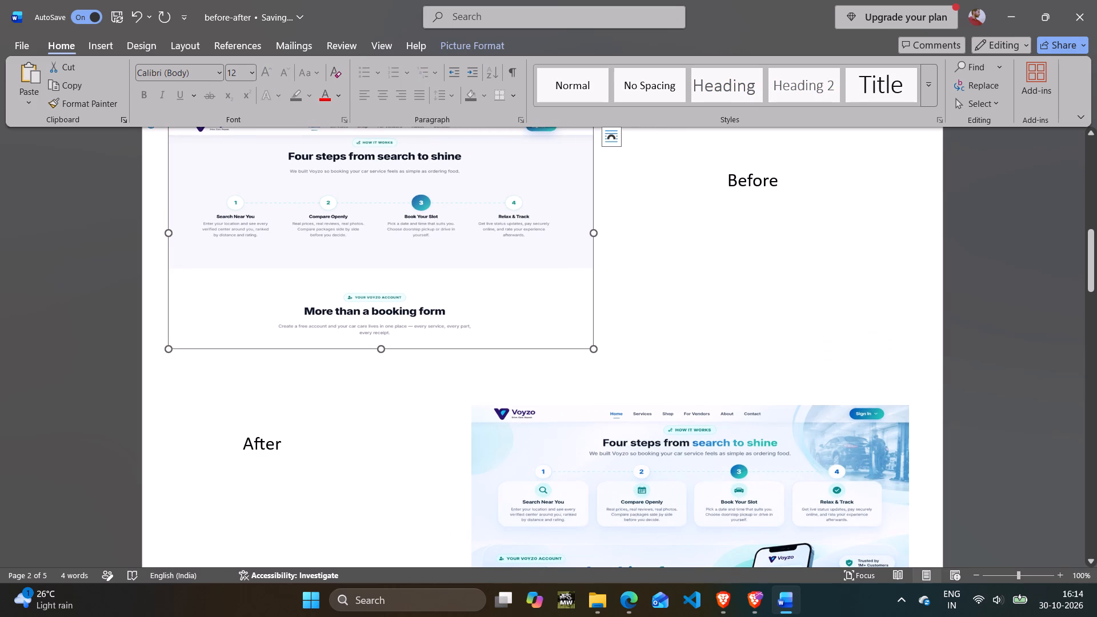
left_click(446, 363)
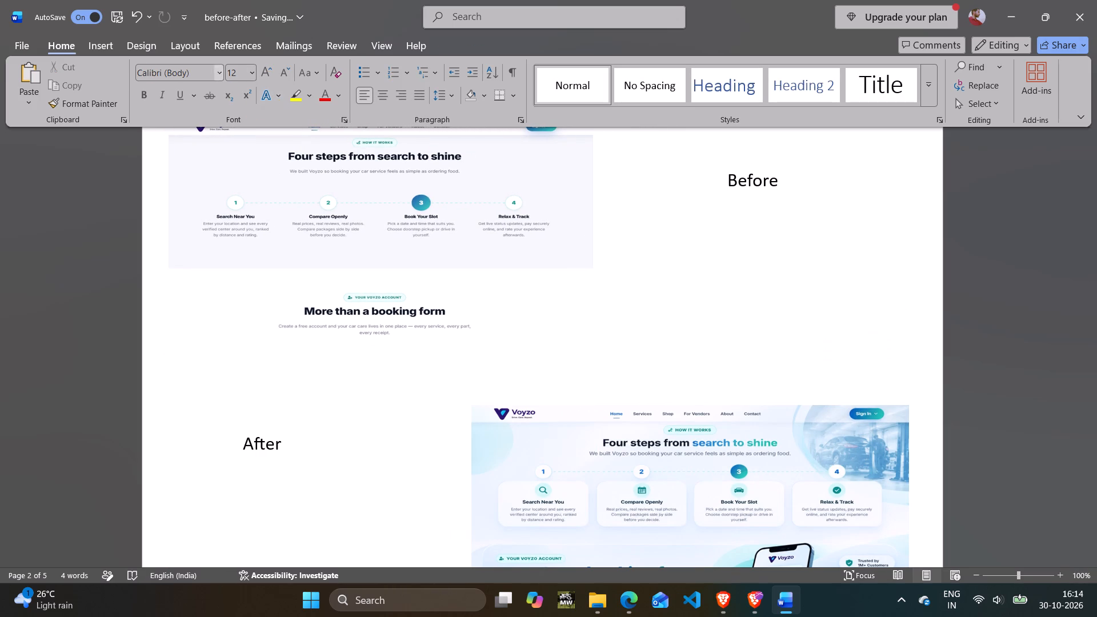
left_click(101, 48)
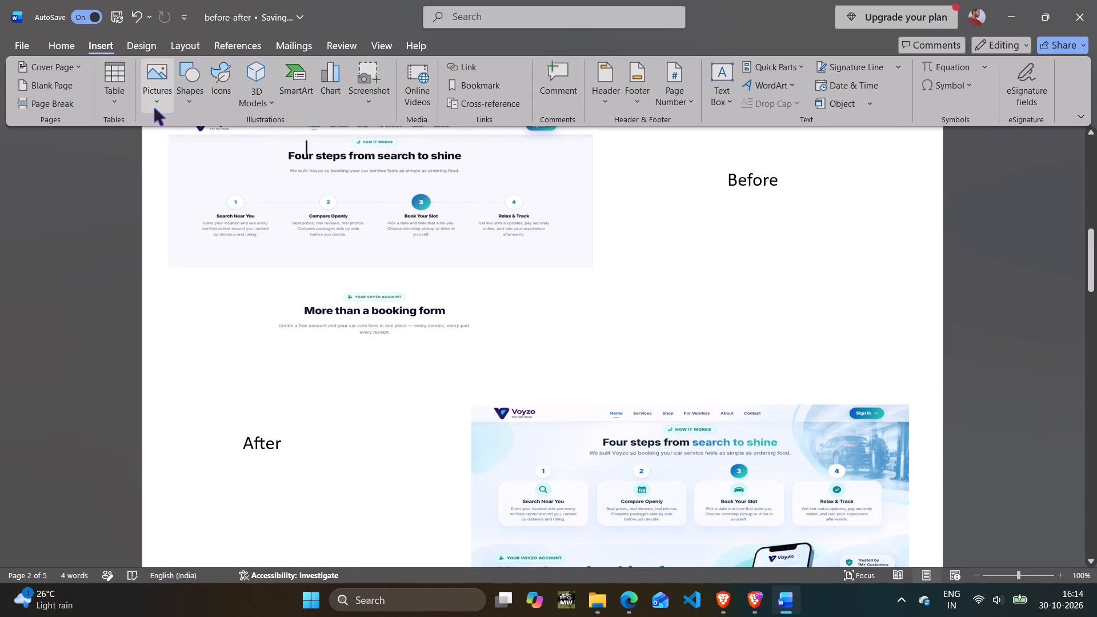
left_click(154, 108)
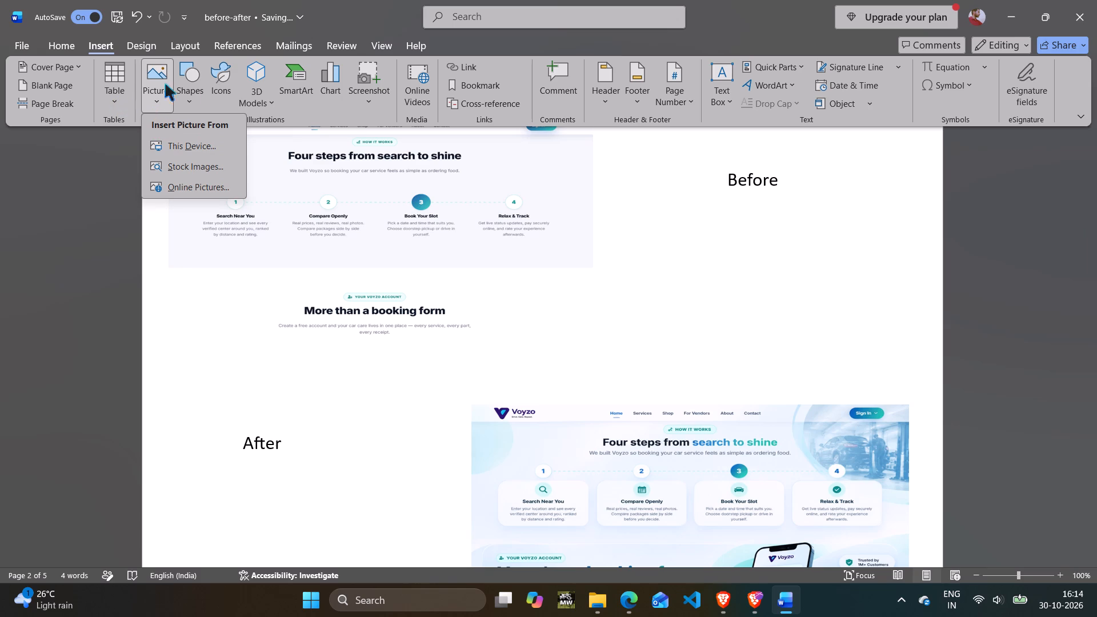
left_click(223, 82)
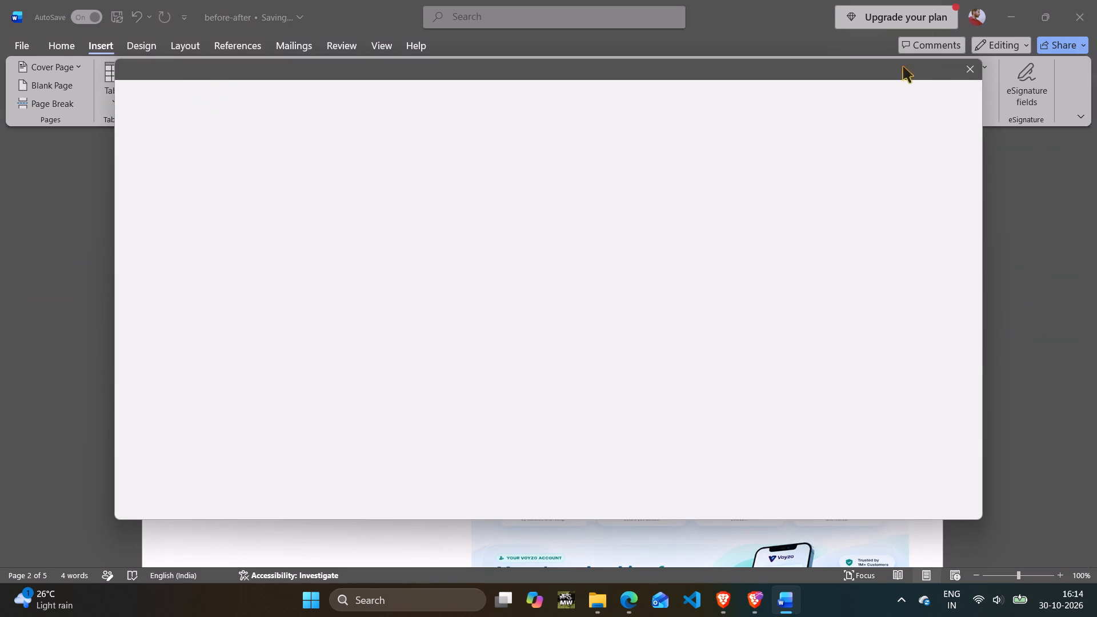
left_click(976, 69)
Draw a nearly horizontal line about 29.4 cm long across page 2, between the Before and After sections.
left_click(198, 99)
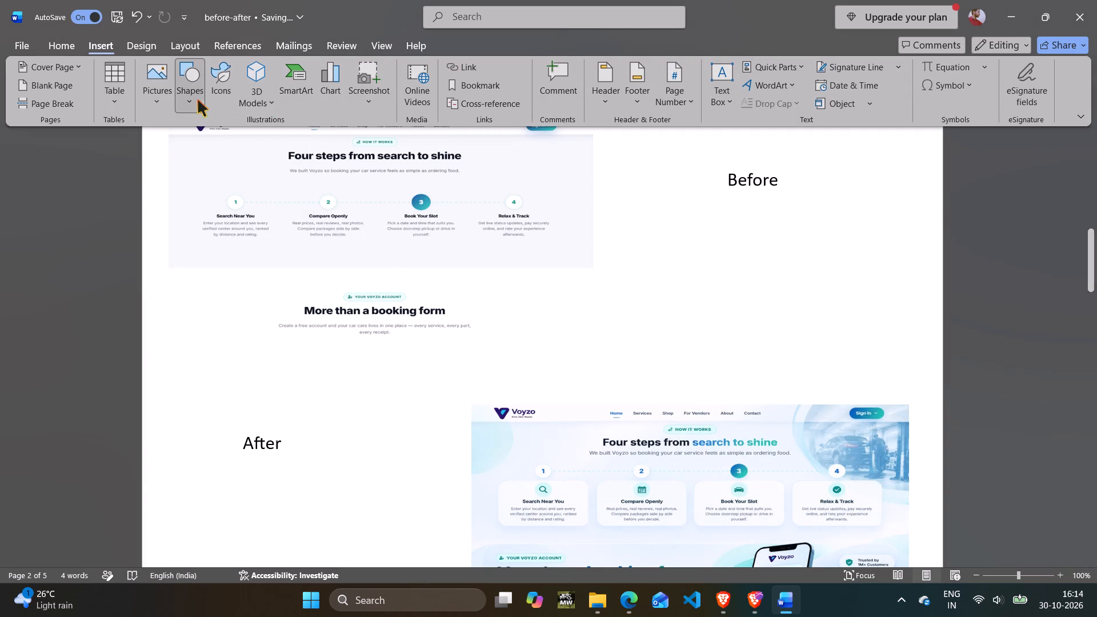
left_click(202, 139)
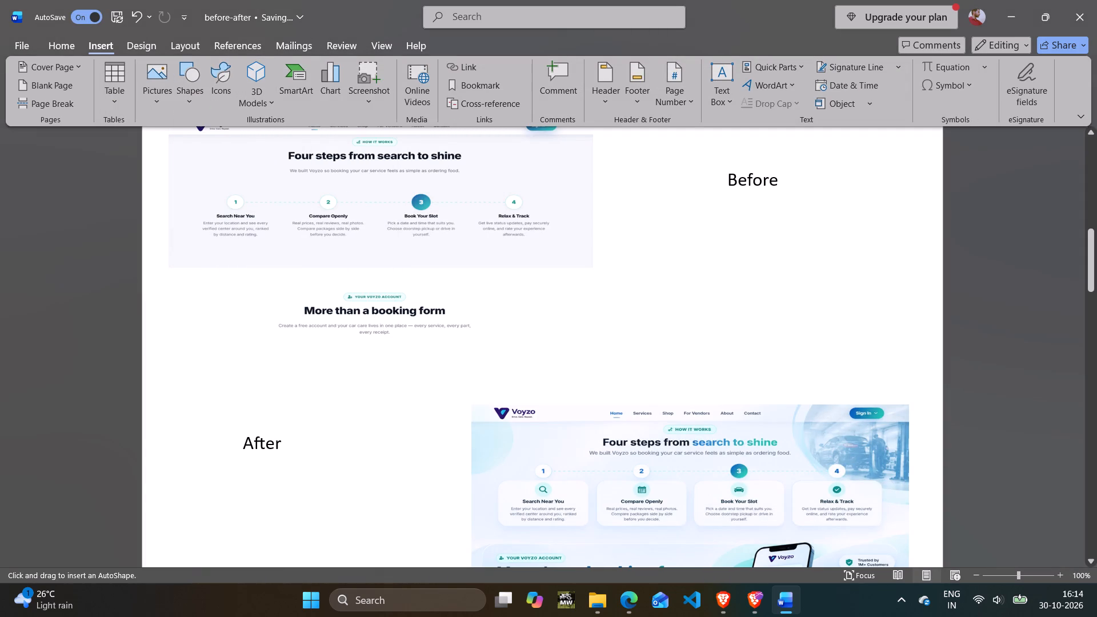
left_click_drag(149, 357, 738, 346)
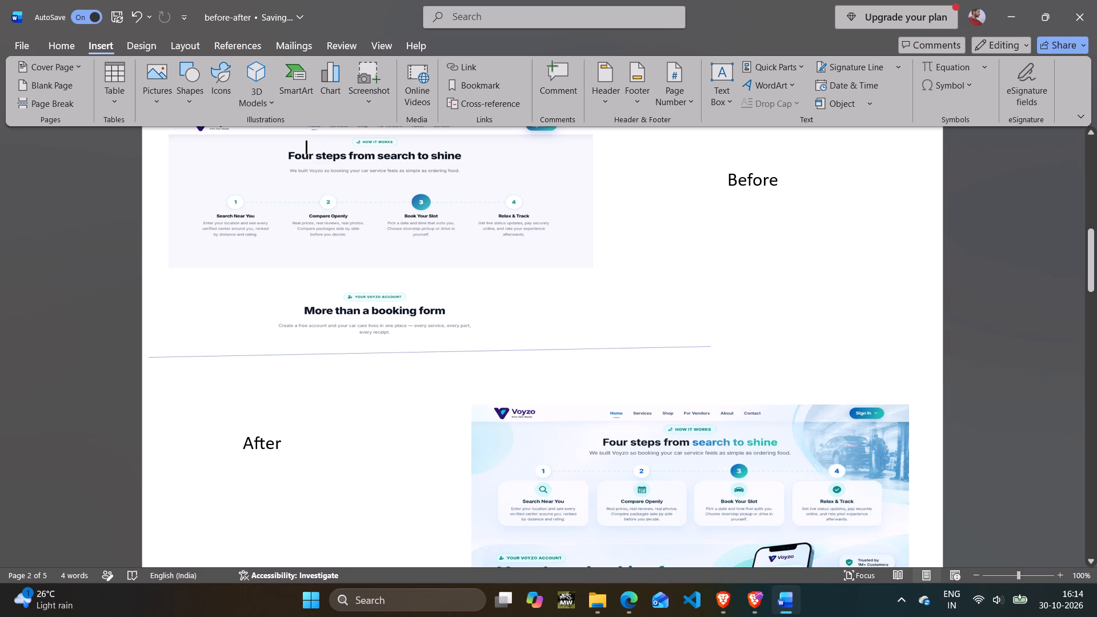
left_click_drag(738, 346, 944, 356)
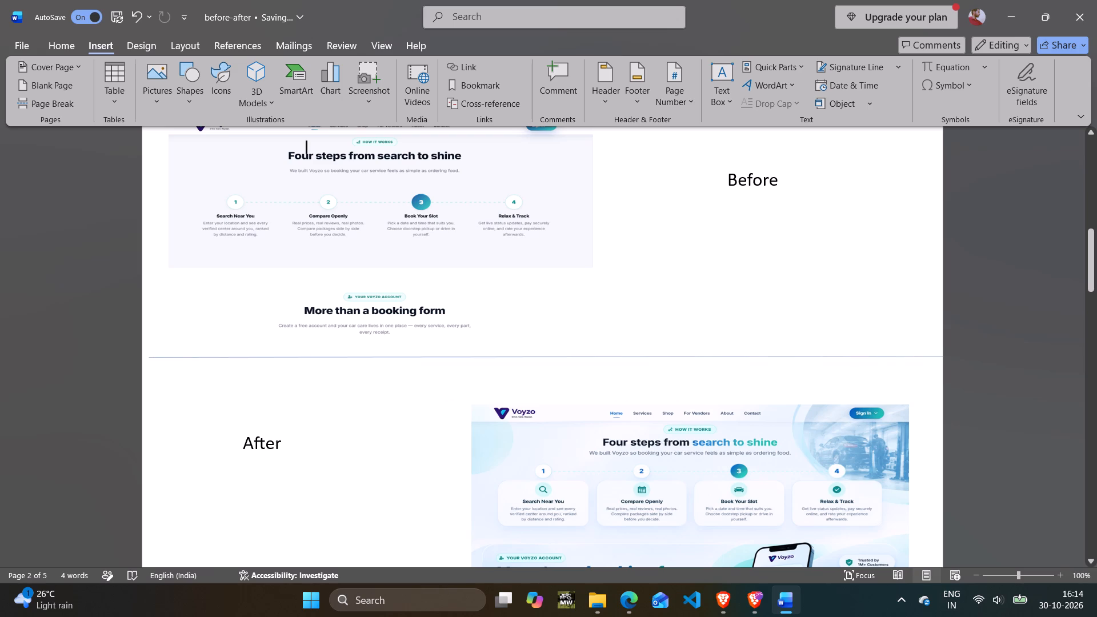
left_click_drag(944, 356, 943, 354)
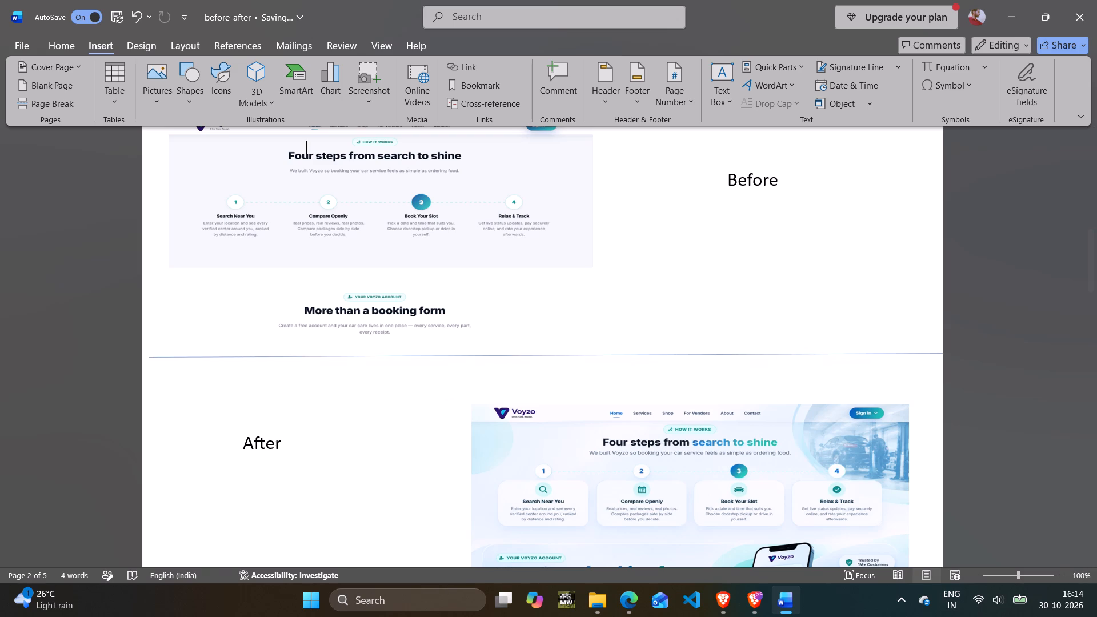
left_click_drag(943, 354, 942, 356)
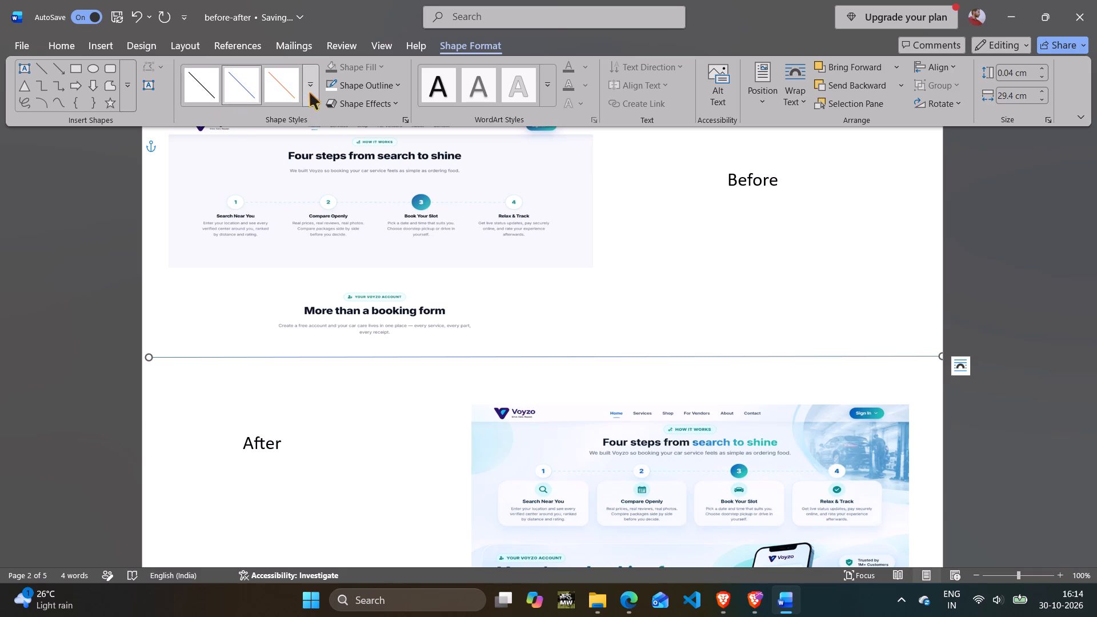
Set the outline colour of page 2's horizontal divider line to black.
left_click(382, 87)
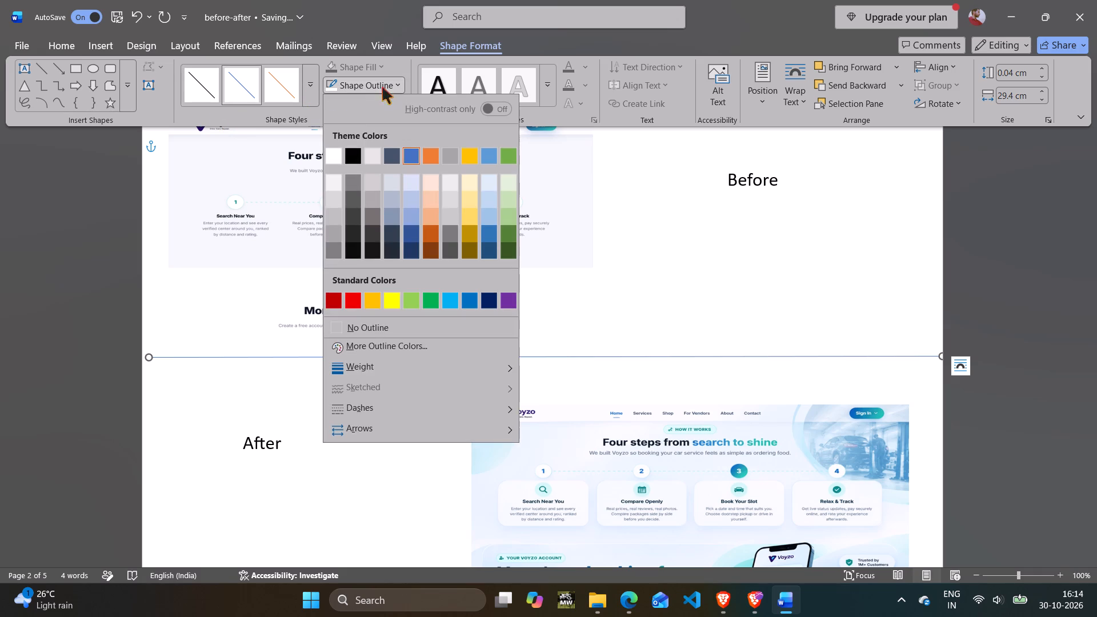
left_click(348, 154)
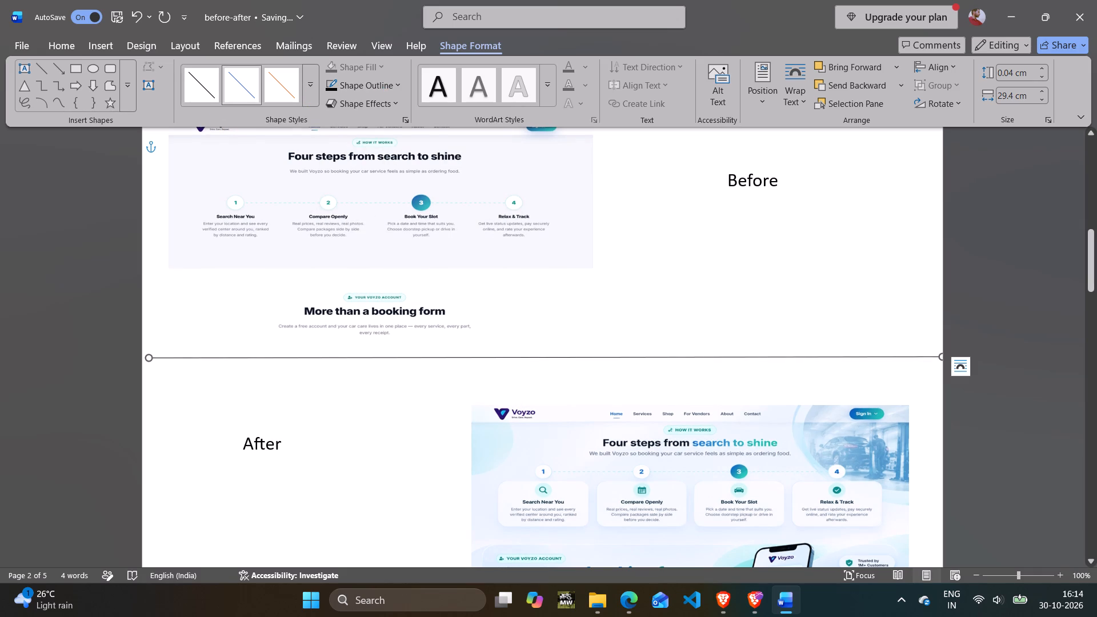
Extend the left end of the horizontal divider to page 2's left edge, making it about 29.66 cm wide.
left_click_drag(149, 359, 143, 357)
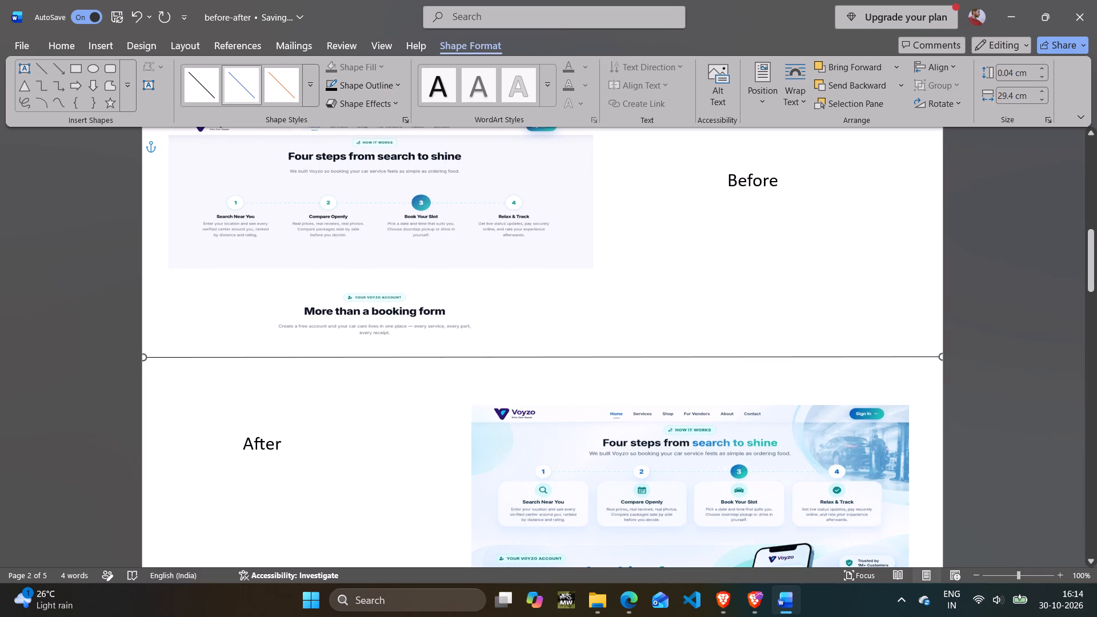
left_click_drag(143, 357, 141, 359)
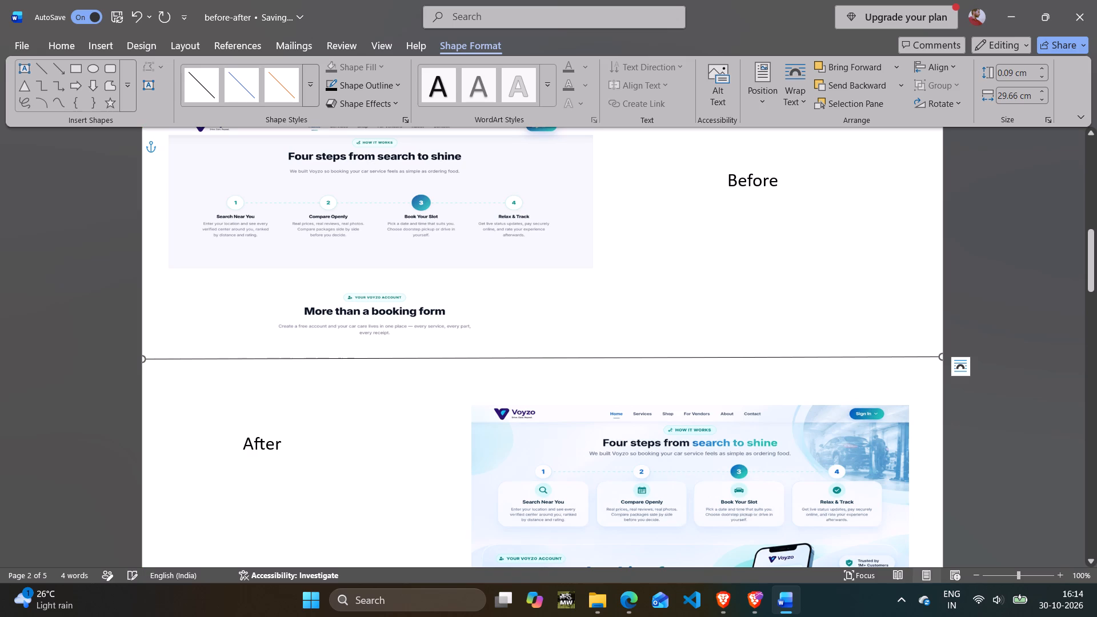
Apply the Offset: Right outer shadow to page 2's horizontal divider line.
scroll(630, 294, "up", 6)
scroll(691, 227, "down", 16)
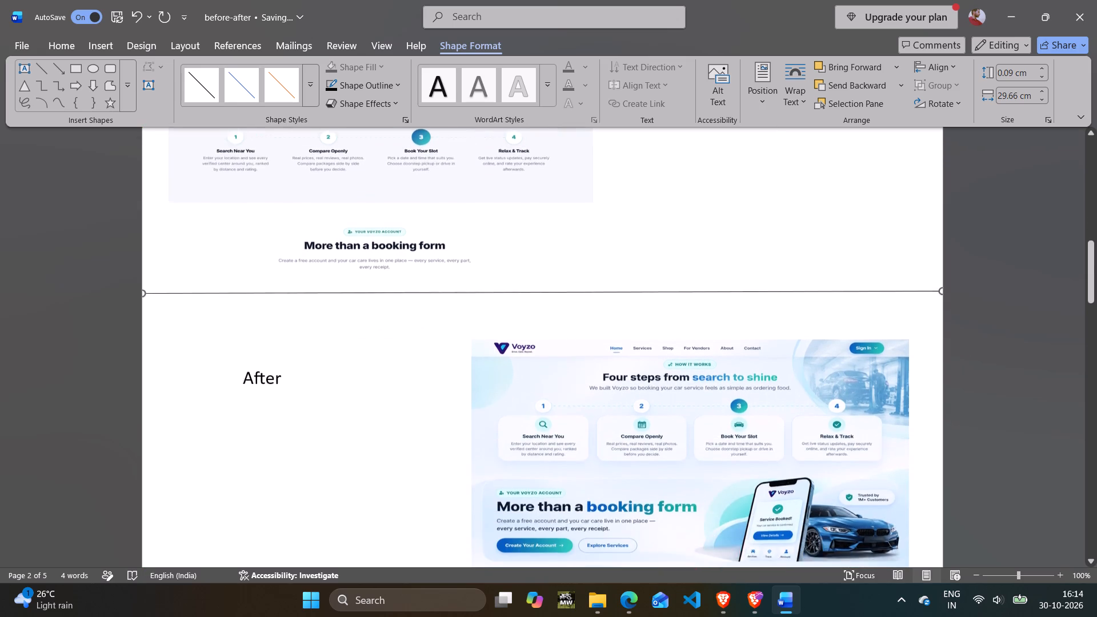
scroll(690, 229, "down", 3)
scroll(690, 229, "up", 6)
scroll(560, 237, "up", 18)
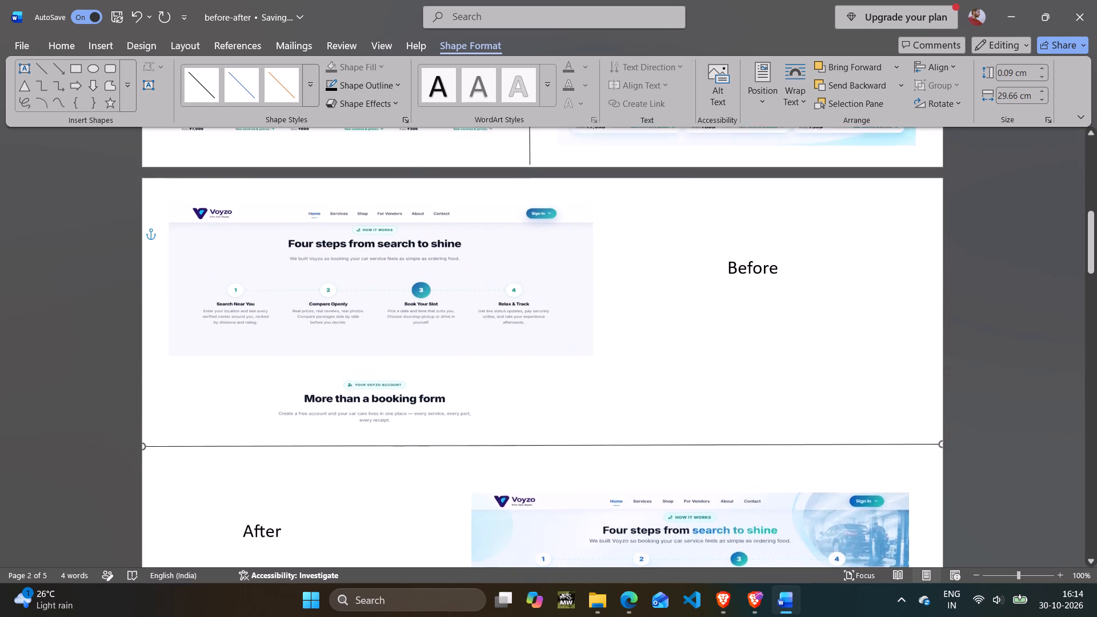
scroll(560, 239, "up", 8)
scroll(560, 242, "down", 6)
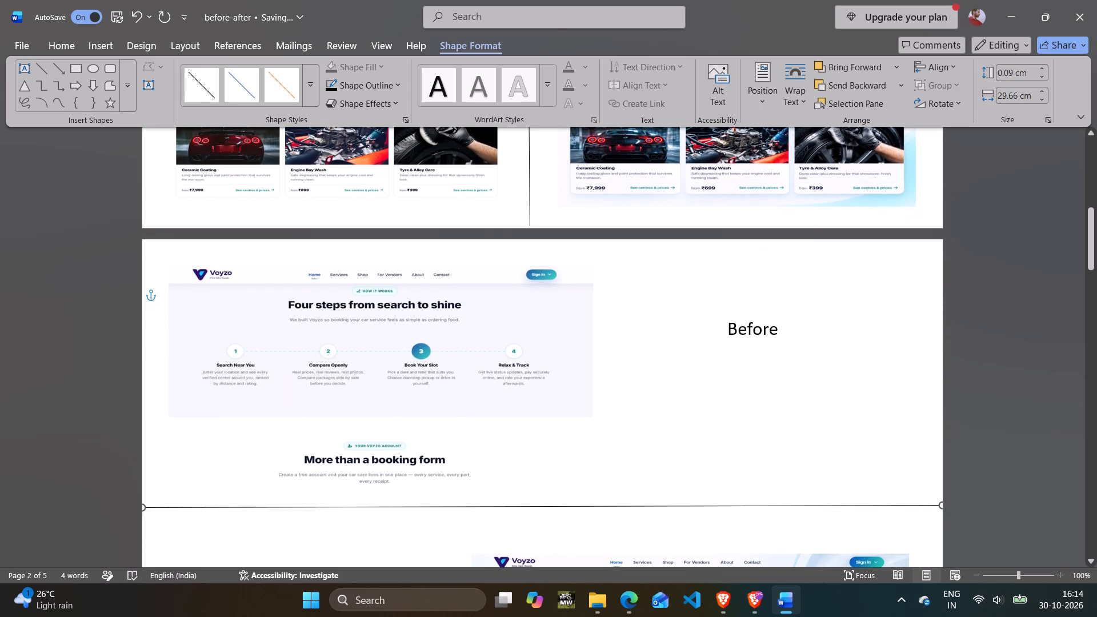
left_click(352, 107)
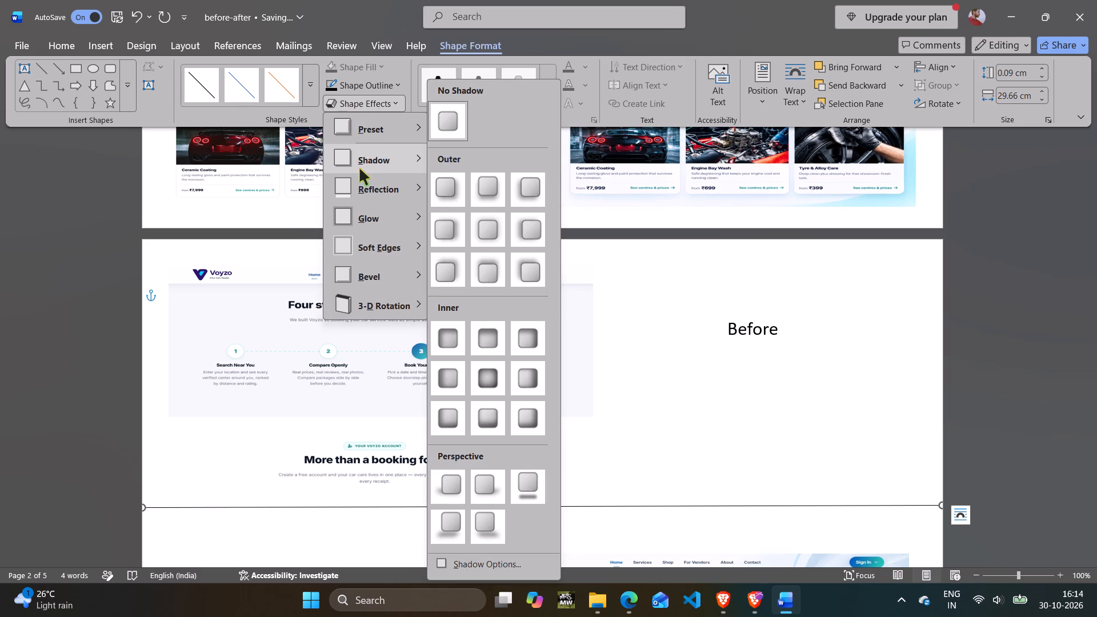
left_click(439, 230)
Apply the thickest black theme line style to the vertical divider on page 1.
left_click(527, 206)
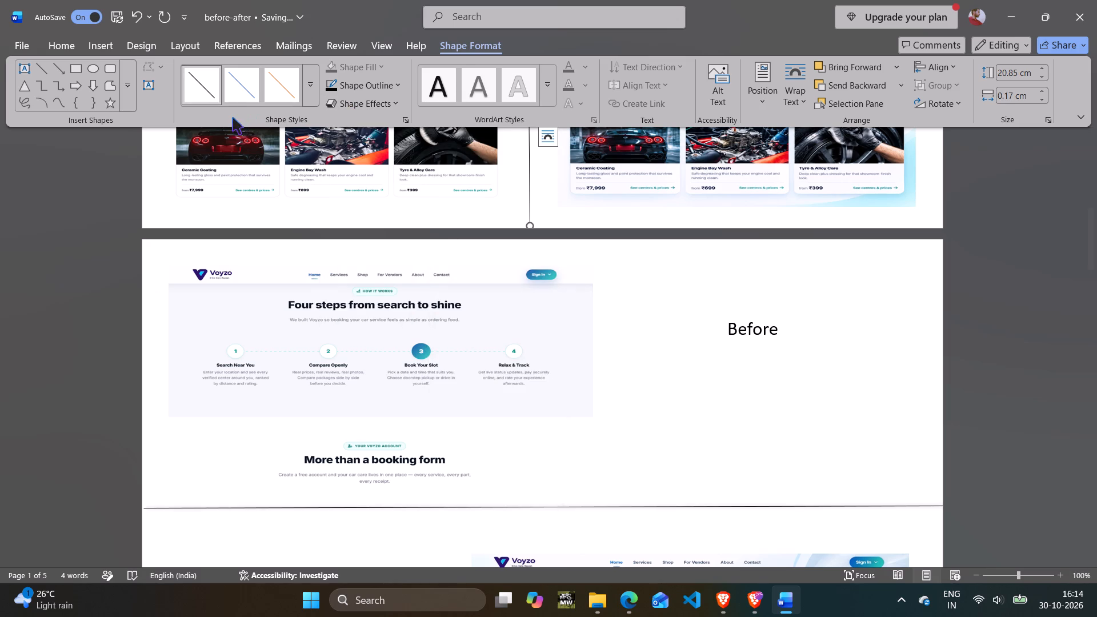
left_click(313, 89)
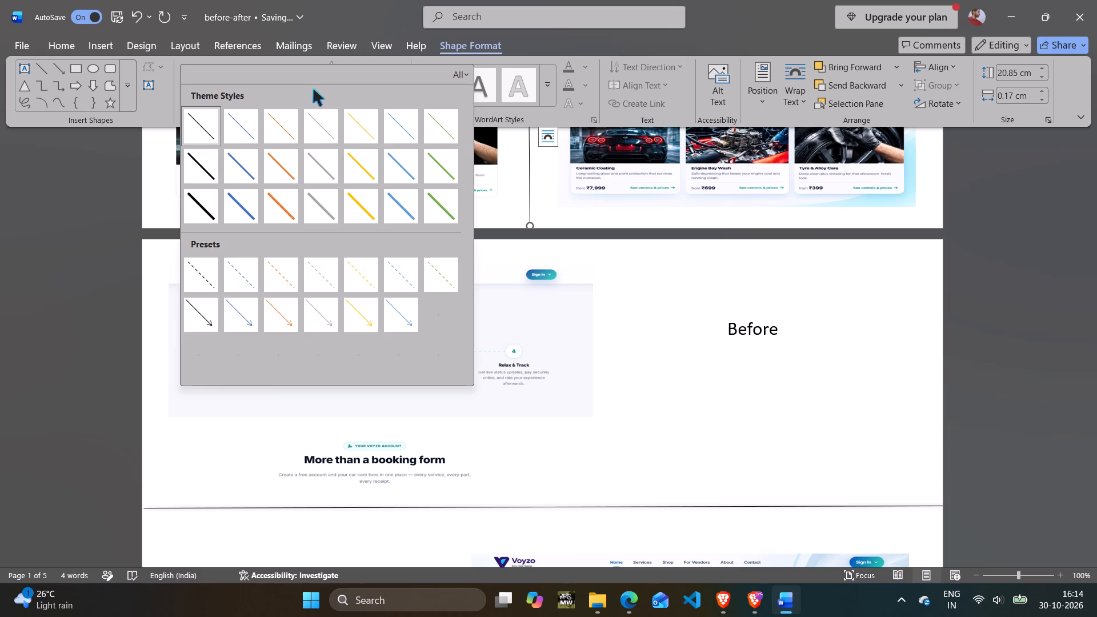
left_click(199, 202)
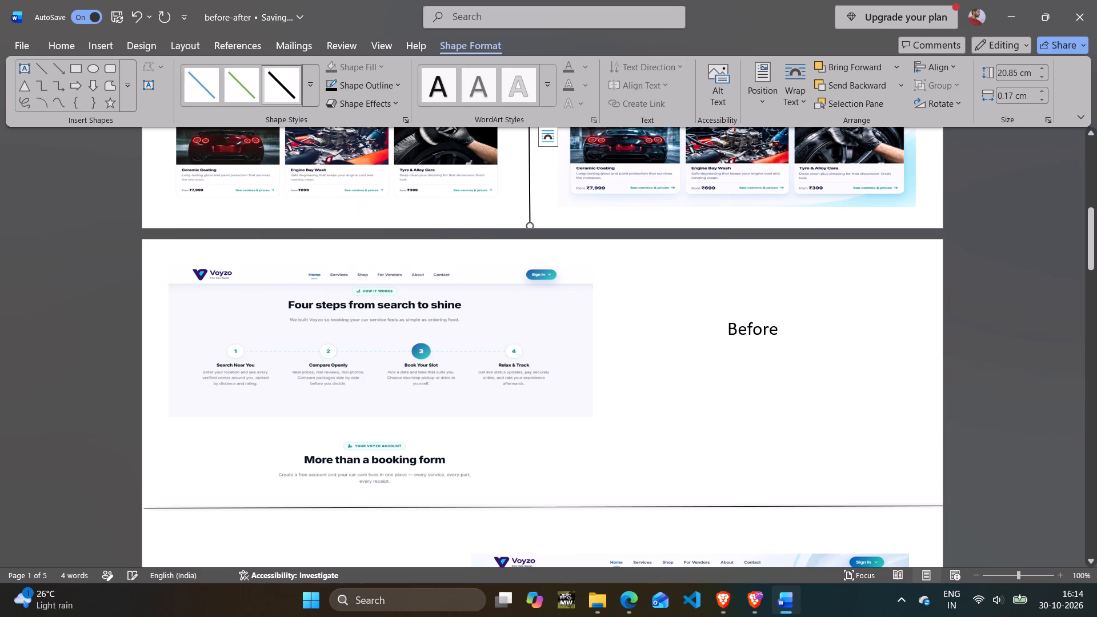
Apply the same thick black theme line style to page 2's horizontal divider.
scroll(511, 399, "down", 5)
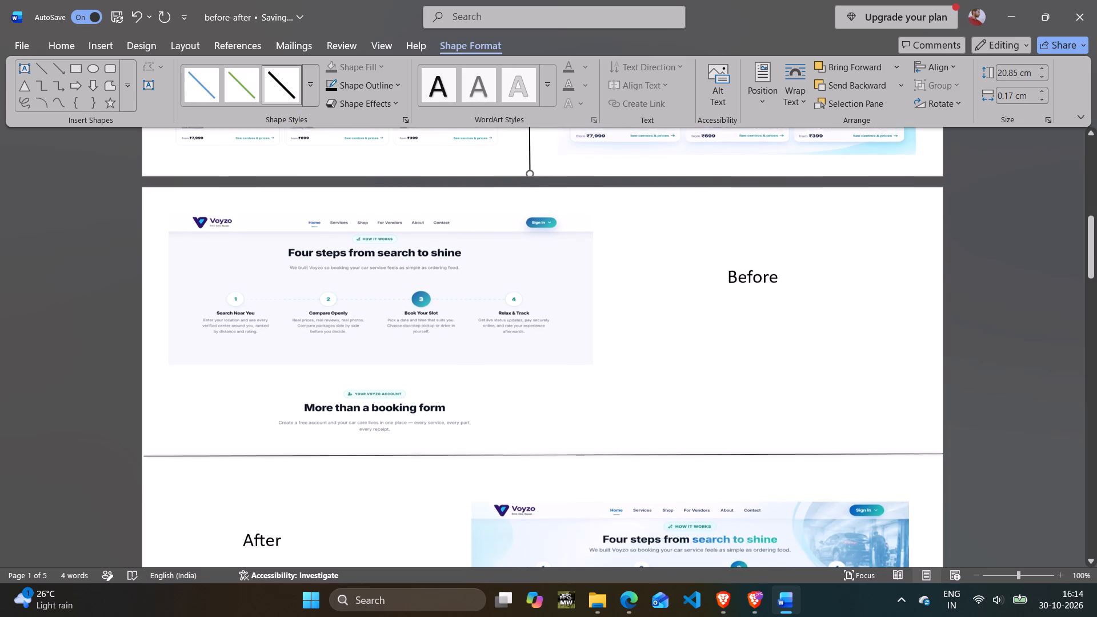
left_click(501, 449)
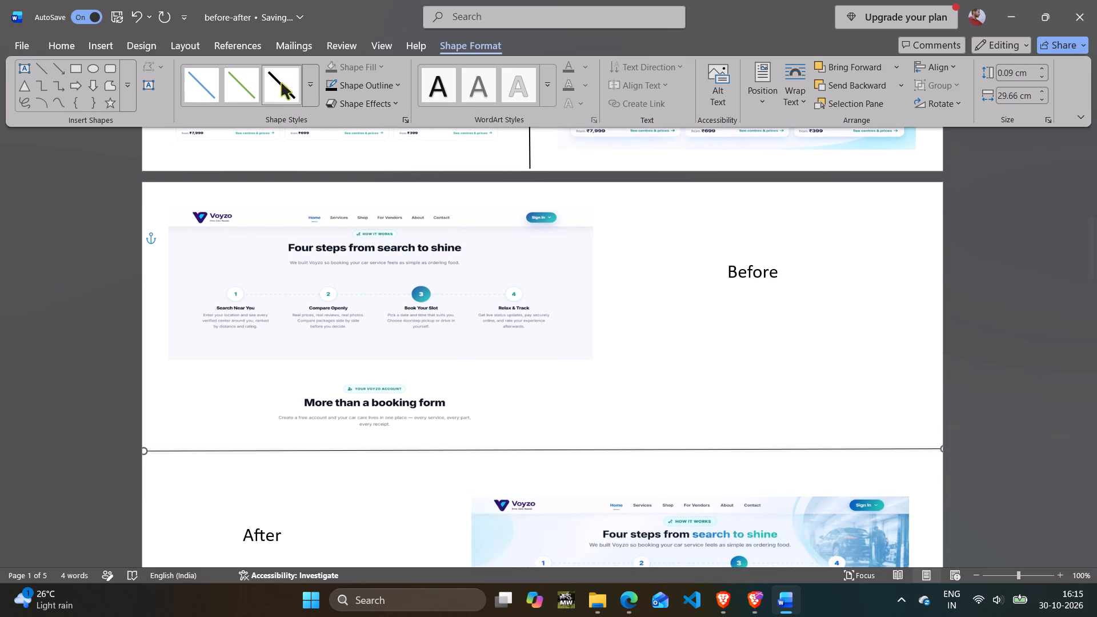
left_click(281, 82)
Draw a vertical line about 15 cm long from page 3's top edge, between the original and redesigned picture columns.
scroll(560, 315, "down", 11)
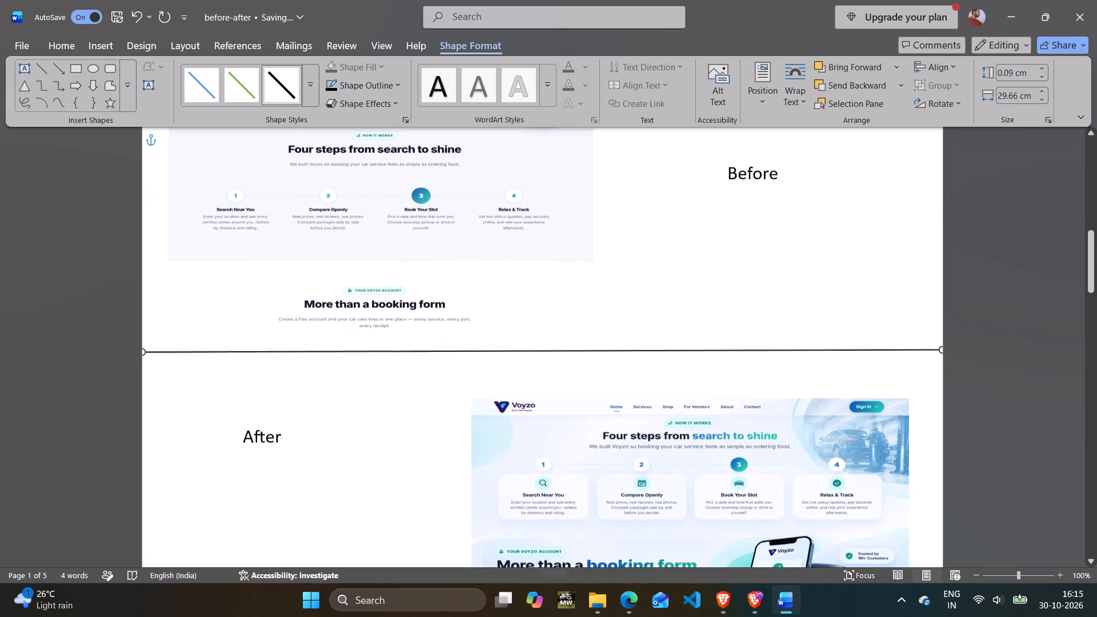
scroll(562, 313, "down", 20)
scroll(562, 313, "down", 11)
scroll(480, 290, "down", 8)
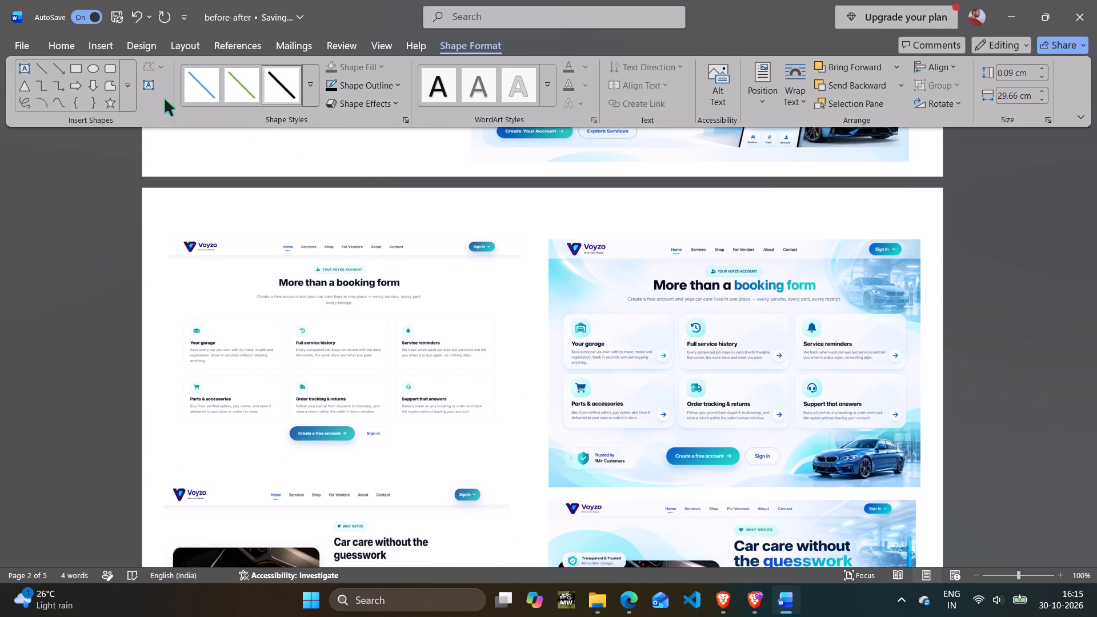
left_click(46, 73)
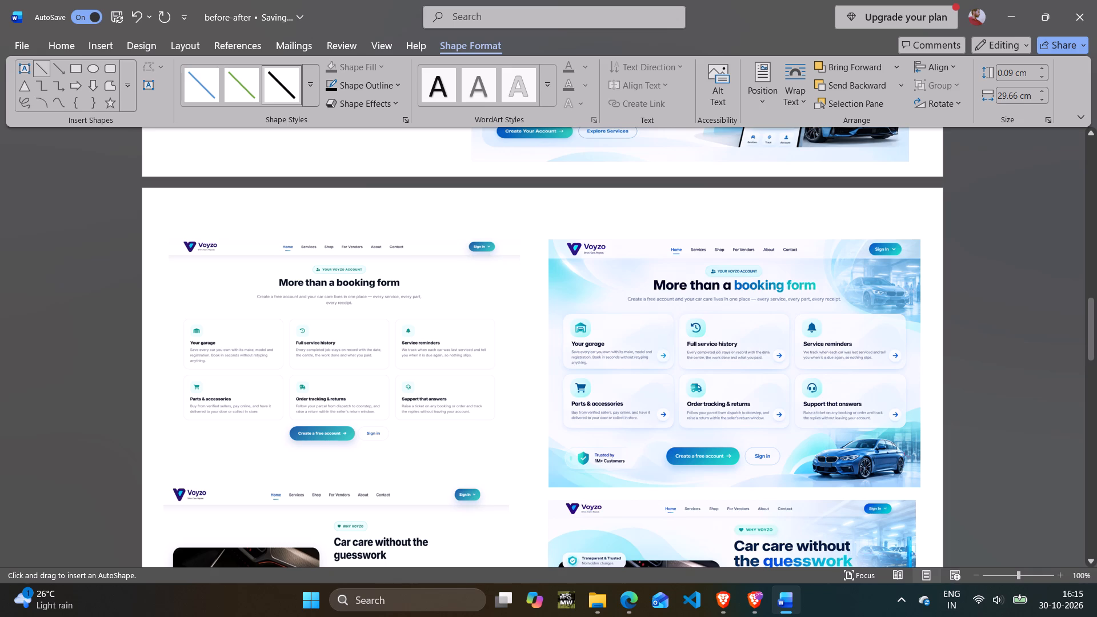
left_click_drag(535, 189, 538, 518)
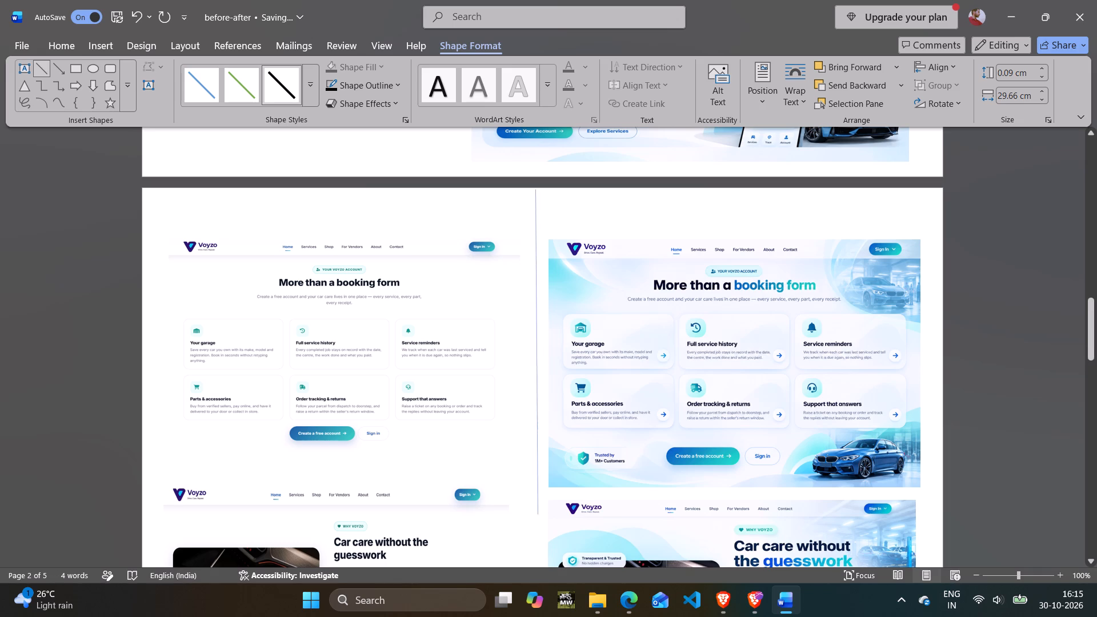
left_click_drag(538, 518, 539, 582)
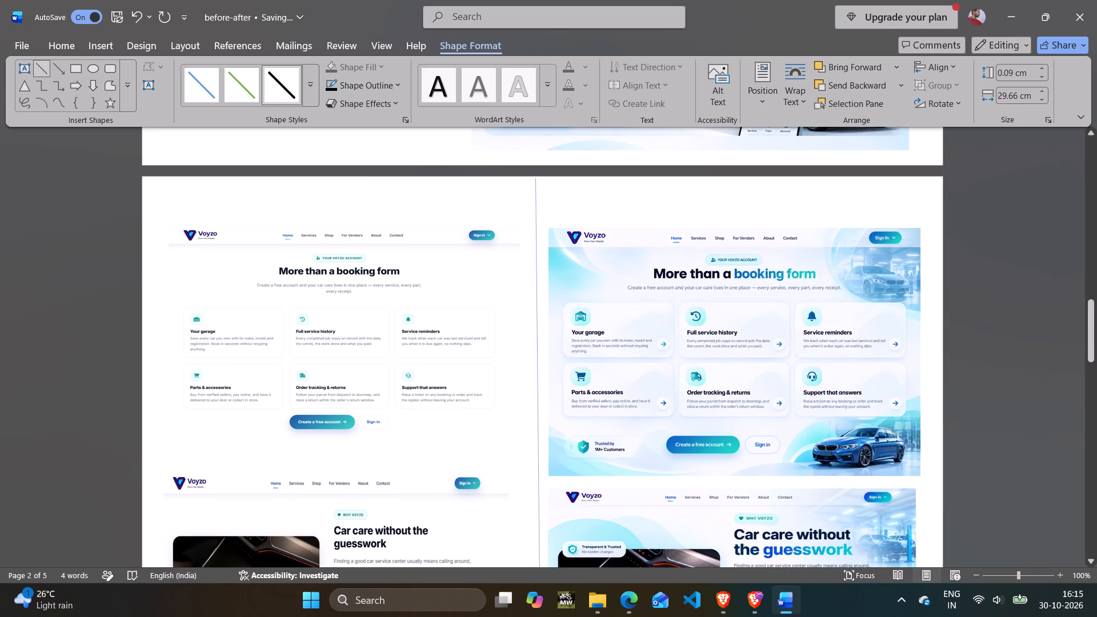
left_click_drag(539, 582, 536, 582)
Extend the lower end of page 3's vertical line to the page's bottom edge, making it about 21.12 cm tall.
scroll(539, 387, "down", 12)
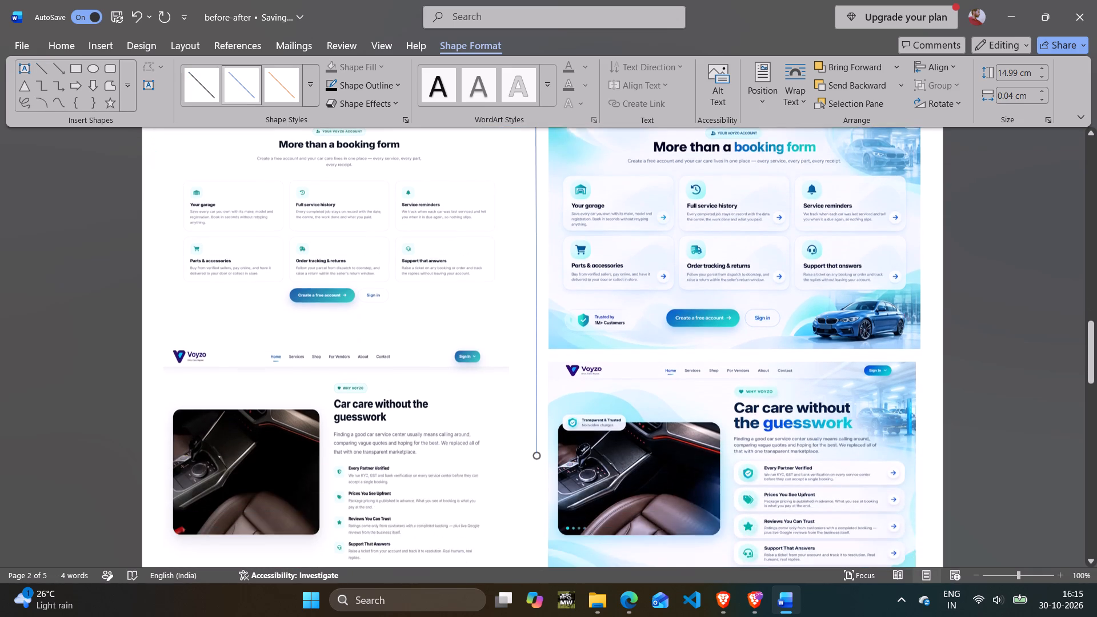
scroll(542, 388, "down", 8)
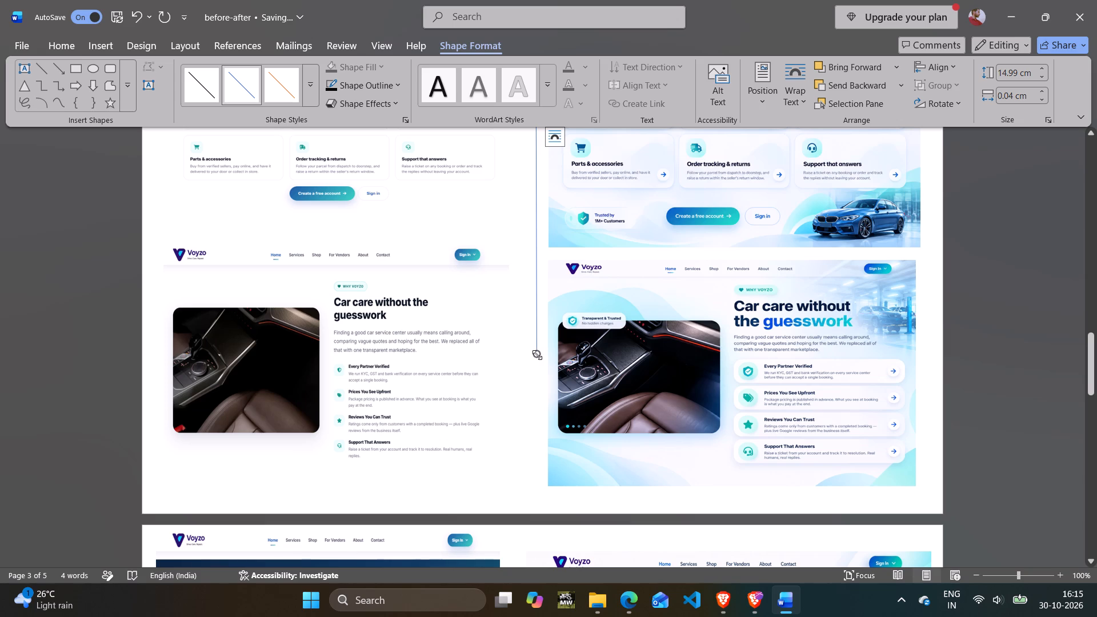
left_click_drag(537, 354, 539, 508)
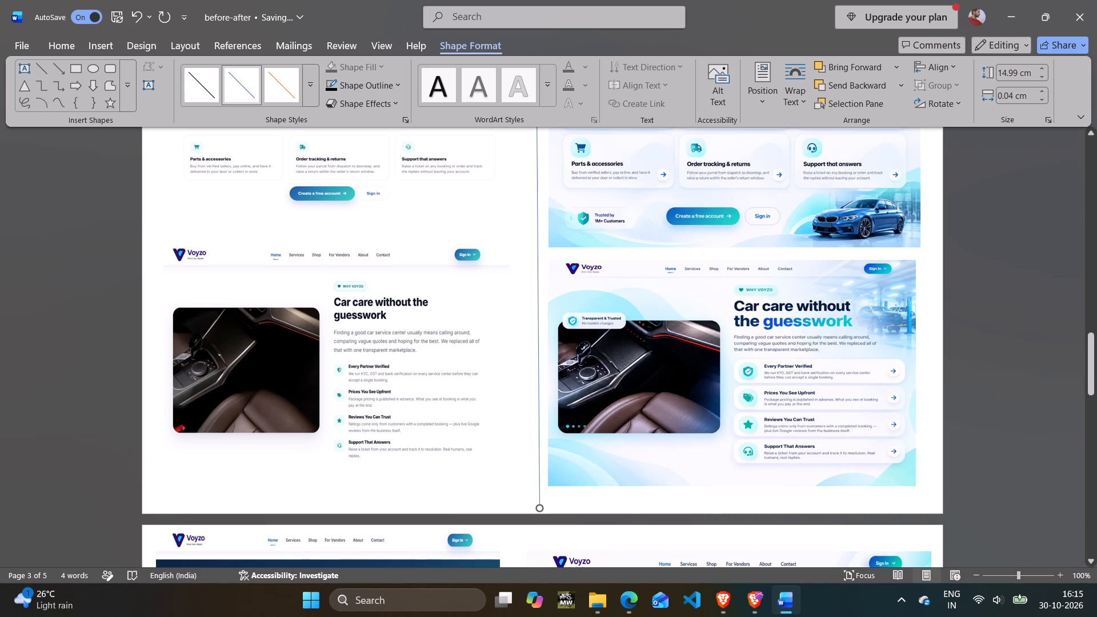
left_click_drag(539, 508, 539, 514)
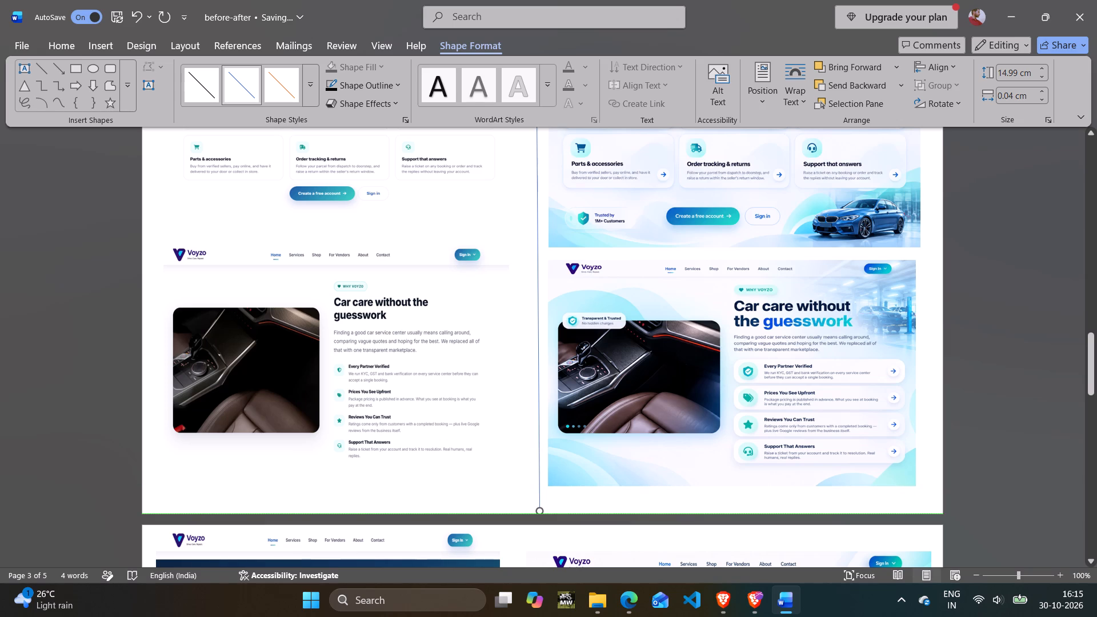
left_click_drag(539, 514, 538, 519)
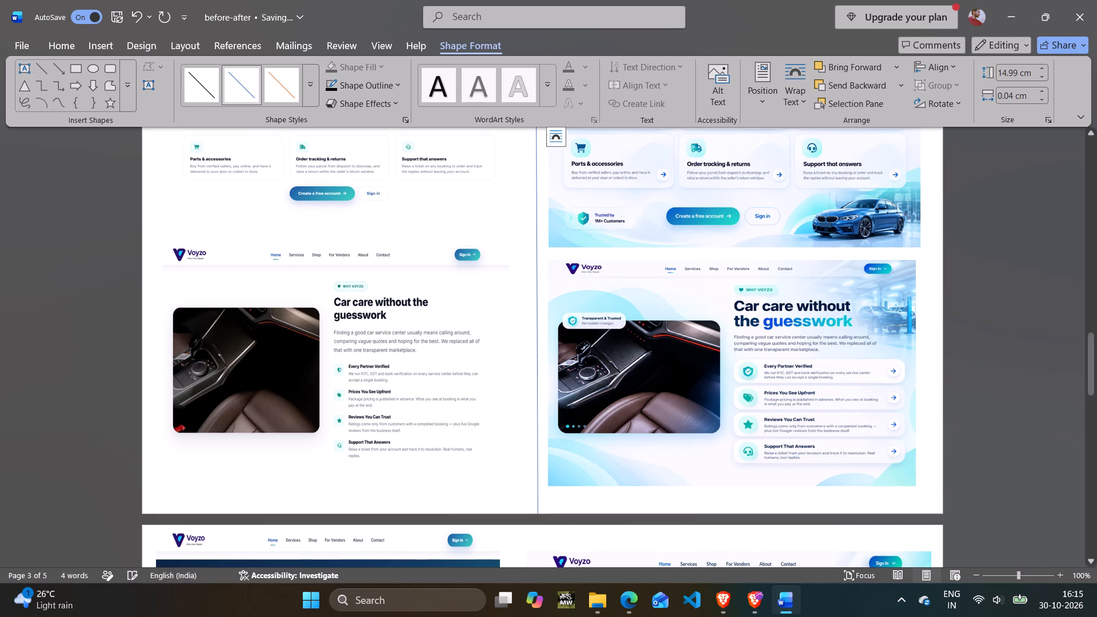
Apply the thickest black theme line style to page 3's vertical divider.
left_click(306, 98)
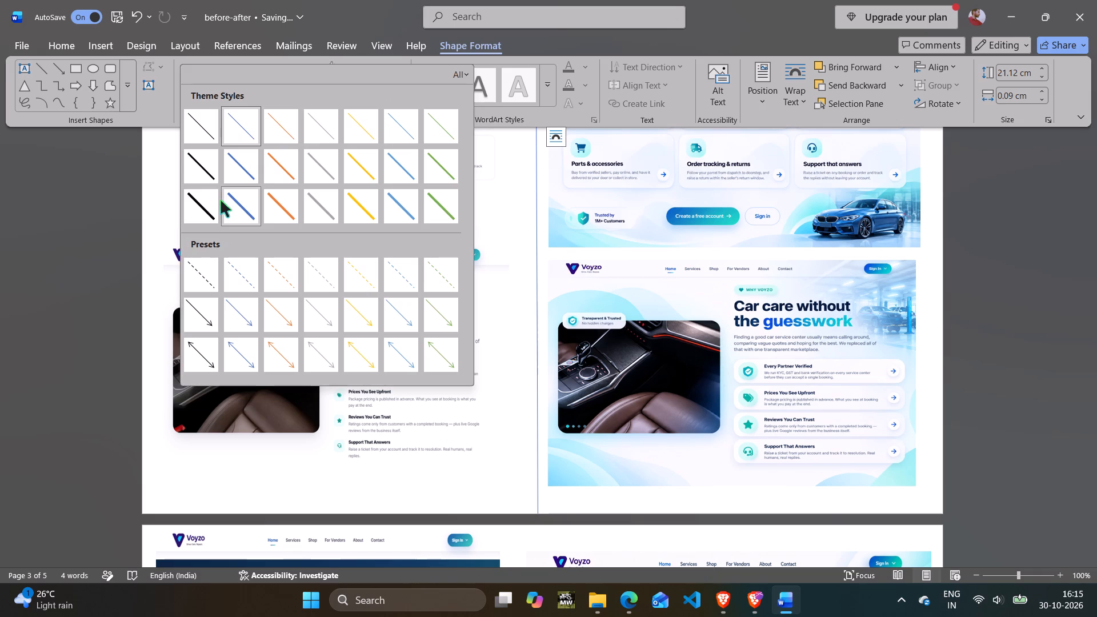
left_click(207, 207)
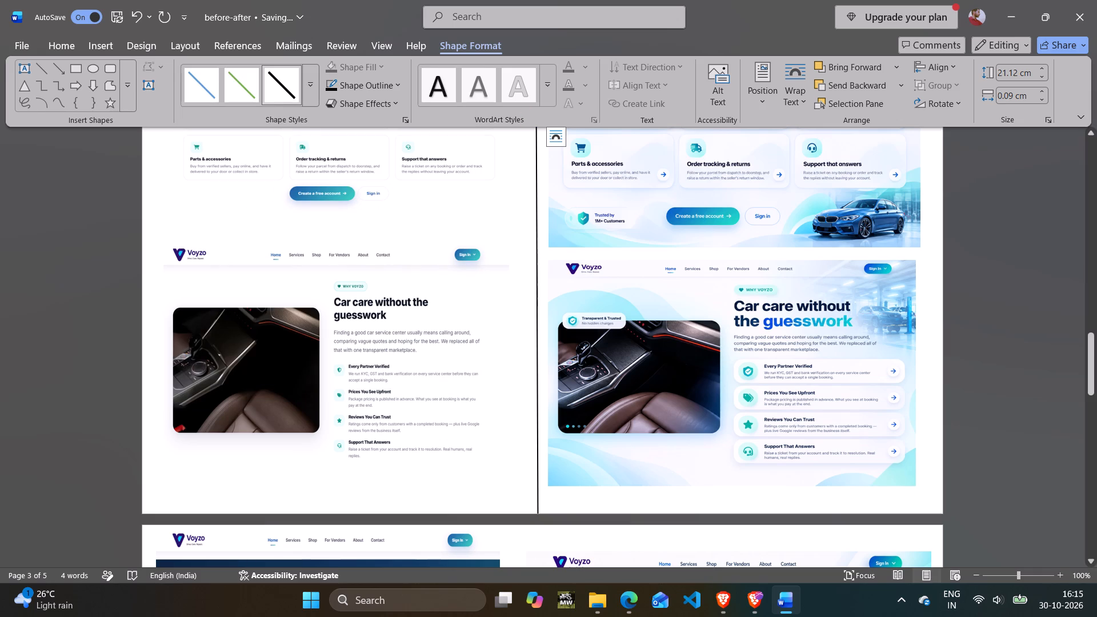
Move page 3's vertical divider slightly left, toward the original screenshots.
left_click_drag(536, 182, 532, 182)
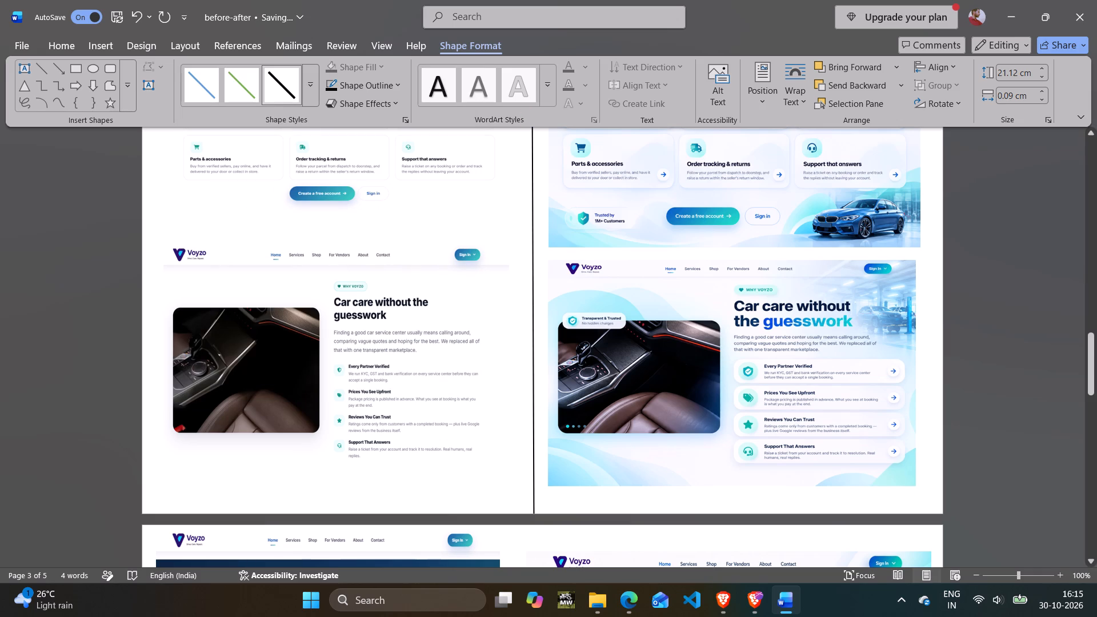
Nudge page 3's vertical divider slightly further toward the original screenshots.
left_click_drag(532, 182, 529, 182)
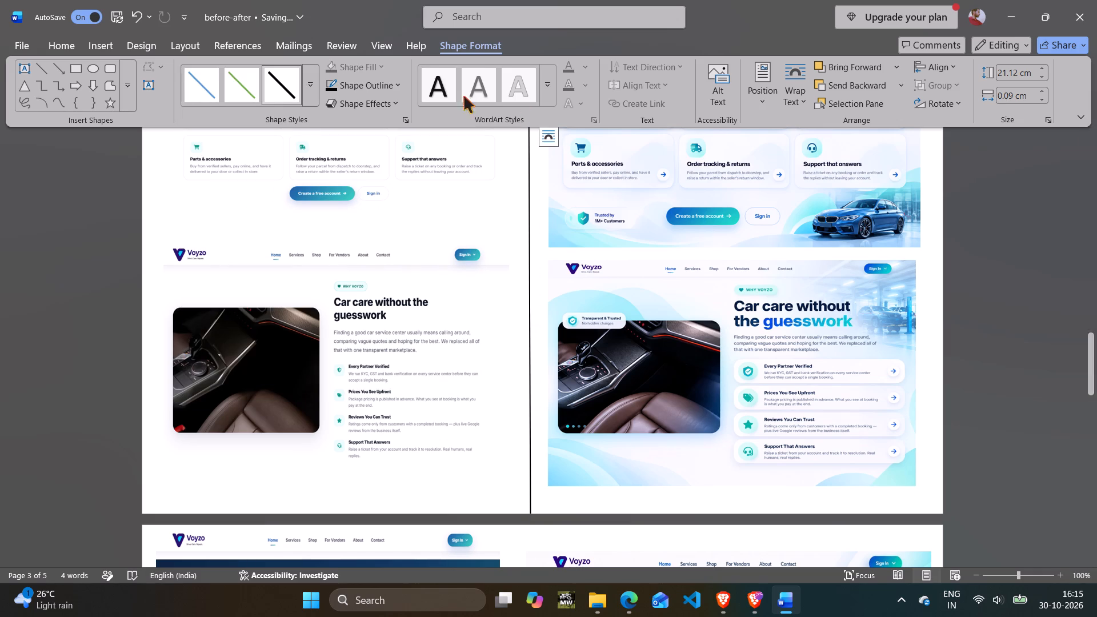
Apply an outer shadow offset to the right to page 3's vertical divider.
left_click(342, 102)
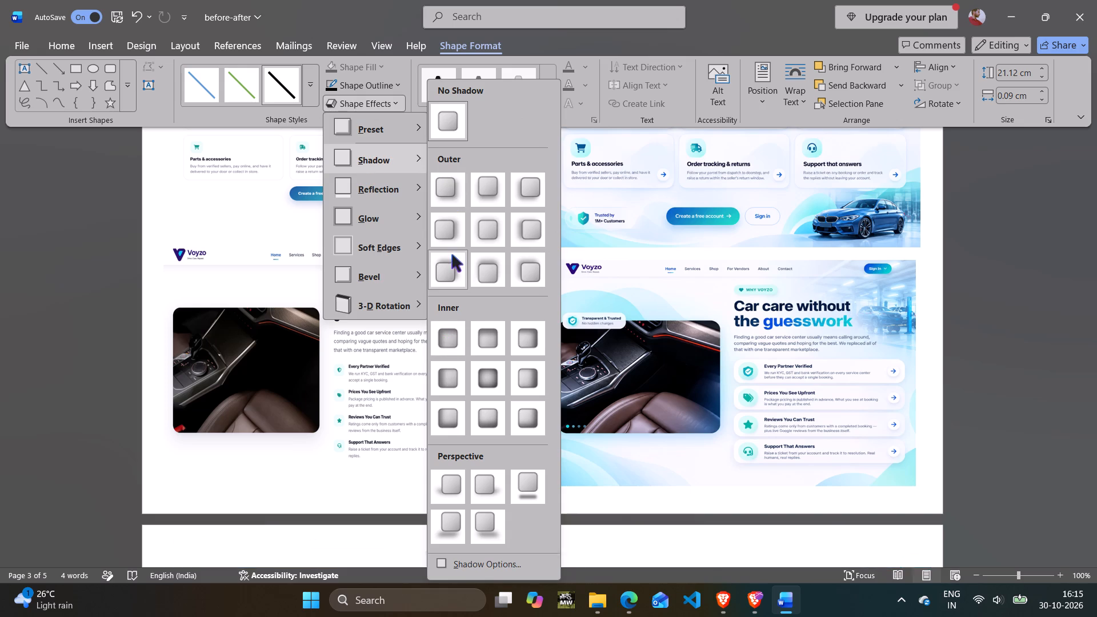
left_click(451, 234)
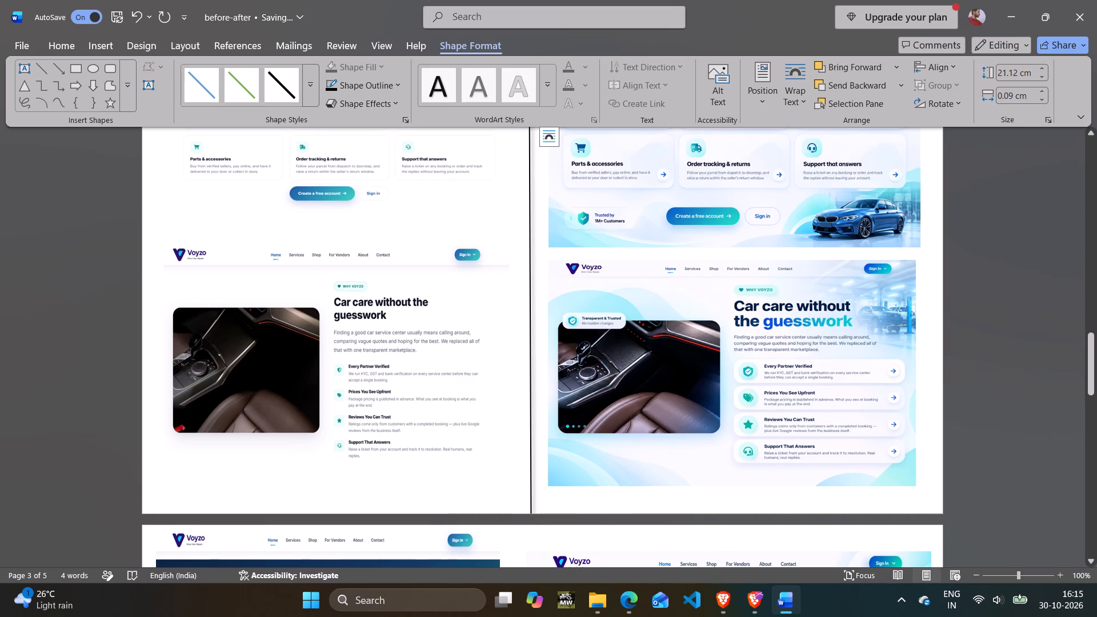
Copy page 3's shadowed vertical divider and paste it onto page 4 with its source formatting.
scroll(535, 217, "down", 17)
right_click(532, 250)
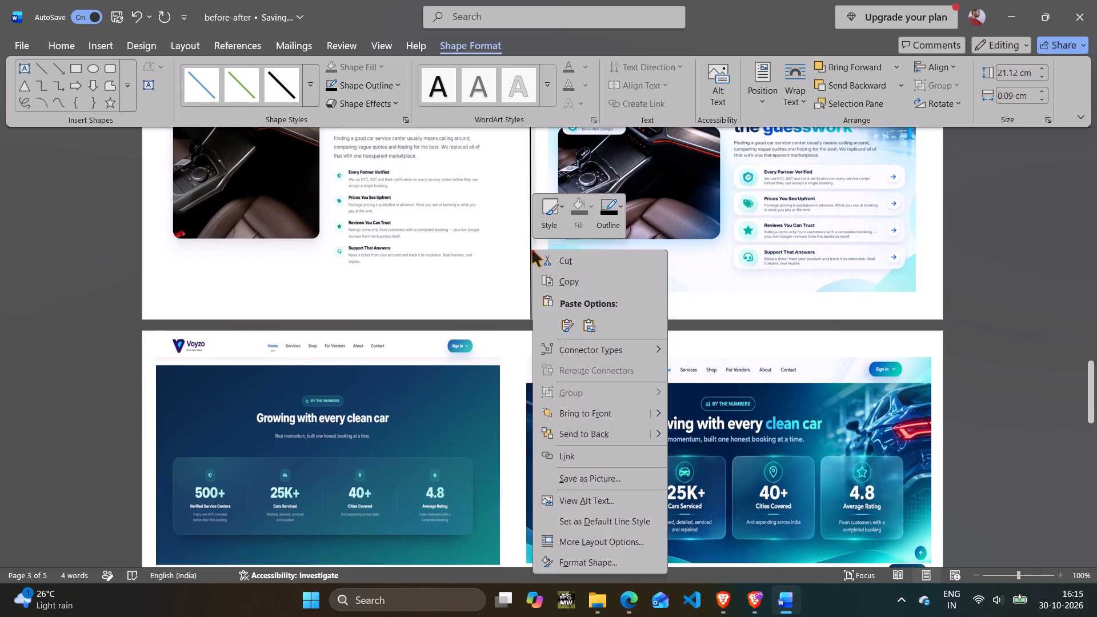
left_click(566, 285)
left_click(522, 378)
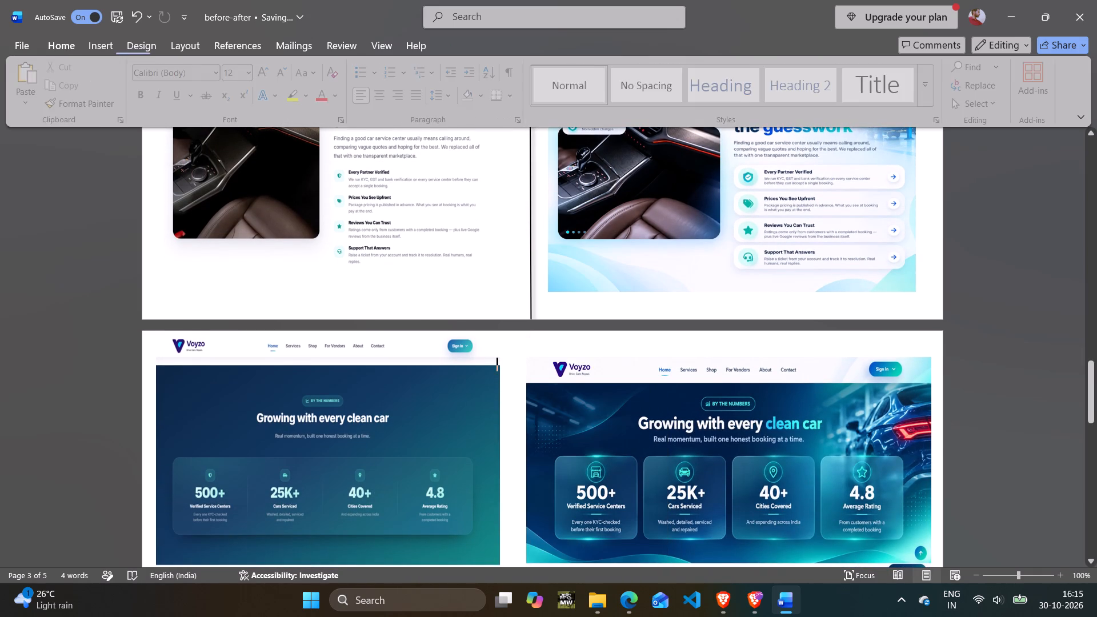
scroll(522, 378, "down", 7)
right_click(513, 356)
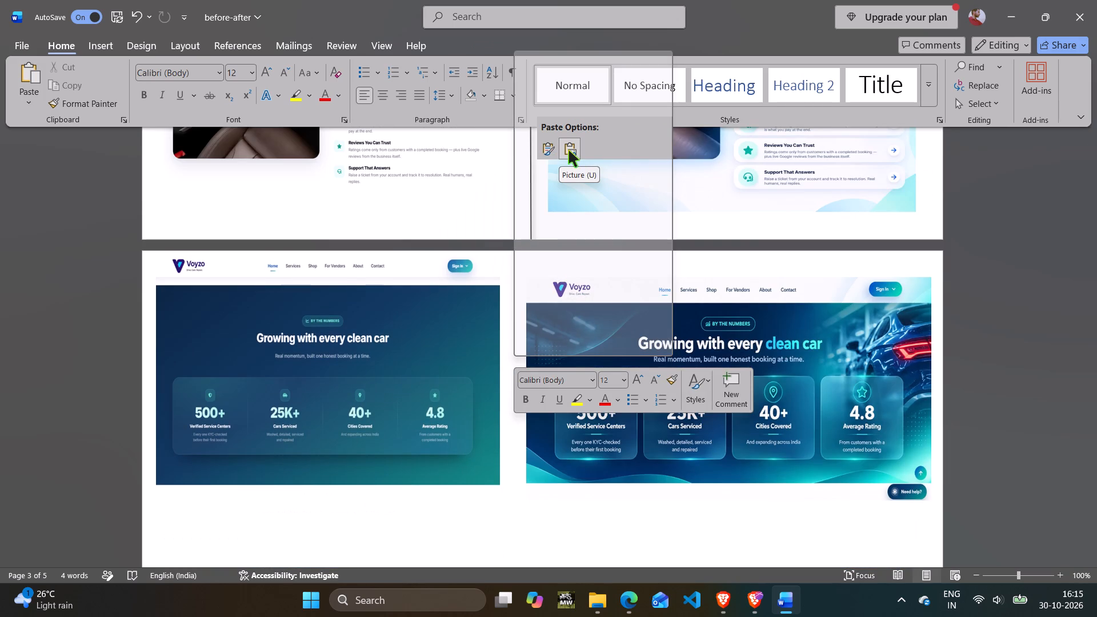
left_click(551, 149)
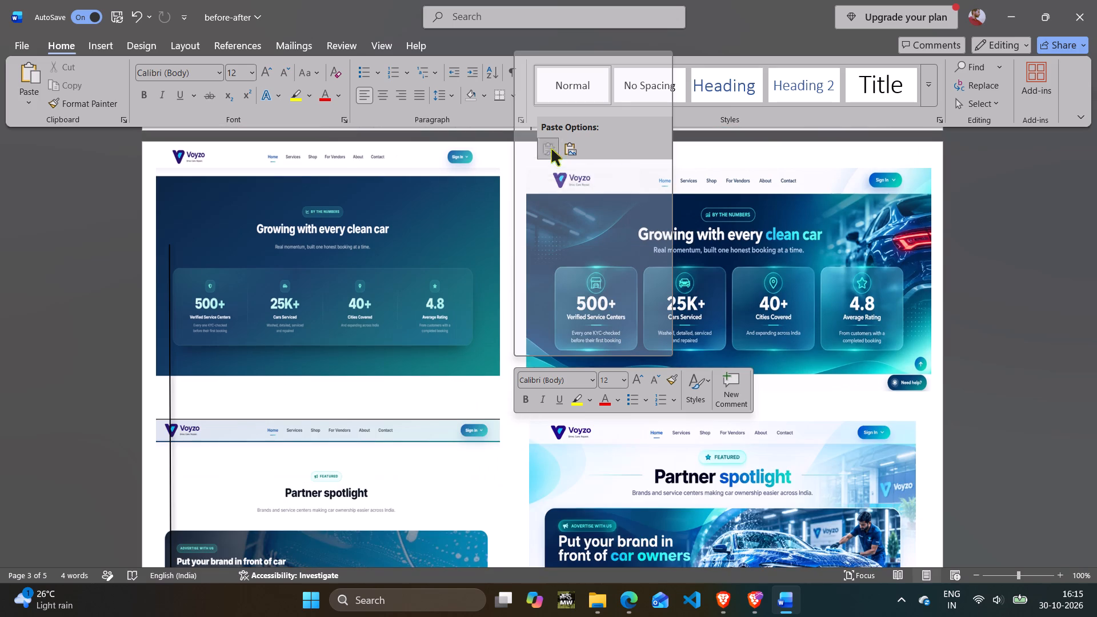
Move page 4's pasted divider into the gap between the original and redesigned picture columns, starting at the page's top edge.
left_click_drag(171, 391, 202, 385)
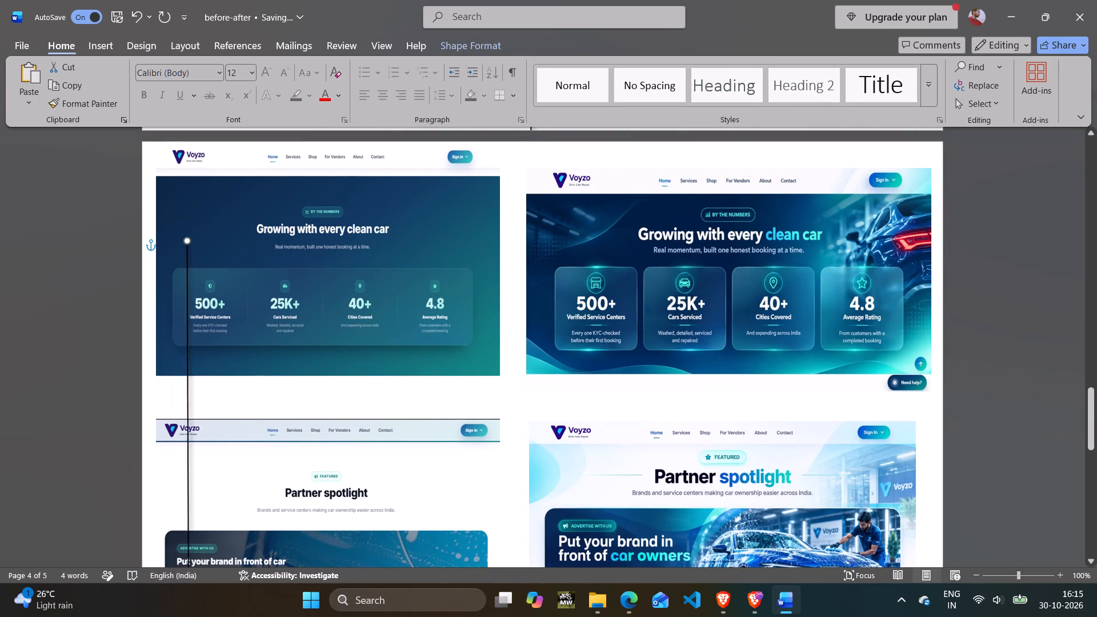
left_click_drag(202, 385, 515, 285)
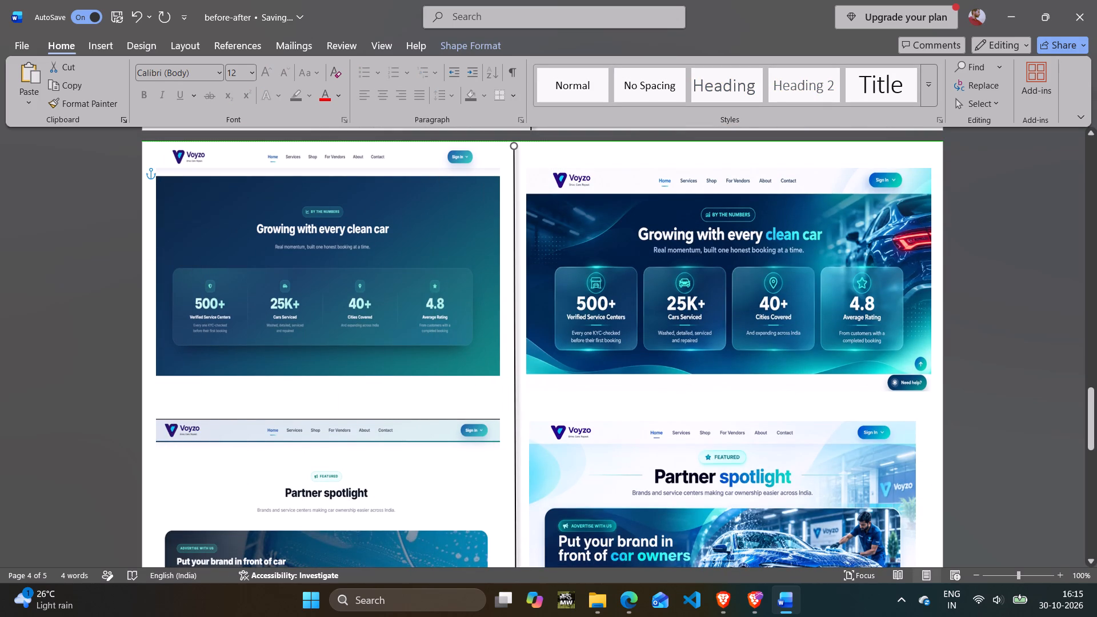
left_click_drag(515, 285, 517, 280)
scroll(518, 280, "down", 11)
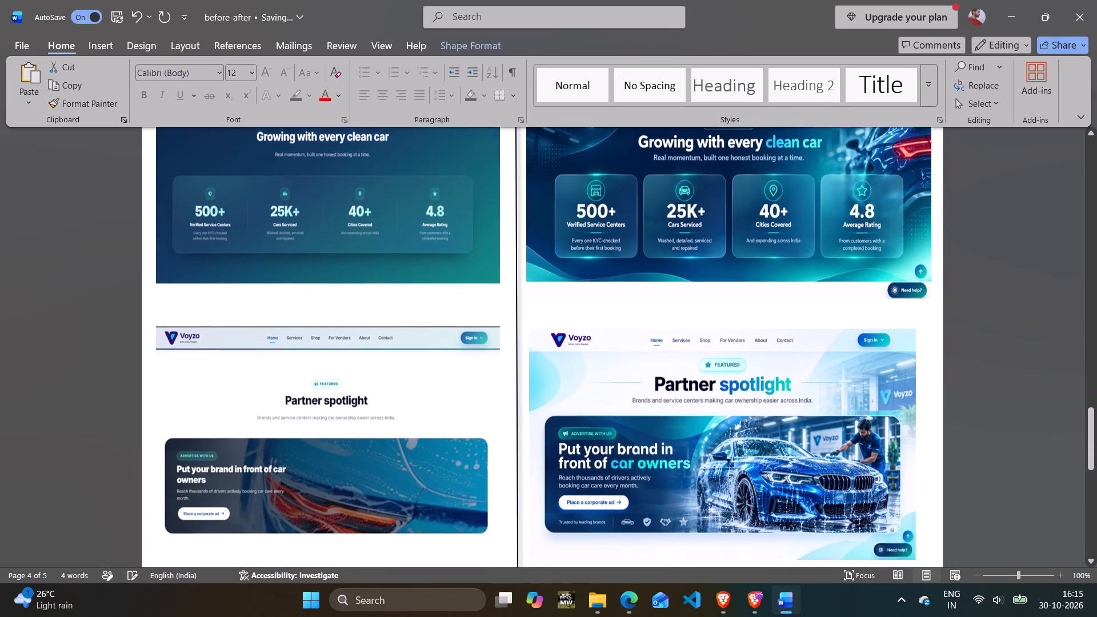
scroll(519, 287, "down", 10)
scroll(520, 295, "down", 13)
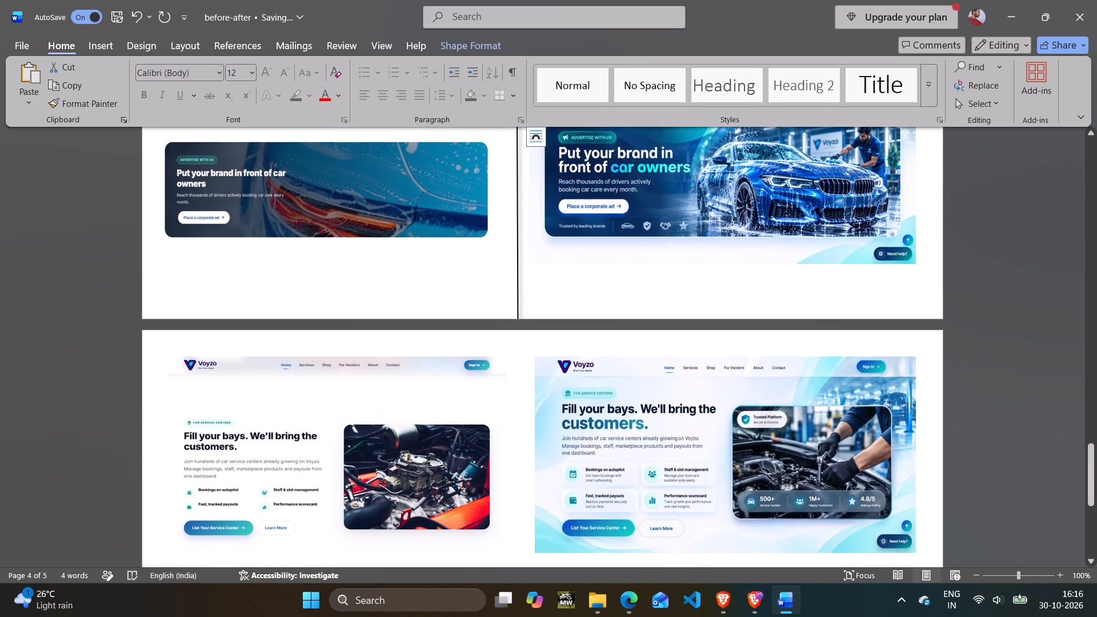
left_click(517, 316)
Shorten page 4's divider slightly at its upper end and shift it up so it fits between the page's top and bottom edges.
scroll(527, 281, "up", 4)
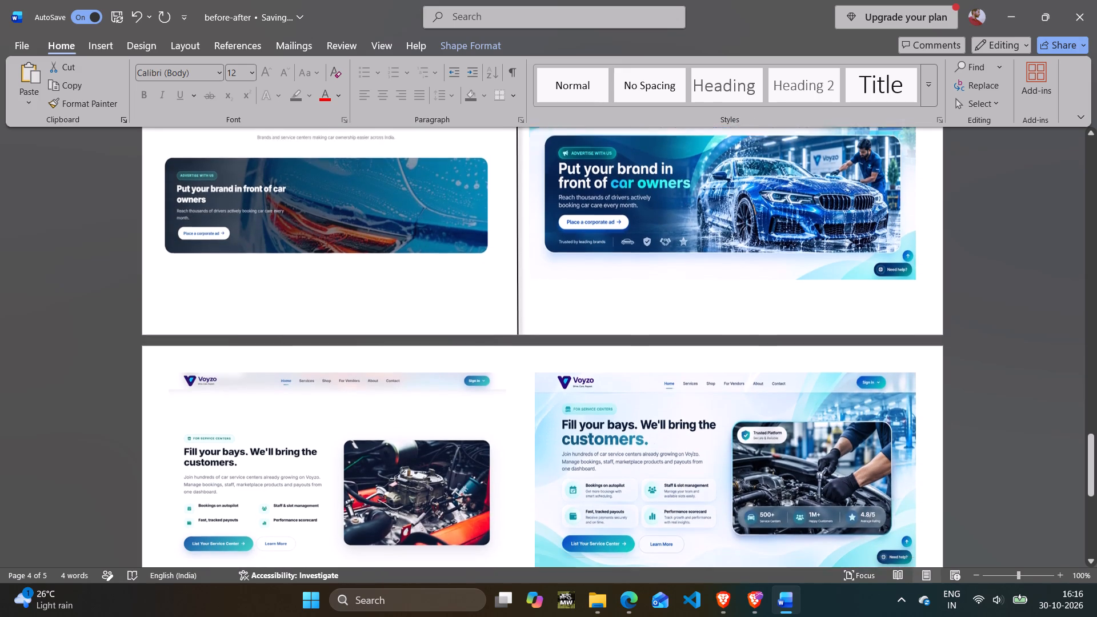
scroll(527, 281, "up", 20)
scroll(527, 281, "up", 12)
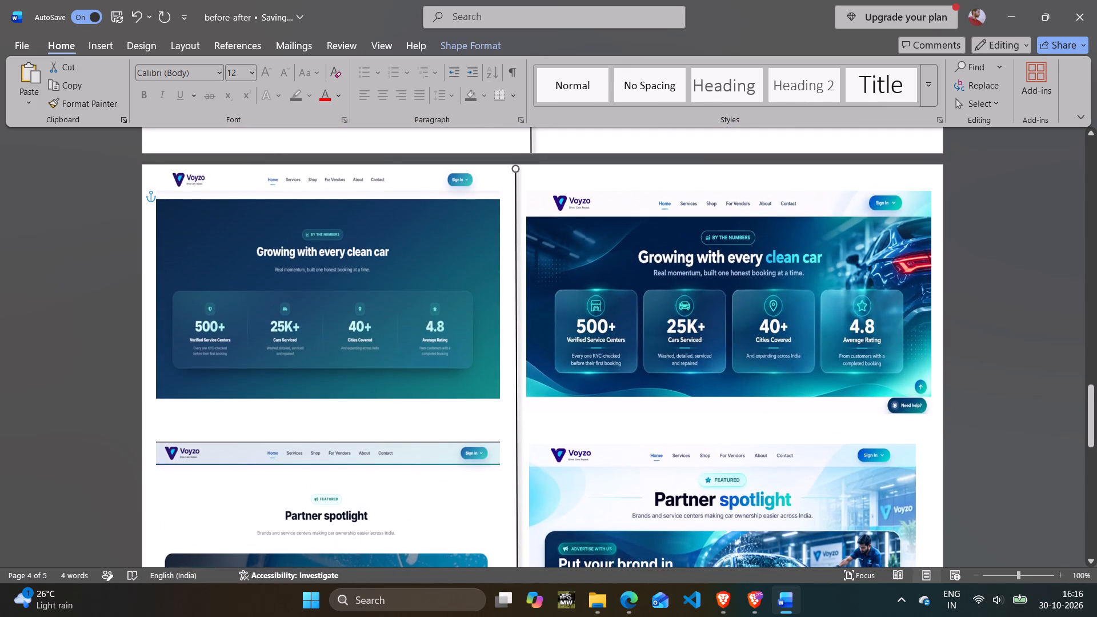
left_click_drag(515, 171, 515, 178)
left_click_drag(514, 201, 515, 184)
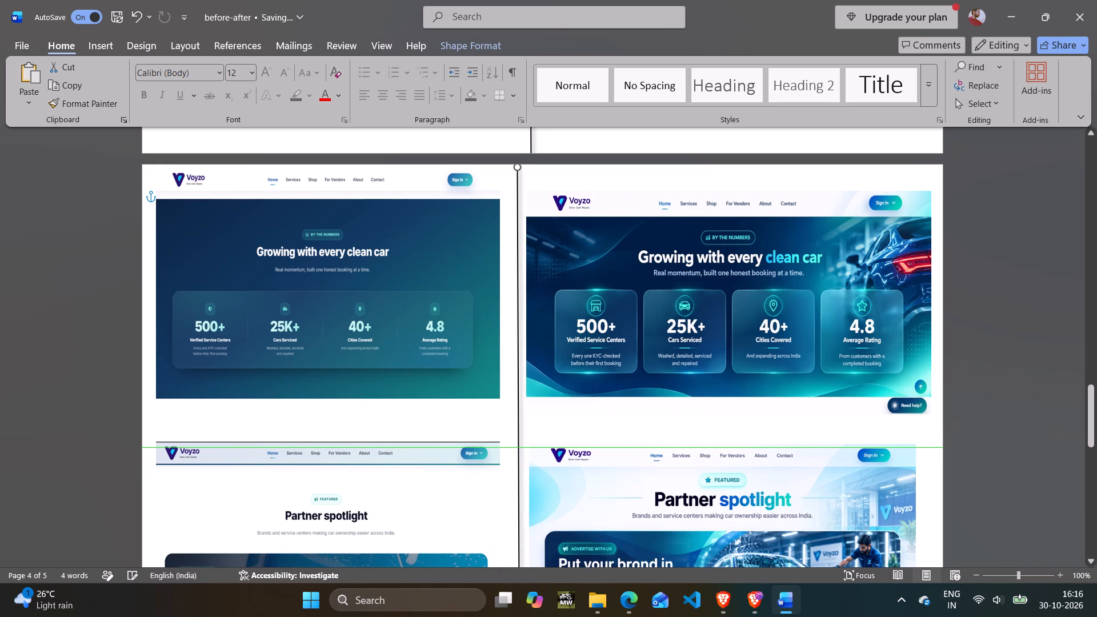
left_click_drag(515, 184, 514, 184)
Paste another copy of the vertical divider onto page 5 with its source formatting.
scroll(518, 211, "down", 5)
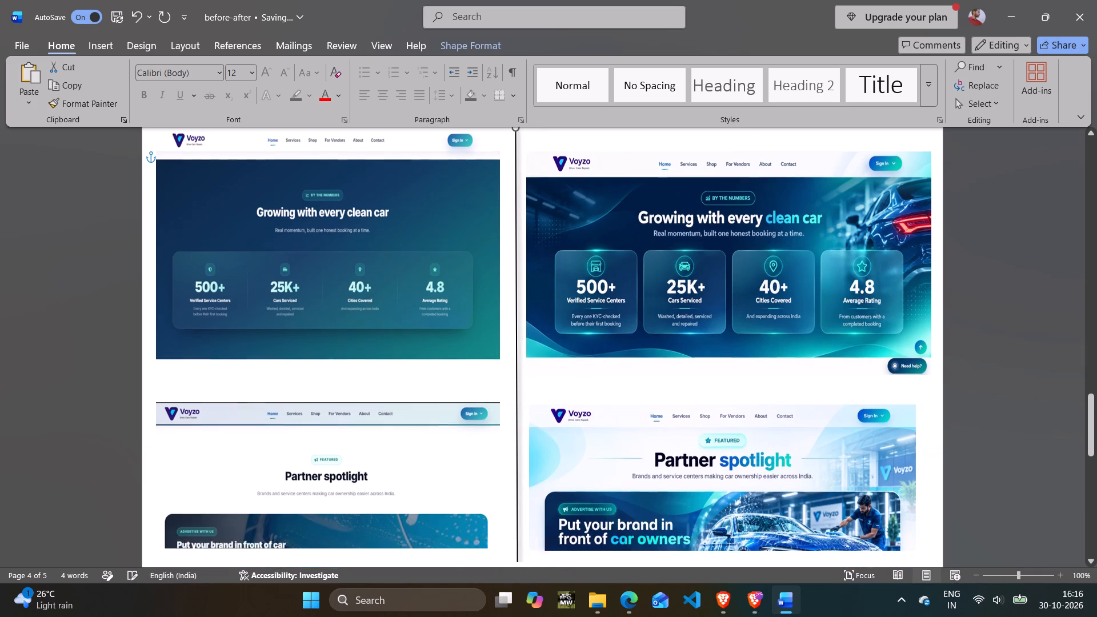
scroll(519, 214, "down", 20)
scroll(519, 214, "down", 3)
scroll(515, 375, "down", 11)
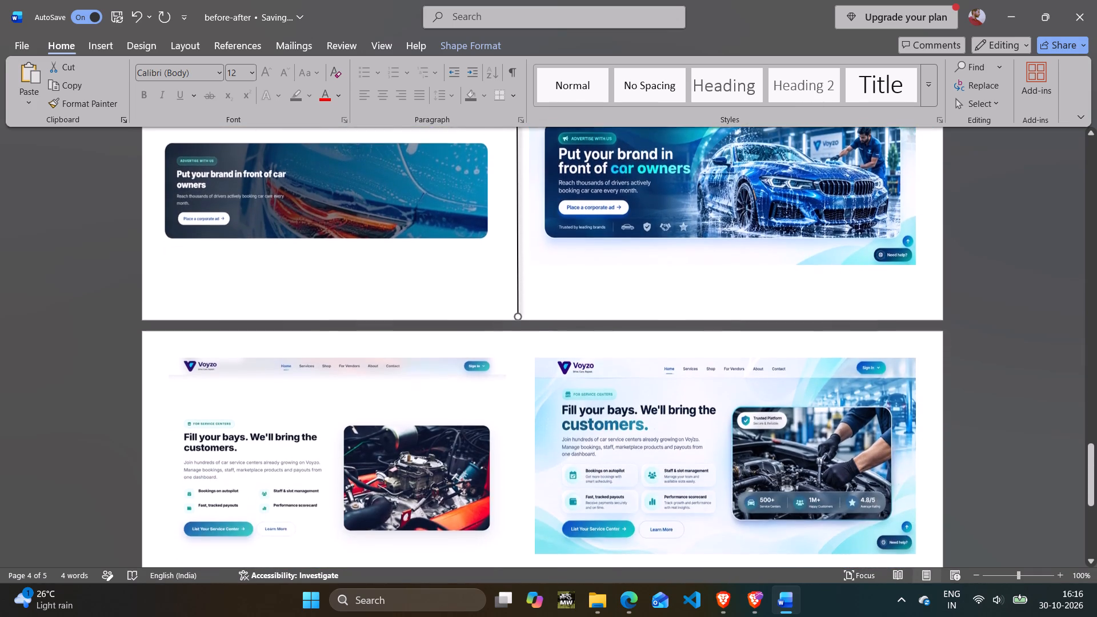
scroll(514, 346, "down", 3)
left_click(516, 347)
right_click(516, 347)
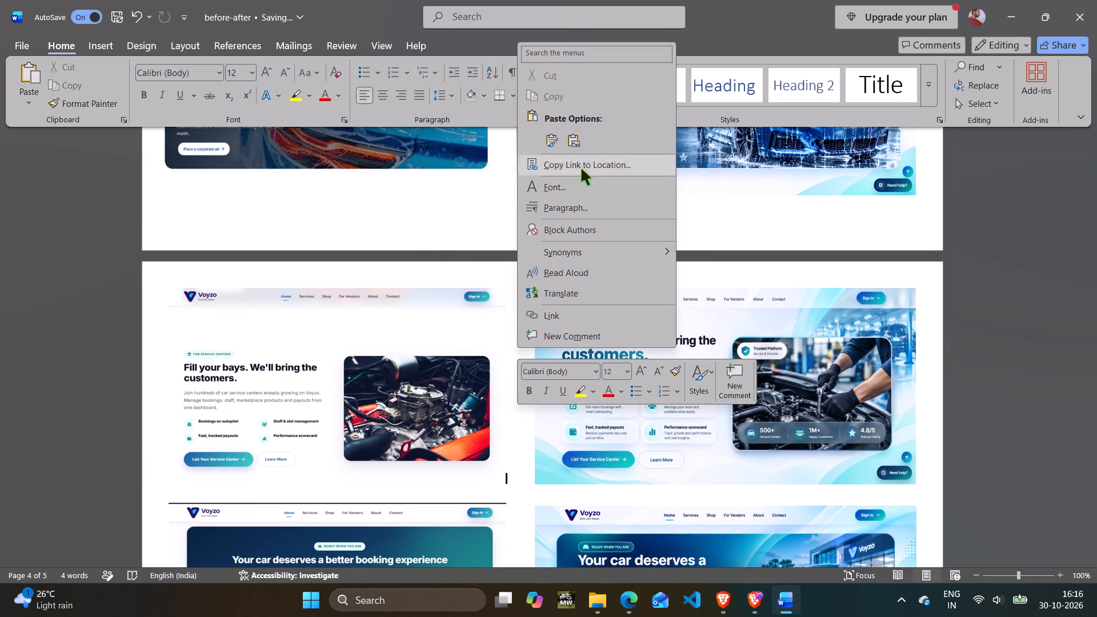
left_click(550, 143)
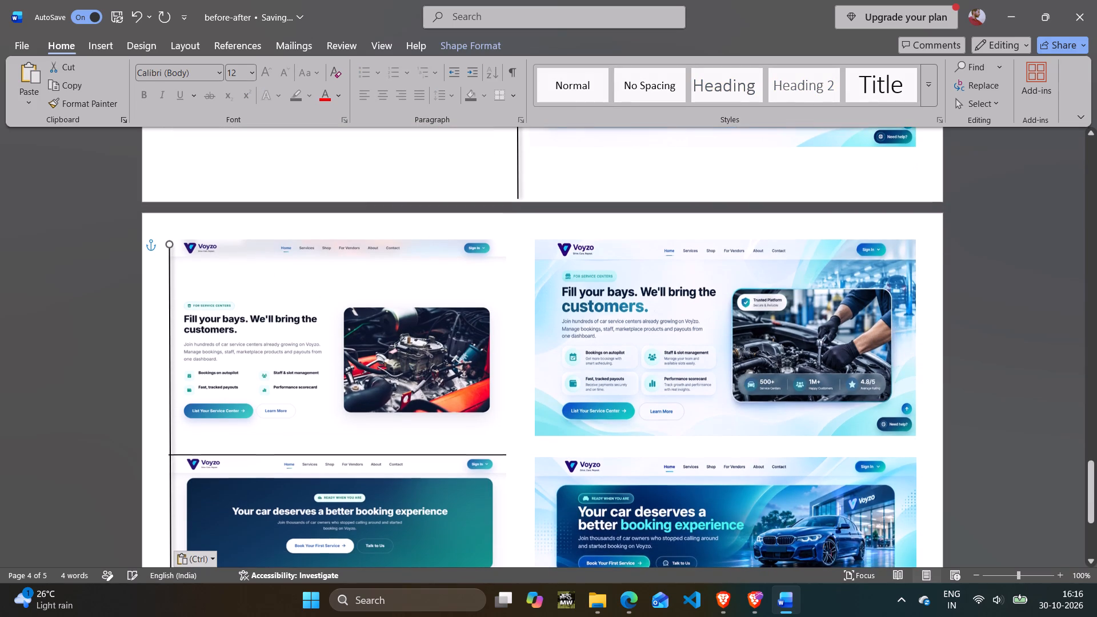
Move page 5's pasted divider between the original and redesigned picture columns so it spans the page from top to bottom.
left_click_drag(169, 325, 425, 303)
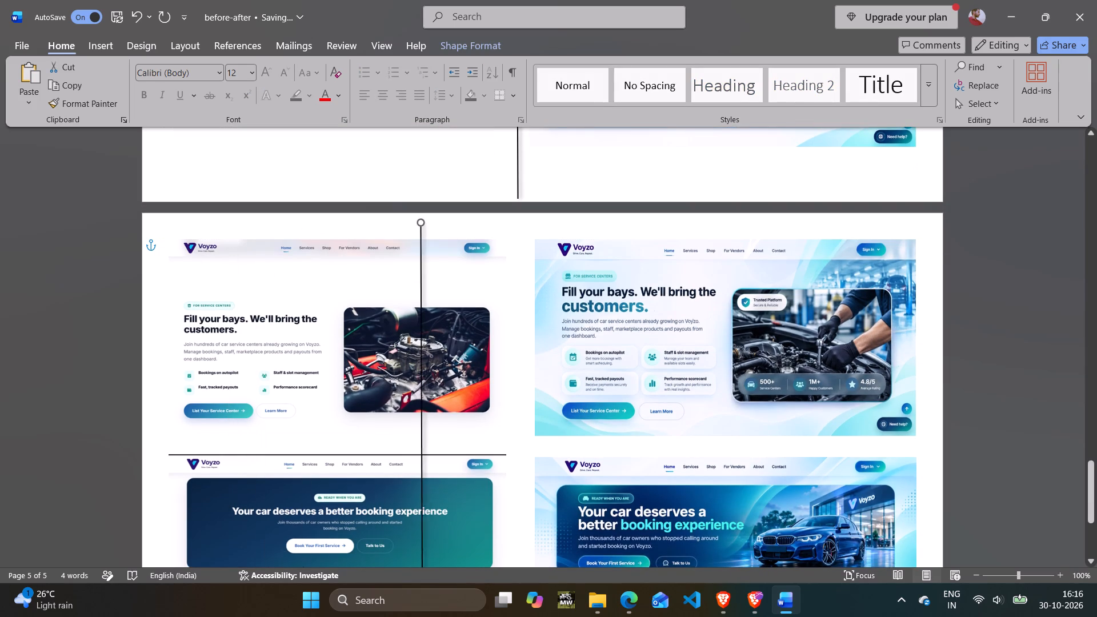
left_click_drag(425, 303, 517, 285)
left_click(517, 285)
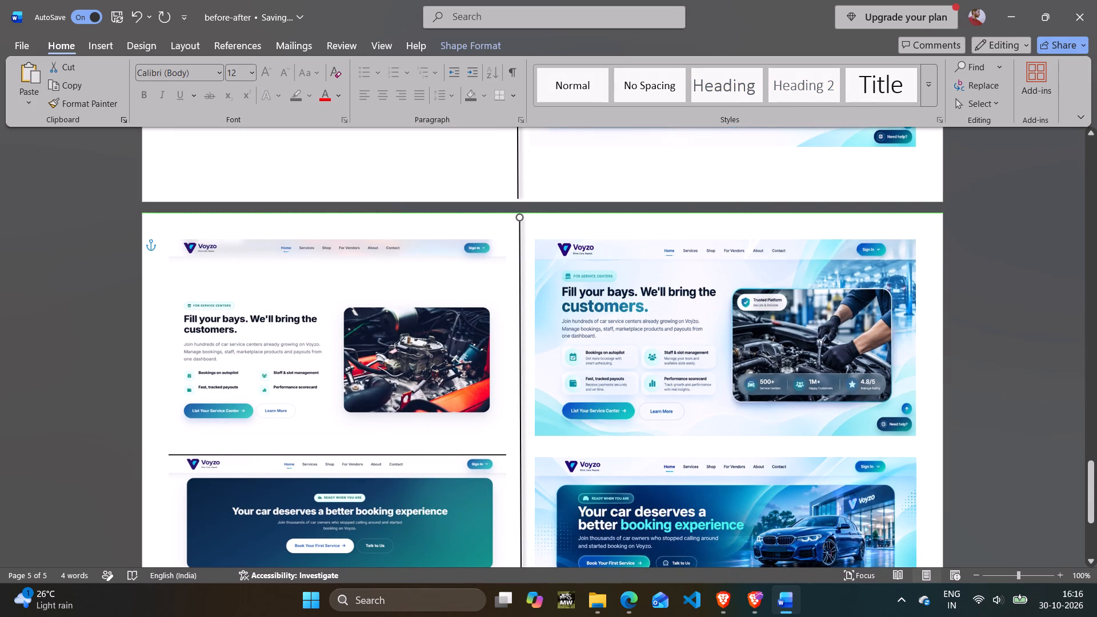
scroll(519, 285, "down", 20)
scroll(519, 285, "down", 16)
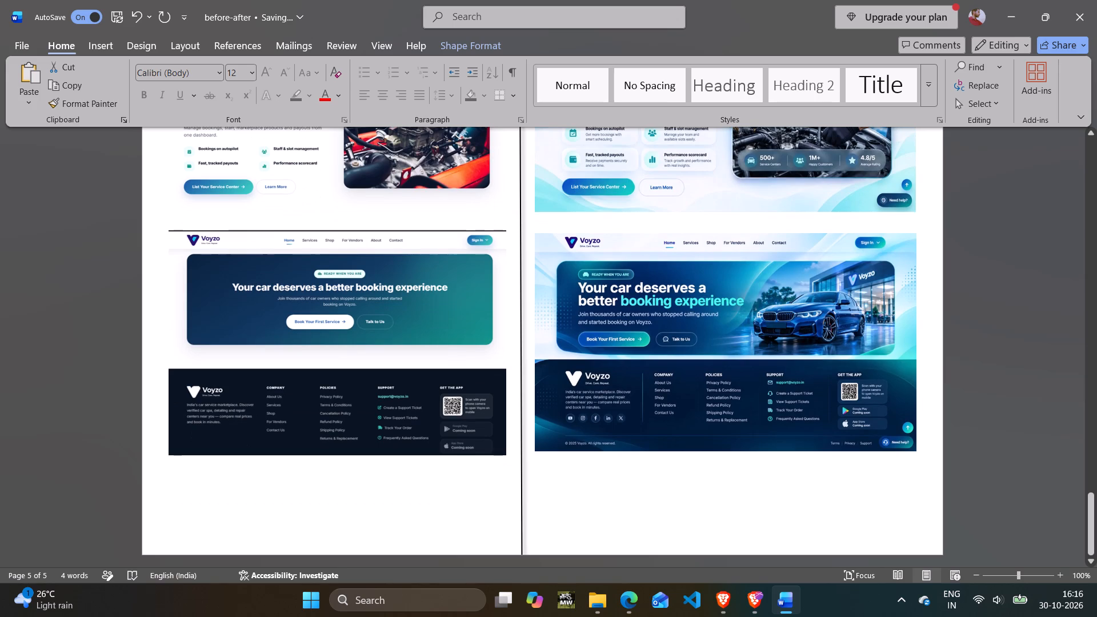
scroll(554, 314, "down", 6)
Deselect page 5's divider and save the before-after document.
left_click(1039, 296)
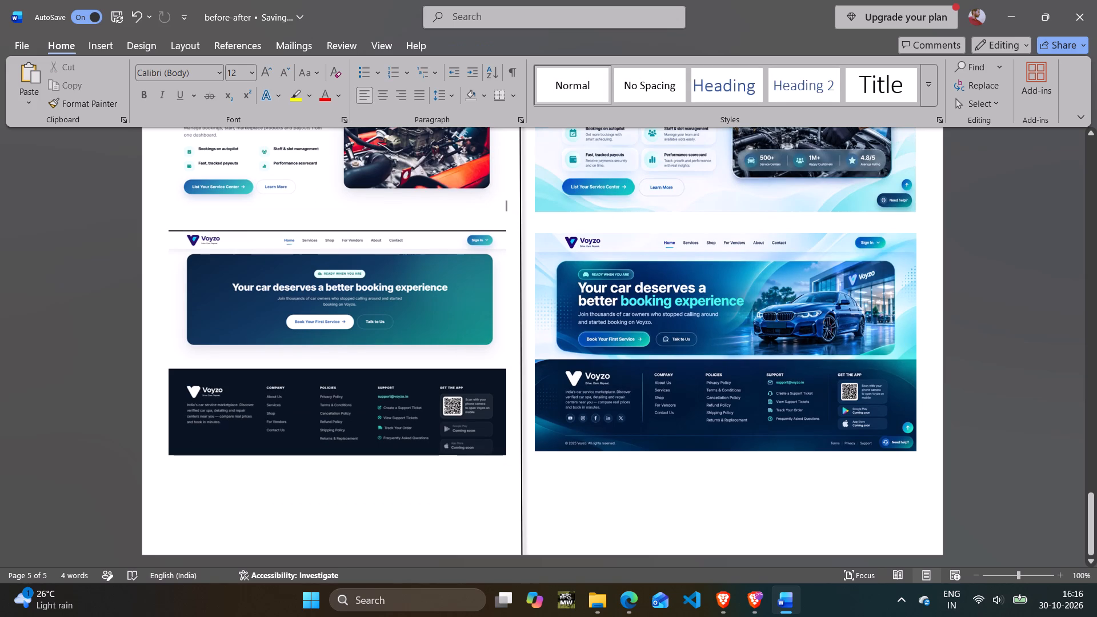
key("ctrl+s")
Look back over the dividers on pages 5 and 4, and close the before-after document.
scroll(990, 264, "up", 14)
scroll(1060, 266, "up", 5)
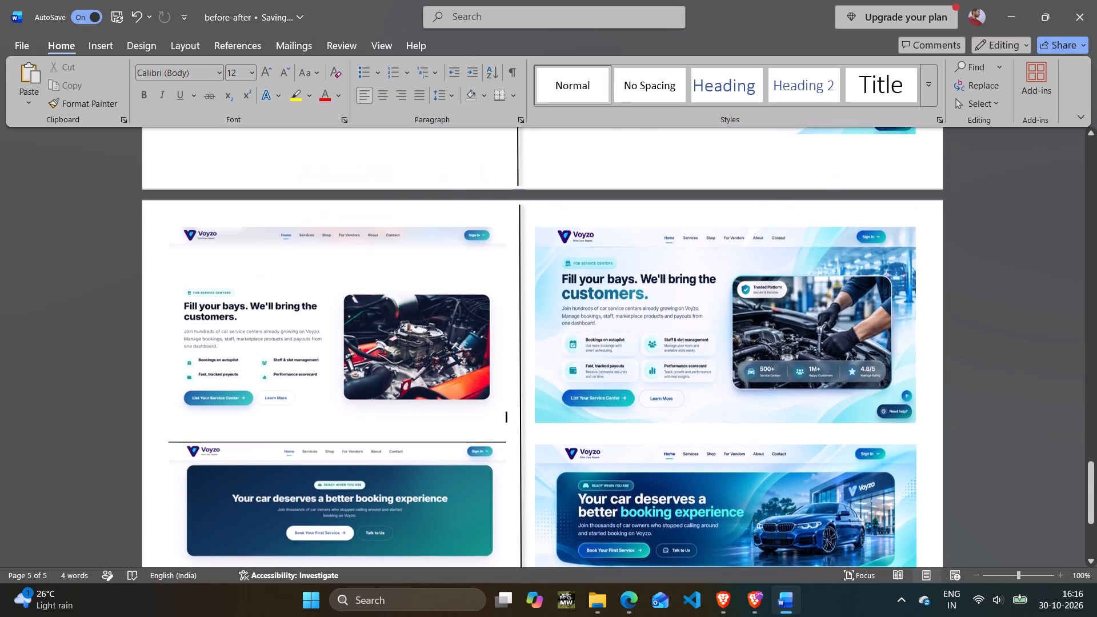
scroll(1068, 283, "up", 19)
scroll(1068, 283, "up", 6)
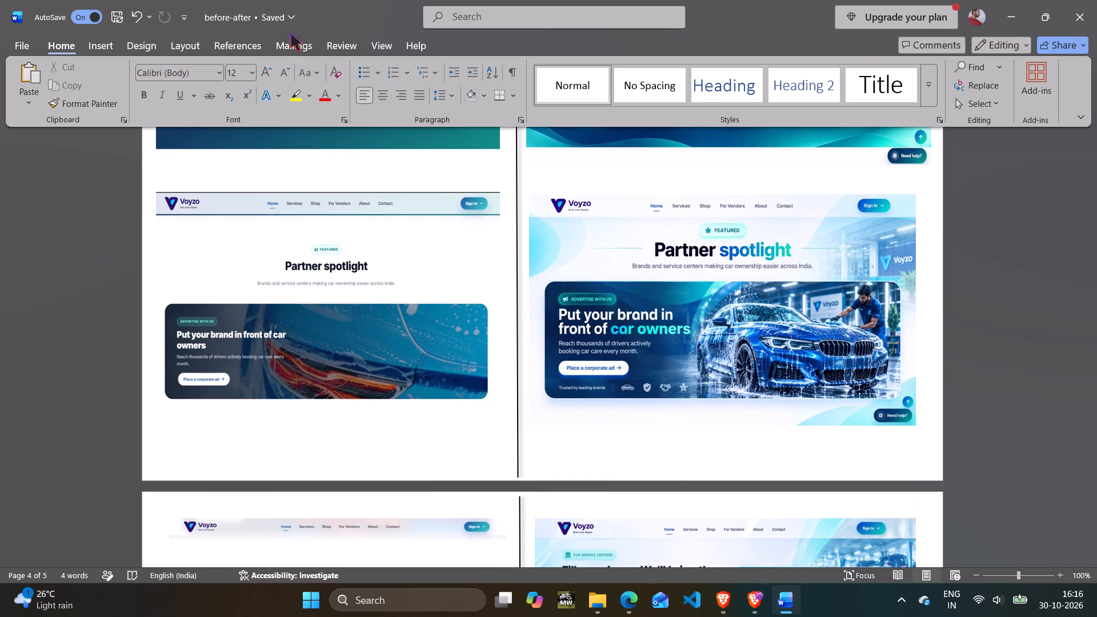
left_click(1083, 1)
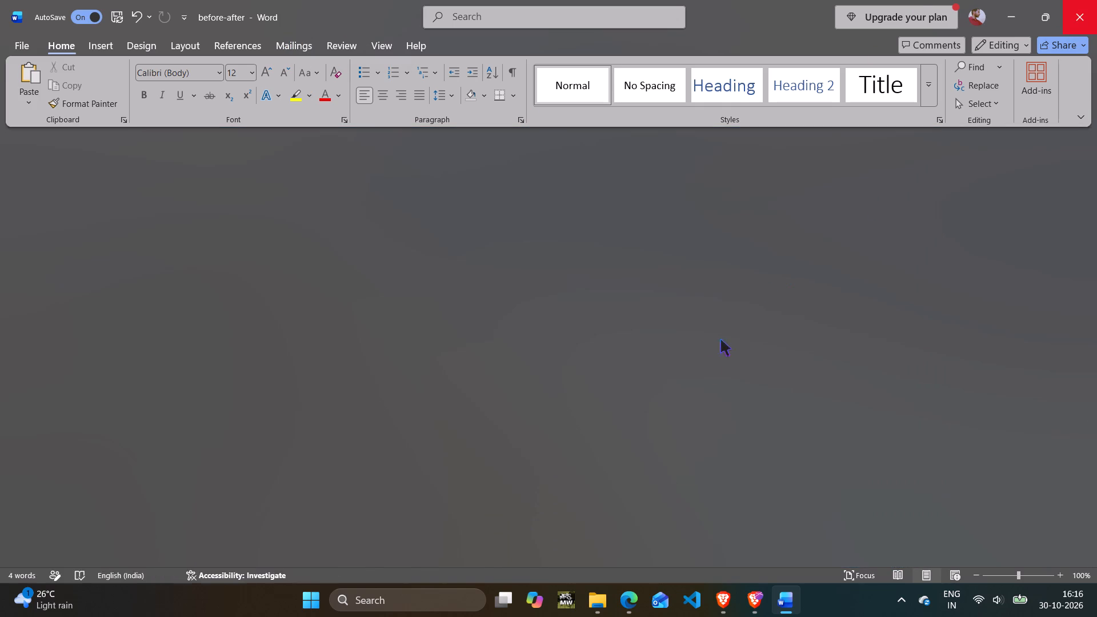
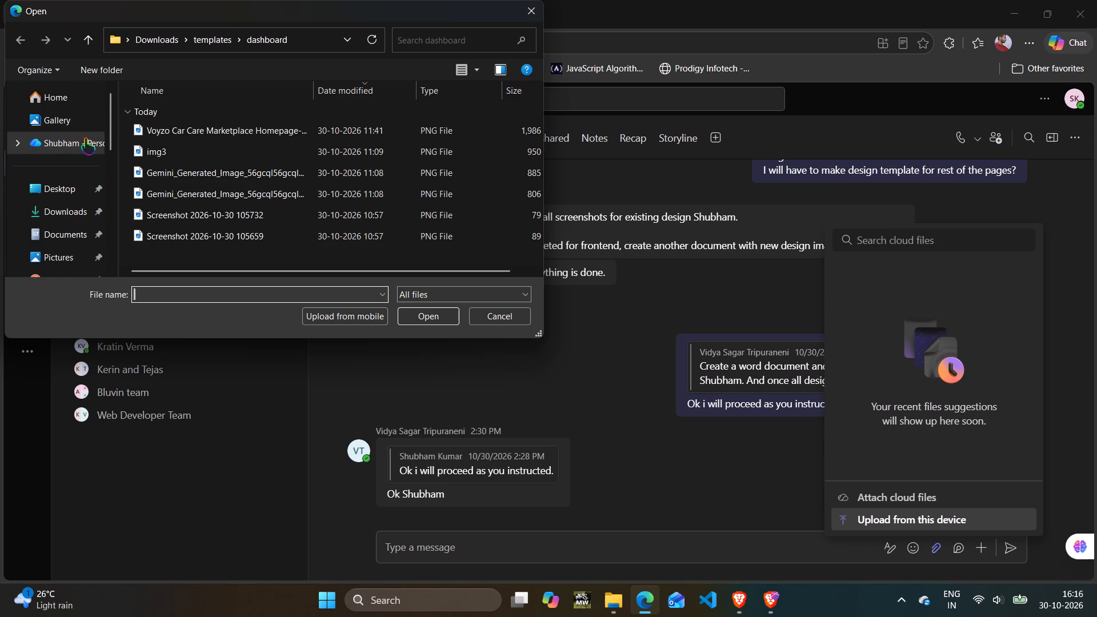
Browse the recent files under Home for the before-after Word document to attach to the Teams chat.
left_click(74, 101)
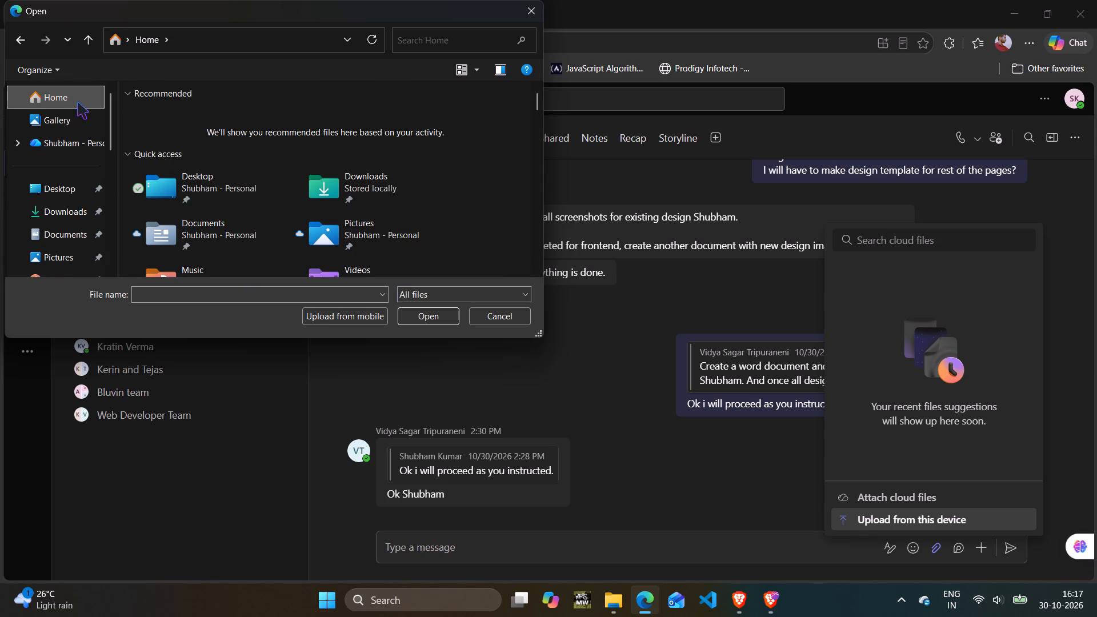
scroll(263, 200, "down", 9)
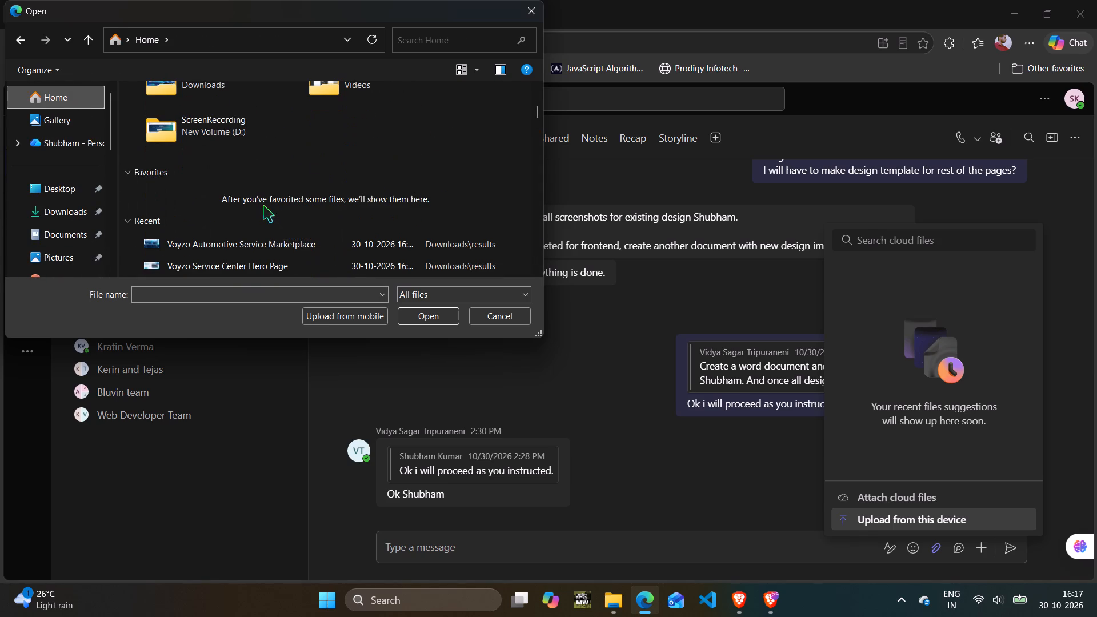
scroll(263, 205, "down", 12)
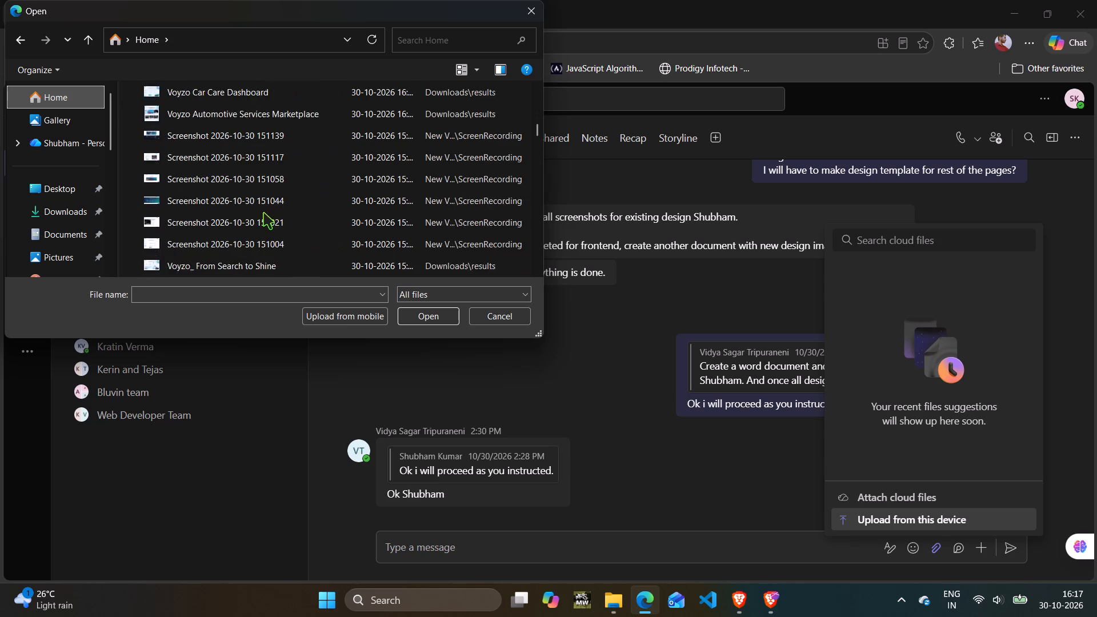
scroll(263, 212, "down", 11)
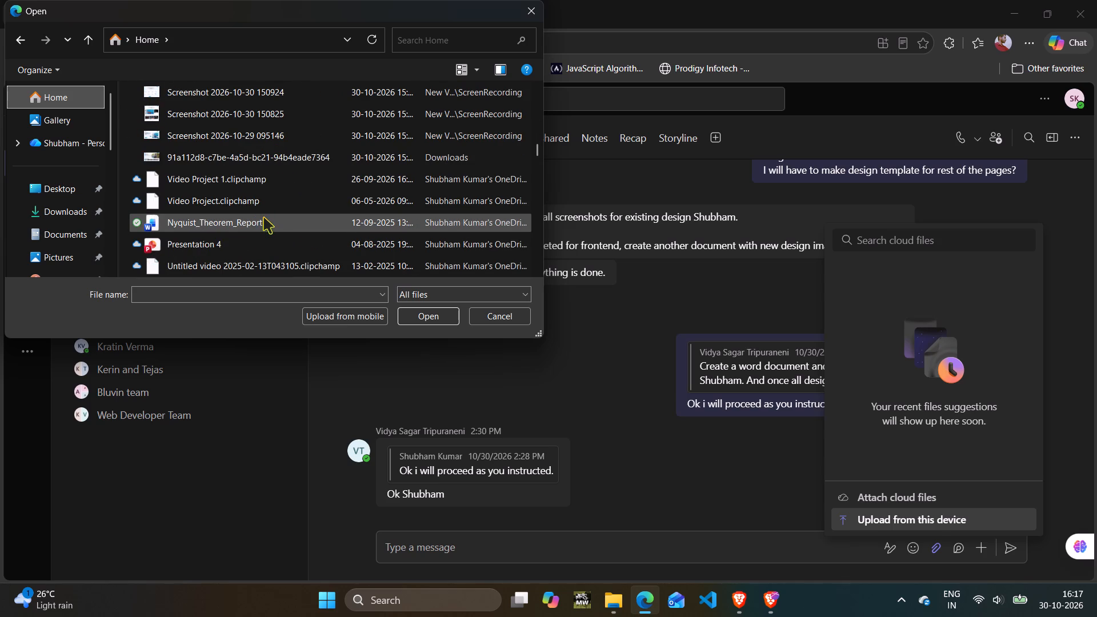
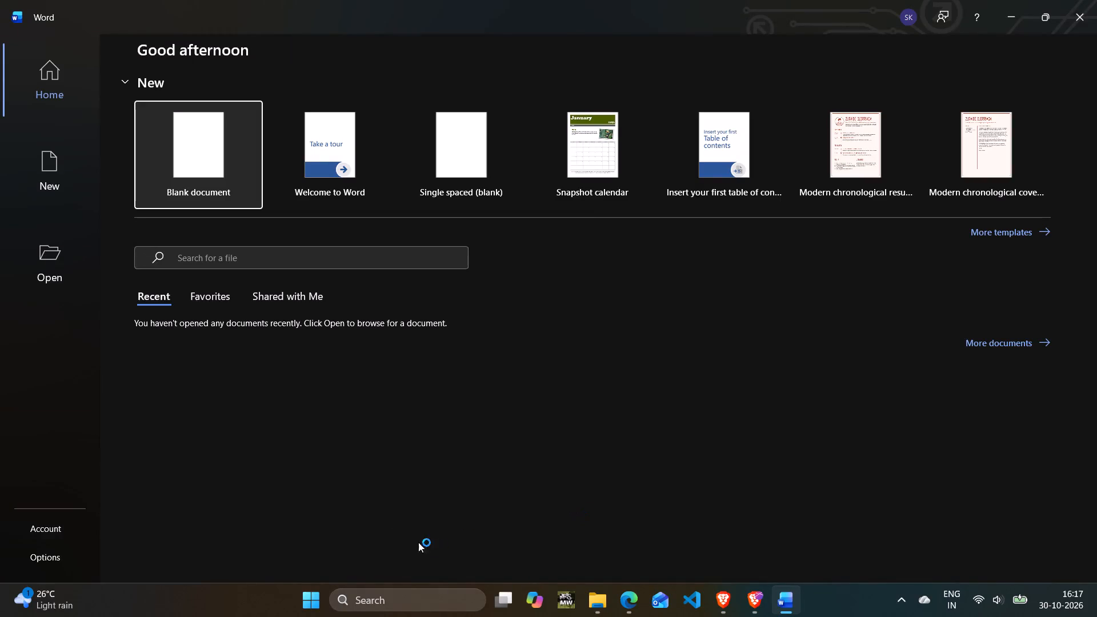
Look for the before-after document among Word's recent documents and folders, This PC and the Bluvin Solutions OneDrive.
left_click(62, 253)
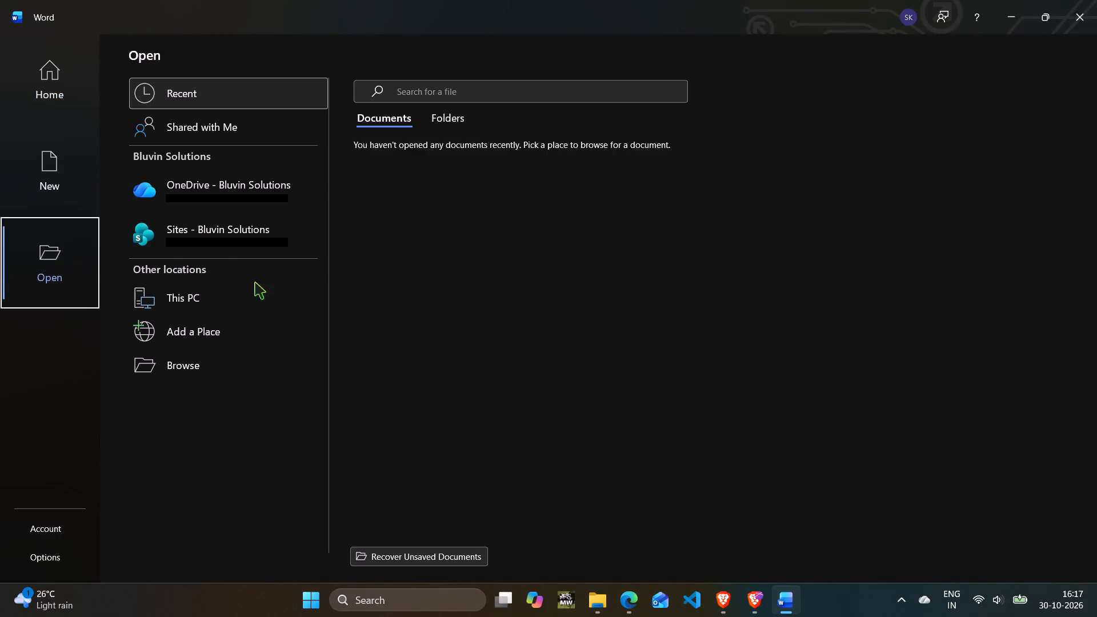
left_click(457, 121)
left_click(385, 130)
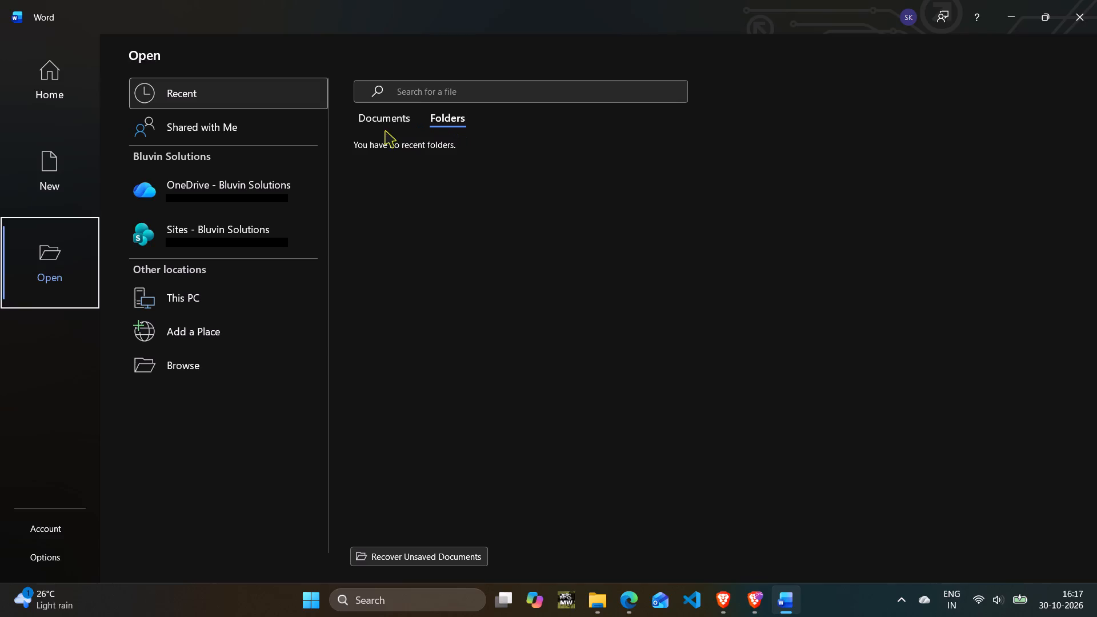
left_click(383, 121)
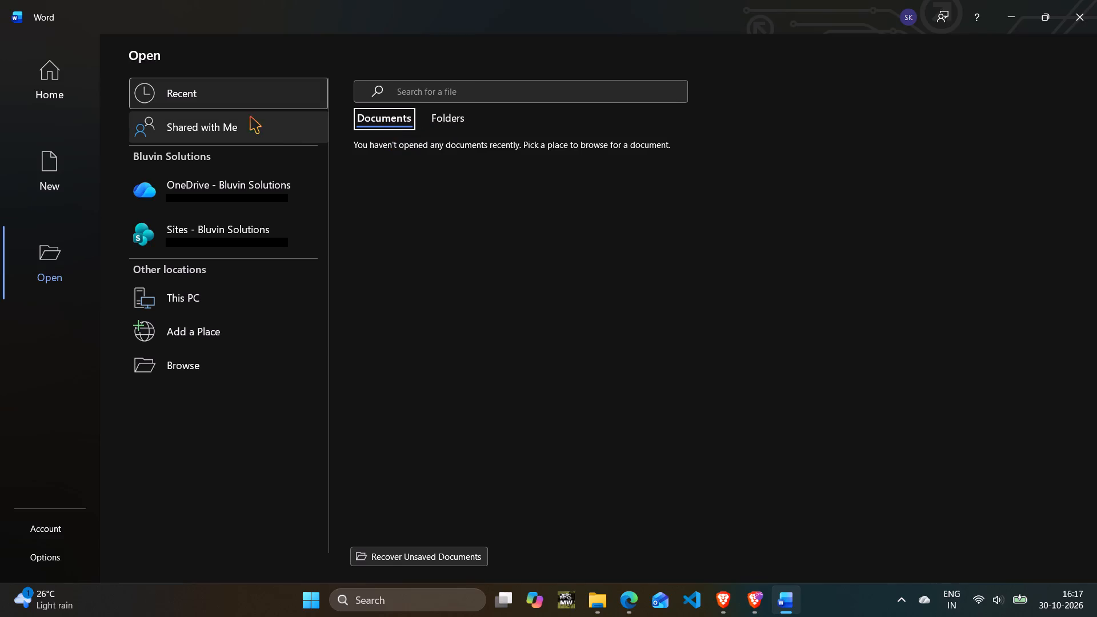
left_click(155, 294)
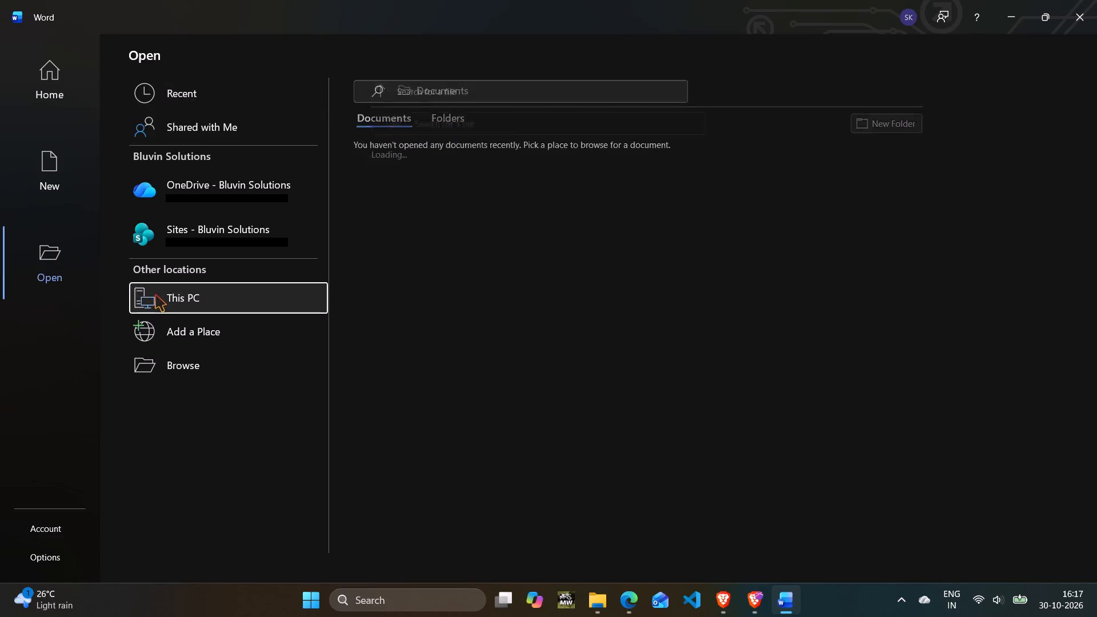
scroll(421, 330, "down", 13)
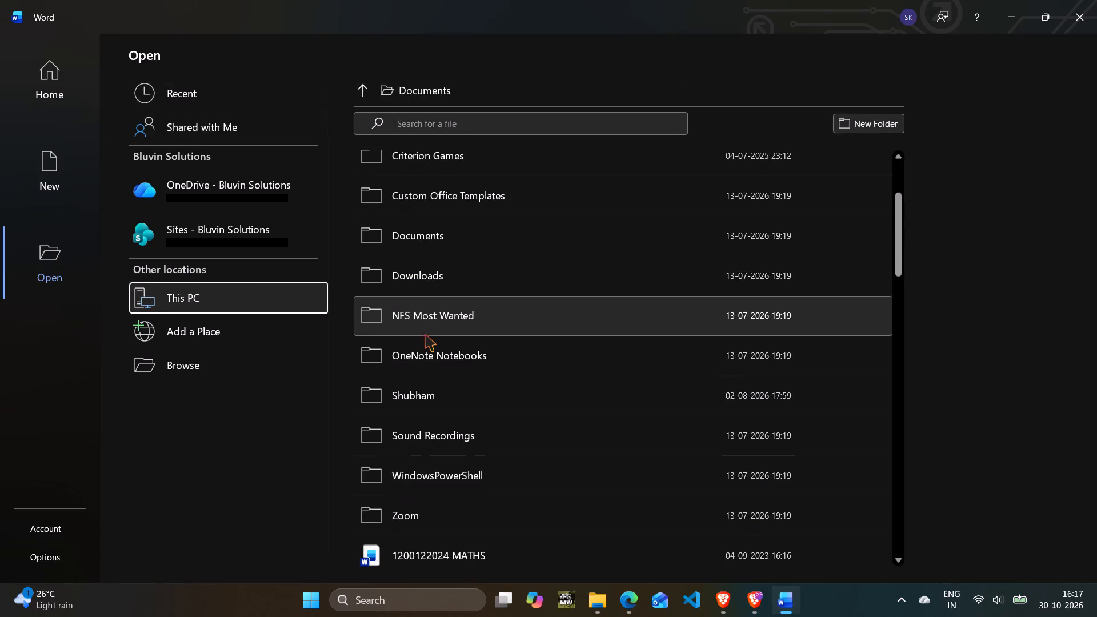
scroll(187, 233, "up", 4)
left_click(219, 177)
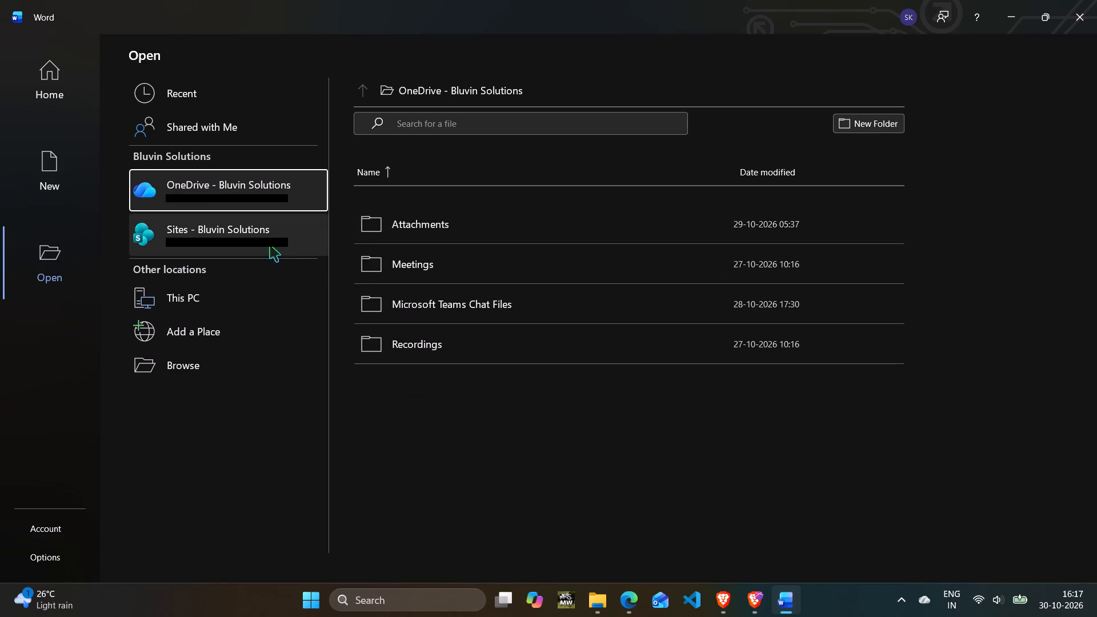
left_click(222, 93)
left_click(436, 123)
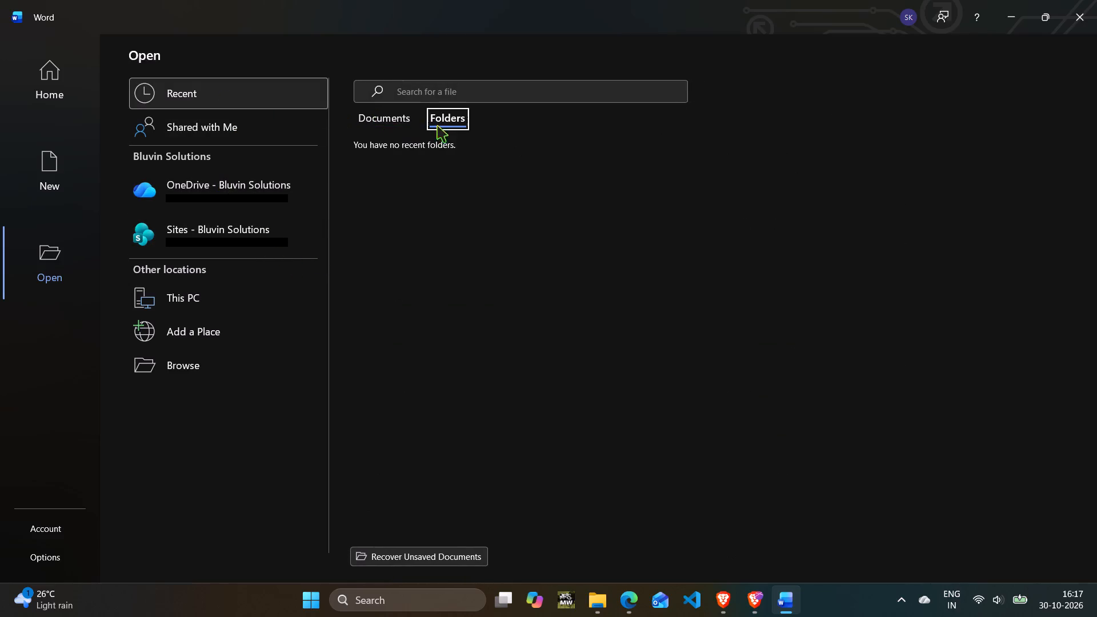
Check the Favorites, Shared with Me and Recent document lists on the start page for the before-after document.
left_click(57, 175)
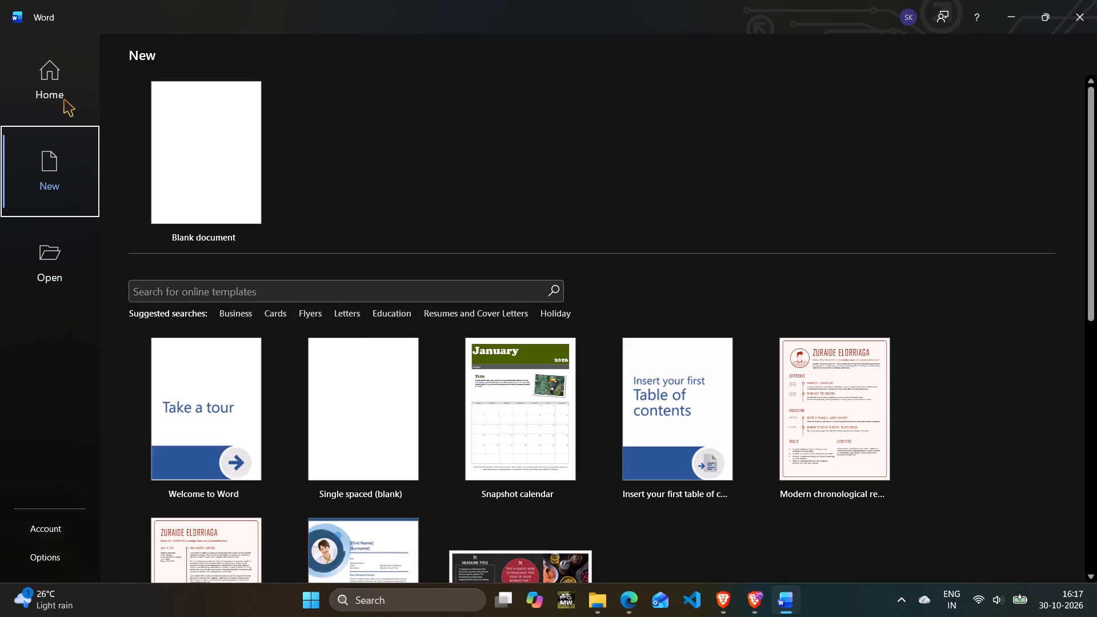
left_click(61, 91)
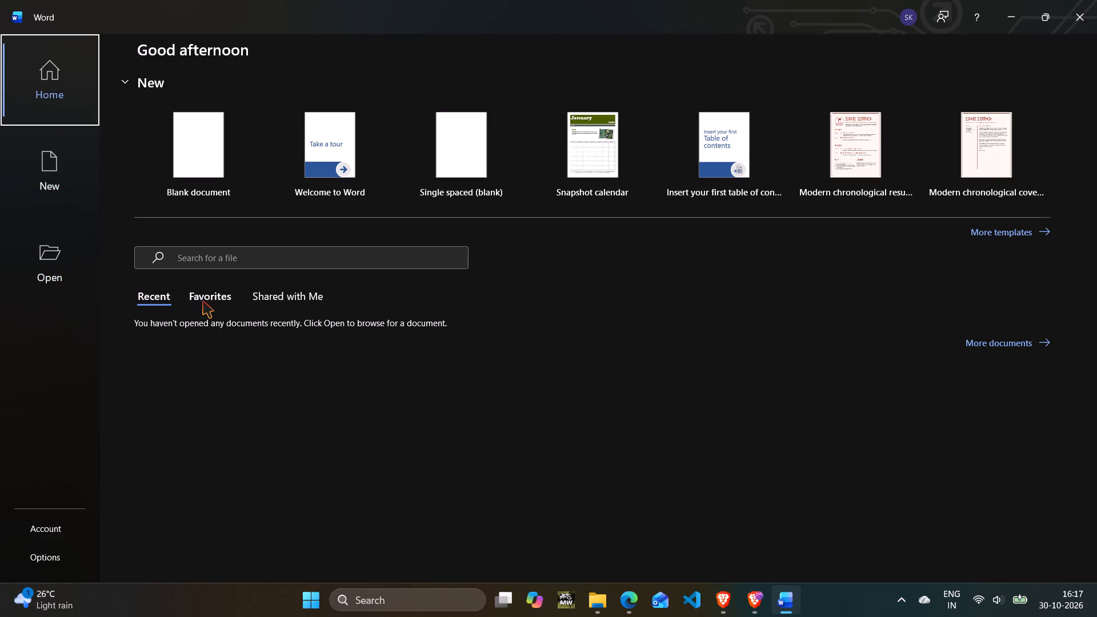
left_click(203, 301)
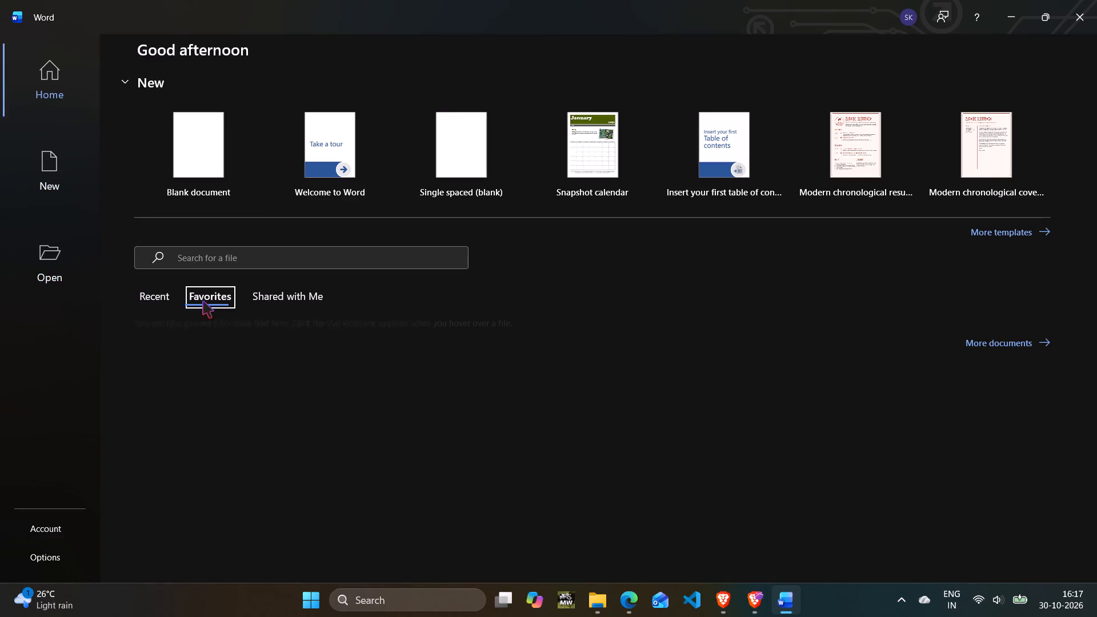
left_click(259, 299)
left_click(166, 288)
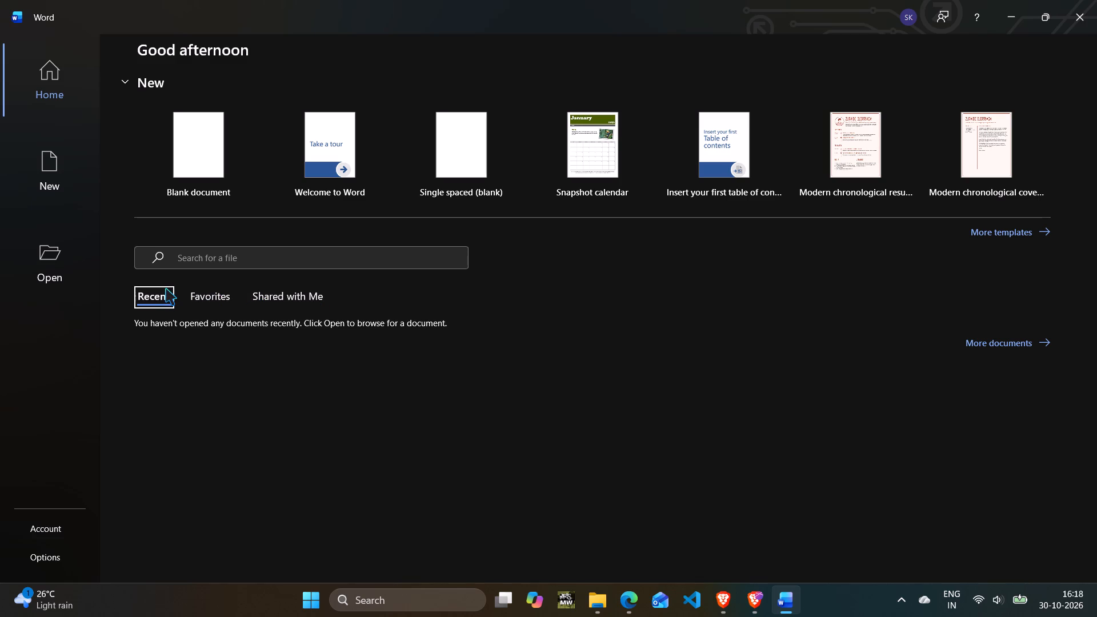
scroll(211, 316, "down", 14)
scroll(259, 391, "down", 7)
Check which account is signed in to Word.
left_click(912, 14)
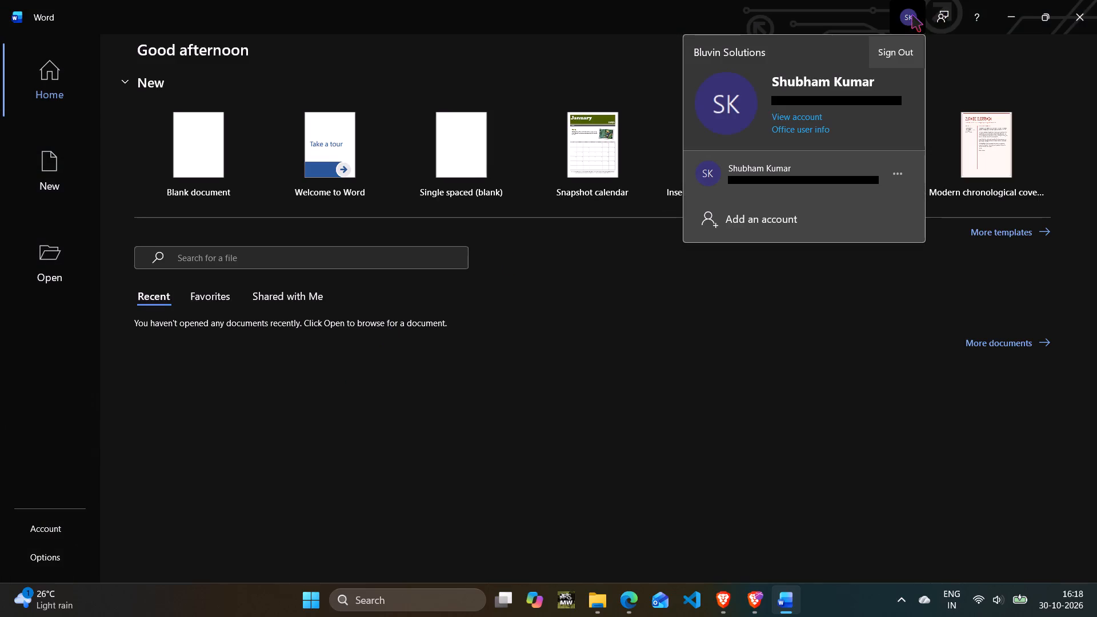
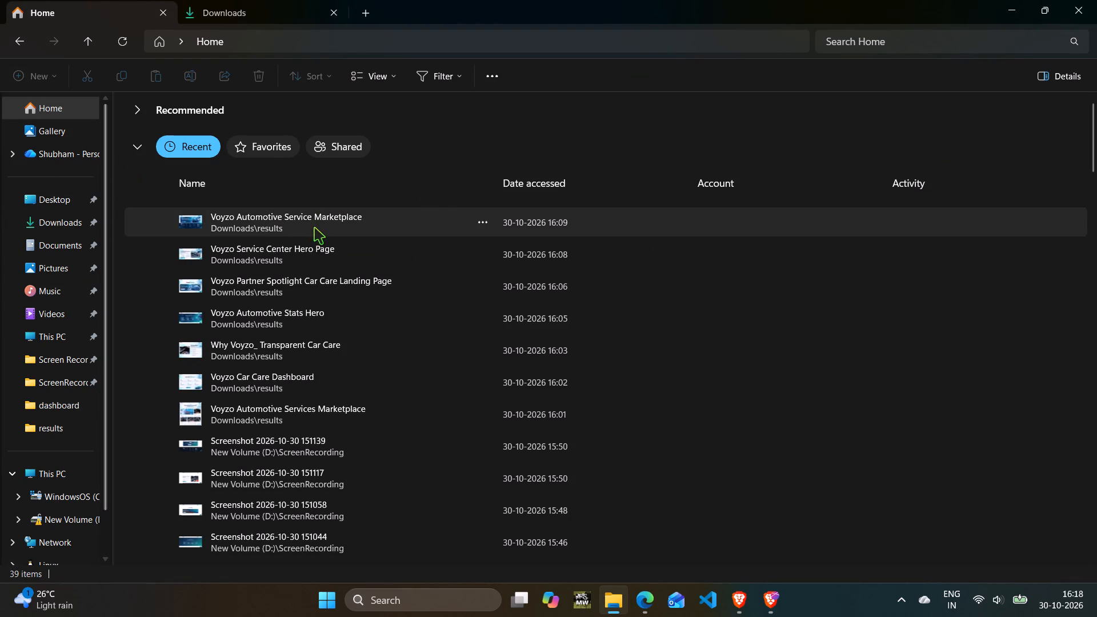
Search Home for "before-after" and open the file location of the before-after Word document.
left_click(125, 39)
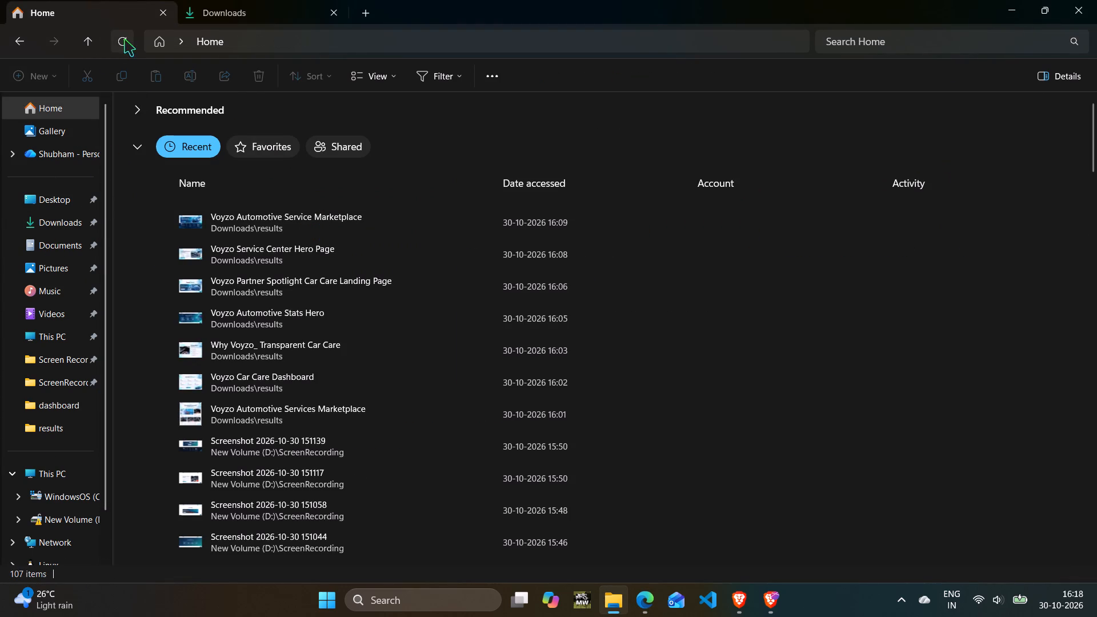
scroll(242, 133, "up", 6)
left_click(906, 45)
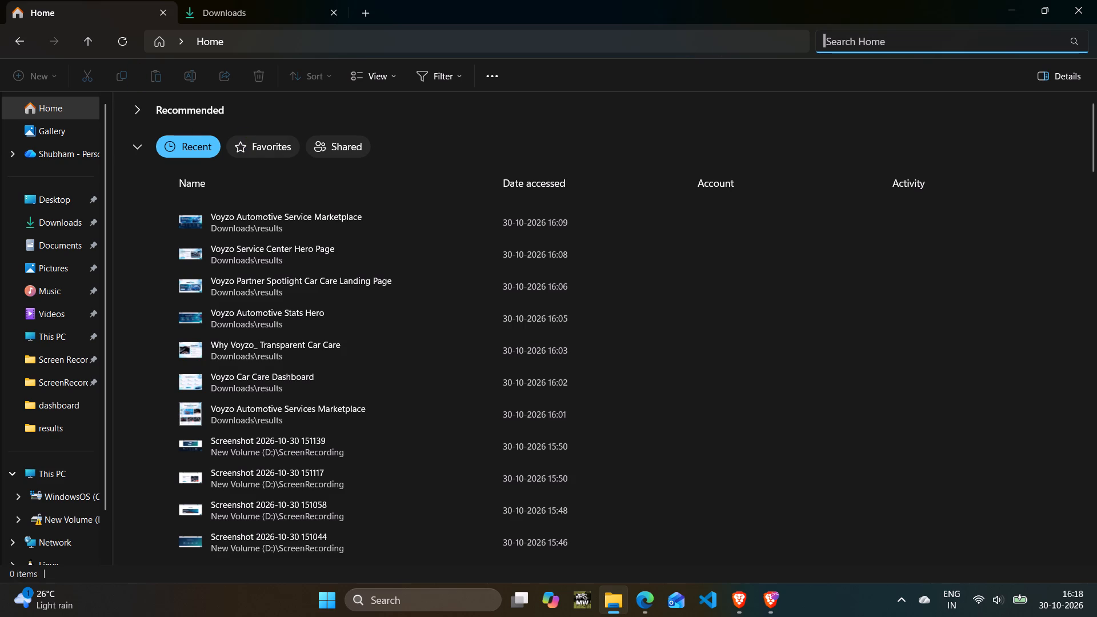
type("before-after")
key("Return")
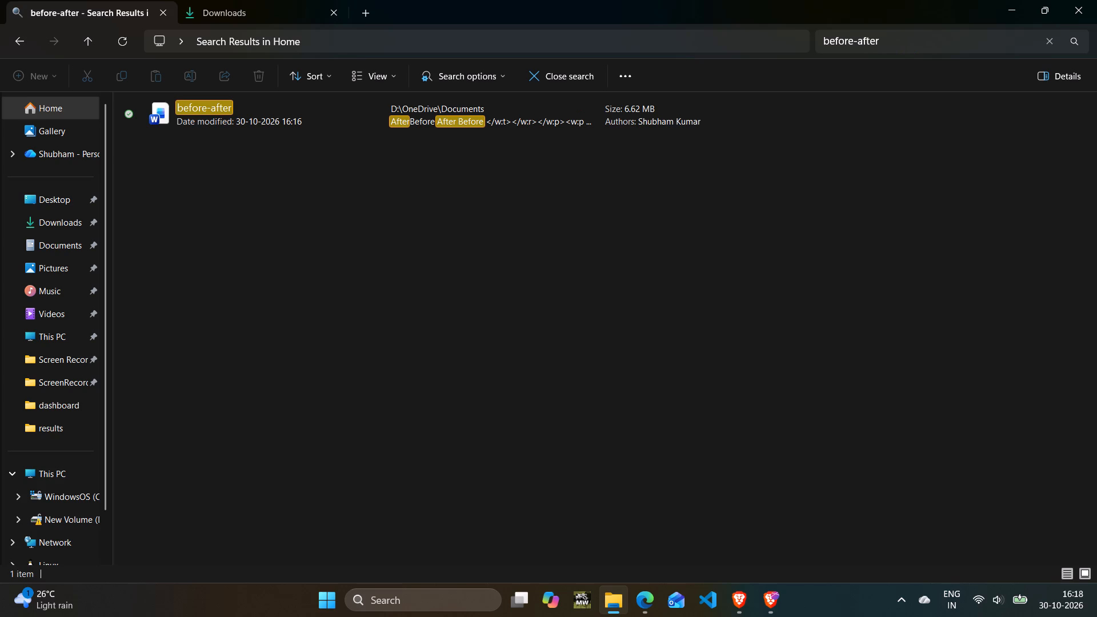
left_click(489, 116)
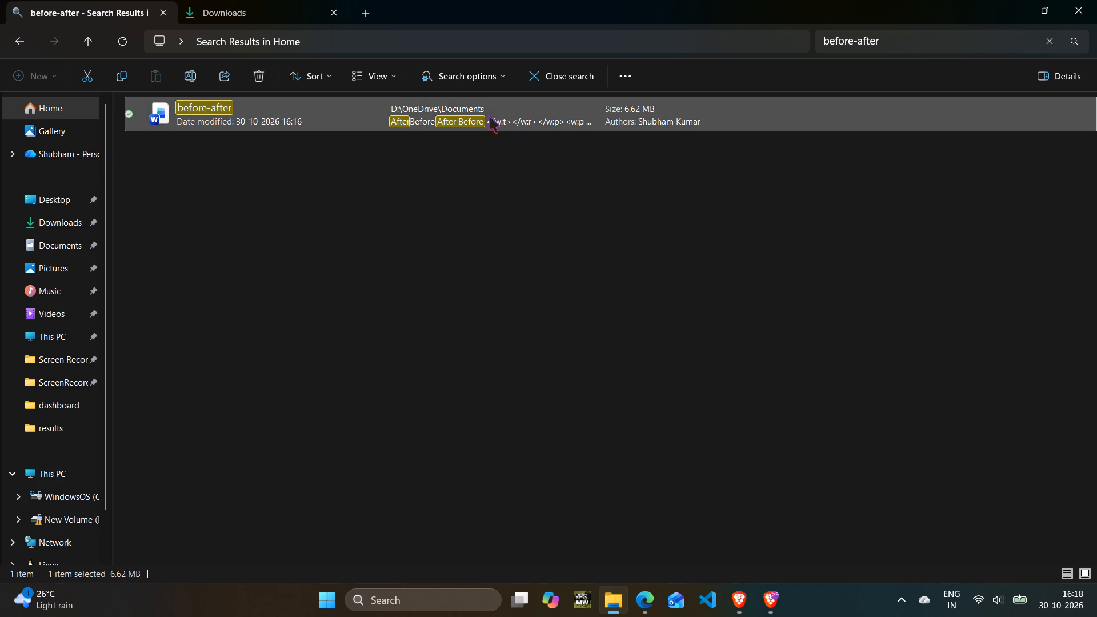
right_click(489, 116)
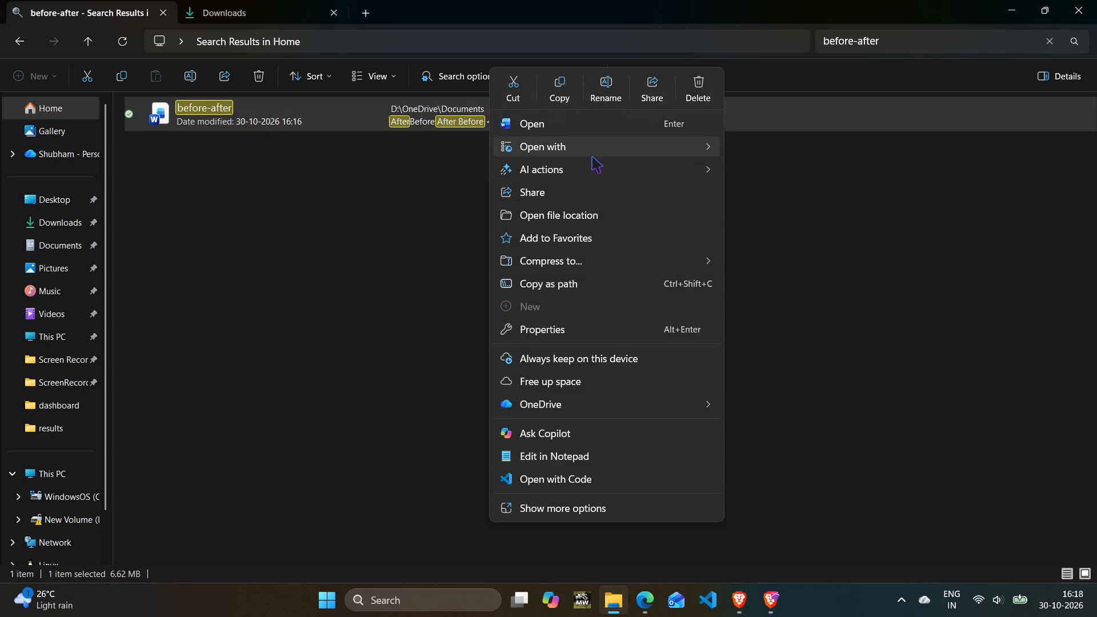
left_click(588, 210)
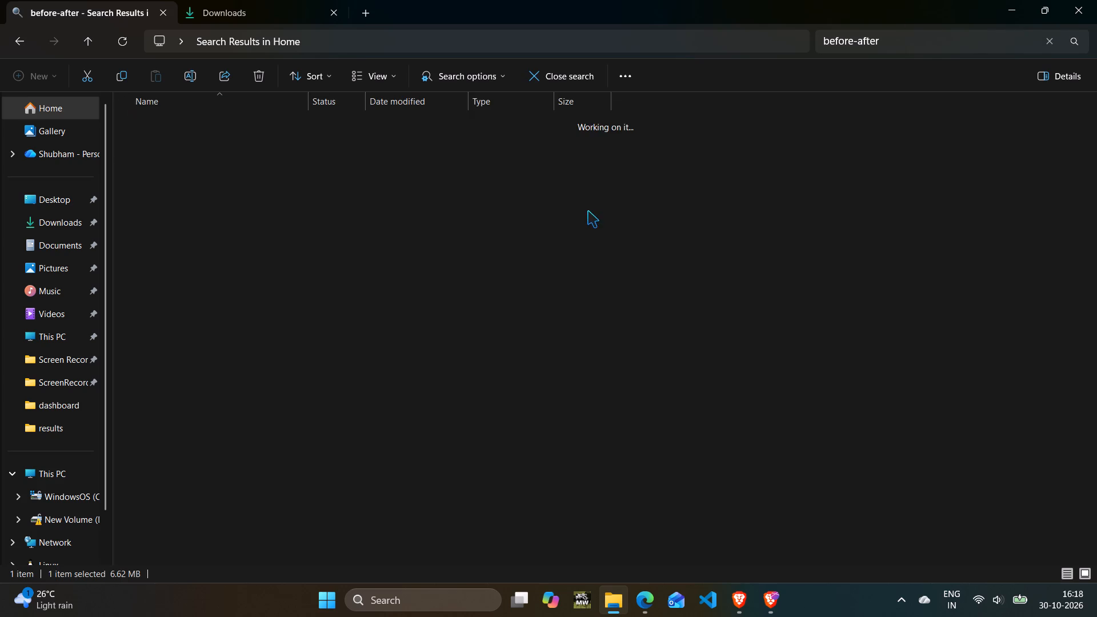
Copy the before-after Word document from the OneDrive Documents folder to the clipboard.
scroll(586, 344, "down", 5)
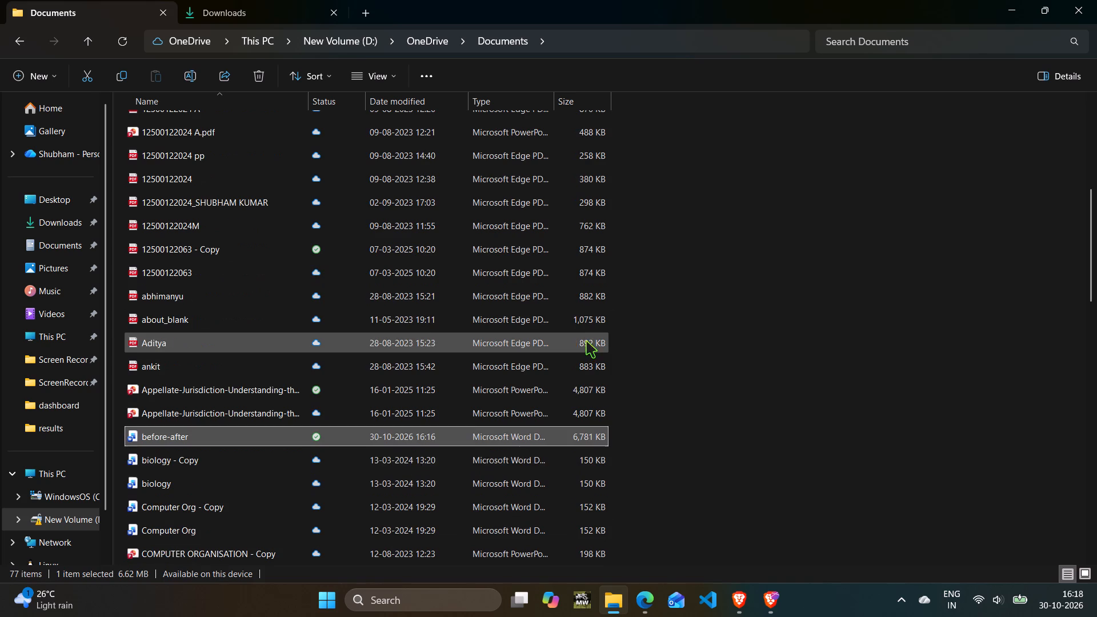
scroll(425, 415, "up", 16)
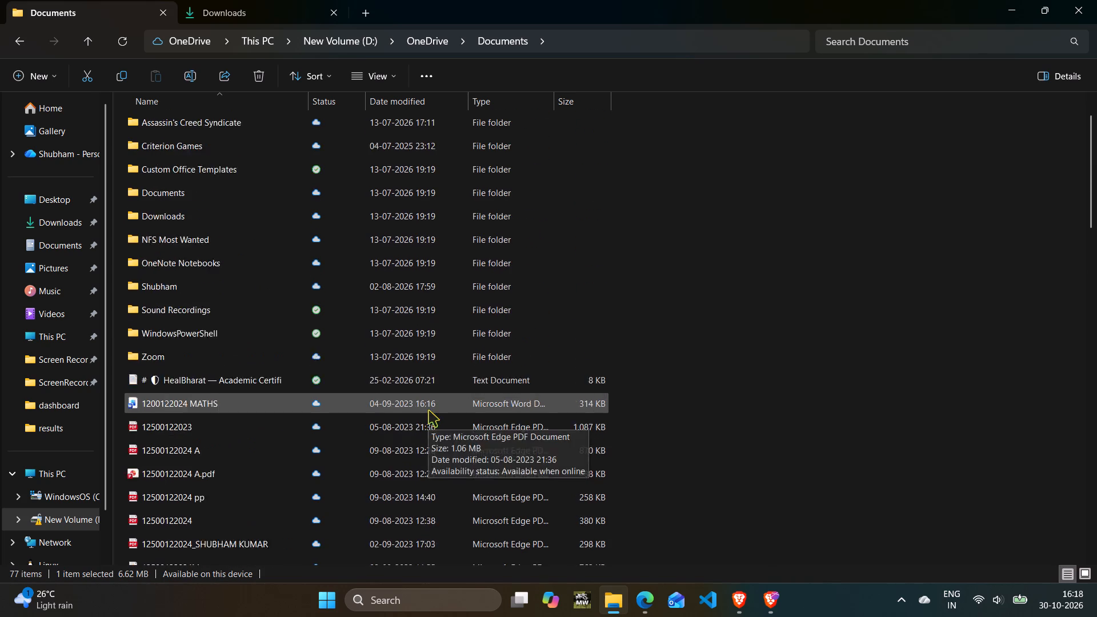
scroll(429, 410, "up", 13)
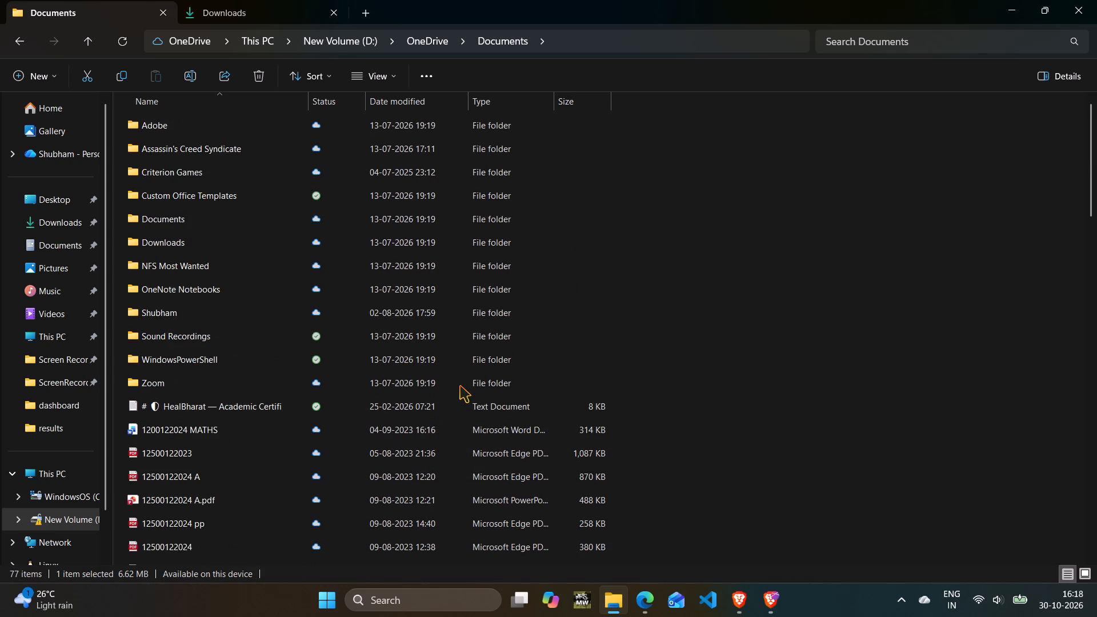
scroll(447, 385, "down", 5)
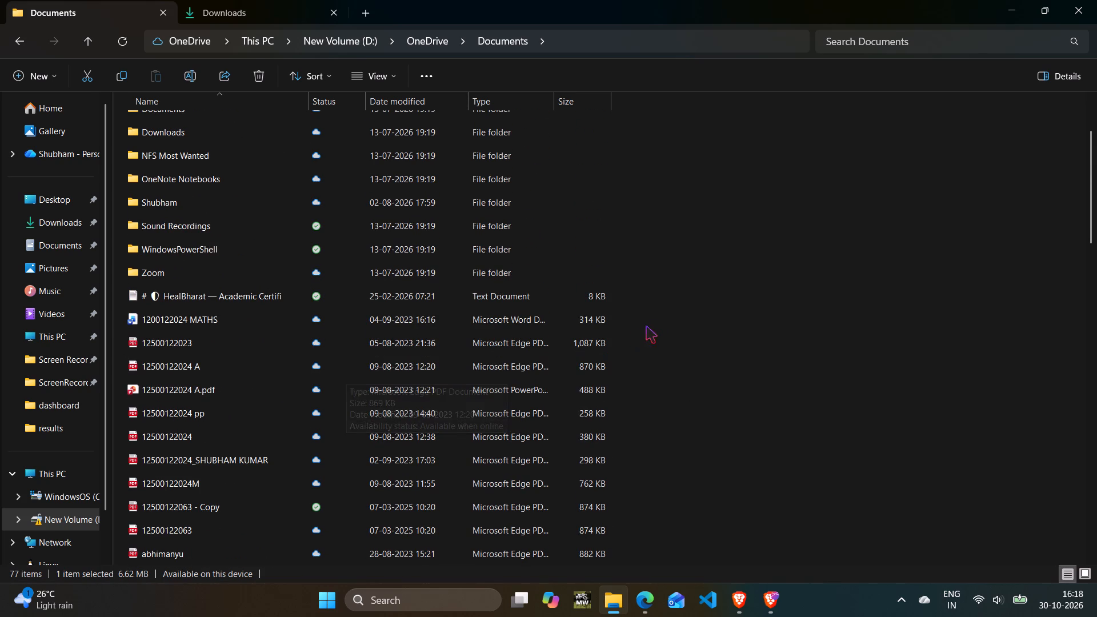
scroll(680, 318, "down", 5)
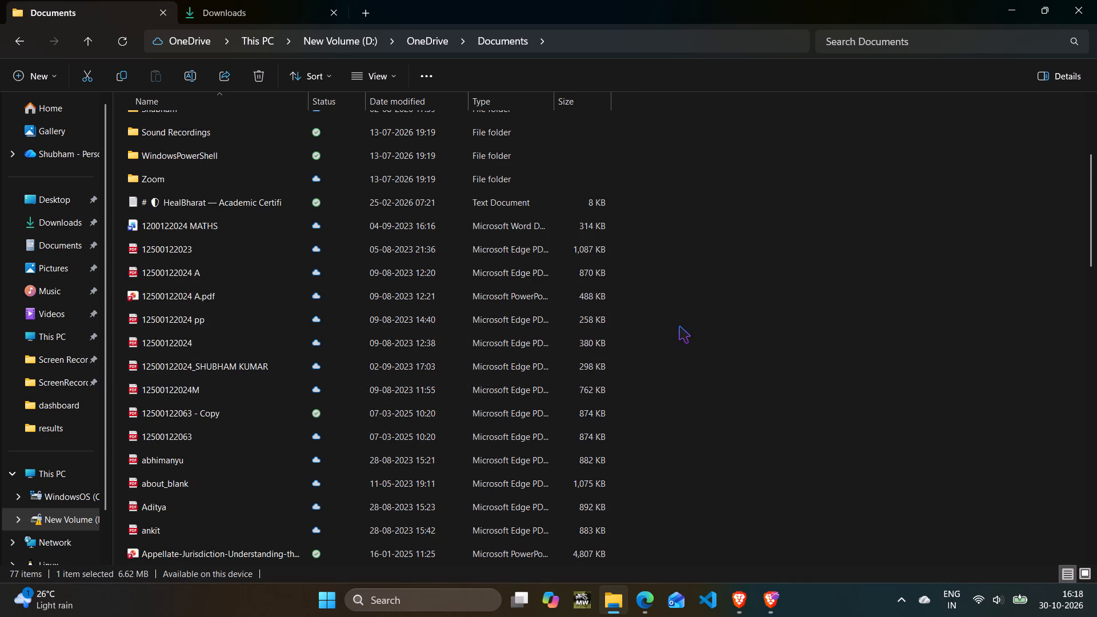
scroll(679, 326, "down", 3)
right_click(262, 509)
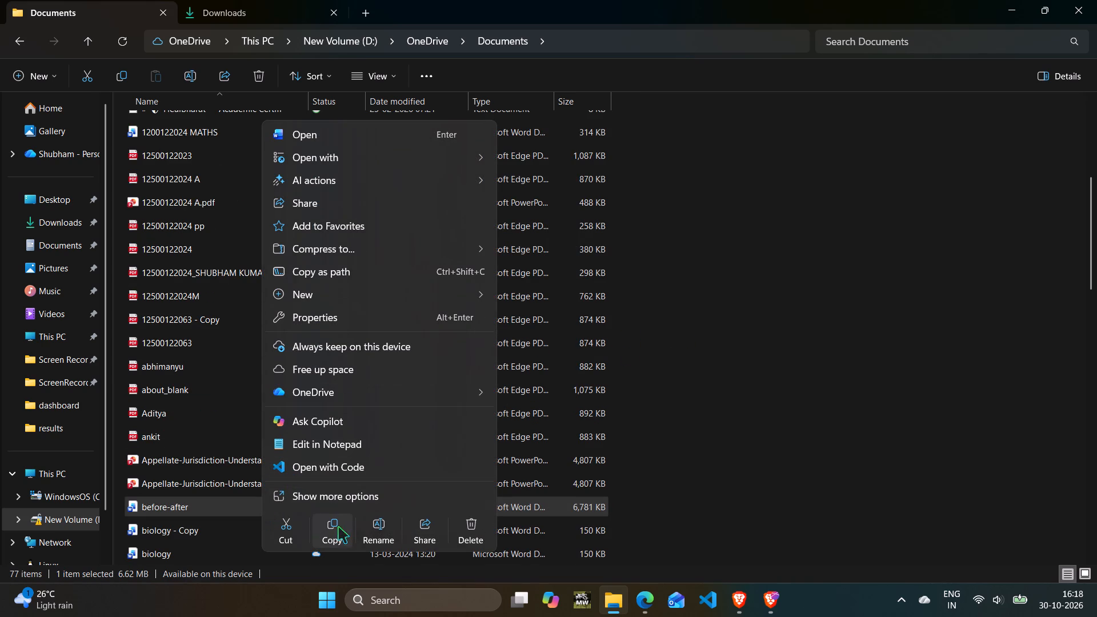
left_click(338, 526)
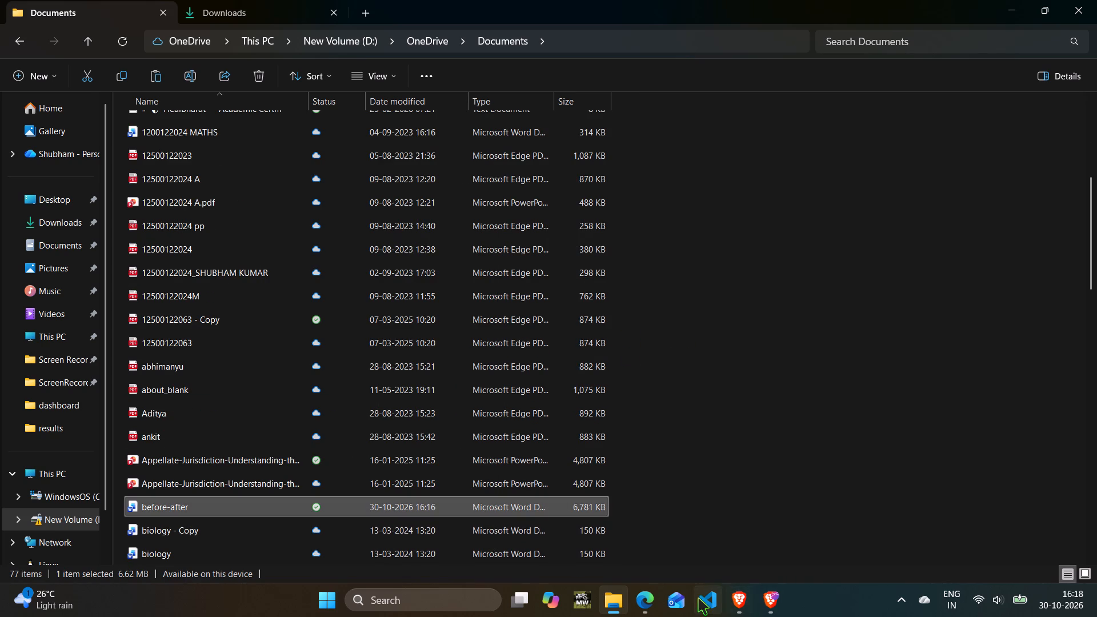
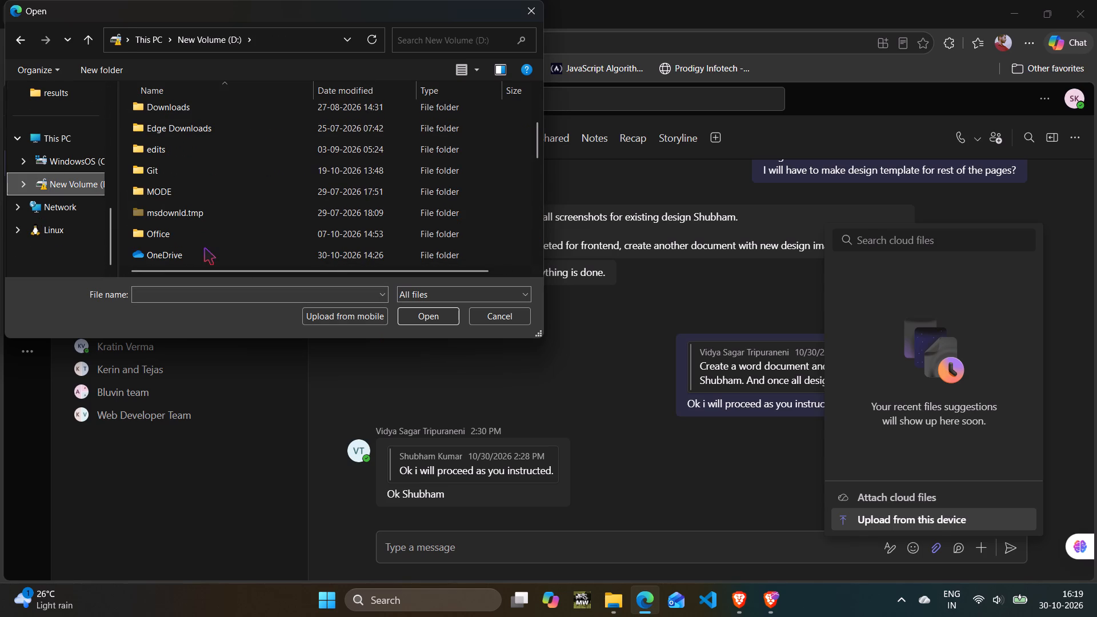
Browse to the Documents folder inside OneDrive on New Volume (D:) and look for the before-after document to attach to the chat.
left_click(205, 247)
left_click(205, 249)
double_click(205, 249)
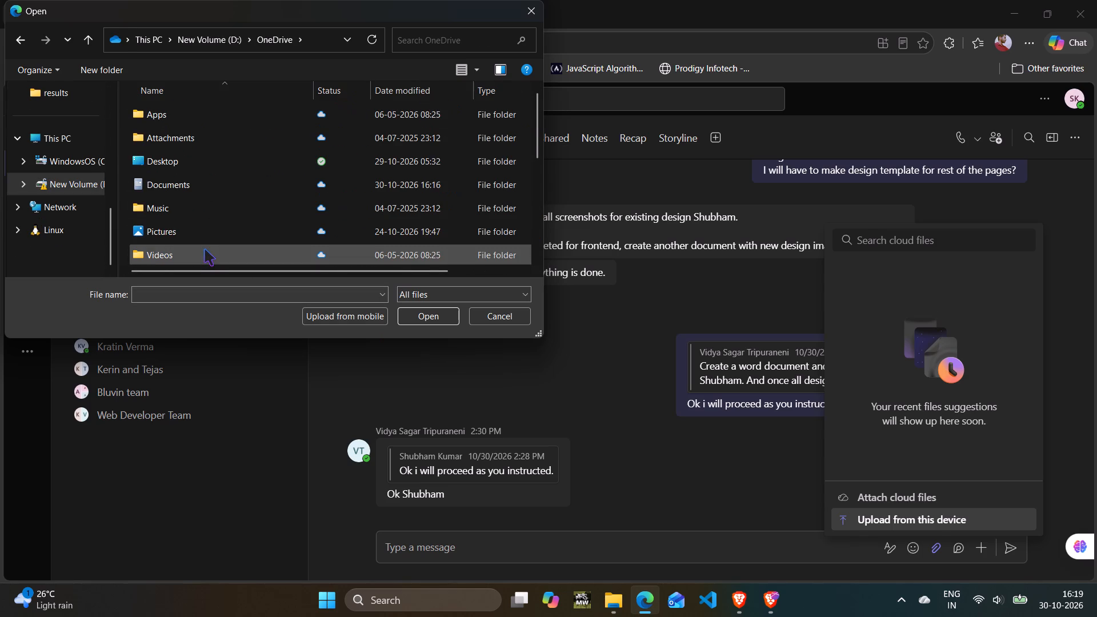
scroll(205, 249, "down", 20)
scroll(205, 249, "down", 2)
scroll(206, 249, "up", 6)
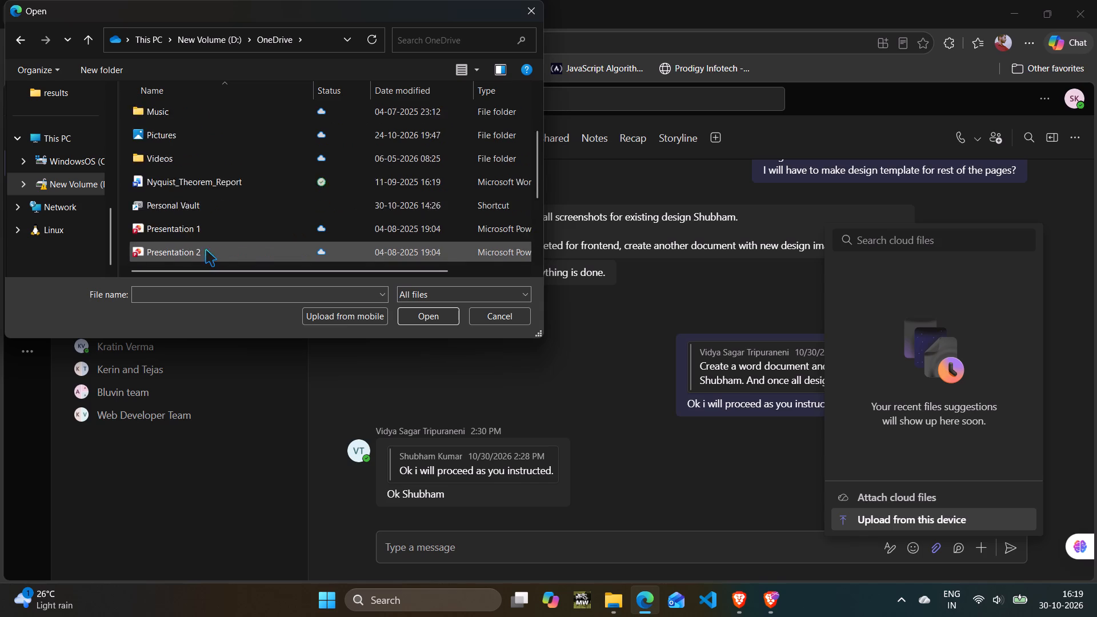
scroll(206, 249, "up", 6)
double_click(221, 177)
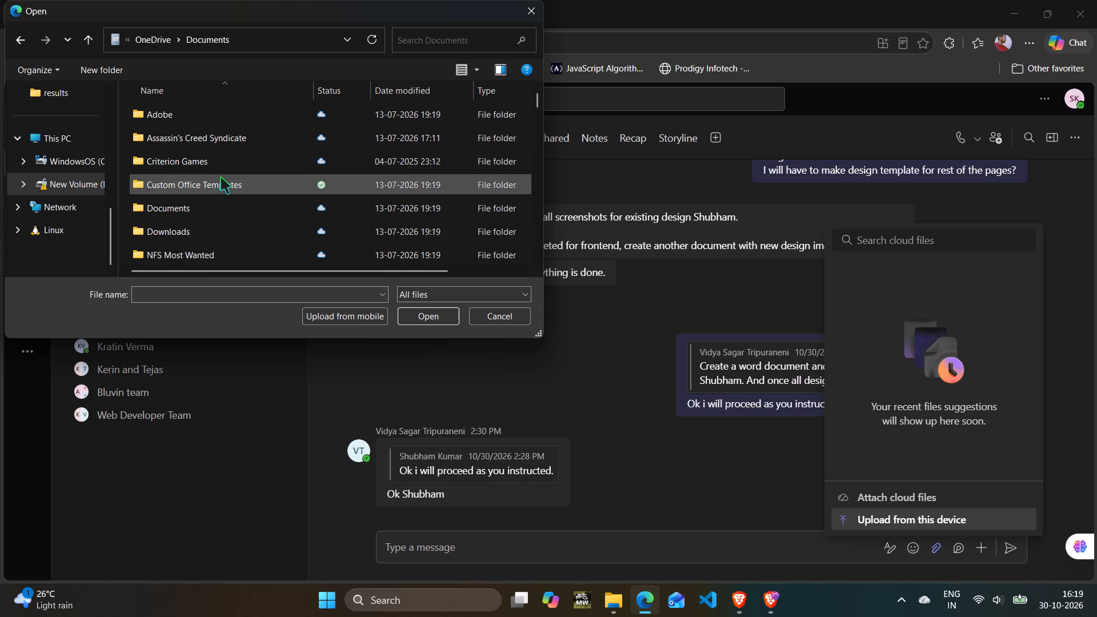
scroll(222, 183, "down", 18)
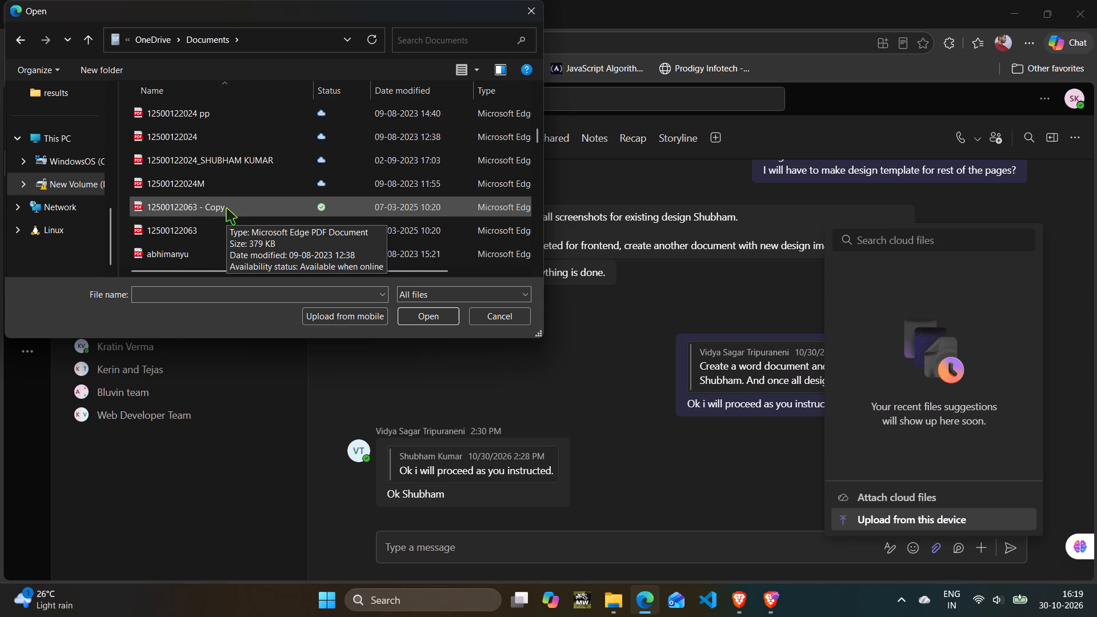
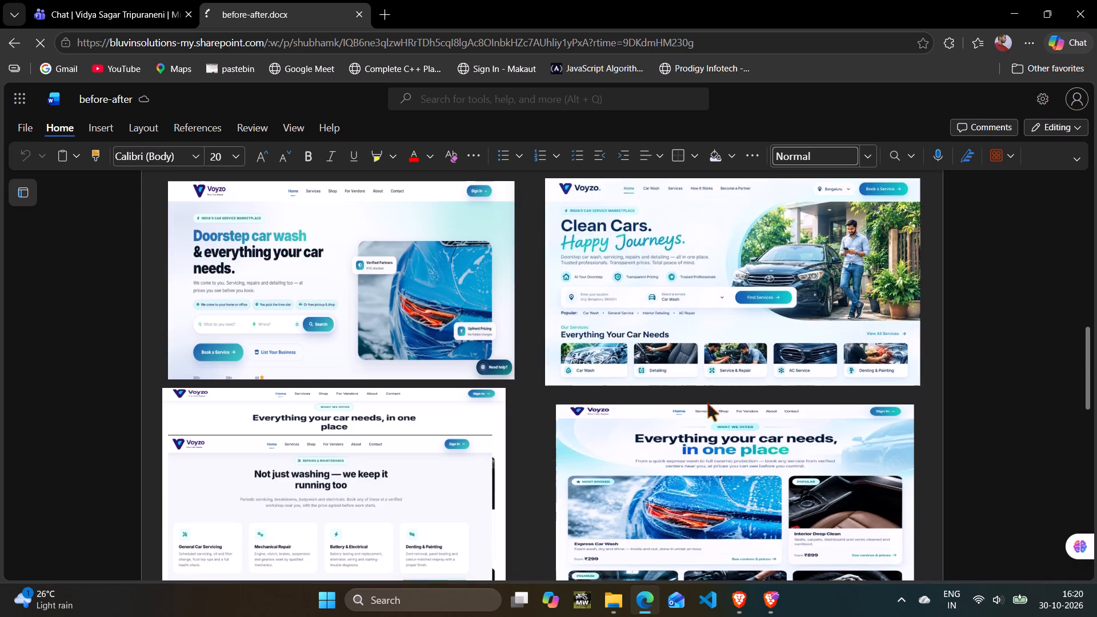
Review the side-by-side before and after Voyzo website screenshots in the before-after document through to its last page.
scroll(710, 405, "down", 8)
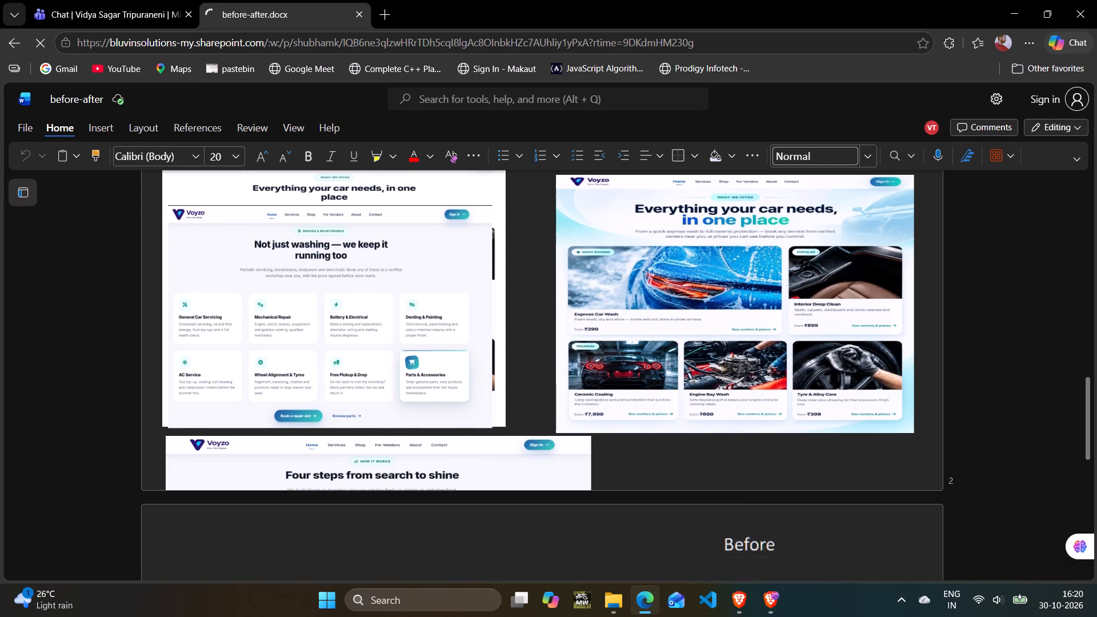
scroll(711, 408, "down", 20)
scroll(712, 414, "down", 12)
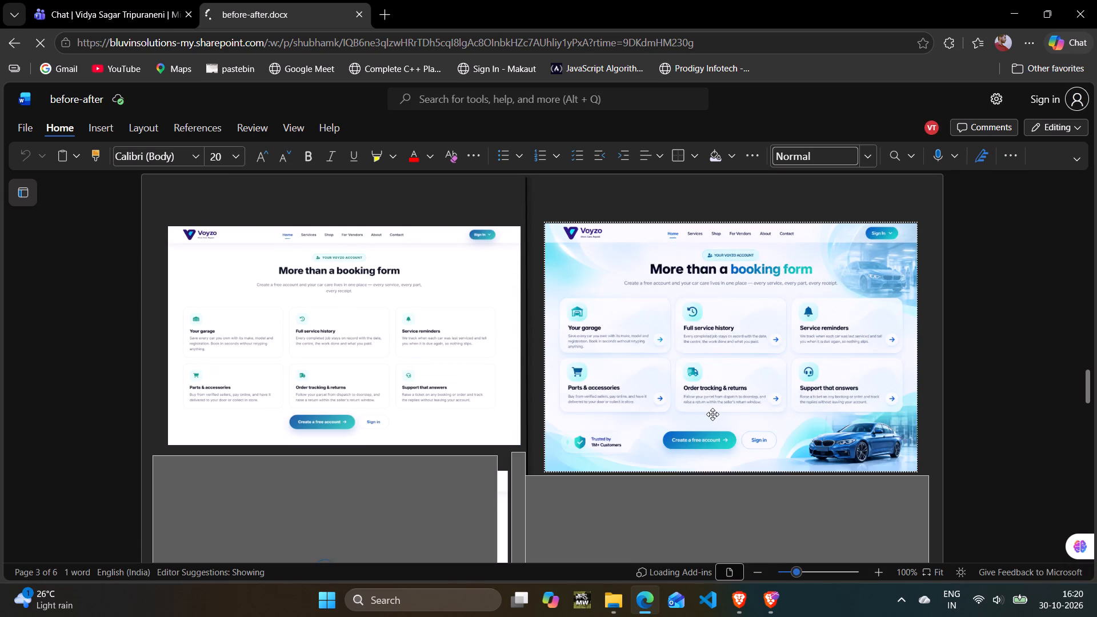
scroll(712, 414, "down", 6)
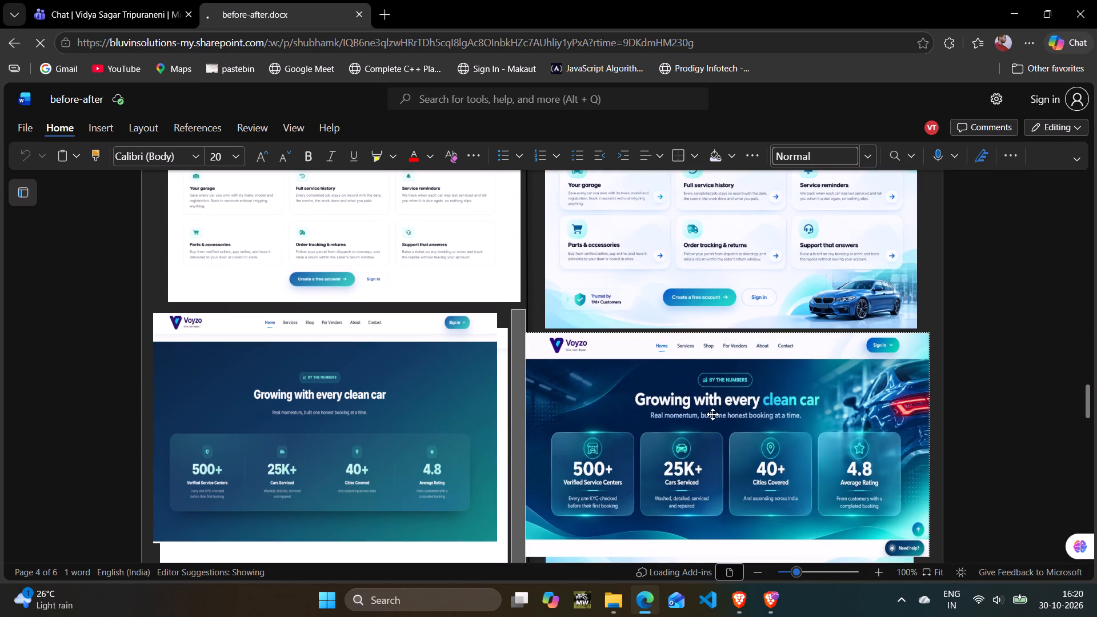
scroll(712, 414, "down", 14)
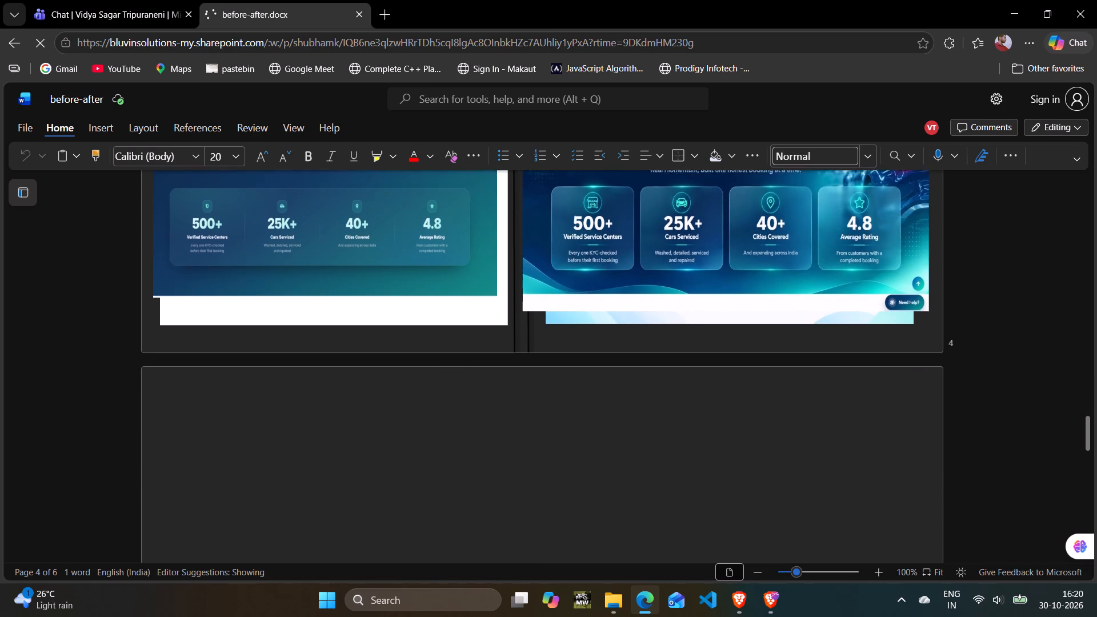
scroll(713, 414, "down", 4)
scroll(713, 414, "down", 20)
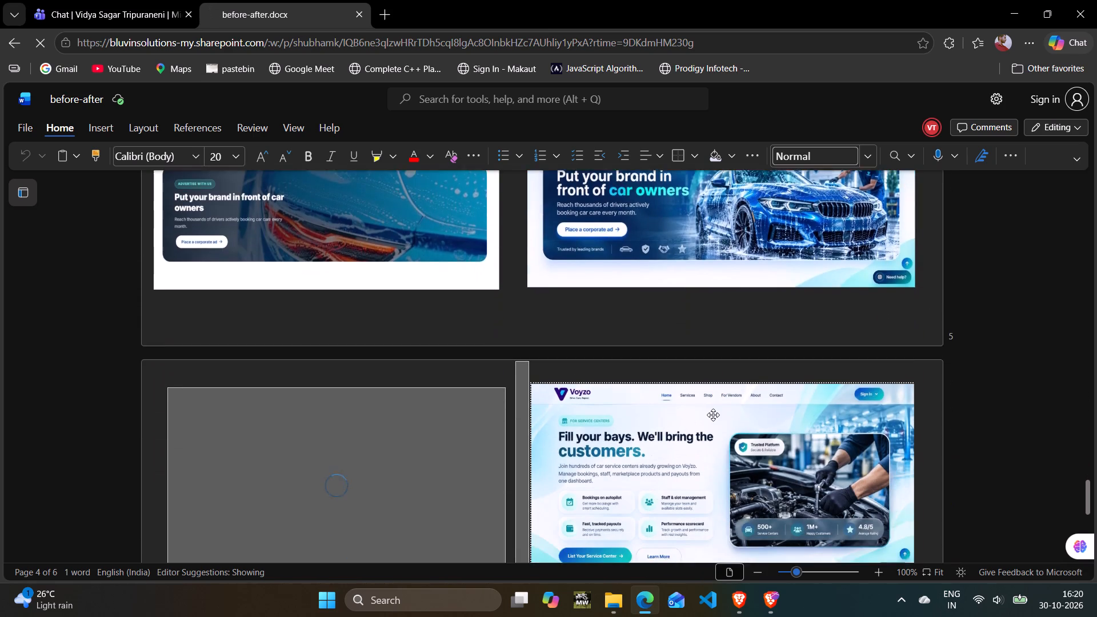
scroll(713, 415, "down", 14)
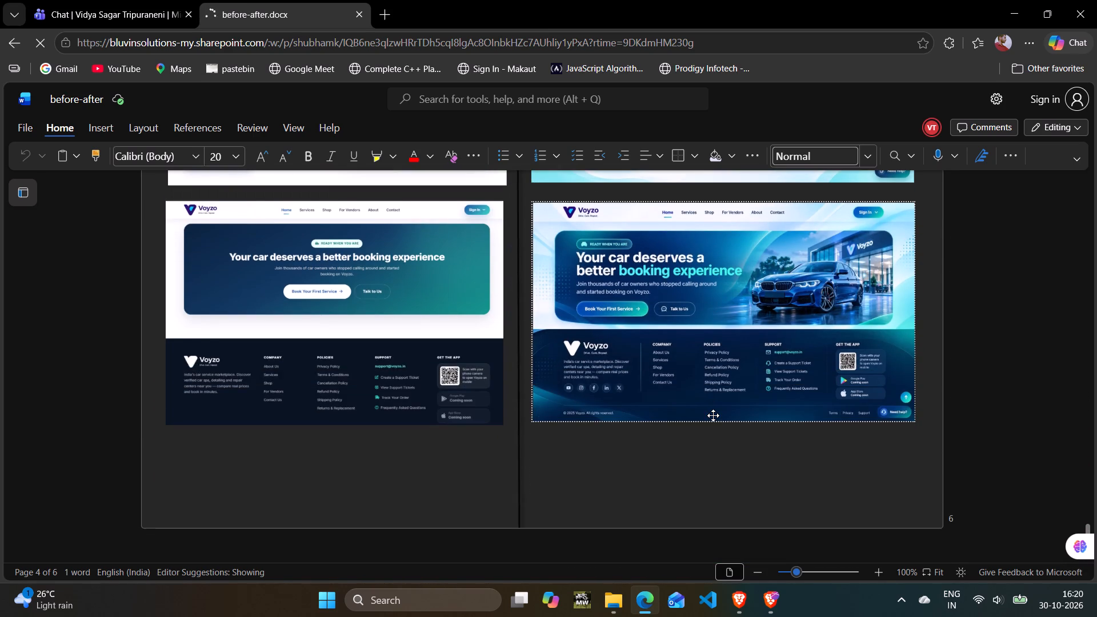
scroll(713, 415, "down", 5)
Go back through the before-after document to the first page, rechecking the layout of the Voyzo screenshot comparisons.
scroll(713, 415, "up", 20)
scroll(713, 415, "up", 6)
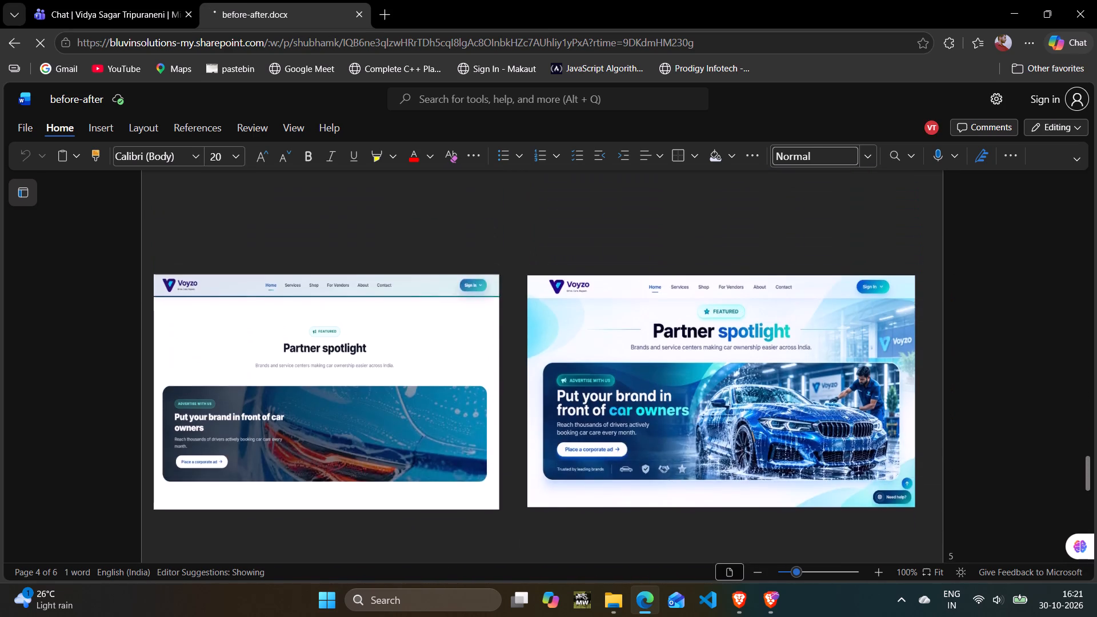
scroll(718, 414, "up", 20)
scroll(718, 414, "up", 16)
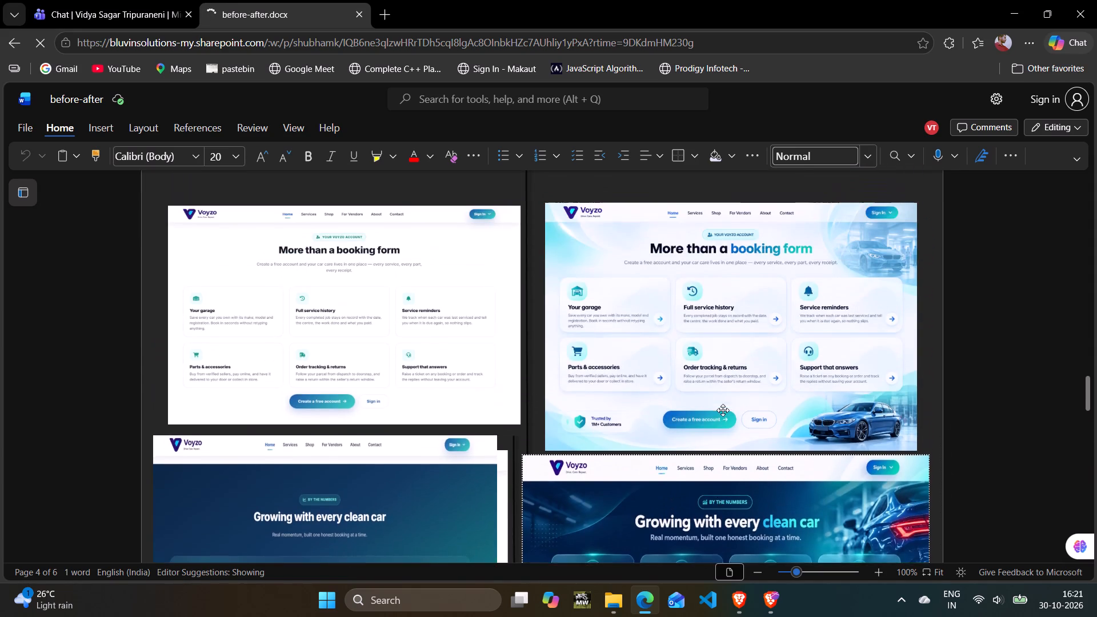
scroll(723, 410, "up", 12)
scroll(725, 412, "up", 18)
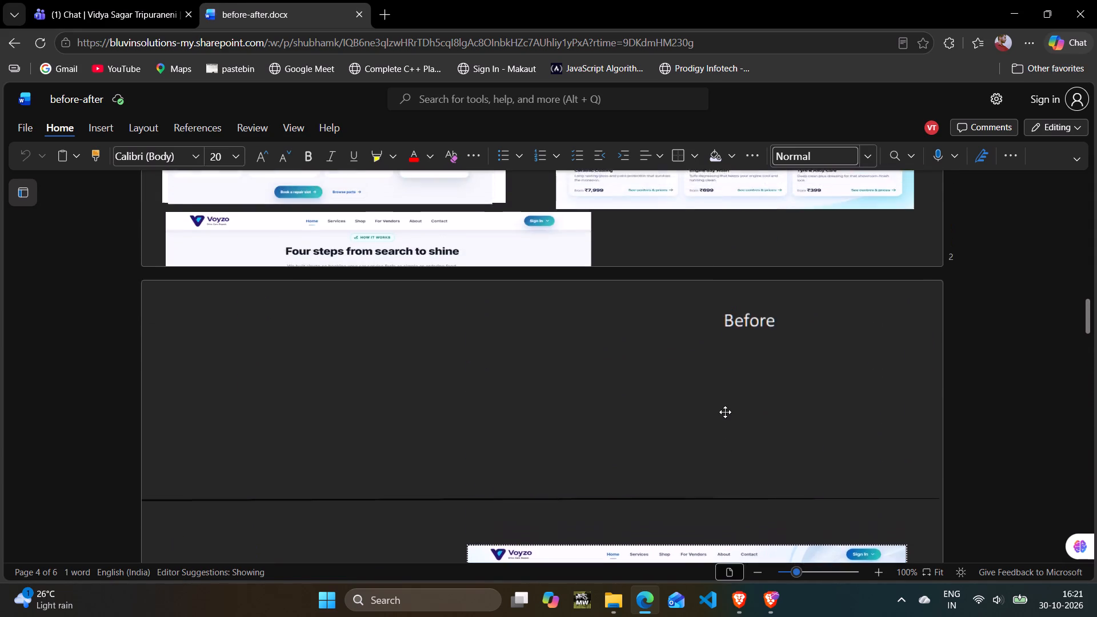
scroll(726, 412, "up", 15)
scroll(726, 412, "up", 6)
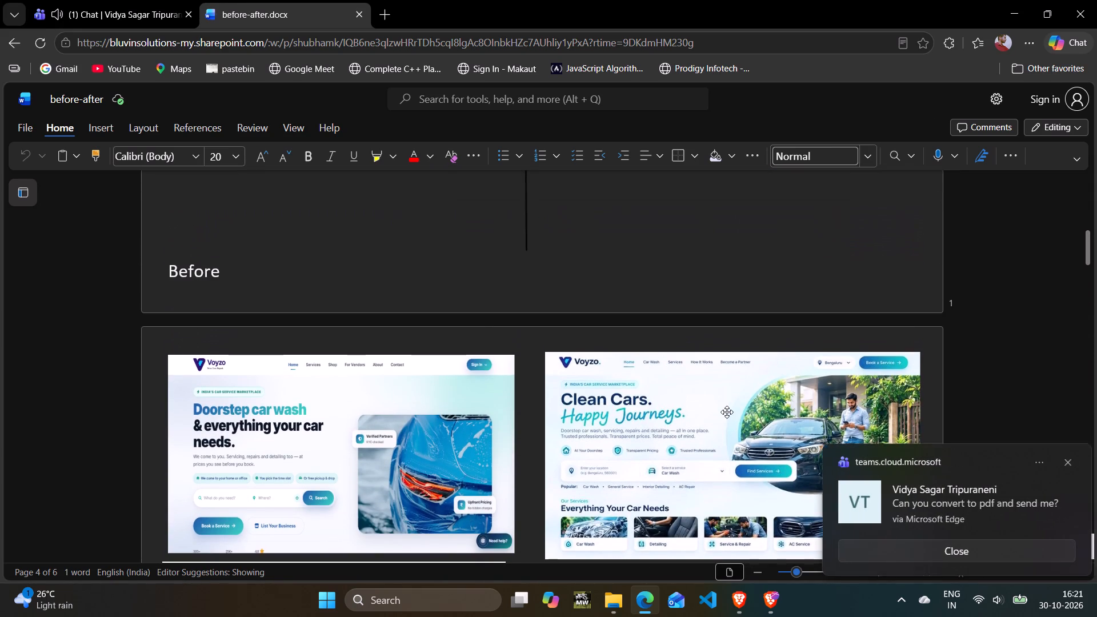
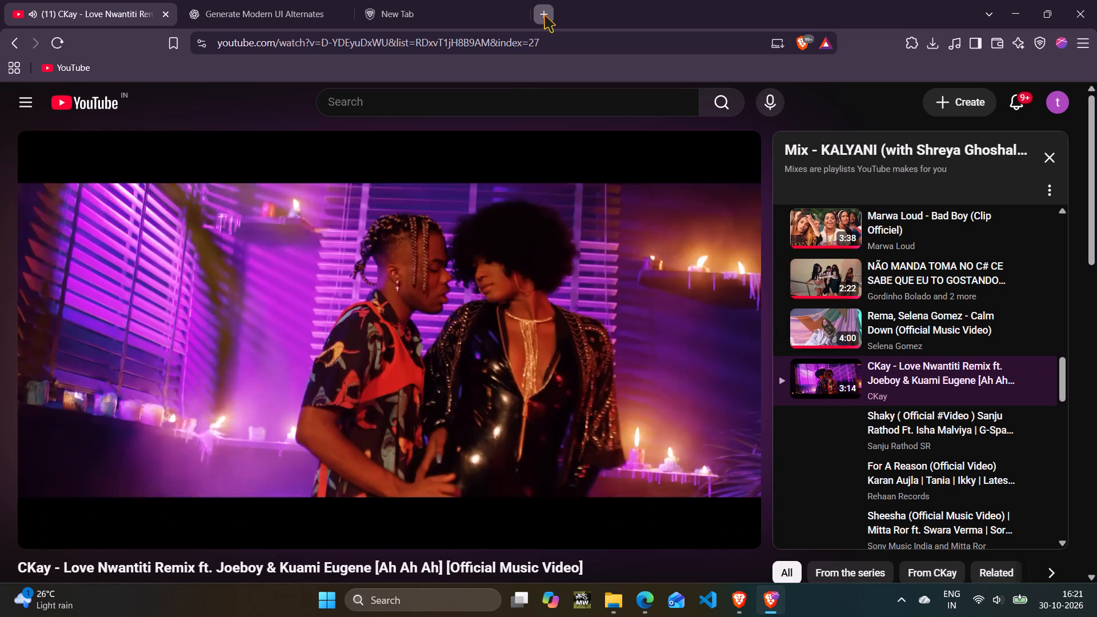
Search the web for "doc to pdf" in a new tab and open iLovePDF's Word to PDF converter.
left_click(424, 53)
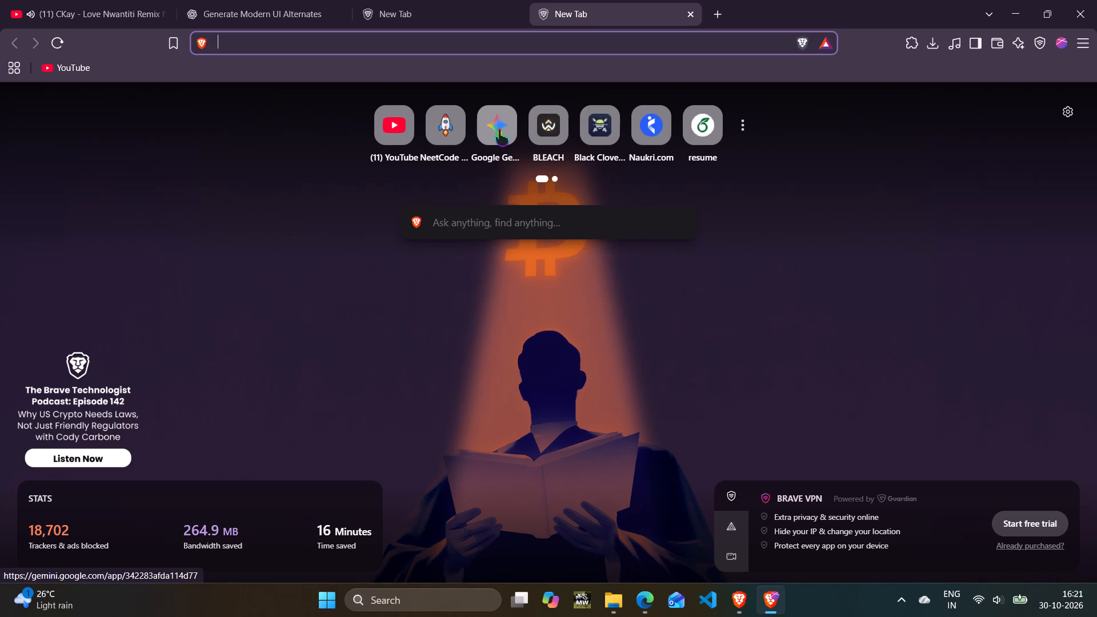
type("doc to pdf")
key("Return")
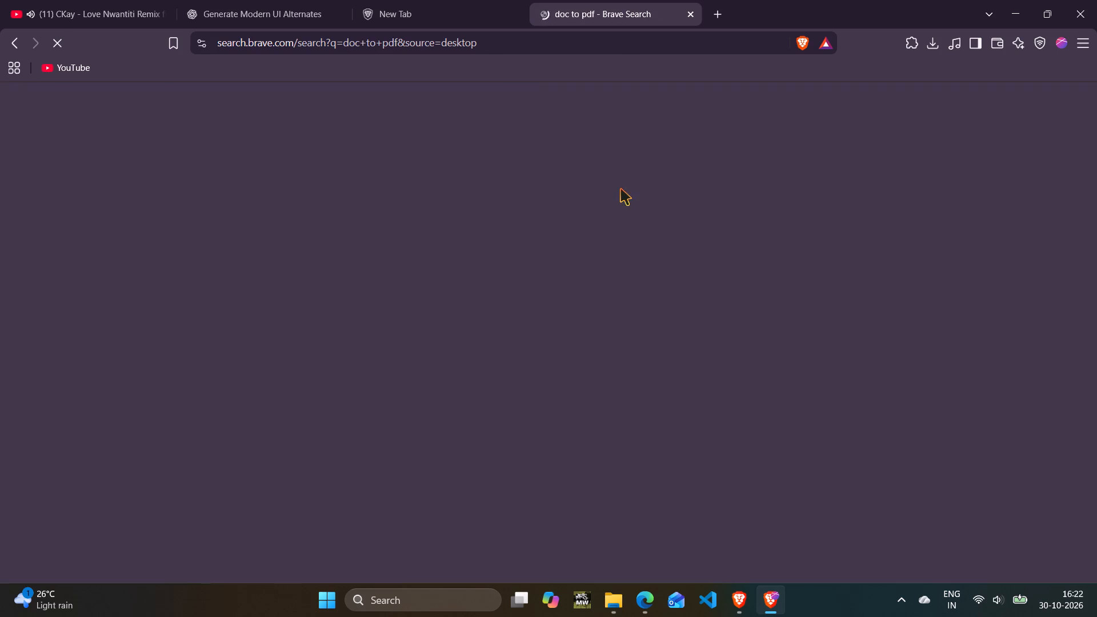
left_click(360, 229)
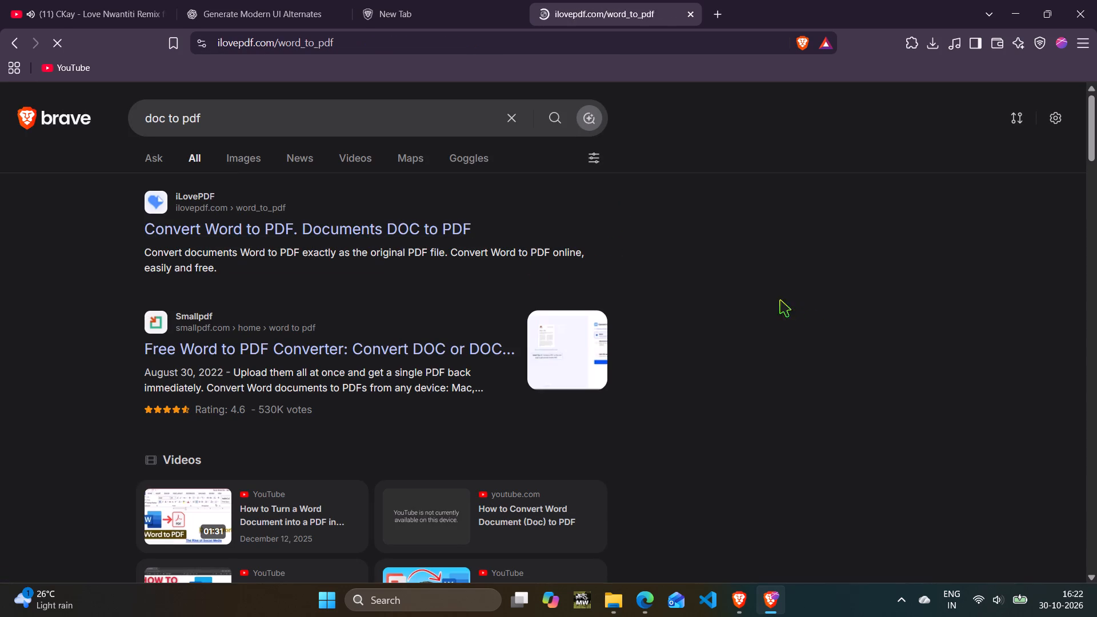
Select the before-after Word file from the Documents folder and start its conversion to PDF.
left_click(610, 263)
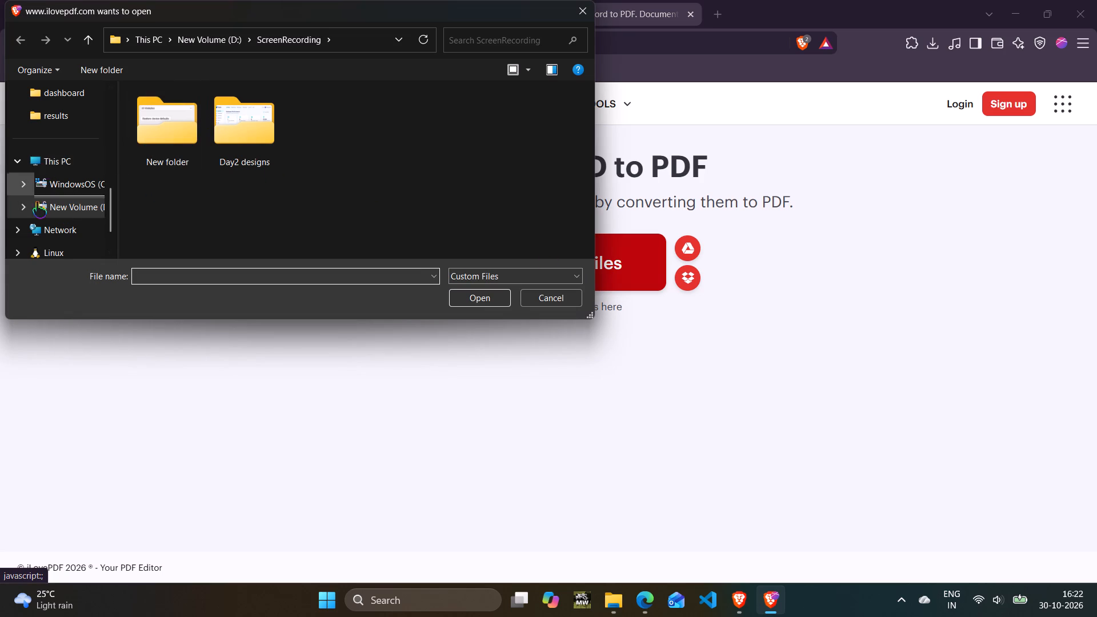
scroll(54, 242, "down", 4)
scroll(65, 193, "up", 9)
scroll(65, 193, "down", 2)
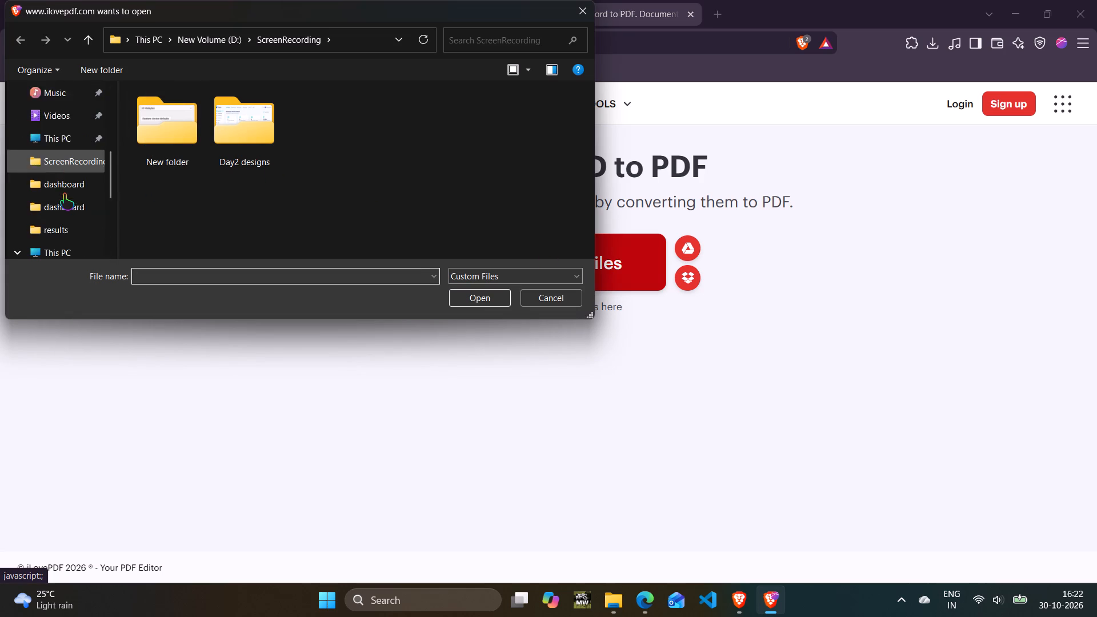
scroll(65, 193, "down", 1)
scroll(65, 193, "up", 4)
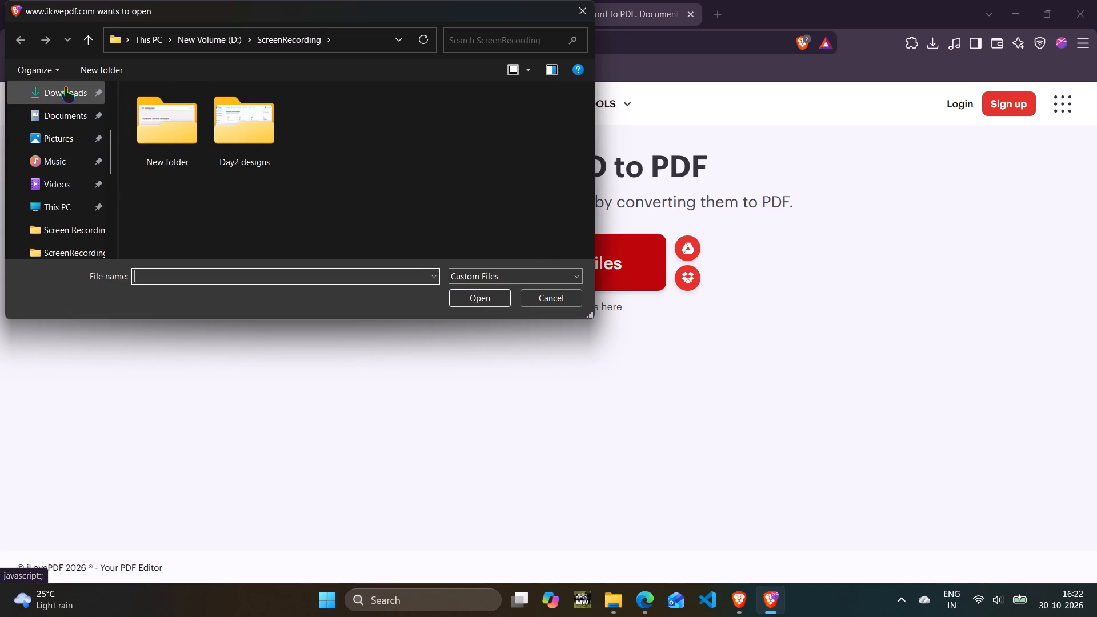
left_click(59, 113)
scroll(273, 151, "down", 15)
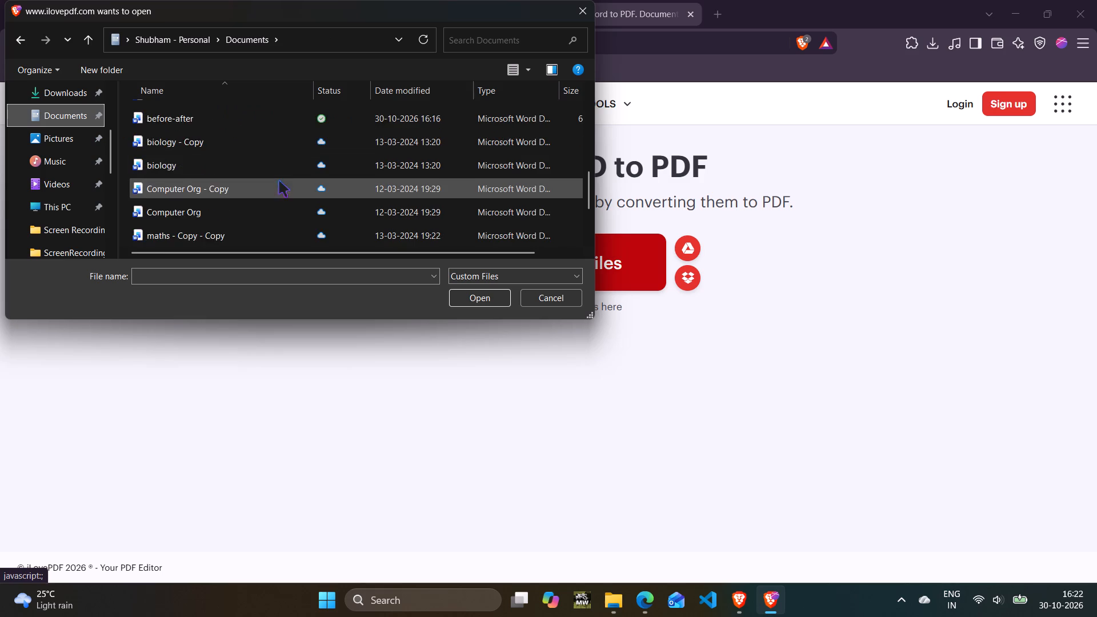
scroll(279, 180, "down", 12)
scroll(275, 188, "up", 9)
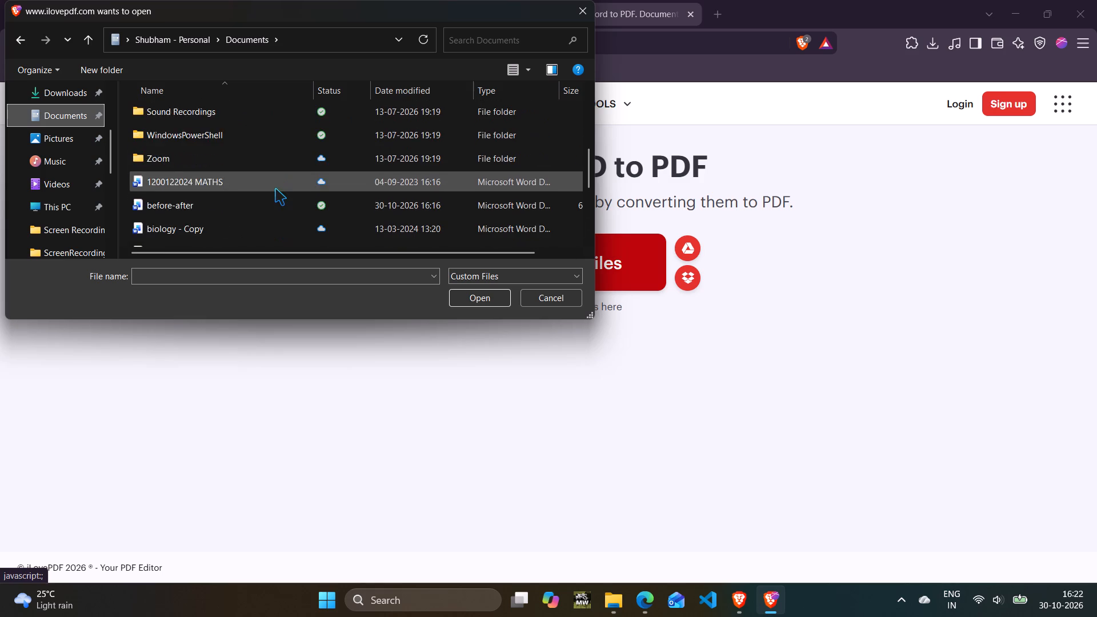
scroll(275, 188, "up", 2)
scroll(275, 188, "down", 5)
scroll(86, 153, "up", 6)
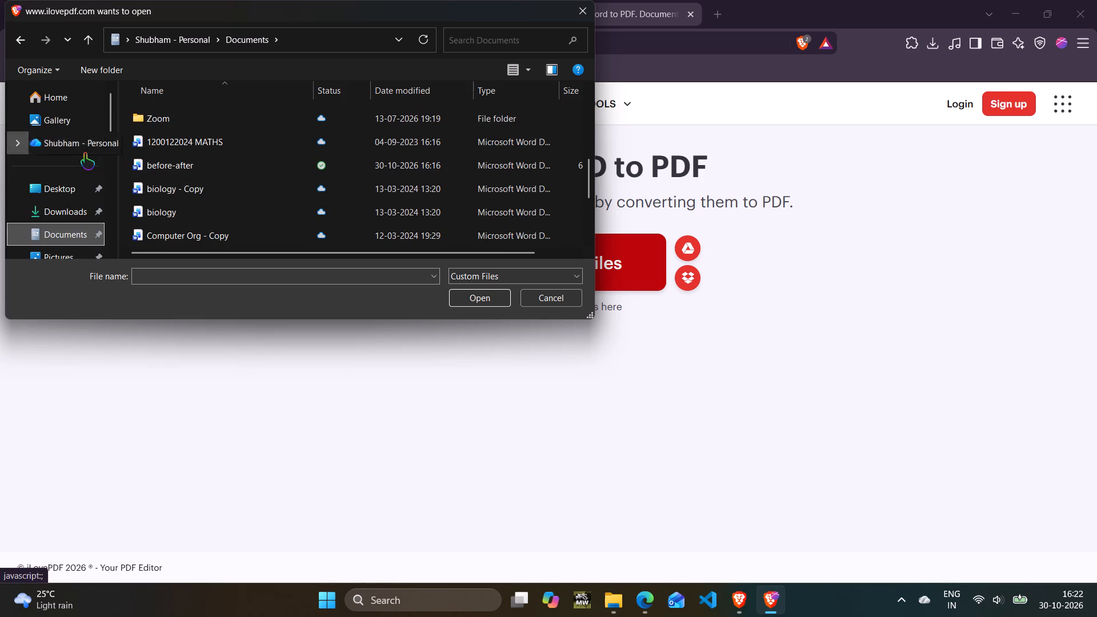
double_click(170, 166)
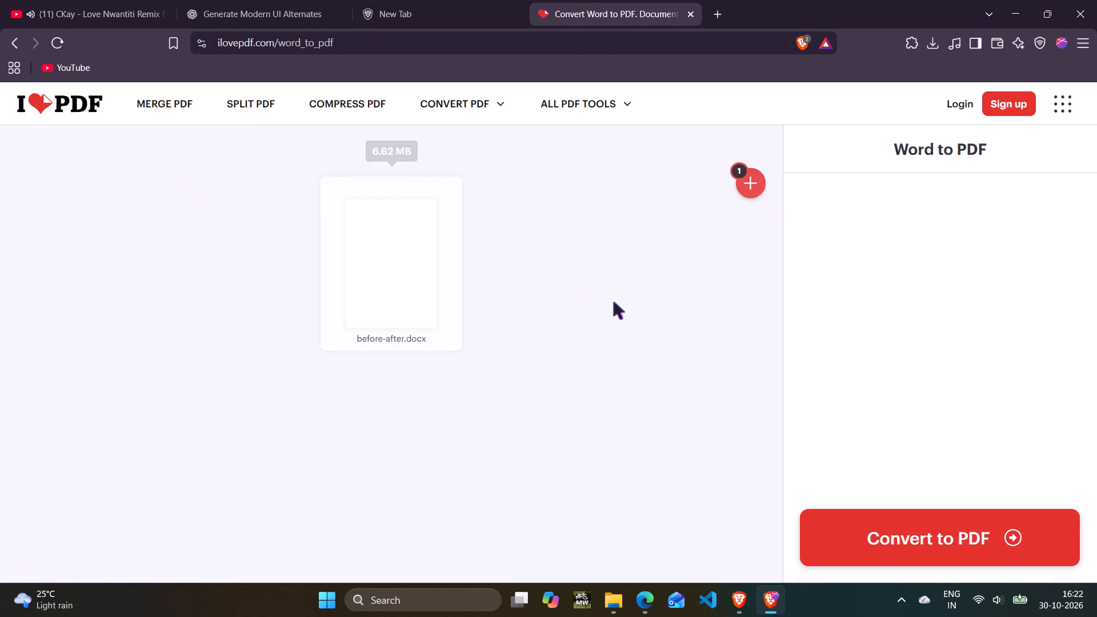
left_click(902, 518)
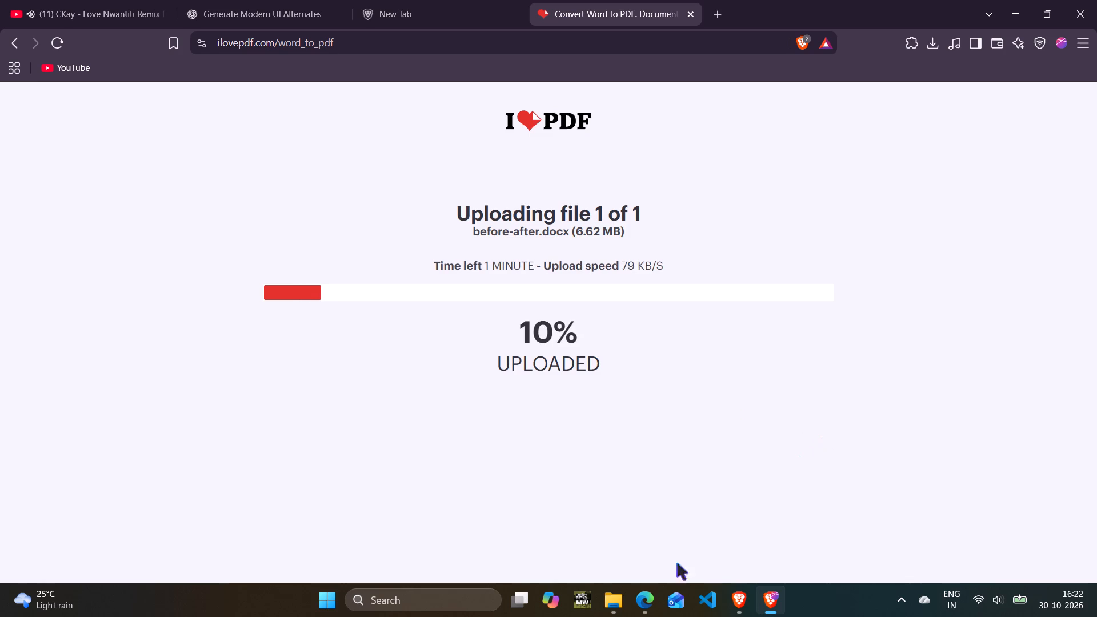
Switch to Edge, where the before-after document is open in Word online.
left_click(652, 599)
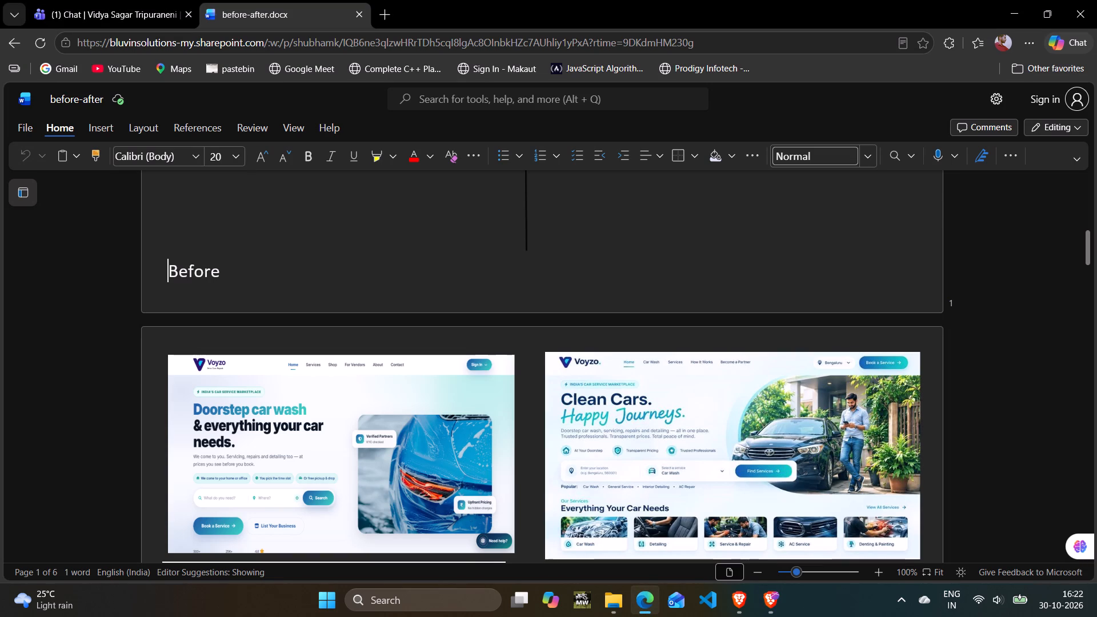
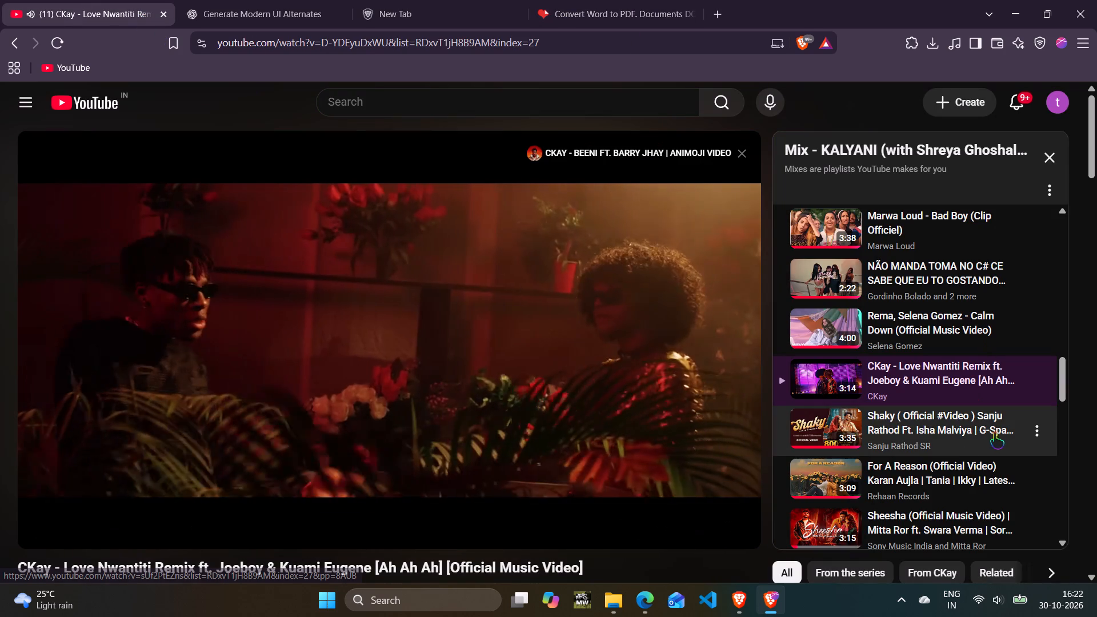
Play the "For A Reason" video from the YouTube mix playlist.
left_click(963, 479)
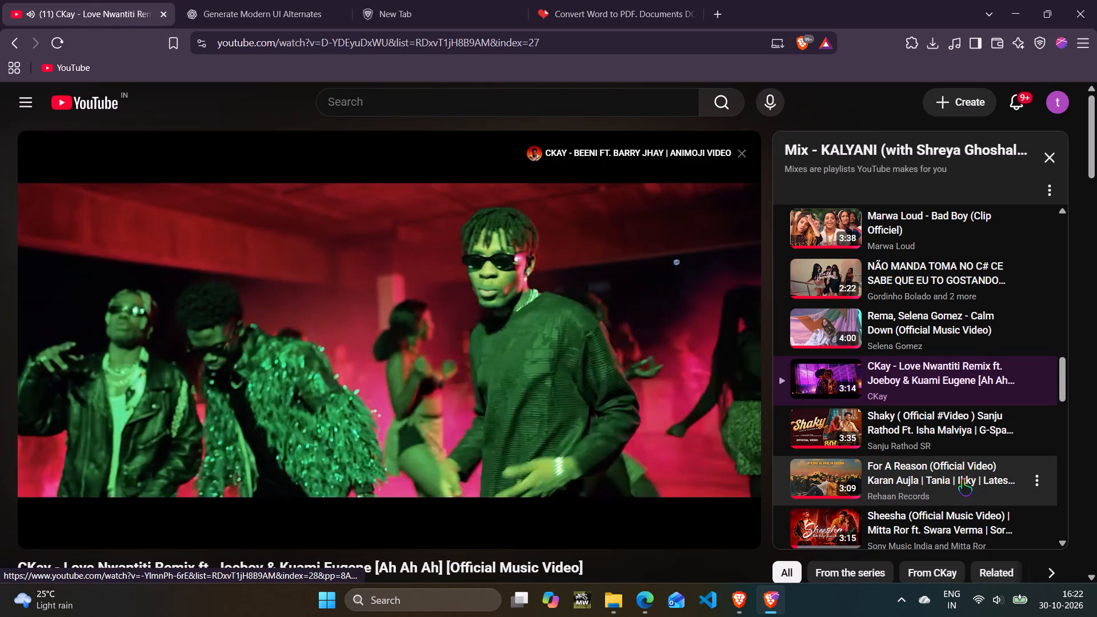
scroll(932, 426, "down", 9)
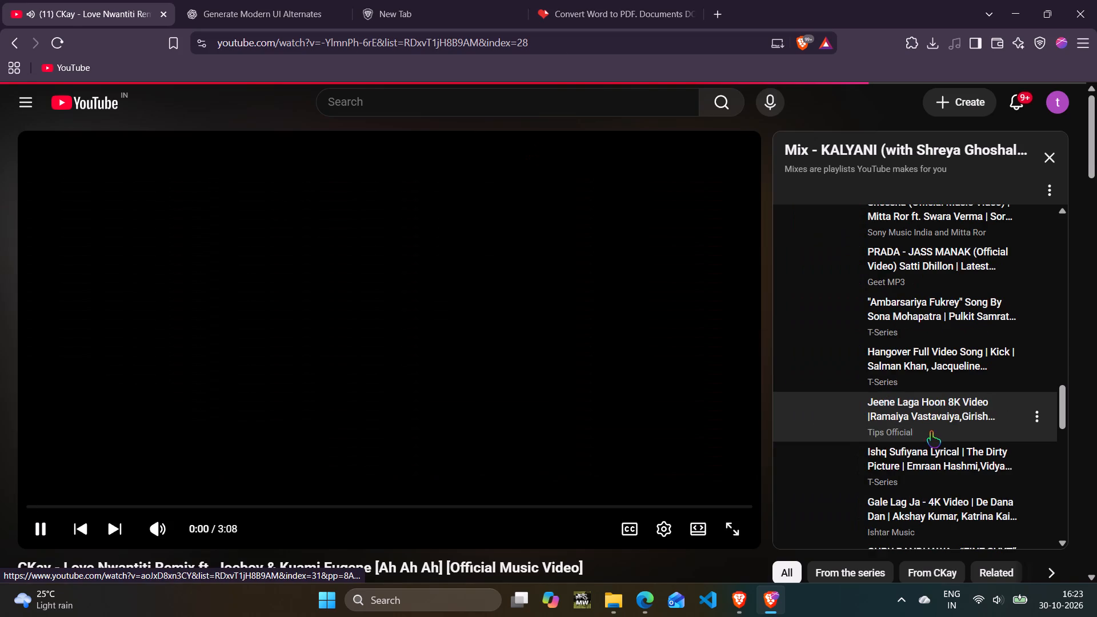
left_click(640, 0)
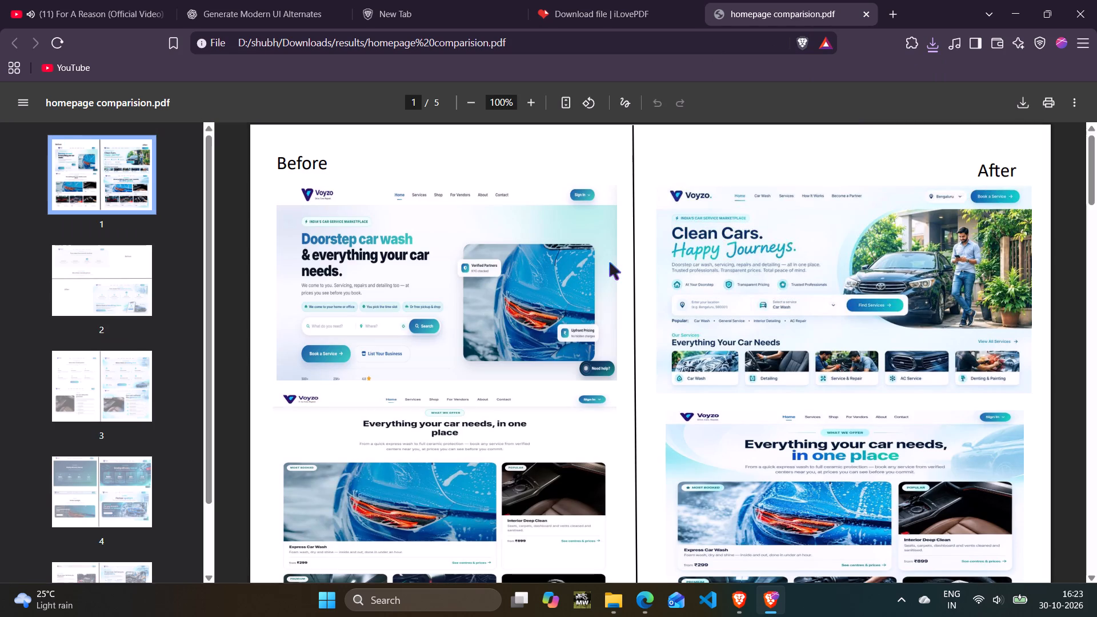
scroll(716, 265, "up", 5)
scroll(718, 265, "down", 17)
scroll(718, 265, "down", 6)
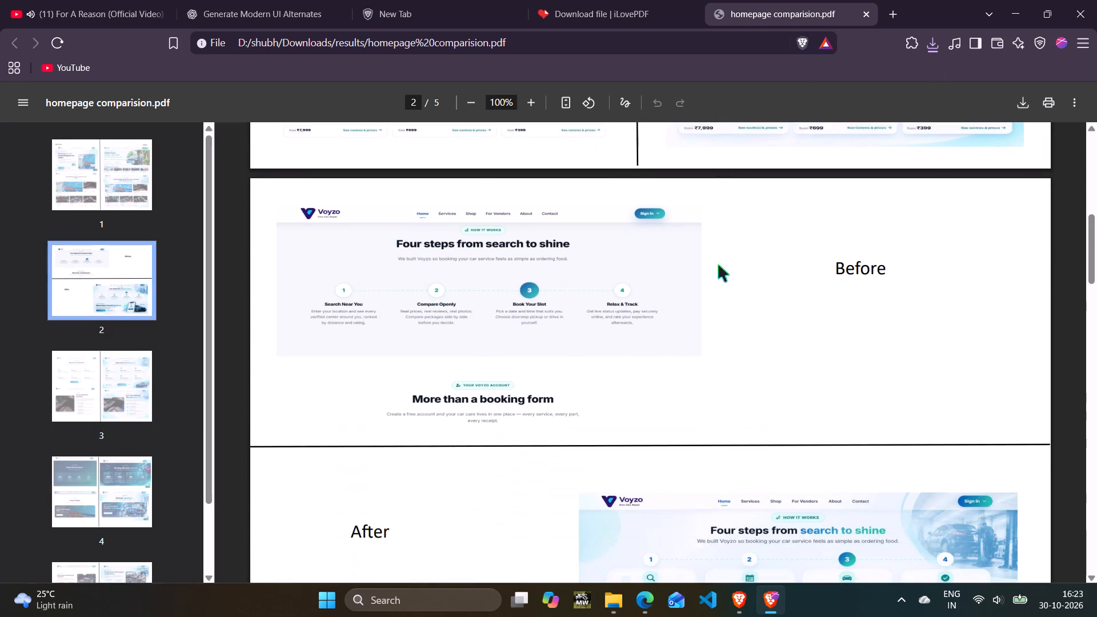
scroll(718, 265, "down", 8)
scroll(718, 265, "down", 20)
scroll(718, 265, "down", 3)
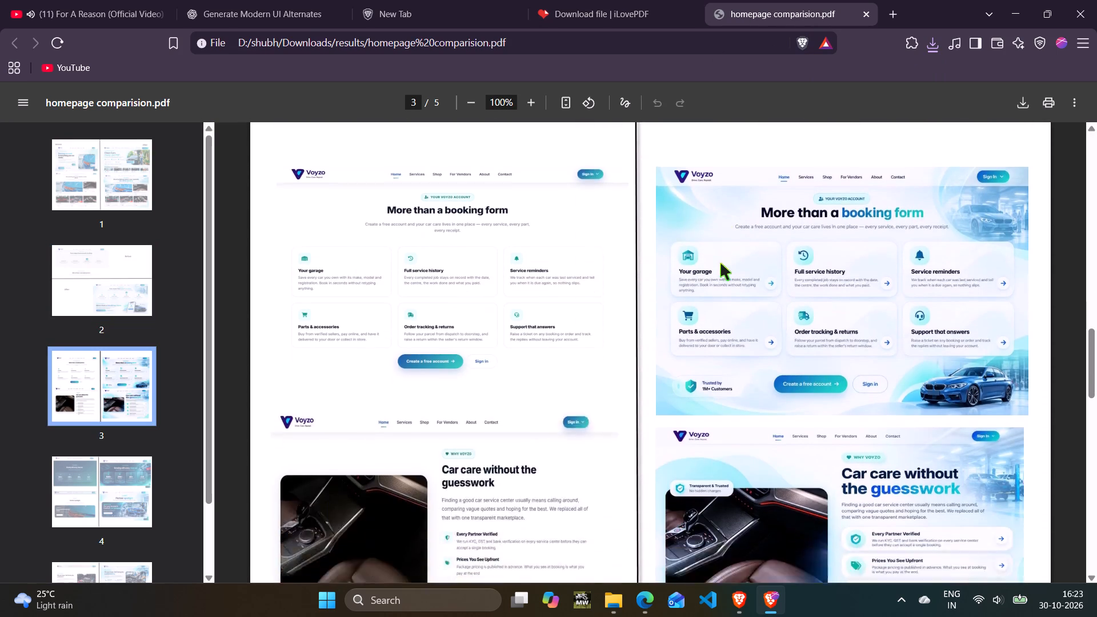
scroll(720, 263, "down", 15)
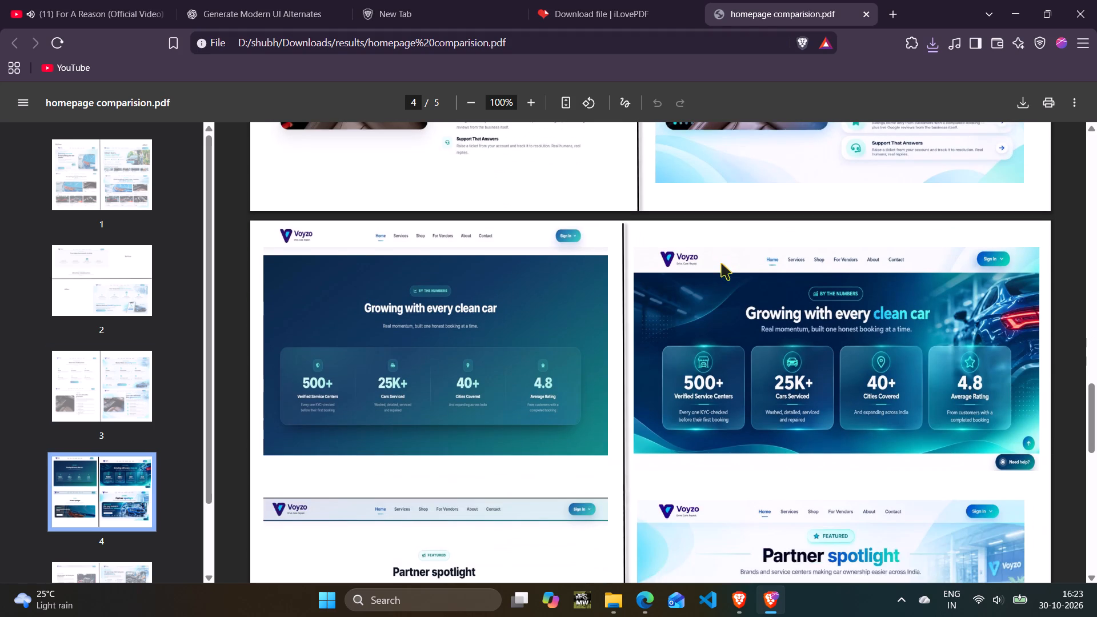
scroll(722, 263, "down", 9)
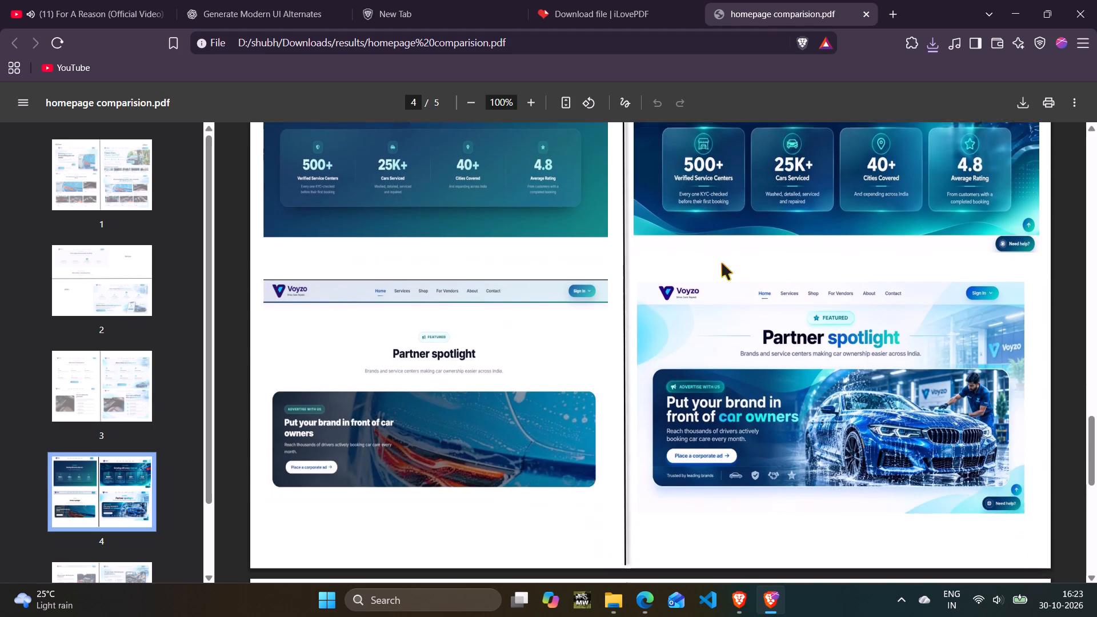
scroll(722, 263, "down", 20)
scroll(722, 263, "down", 16)
scroll(722, 263, "up", 19)
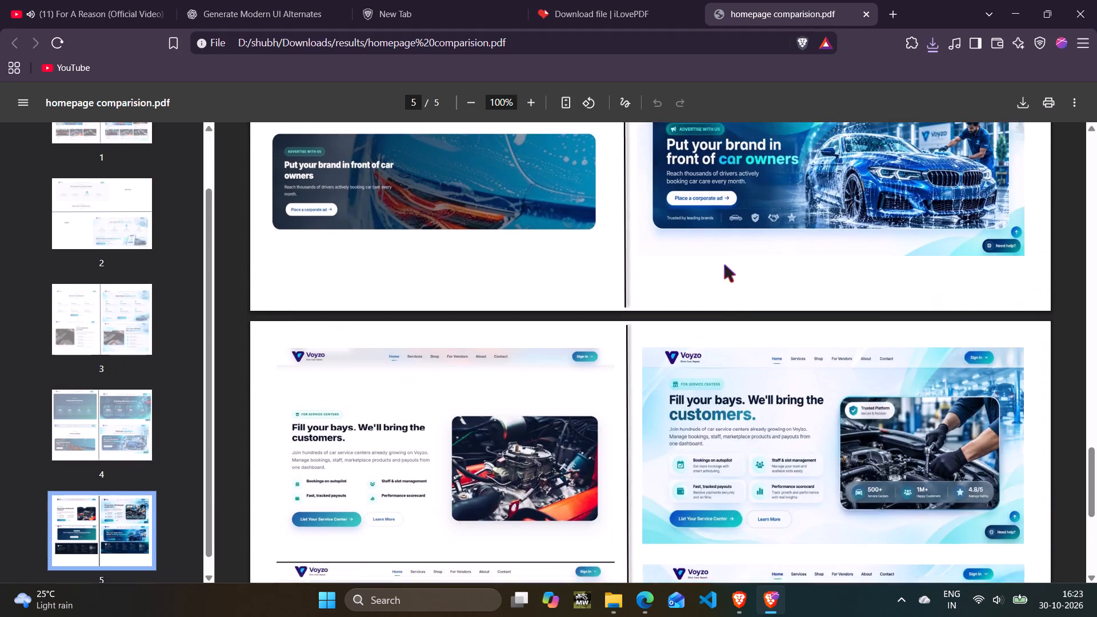
scroll(724, 265, "up", 18)
scroll(727, 265, "up", 12)
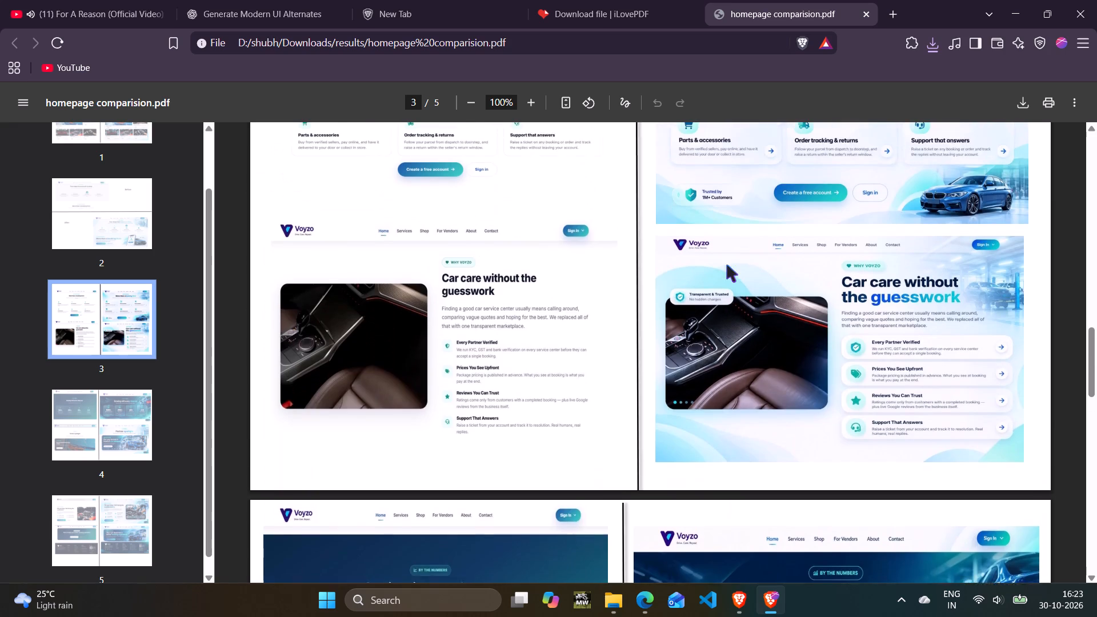
scroll(728, 265, "up", 20)
scroll(728, 265, "up", 11)
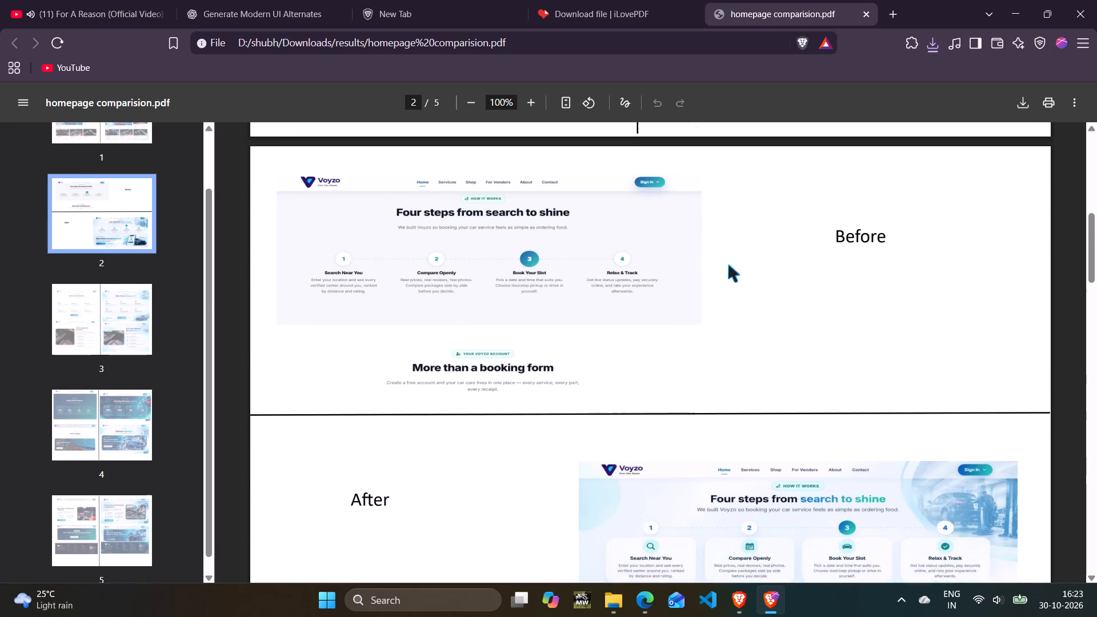
scroll(728, 265, "up", 12)
scroll(729, 265, "up", 17)
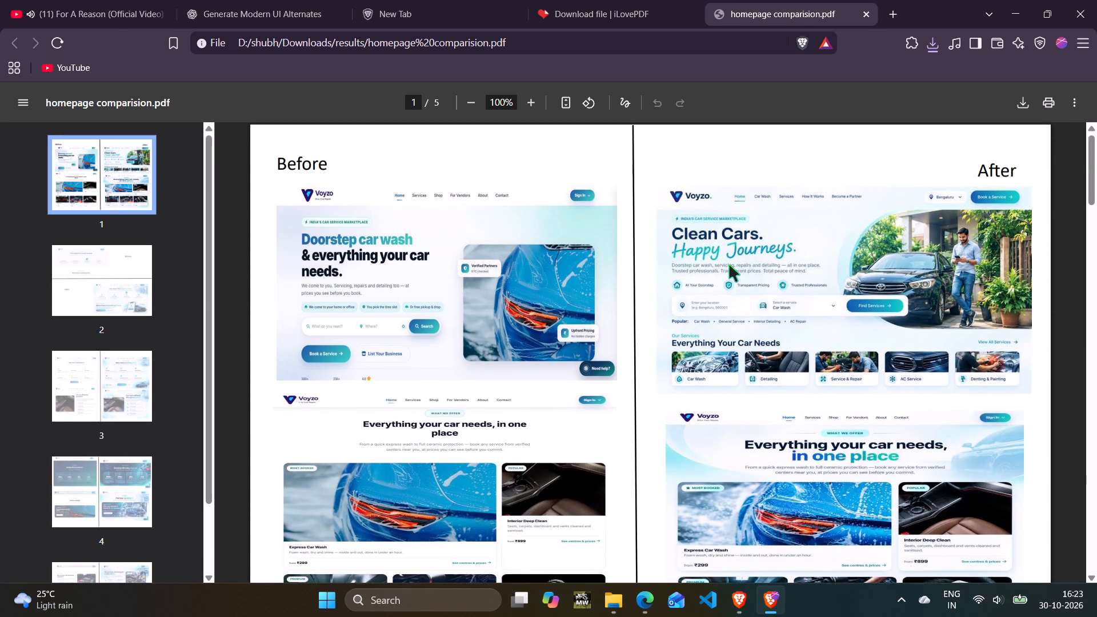
scroll(729, 265, "down", 11)
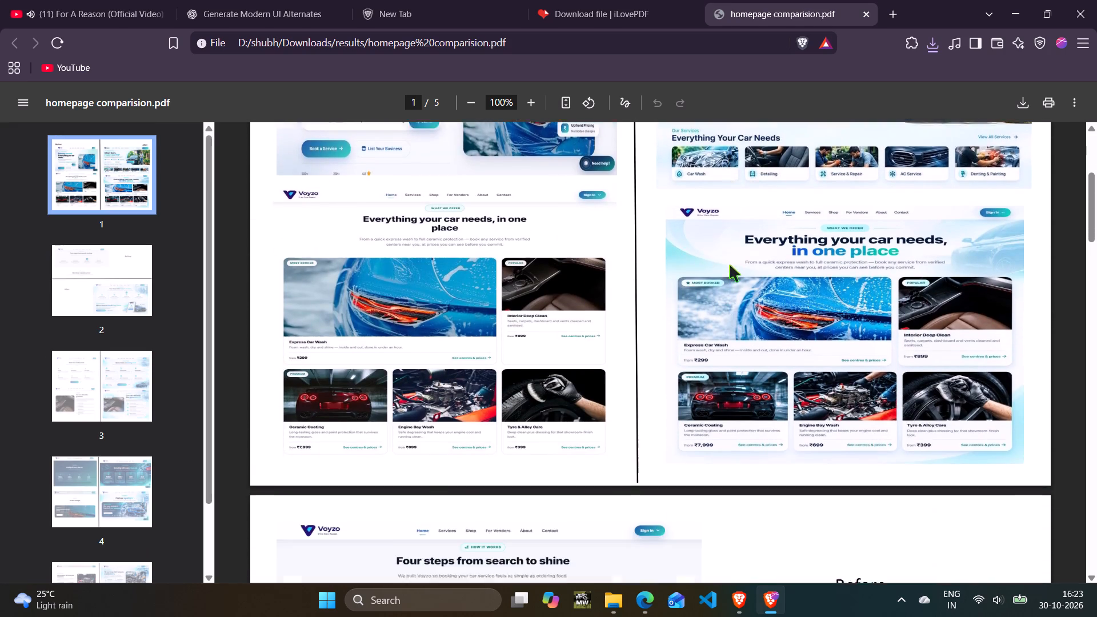
scroll(730, 265, "down", 20)
scroll(730, 265, "down", 10)
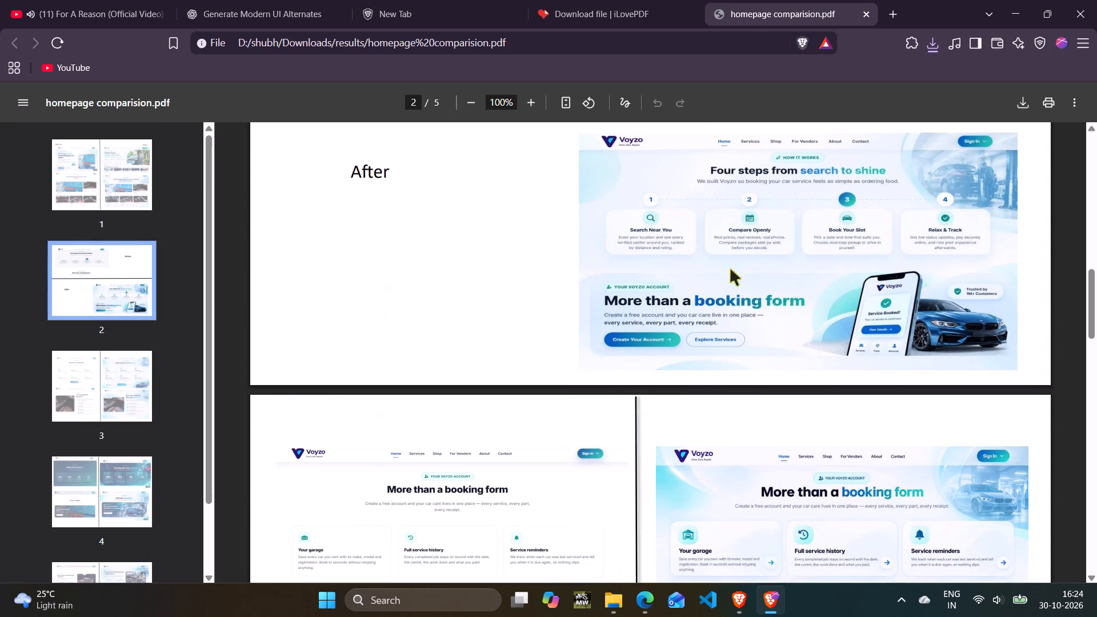
scroll(730, 269, "down", 2)
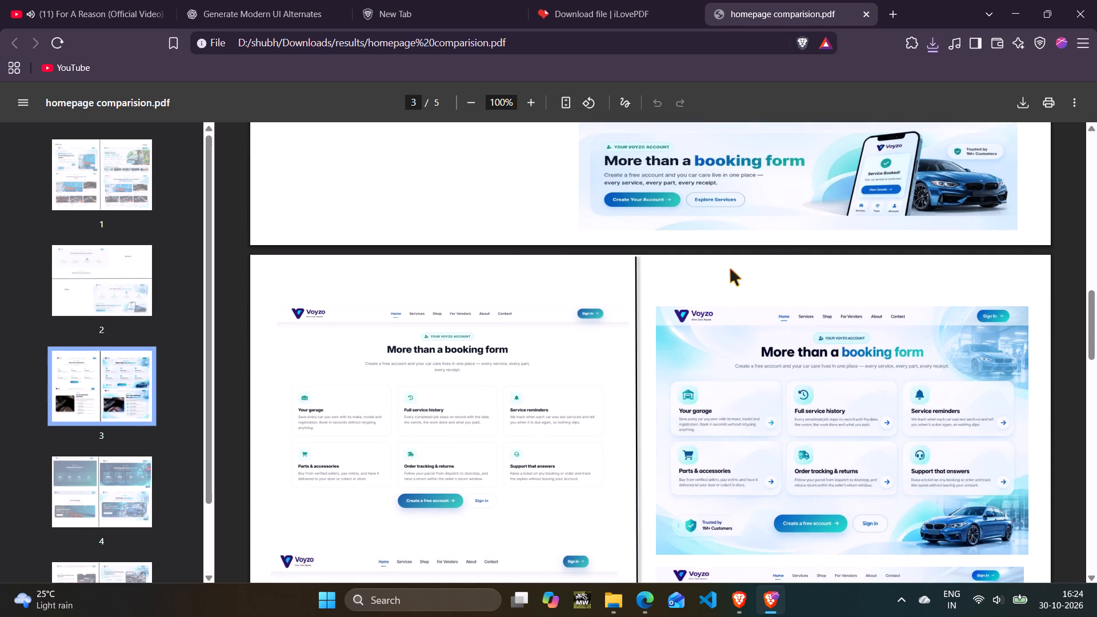
scroll(730, 269, "down", 10)
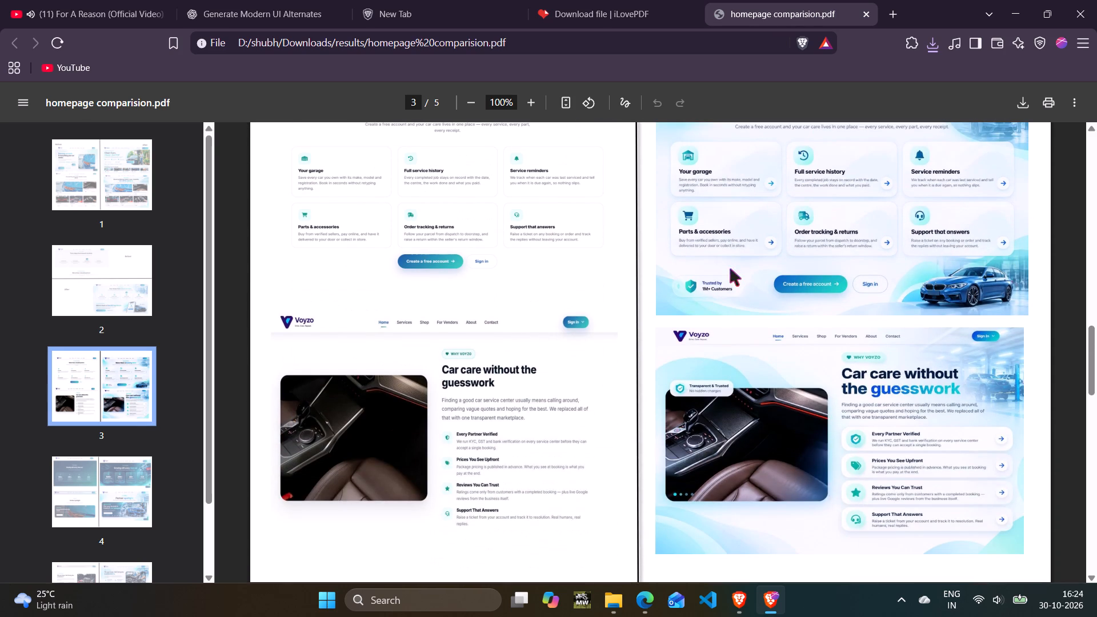
scroll(730, 269, "down", 16)
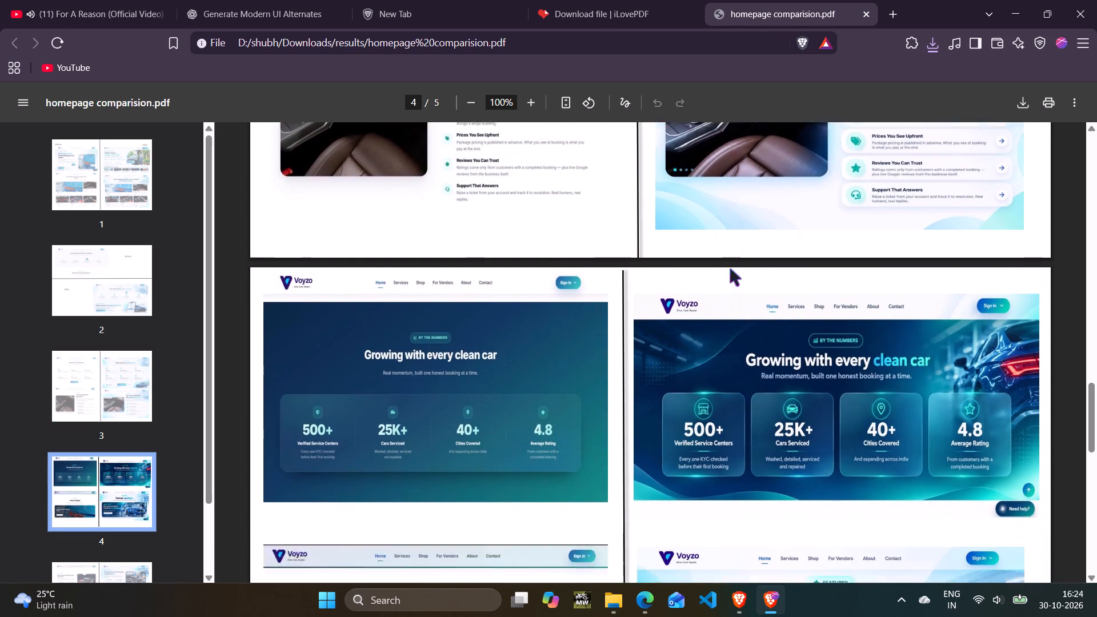
scroll(730, 269, "down", 4)
scroll(730, 269, "up", 4)
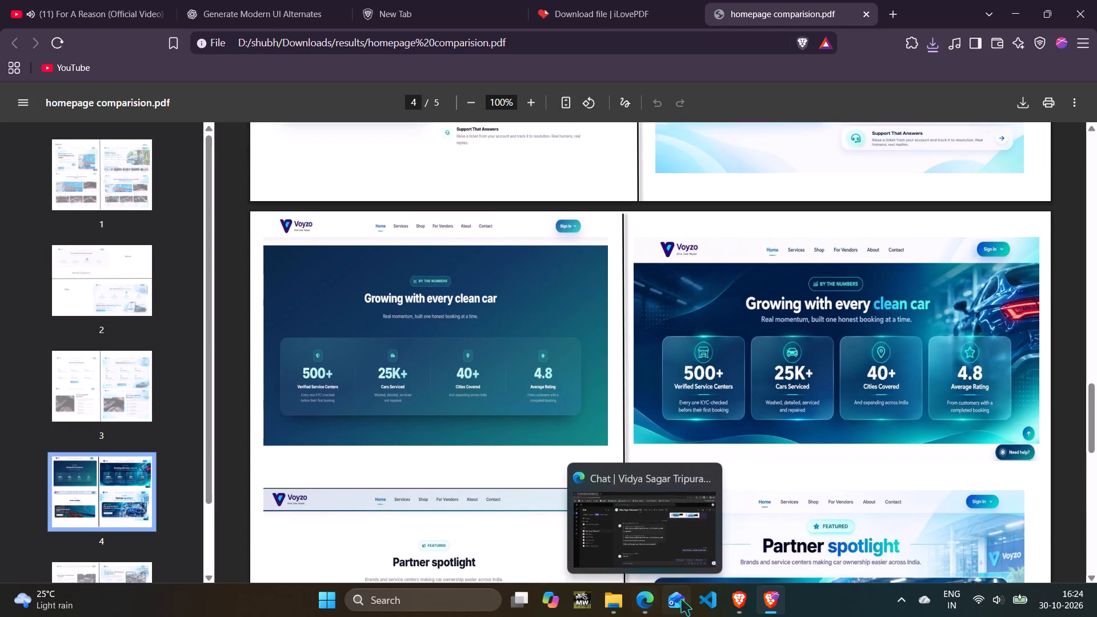
Launch the Word desktop app and open the before-after document under the other signed-in account.
left_click(438, 598)
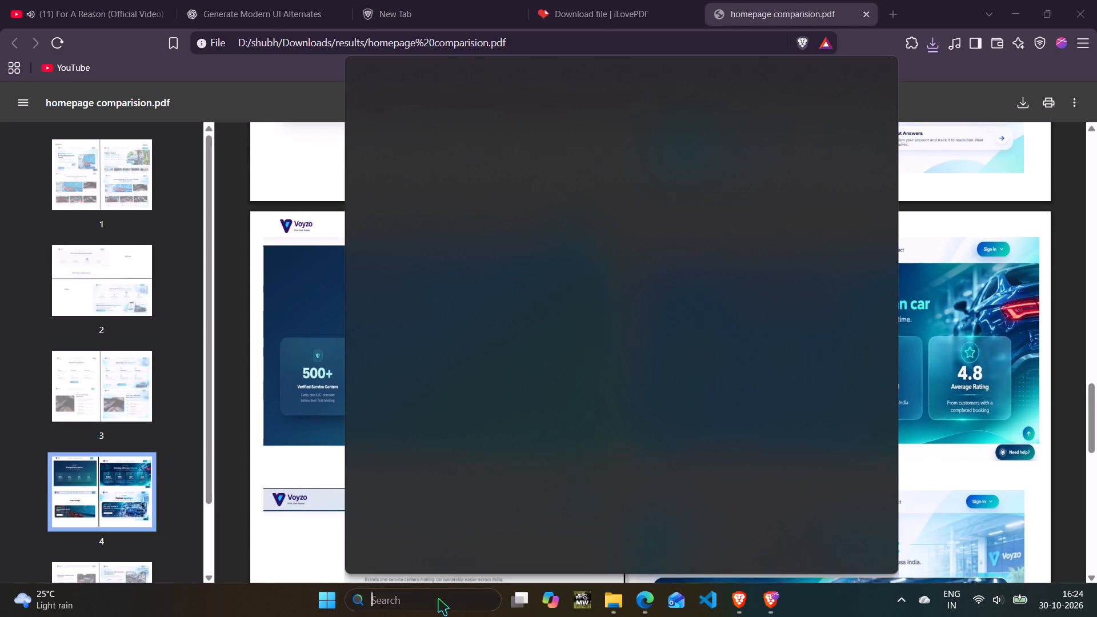
type("word")
key("Return")
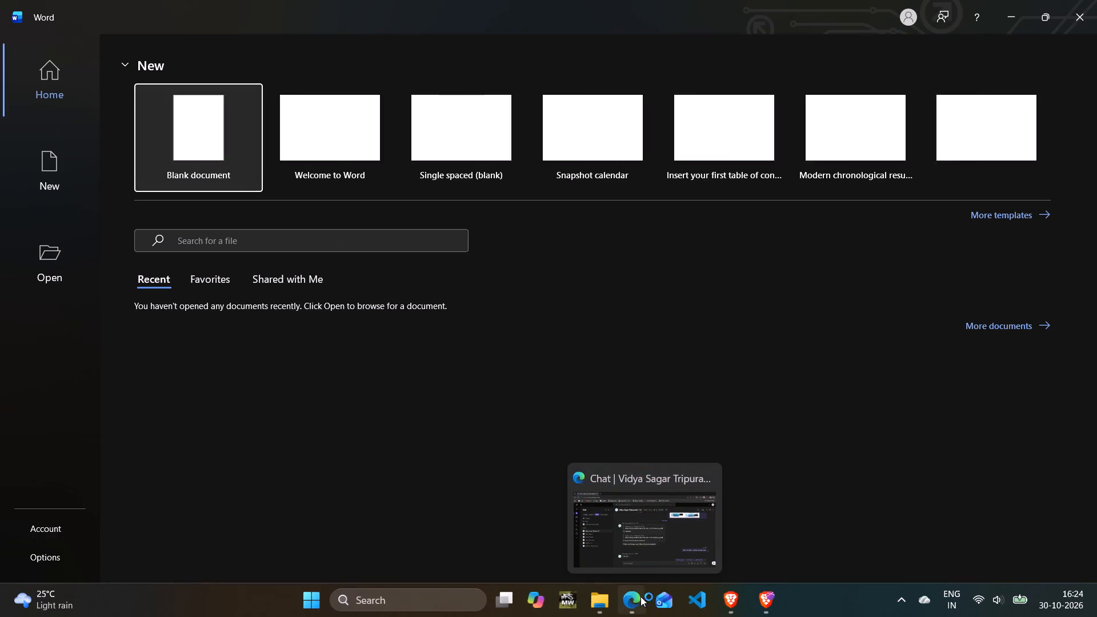
left_click(51, 247)
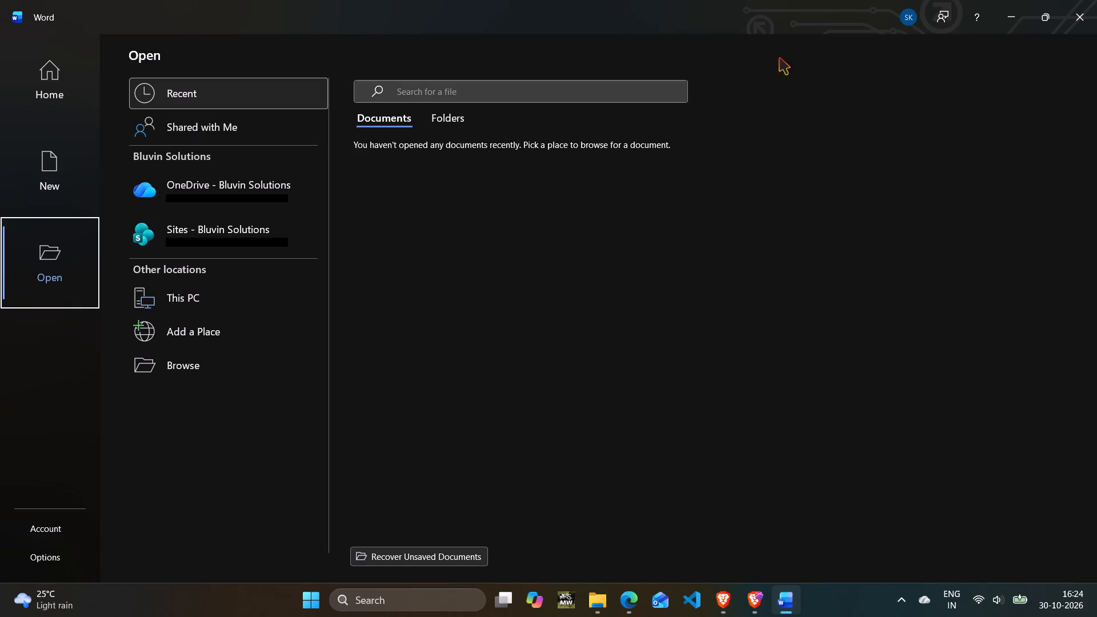
left_click(895, 18)
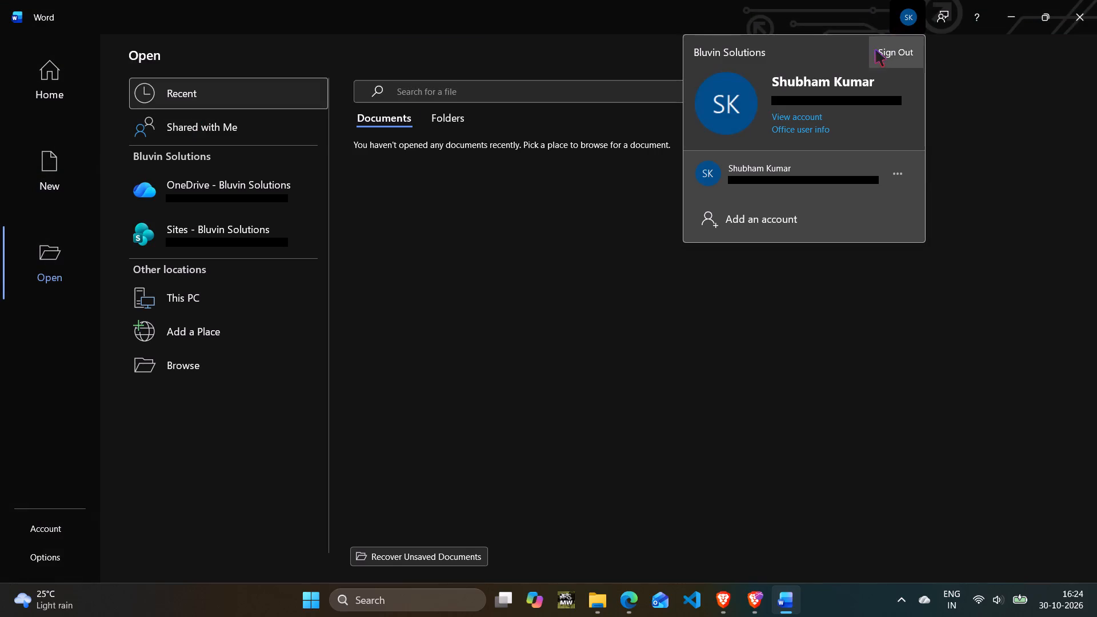
left_click(809, 169)
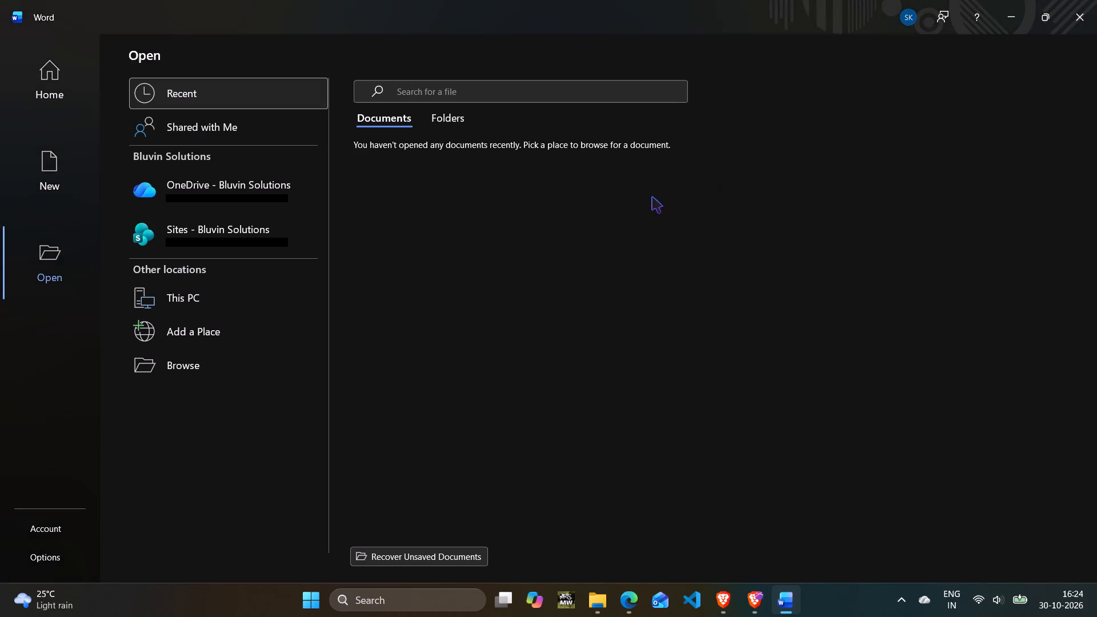
double_click(439, 244)
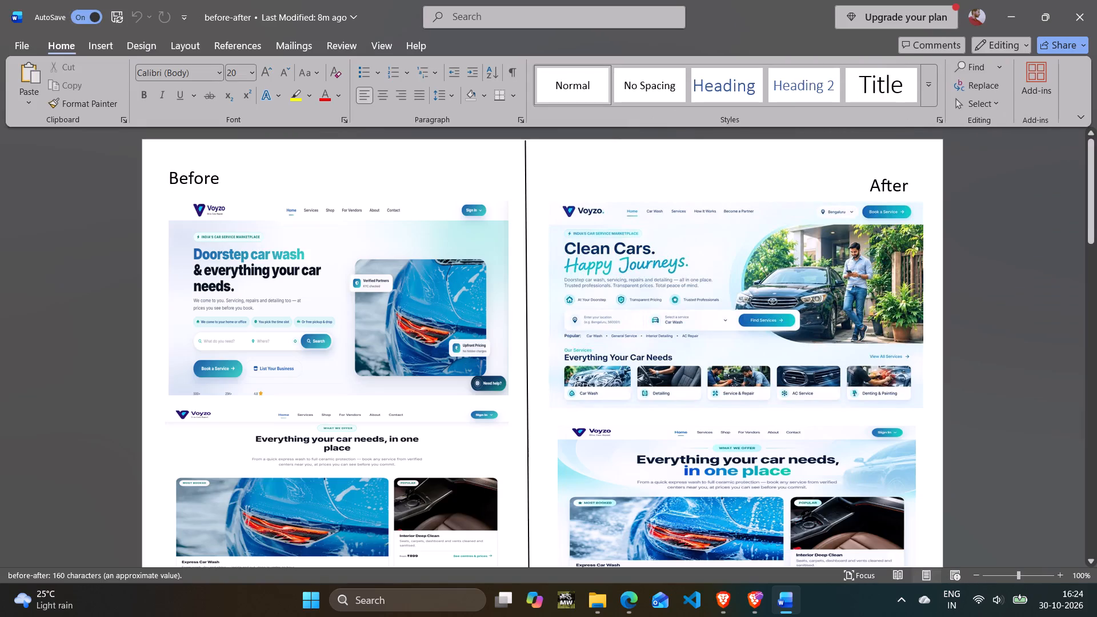
Add the label "Before" at the top of page 3, above the original "More than a booking form" screenshot.
scroll(667, 219, "down", 20)
scroll(667, 219, "down", 1)
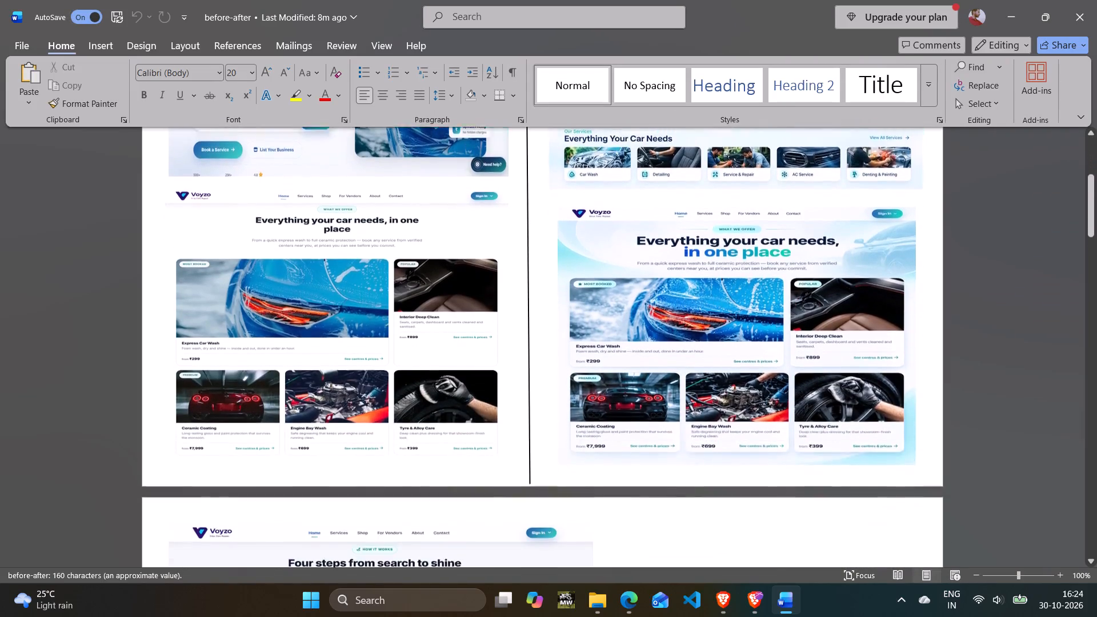
scroll(663, 226, "down", 18)
scroll(662, 230, "down", 17)
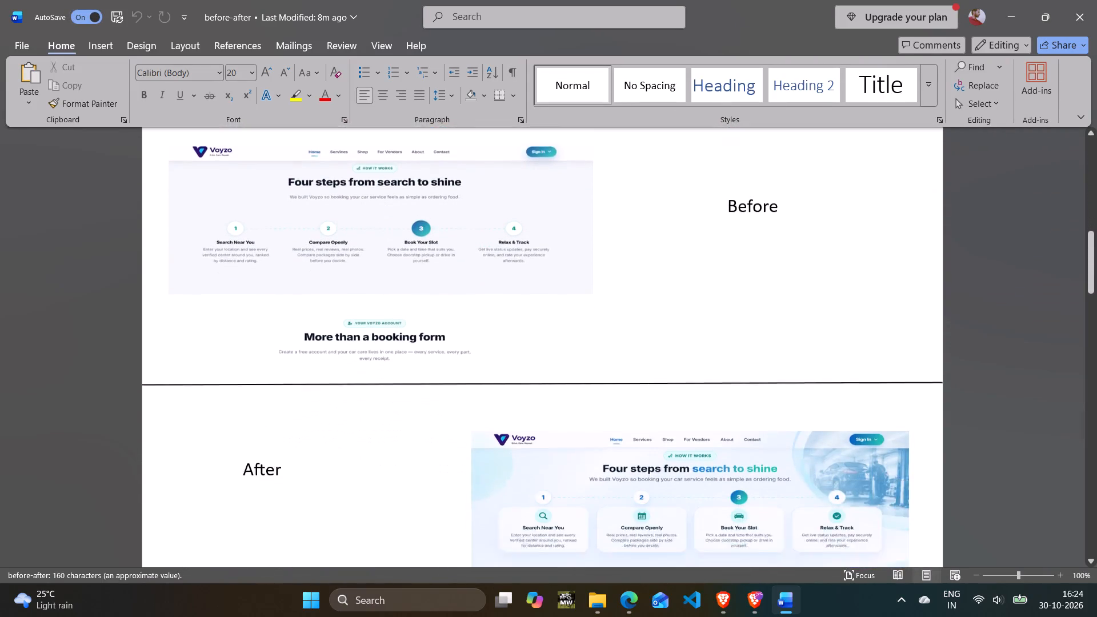
scroll(659, 235, "down", 20)
scroll(659, 235, "down", 17)
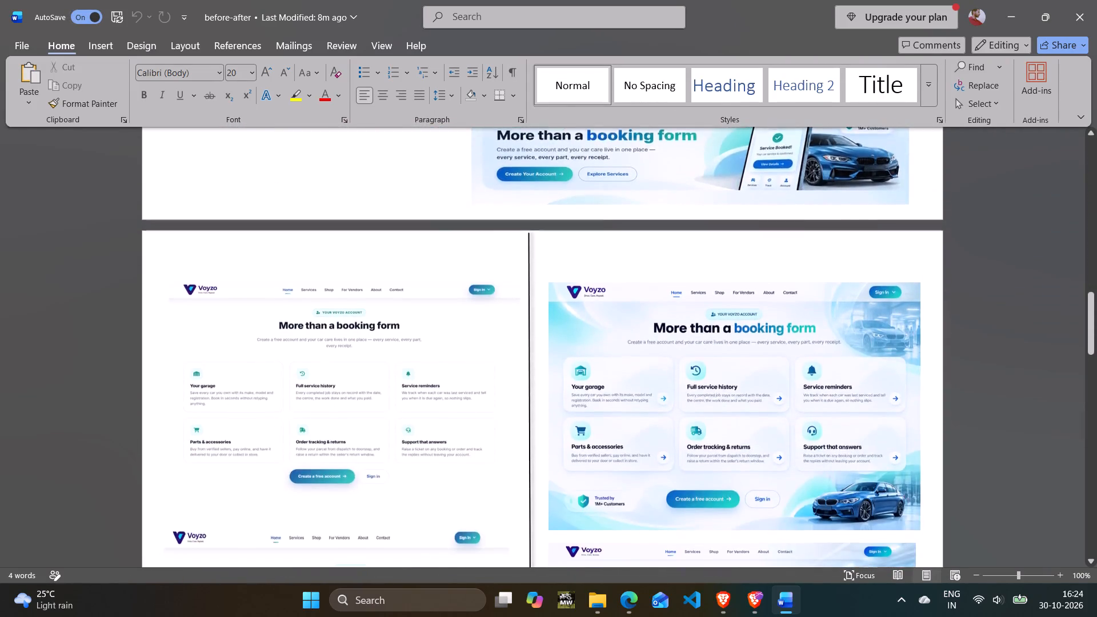
scroll(527, 274, "down", 5)
left_click(430, 267)
left_click(350, 291)
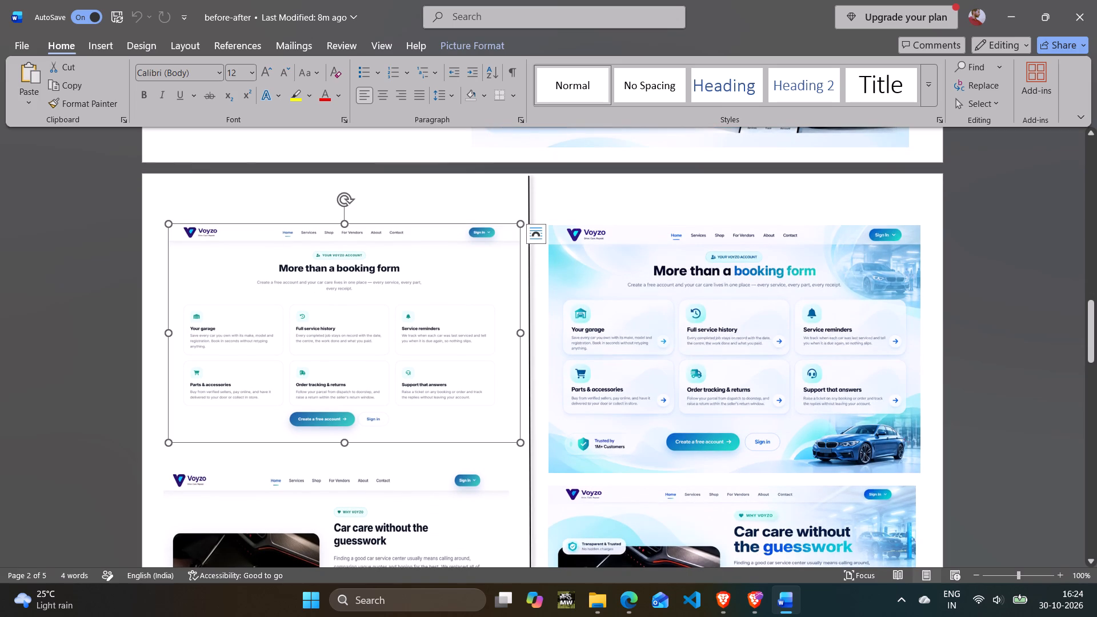
left_click(402, 193)
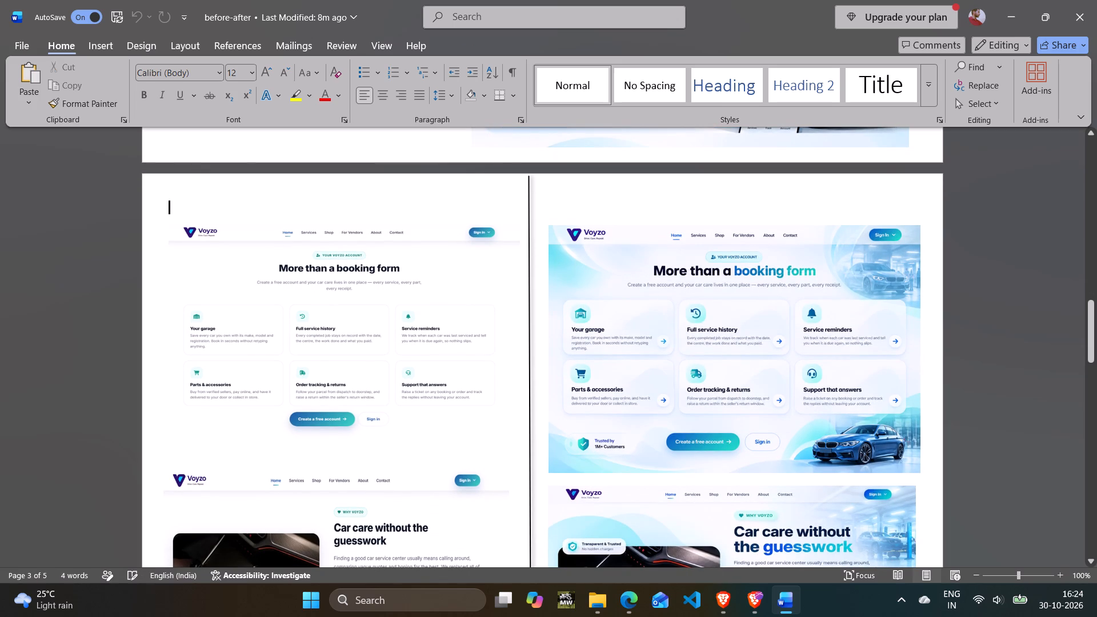
type("Before")
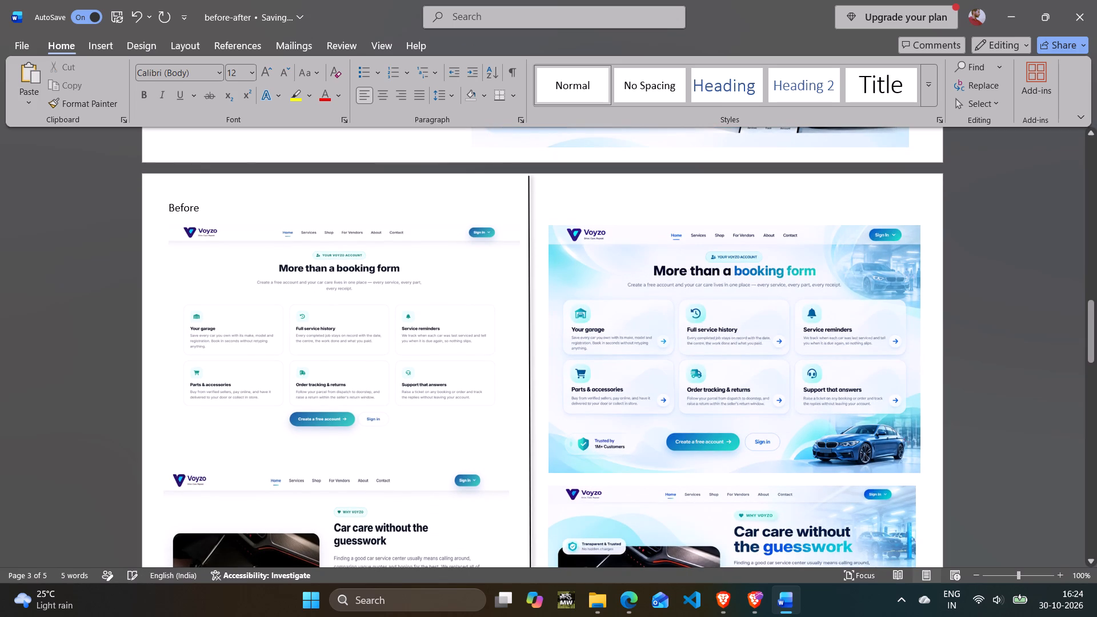
Remove the plain-text "Before" label from the top of page 3, above the original "More than a booking form" screenshot.
left_click_drag(213, 201, 148, 202)
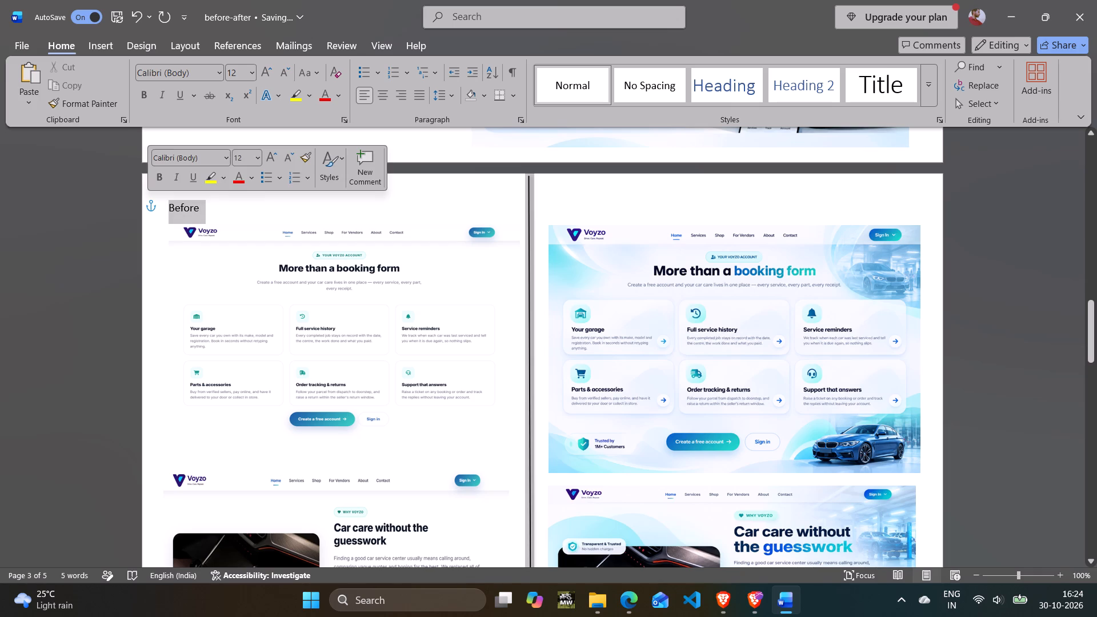
key("ctrl+x")
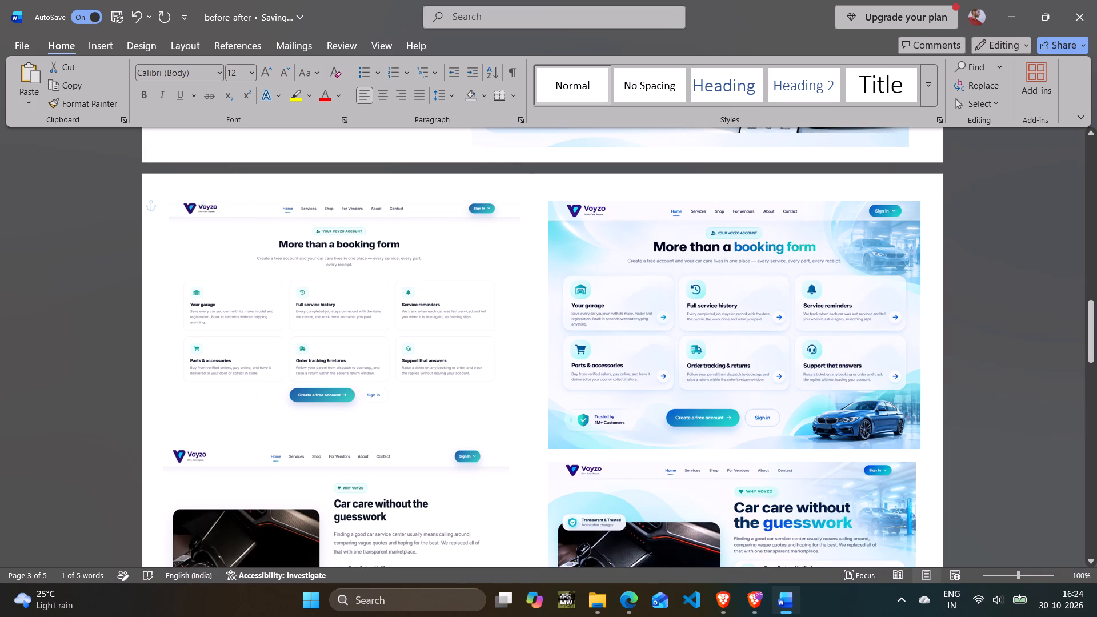
key("ctrl+z")
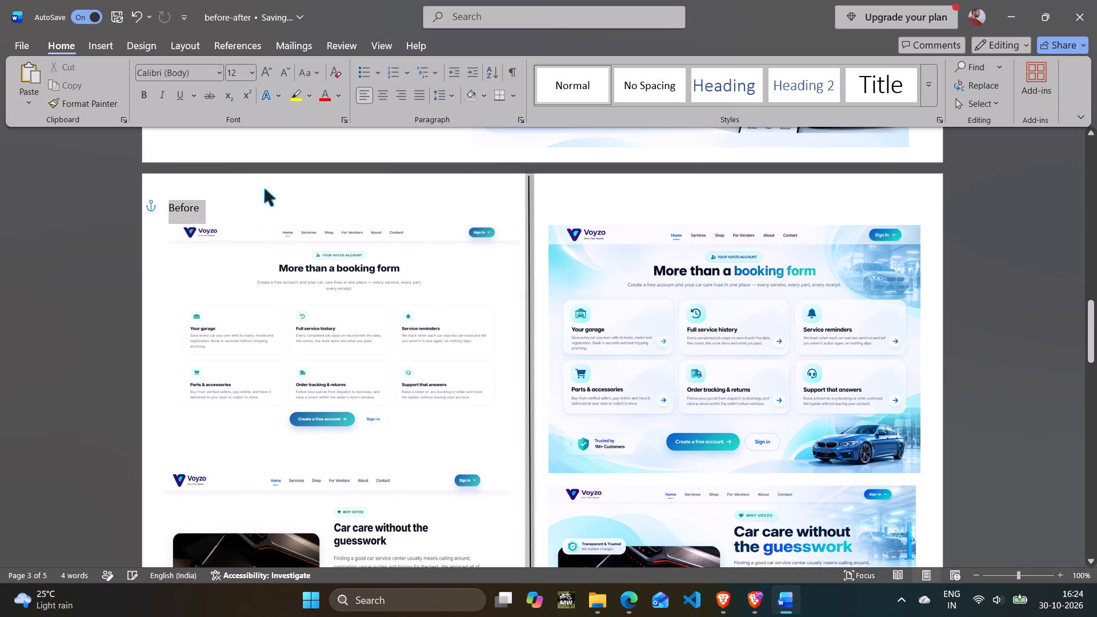
key("BackSpace")
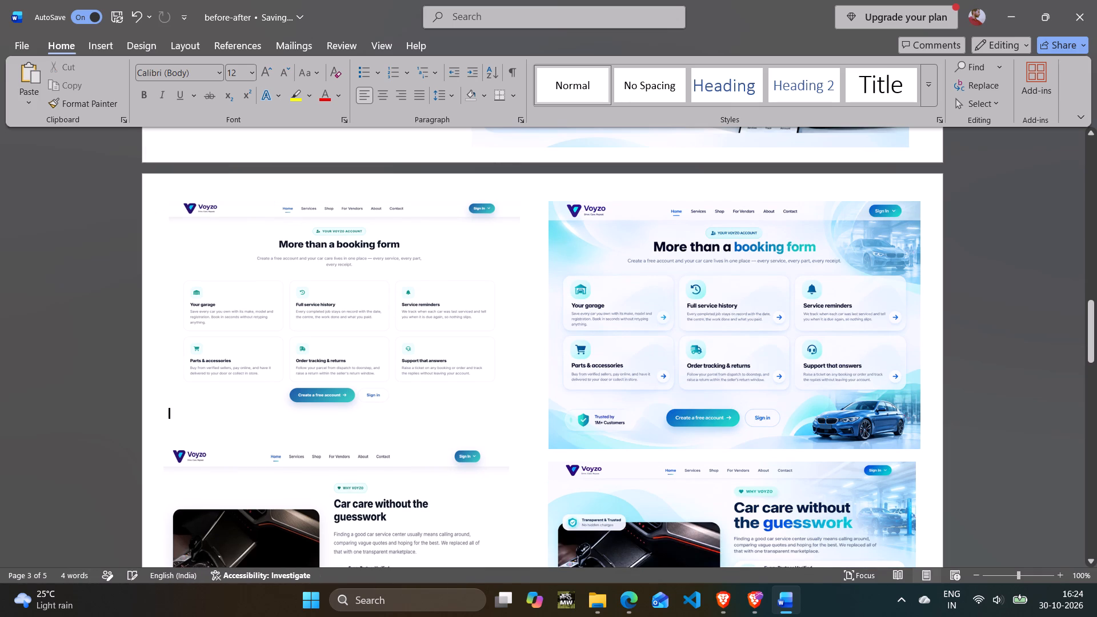
scroll(282, 289, "up", 7)
key("ctrl+z")
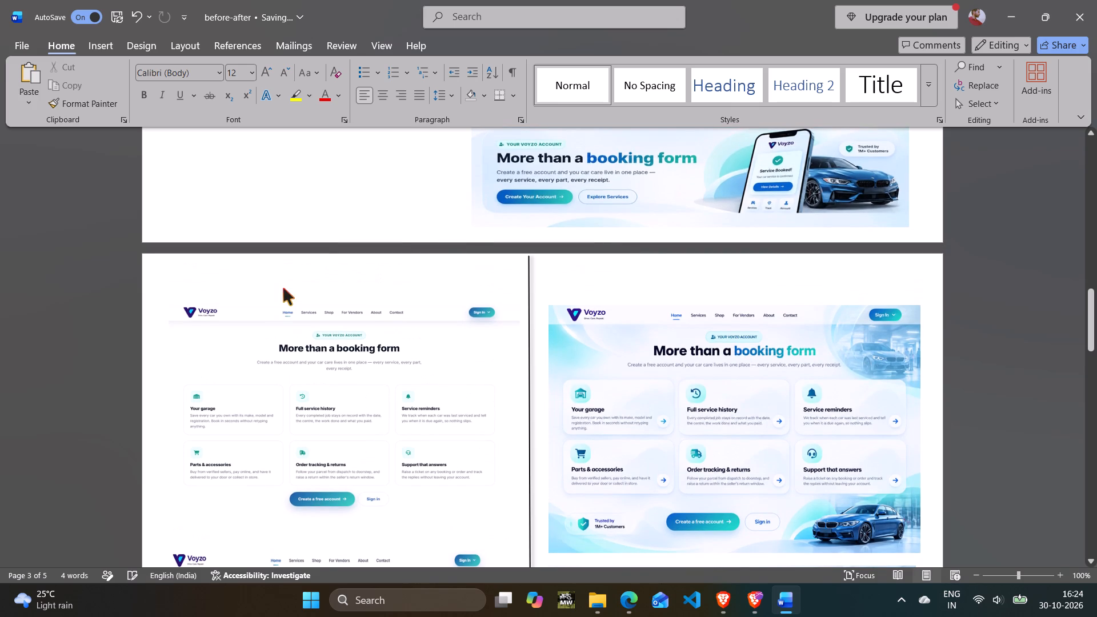
key("ctrl+z")
scroll(877, 224, "up", 4)
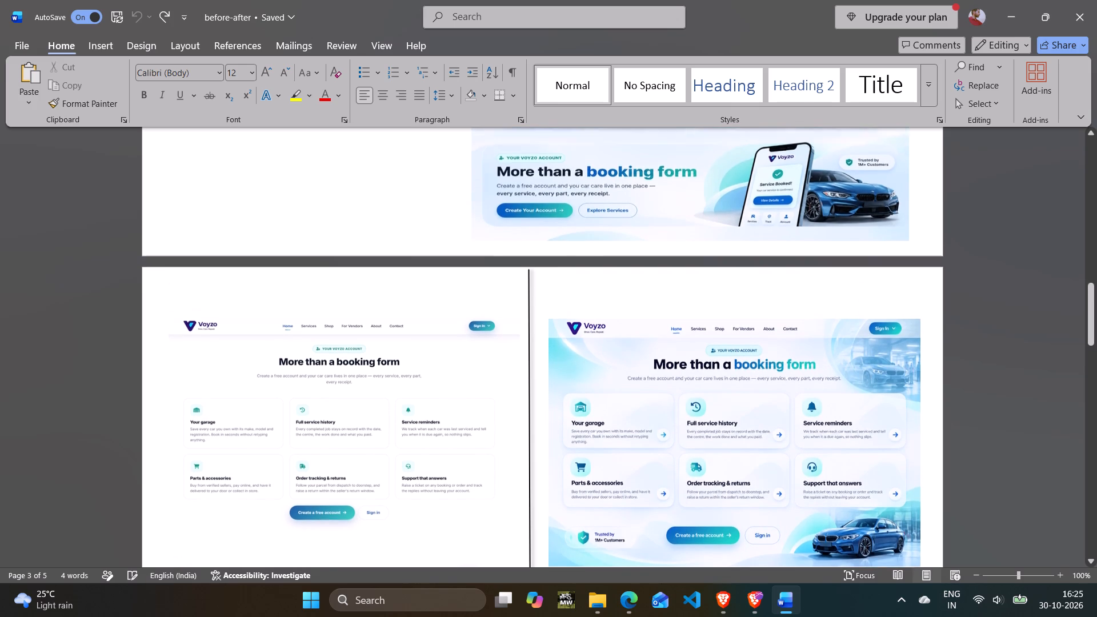
scroll(878, 225, "up", 4)
scroll(1040, 206, "up", 7)
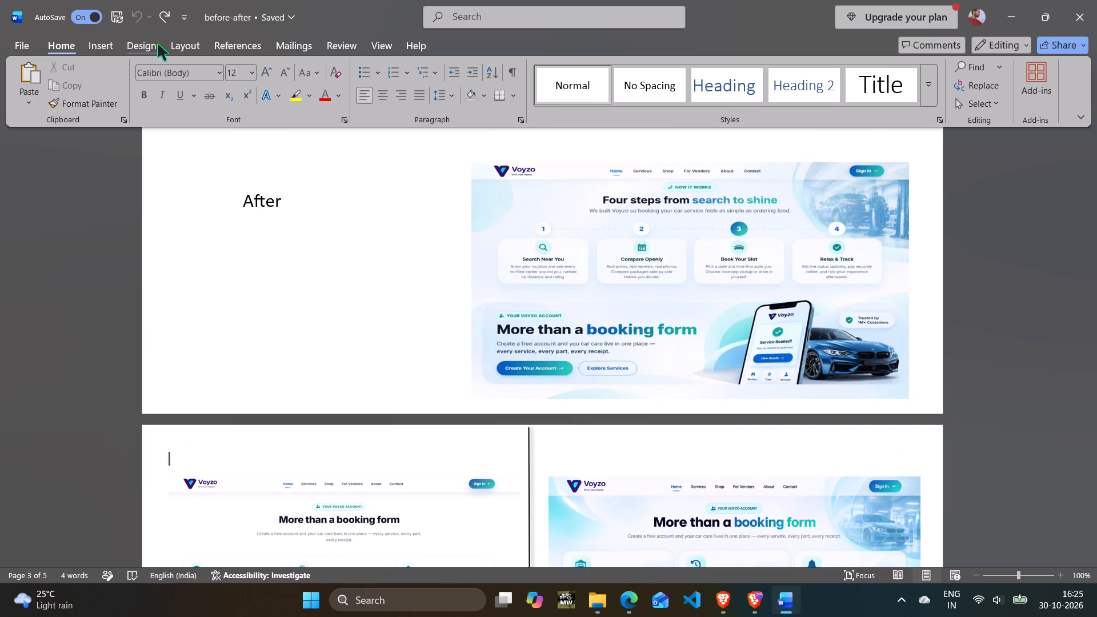
Insert a simple text box on page 3 containing the text "Before".
left_click(106, 45)
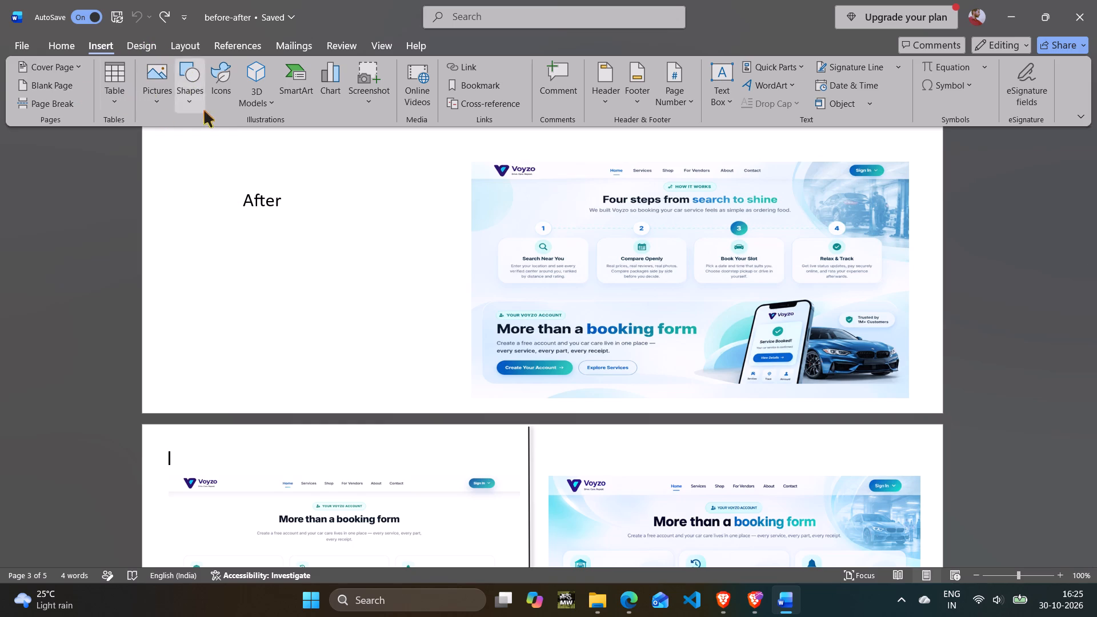
left_click(722, 94)
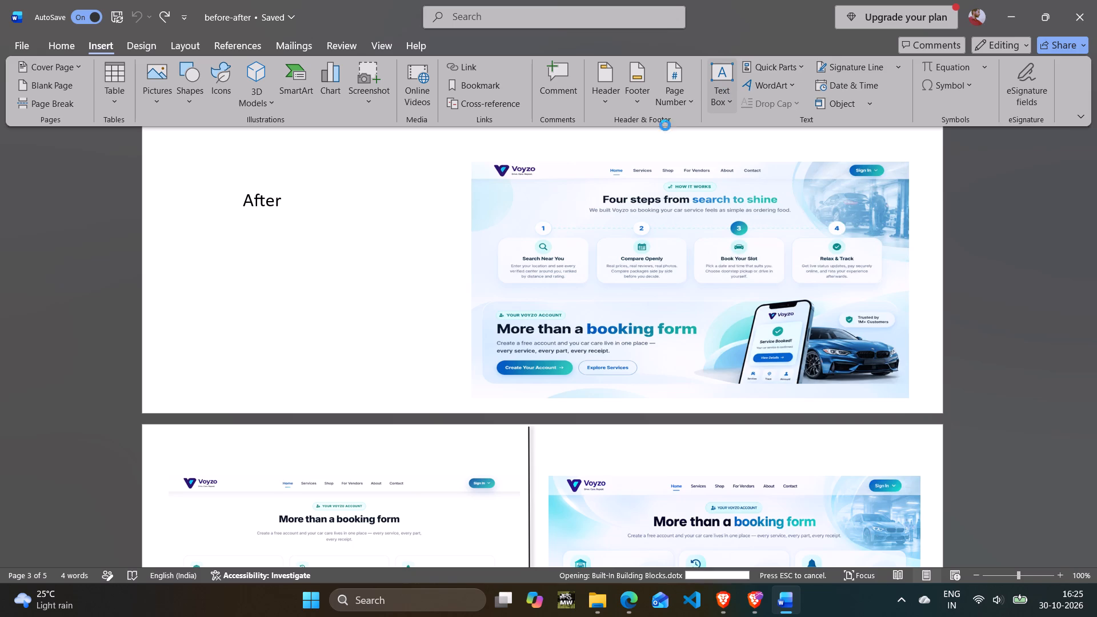
left_click(778, 192)
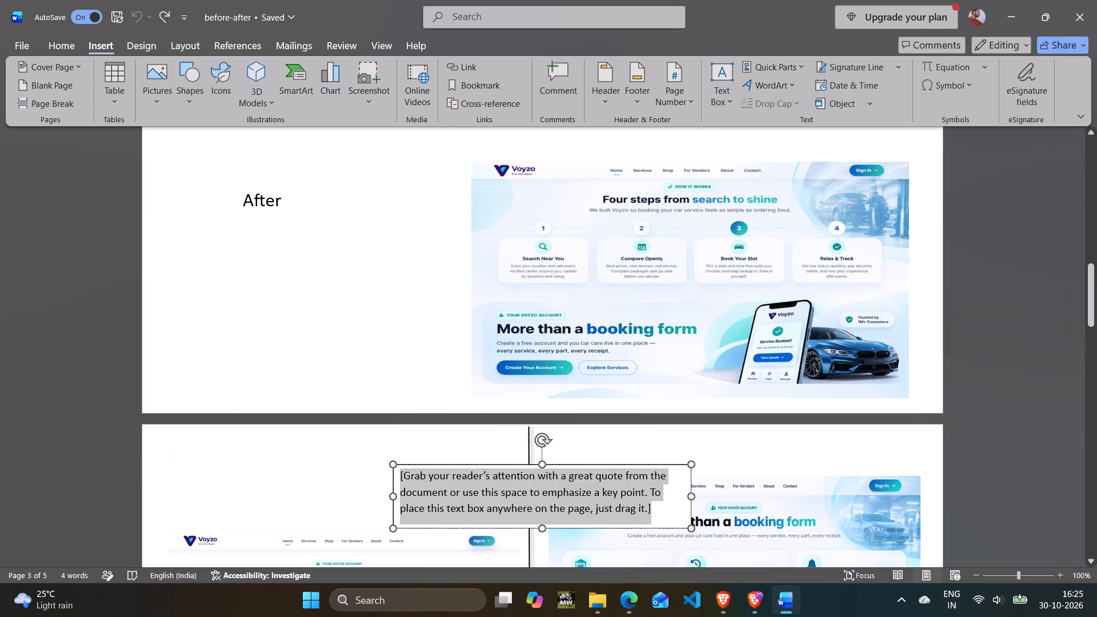
type("before")
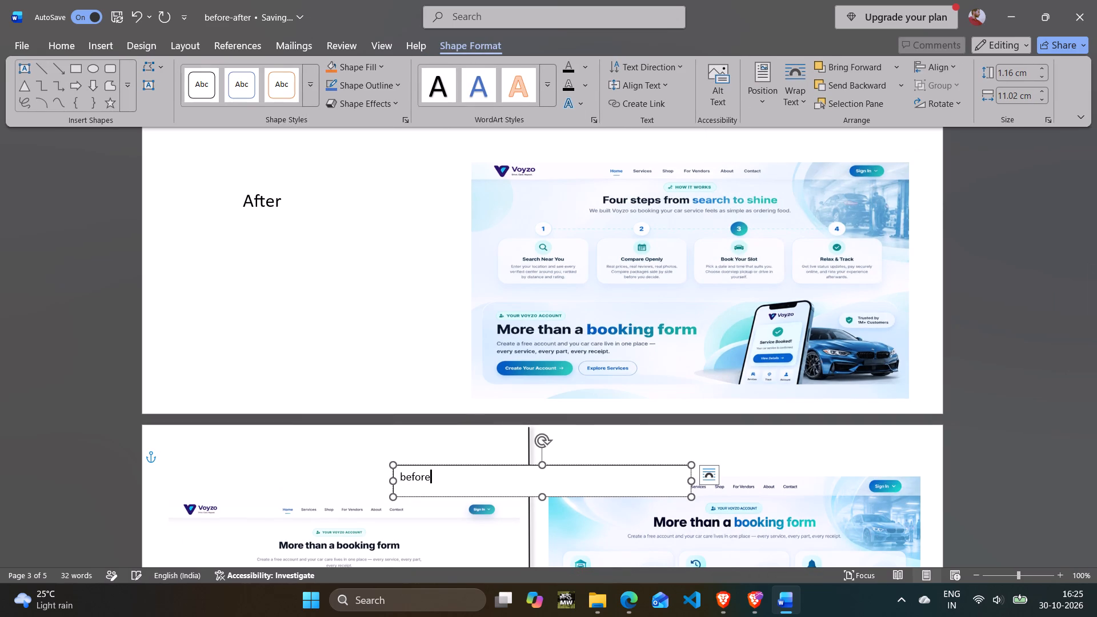
left_click_drag(405, 476, 398, 476)
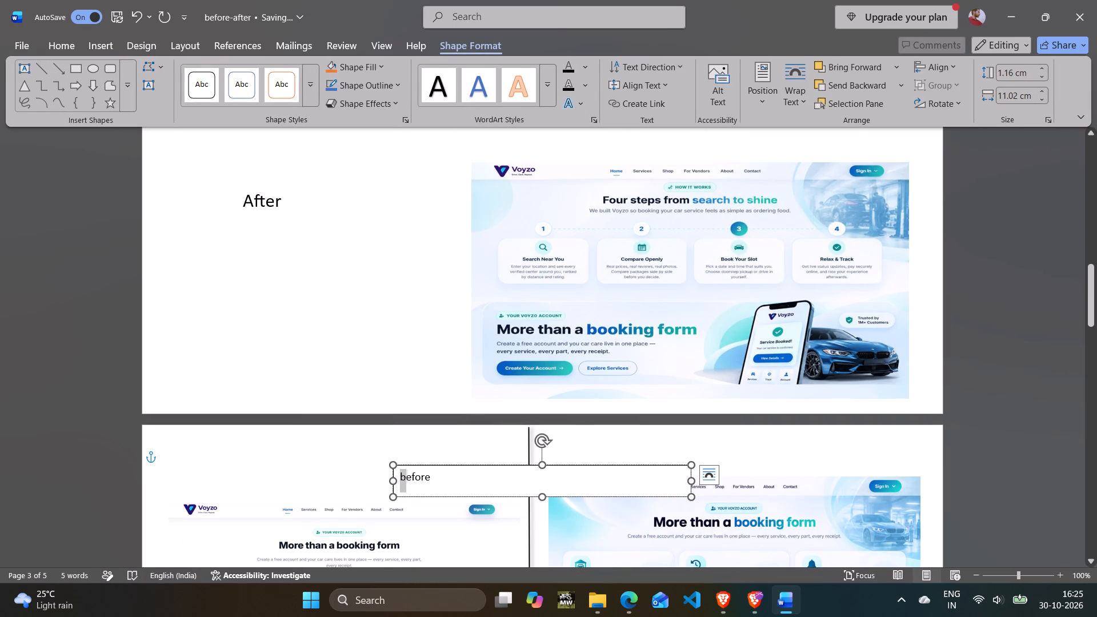
left_click_drag(398, 476, 397, 476)
key("shift+b")
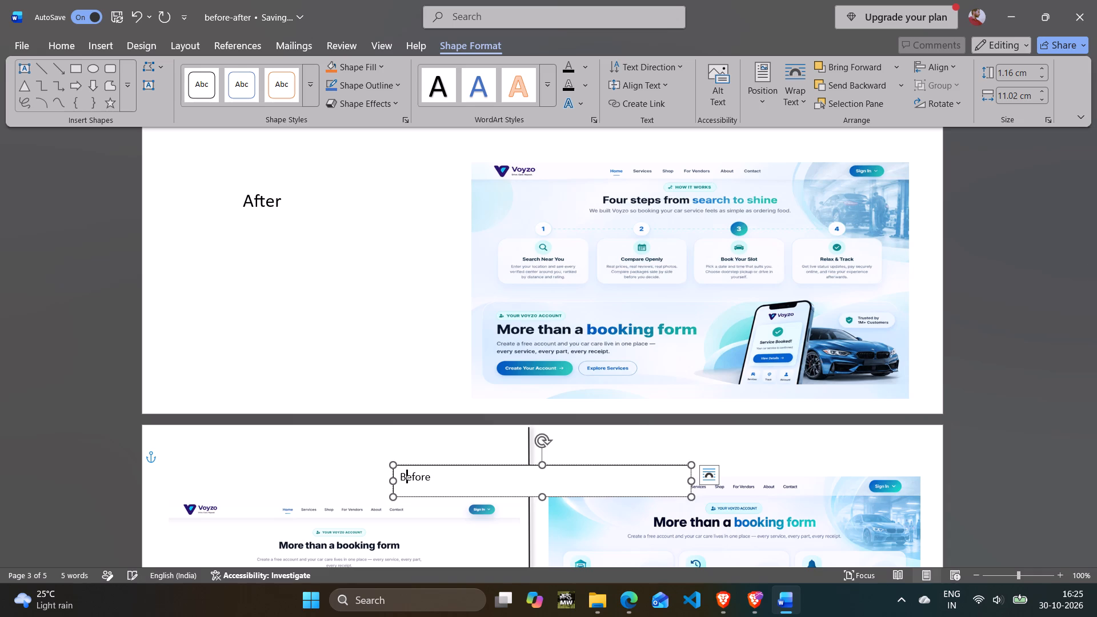
Move the "Before" text box above the original page 3 screenshot and shrink it to about 0.68 cm high by 6.33 cm wide.
left_click_drag(655, 466, 505, 444)
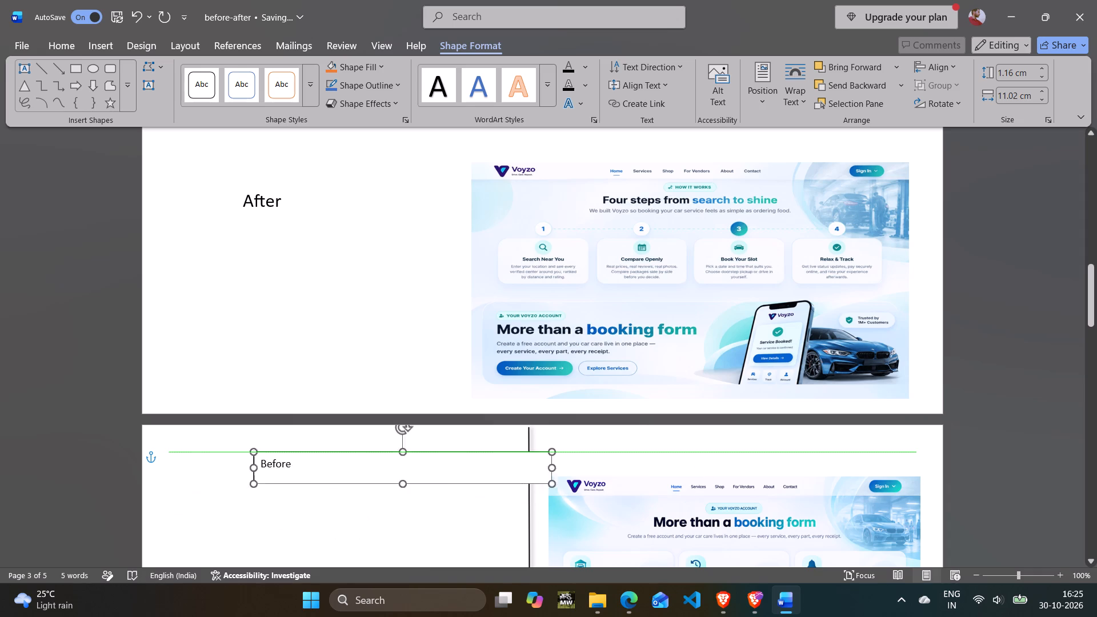
left_click_drag(505, 444, 434, 448)
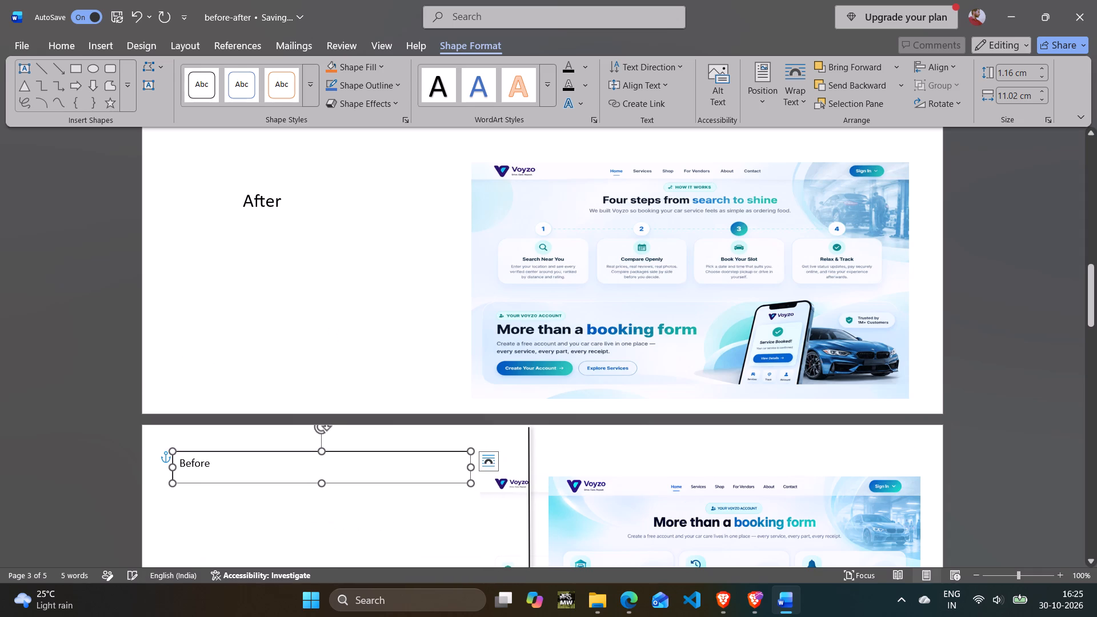
left_click(473, 486)
left_click_drag(473, 486, 471, 486)
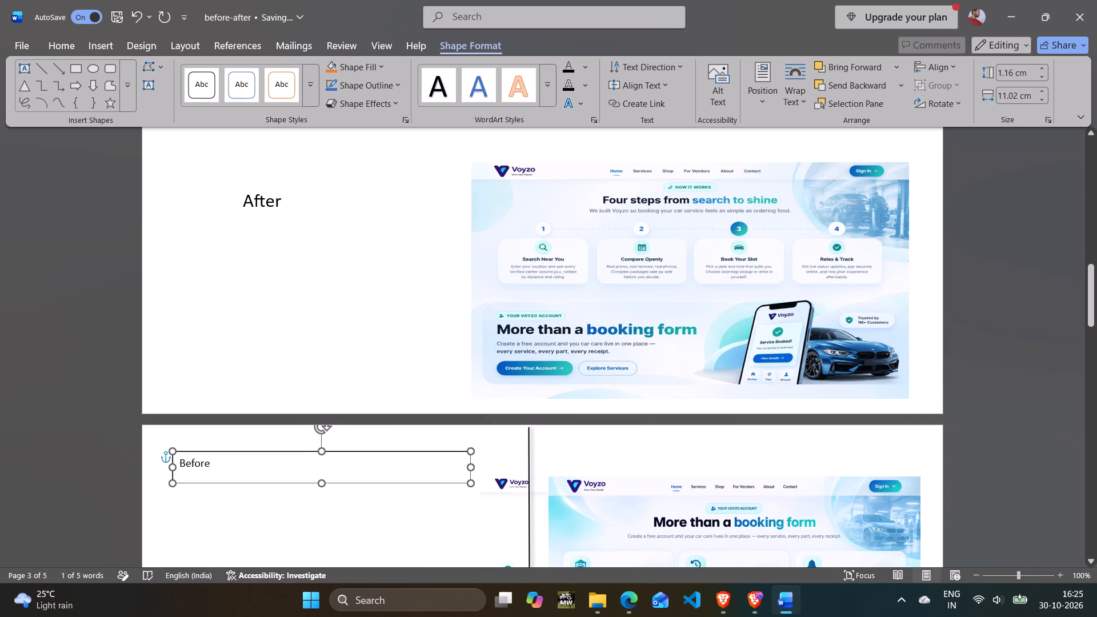
left_click_drag(471, 486, 343, 470)
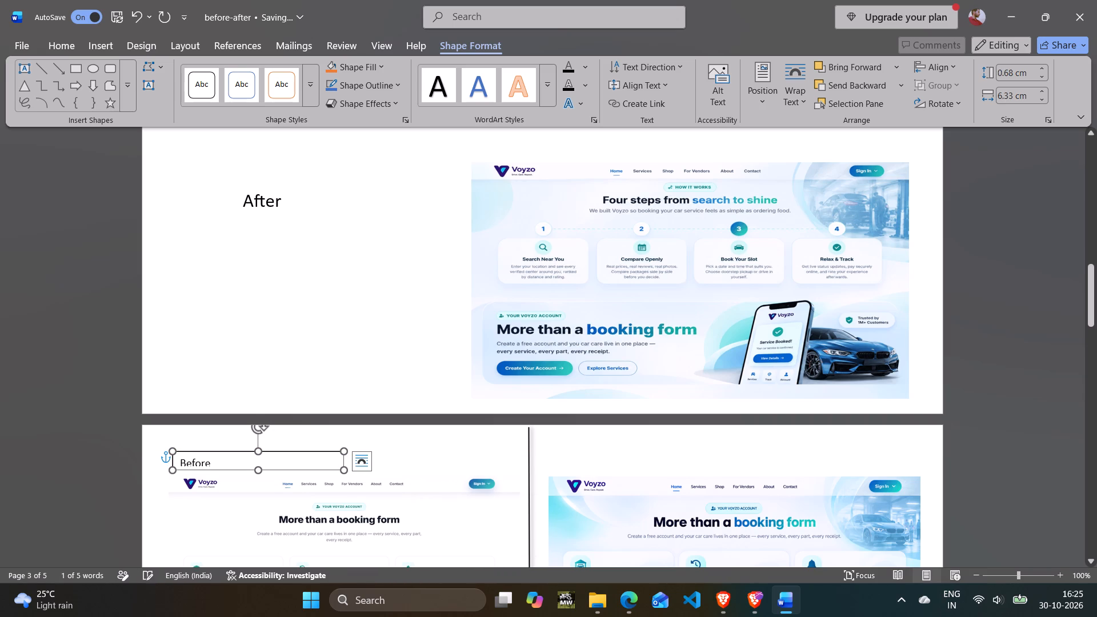
Set the "Before" text box's wrapping to In Front of Text and raise it closer to the top edge of page 3.
scroll(318, 448, "down", 3)
left_click(283, 416)
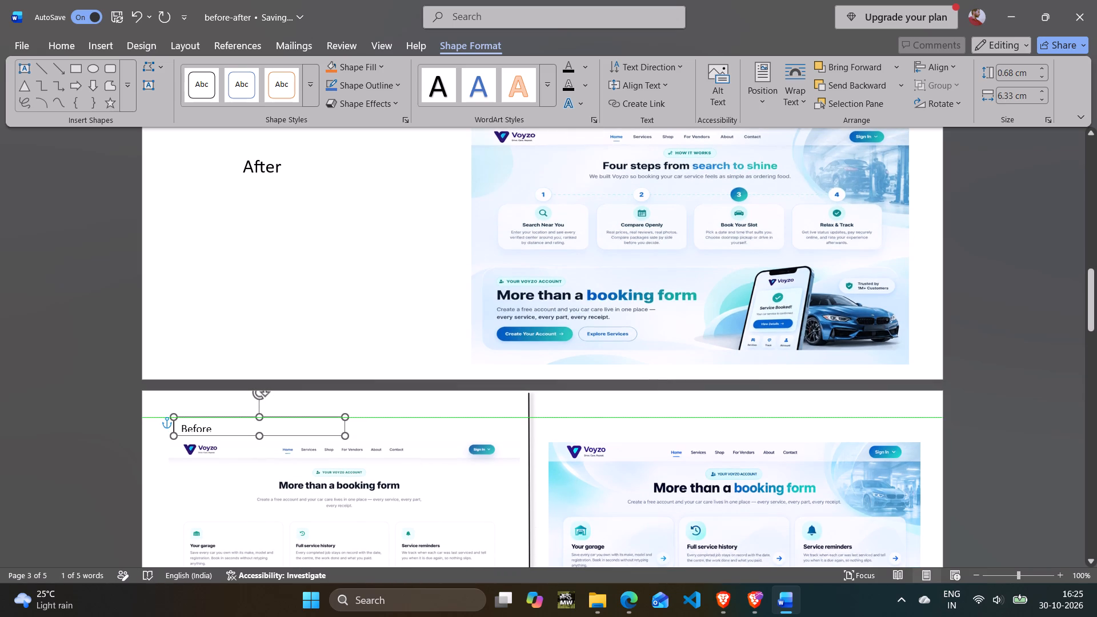
left_click(362, 419)
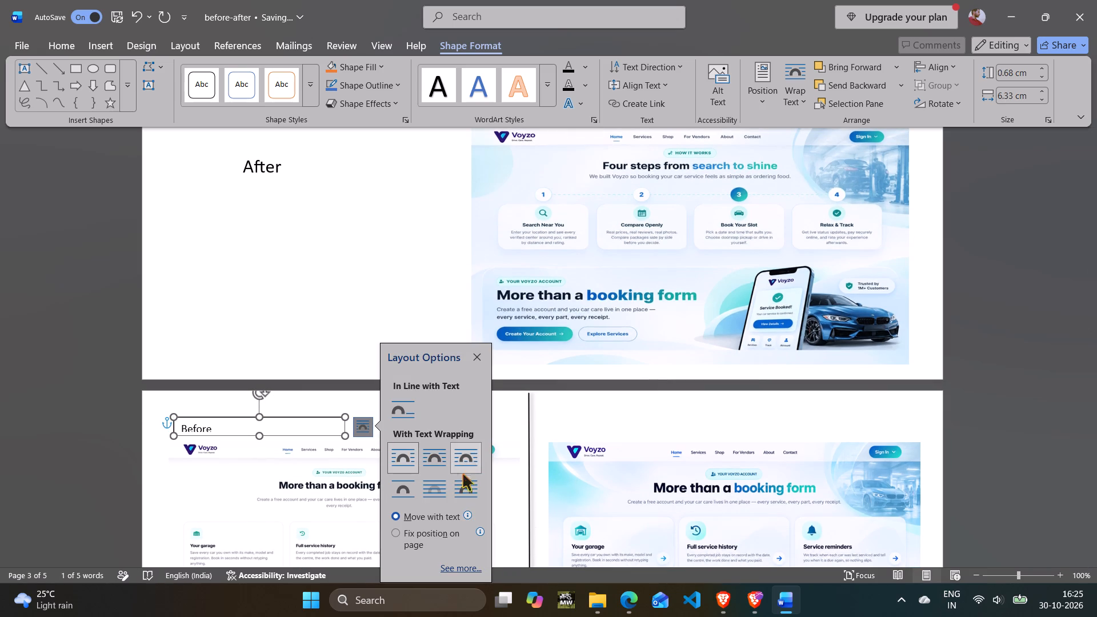
left_click(466, 481)
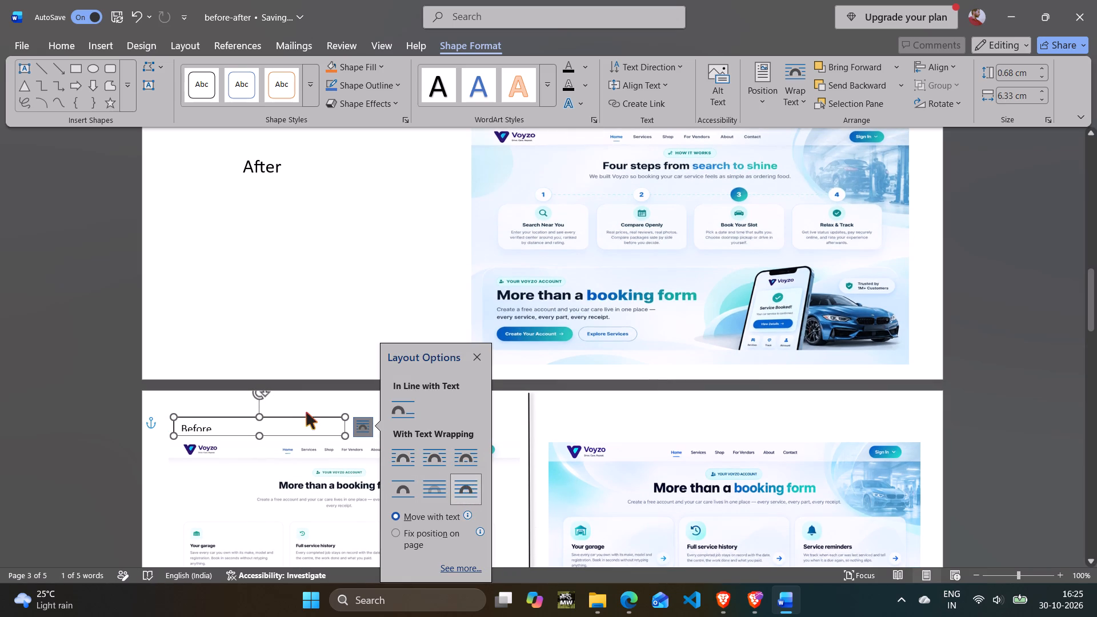
left_click(298, 404)
left_click(293, 417)
left_click_drag(293, 419, 296, 416)
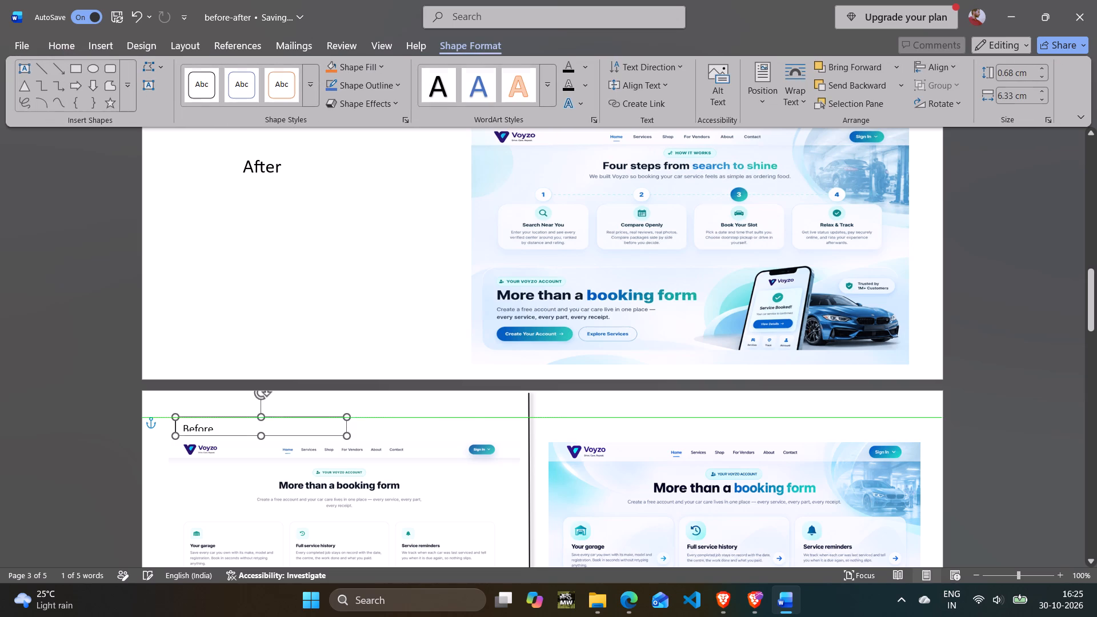
left_click_drag(296, 416, 301, 400)
Enlarge the "Before" text to 22 pt and increase its text box height to about 1.4 cm.
left_click_drag(270, 416, 269, 416)
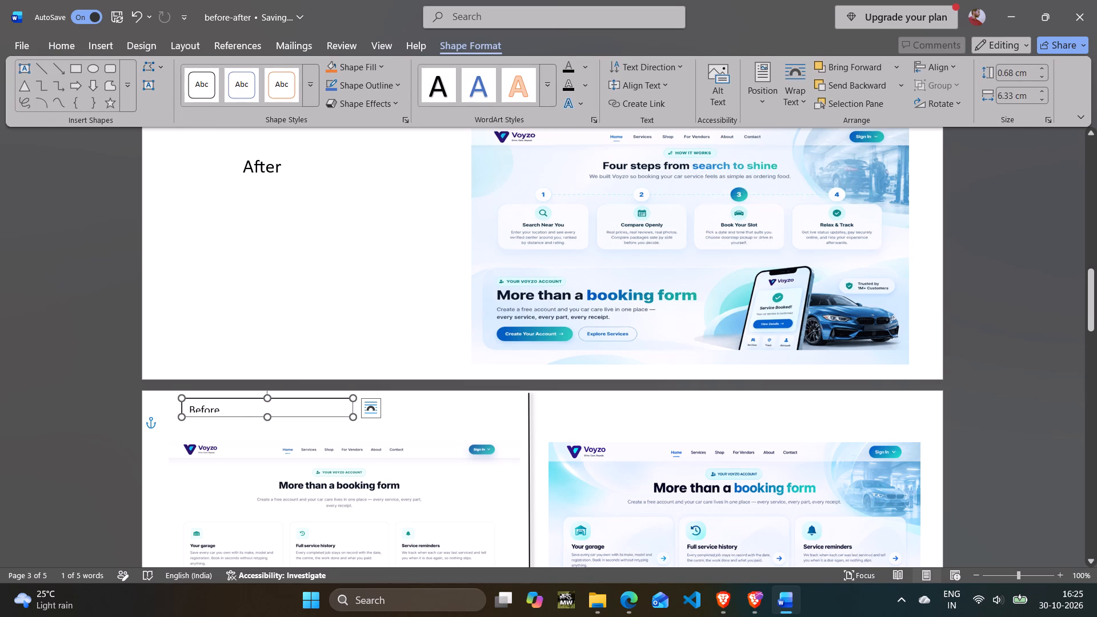
left_click_drag(269, 416, 267, 422)
left_click_drag(260, 410, 170, 408)
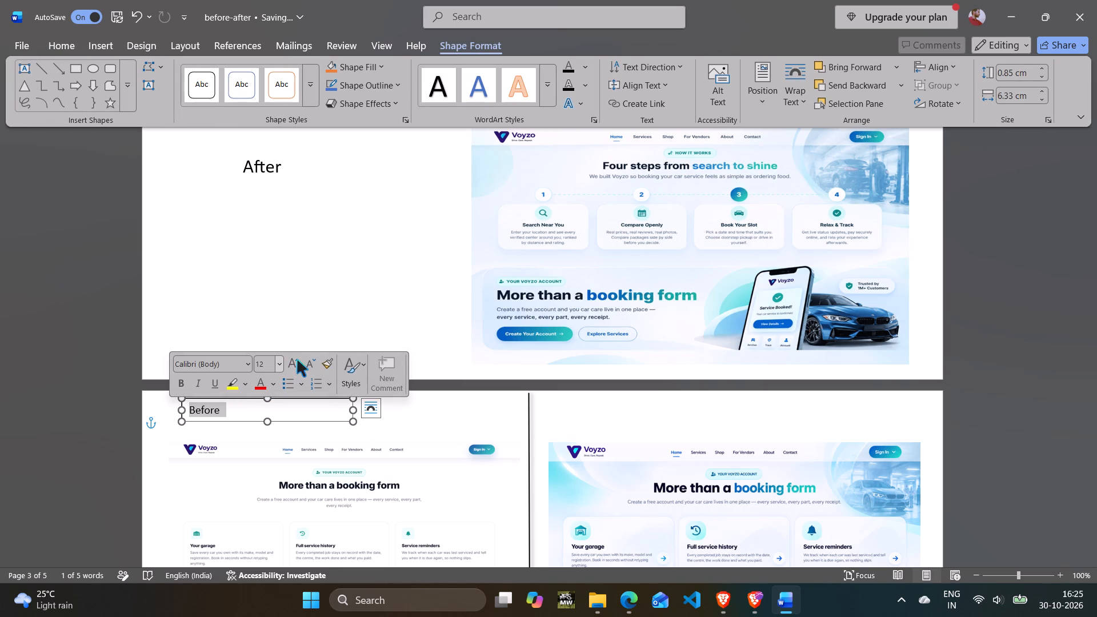
left_click(298, 359)
left_click(298, 359)
left_click(298, 359)
left_click(298, 359)
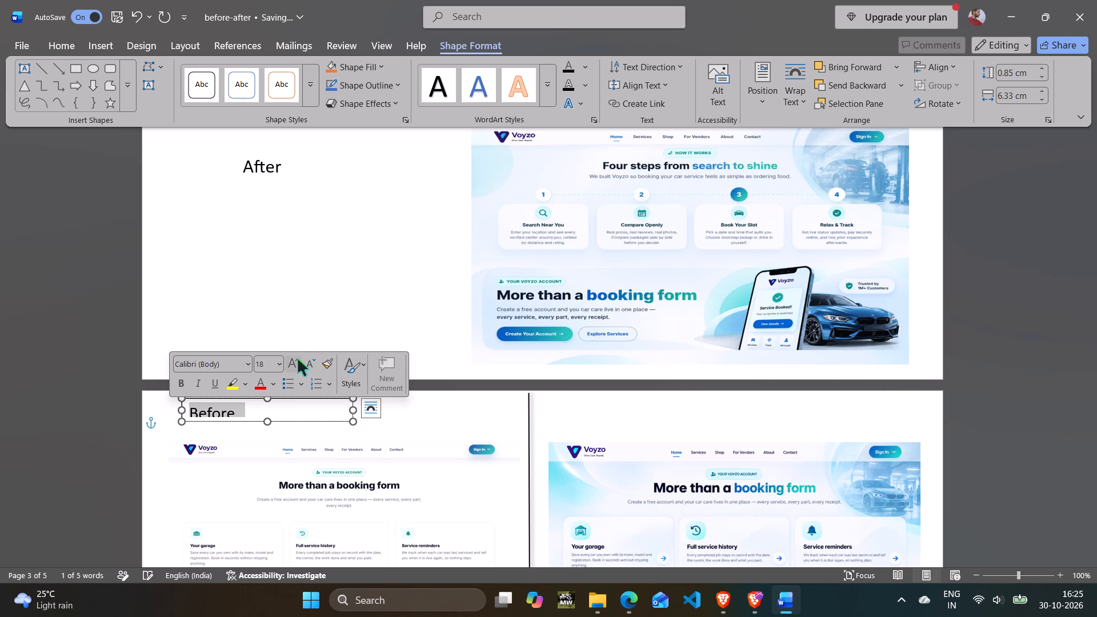
left_click(298, 359)
left_click(449, 416)
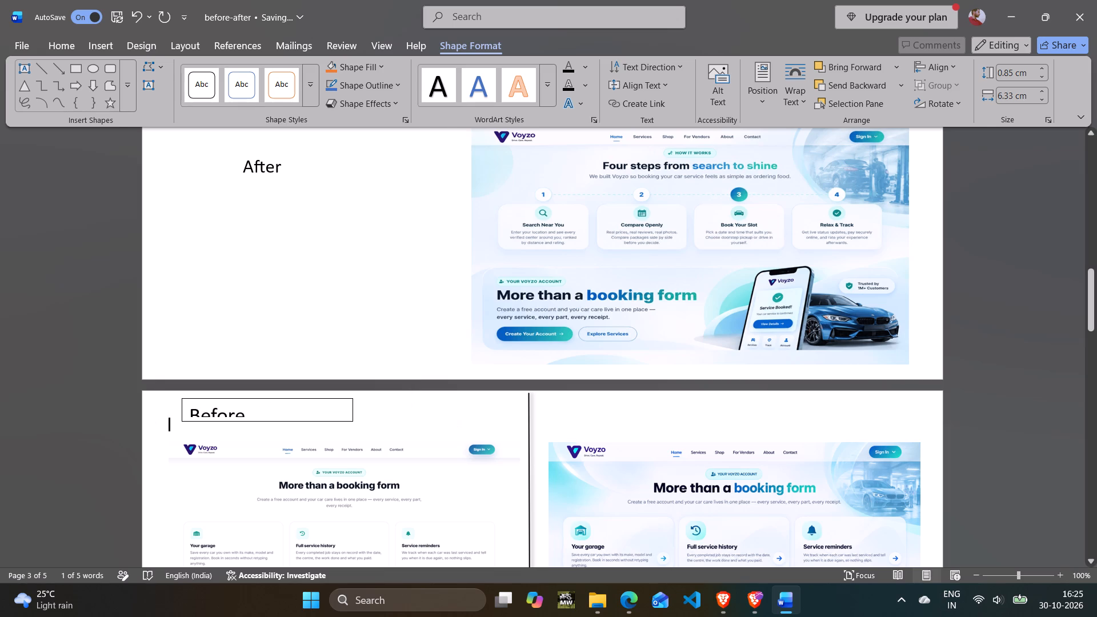
left_click(245, 406)
left_click_drag(266, 423, 267, 434)
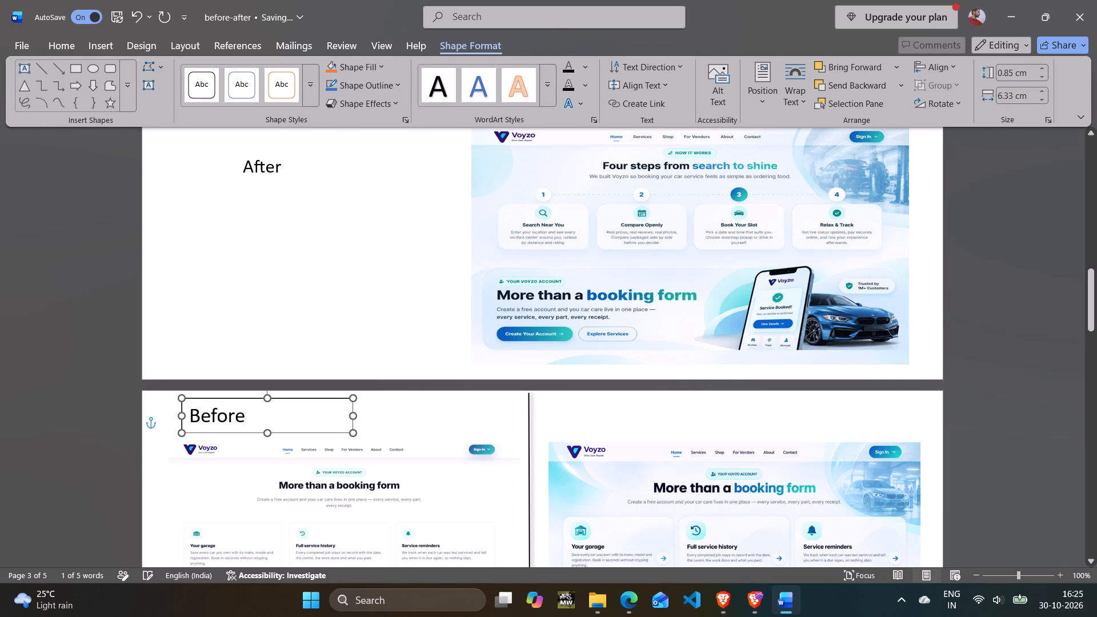
left_click_drag(267, 434, 267, 436)
left_click(399, 414)
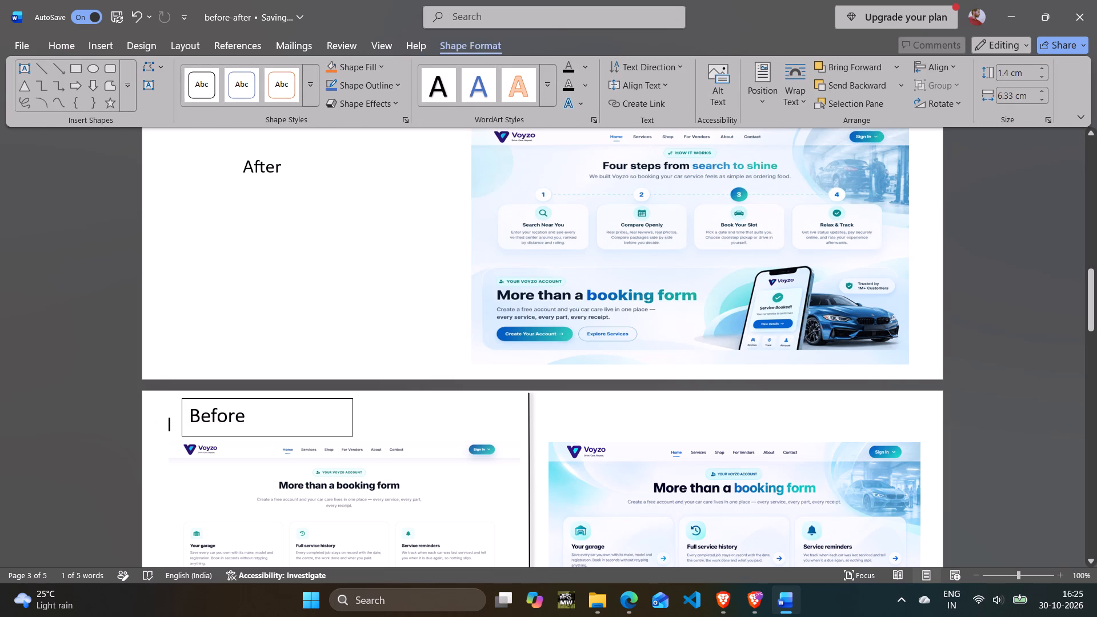
Set the outline of the "Before" text box to white.
left_click(321, 400)
right_click(320, 400)
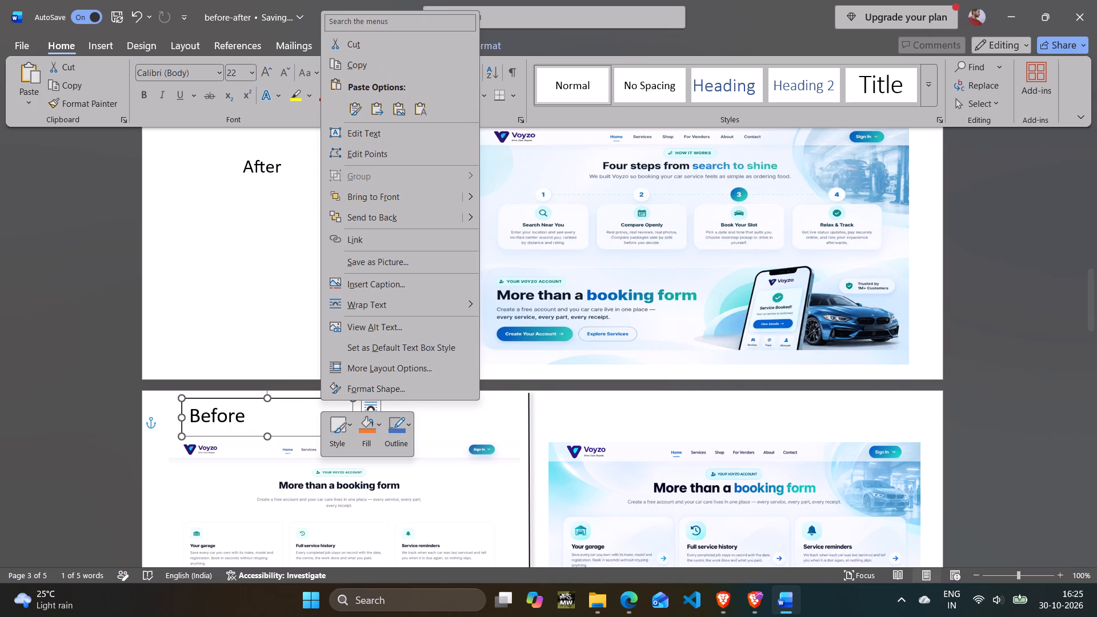
left_click(405, 435)
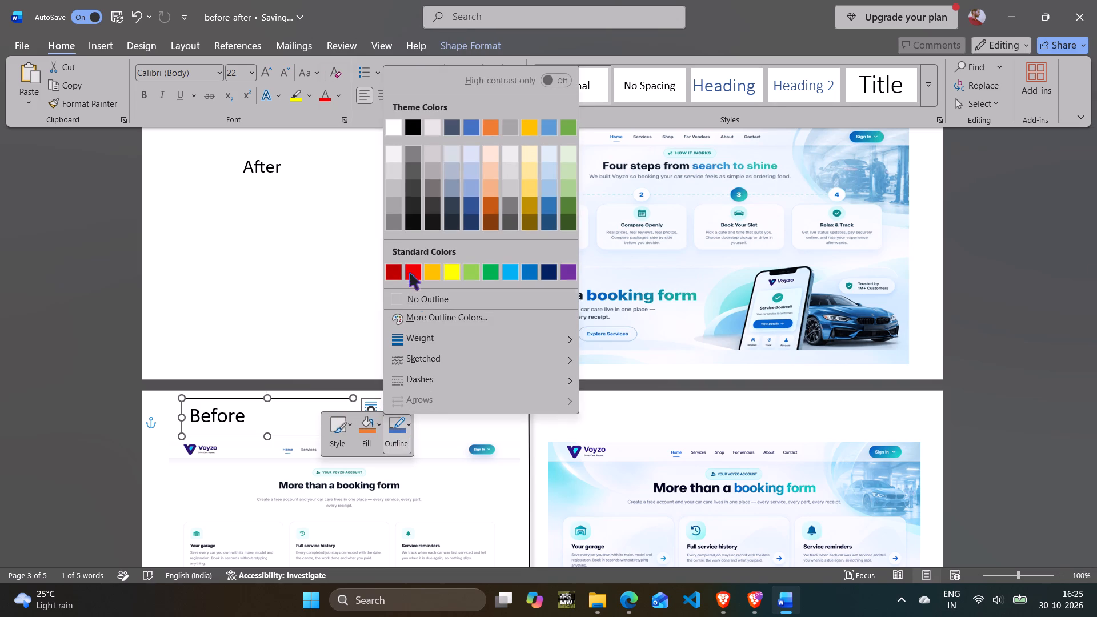
left_click(393, 128)
left_click(273, 432)
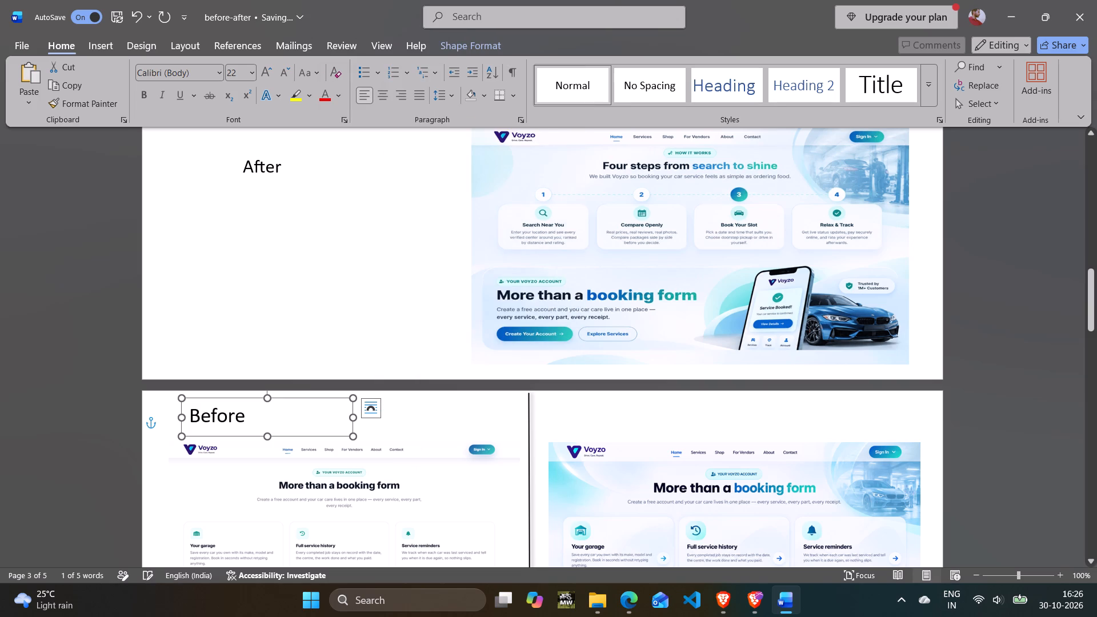
Duplicate the "Before" text box and place the copy above the redesigned screenshot on page 3, level with the original label.
right_click(292, 396)
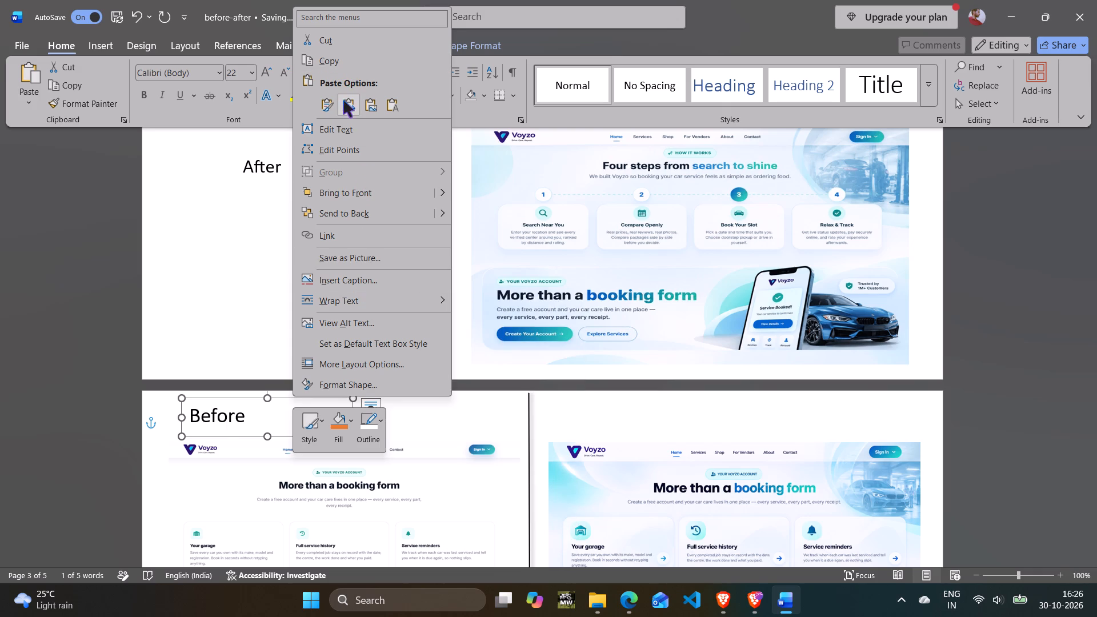
left_click(329, 65)
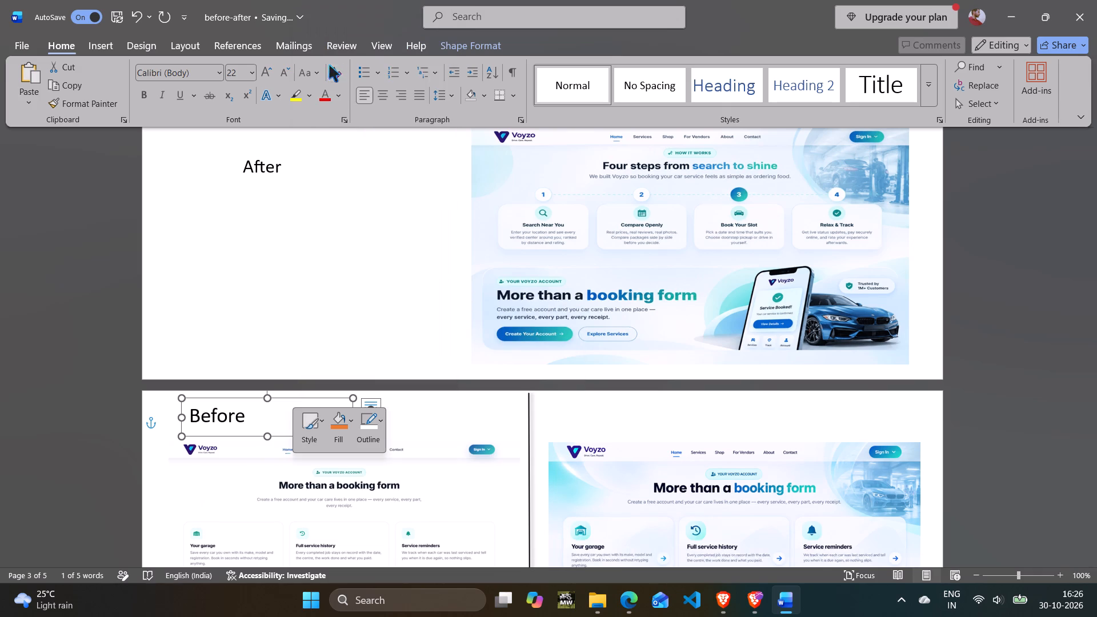
left_click(621, 416)
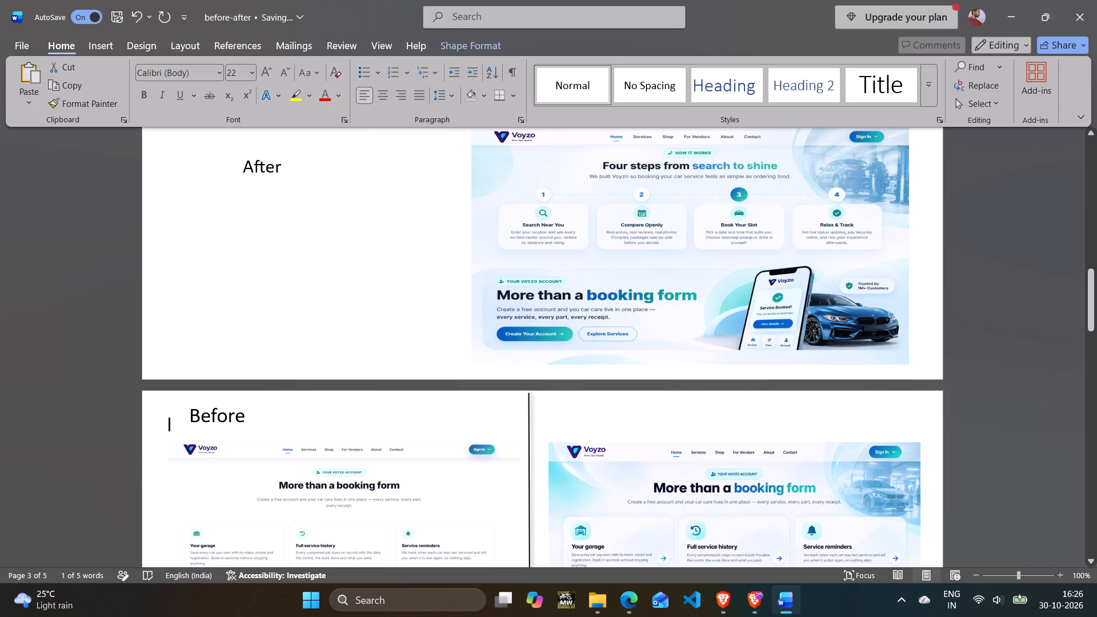
left_click(466, 407)
left_click(255, 408)
left_click(389, 420)
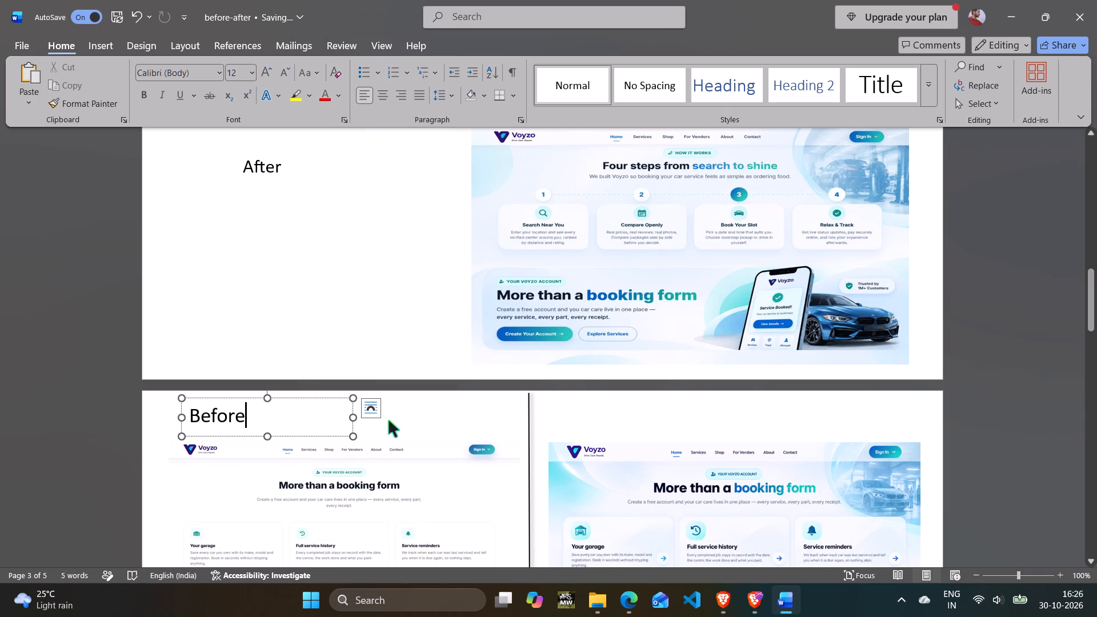
right_click(387, 418)
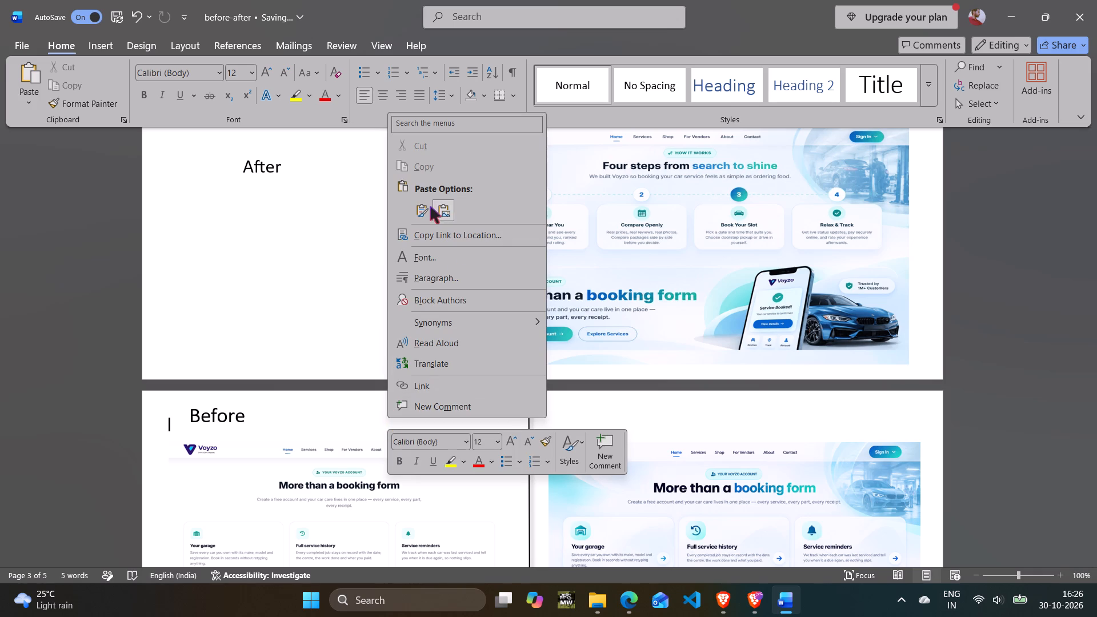
left_click(417, 207)
left_click(272, 427)
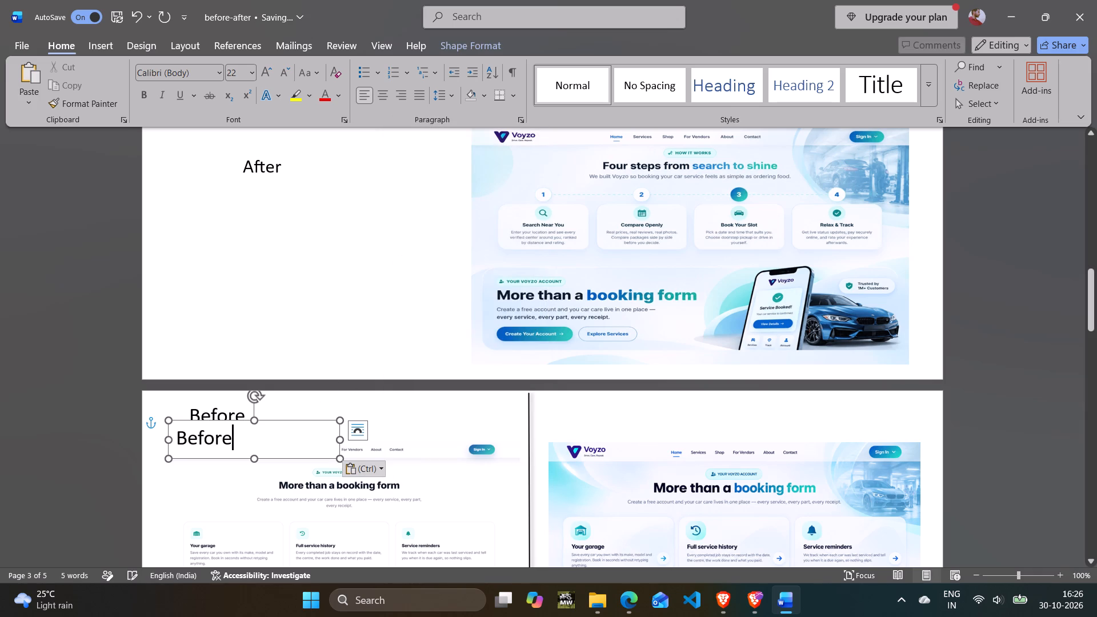
left_click_drag(277, 419, 766, 396)
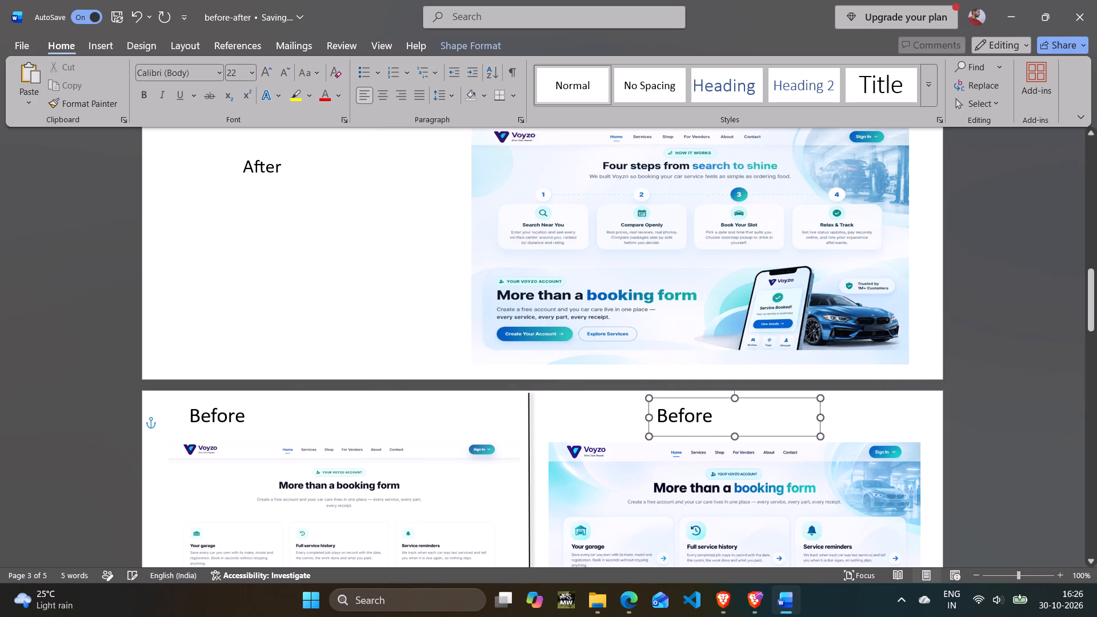
left_click_drag(766, 396, 775, 396)
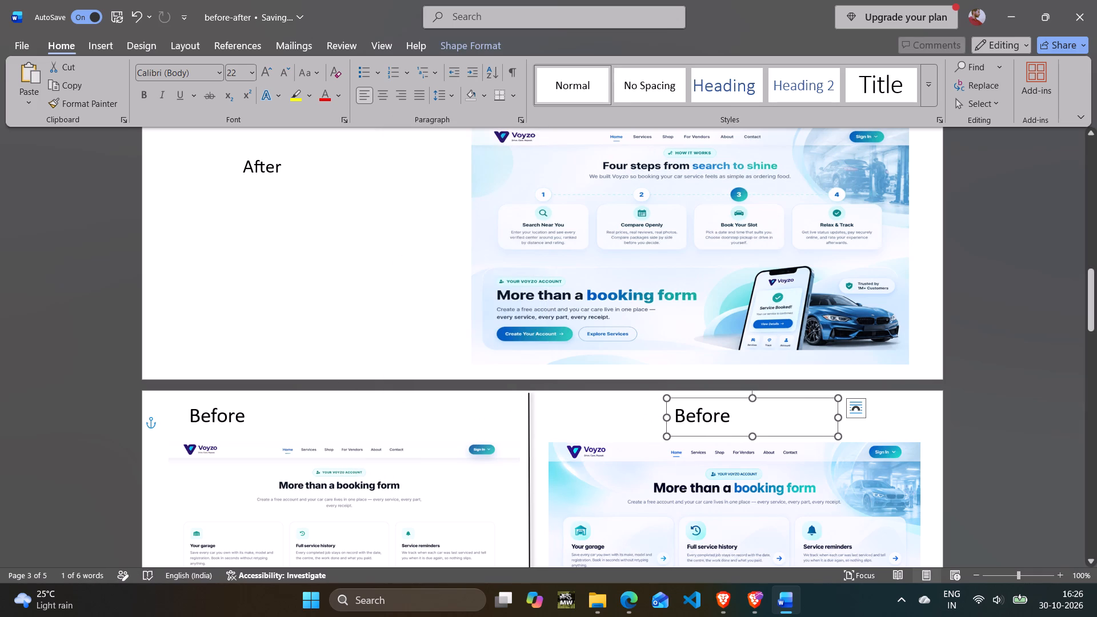
Change the text of the copied label above the redesigned screenshot to "After".
left_click_drag(718, 412, 693, 412)
left_click_drag(693, 412, 675, 412)
key("shift+a")
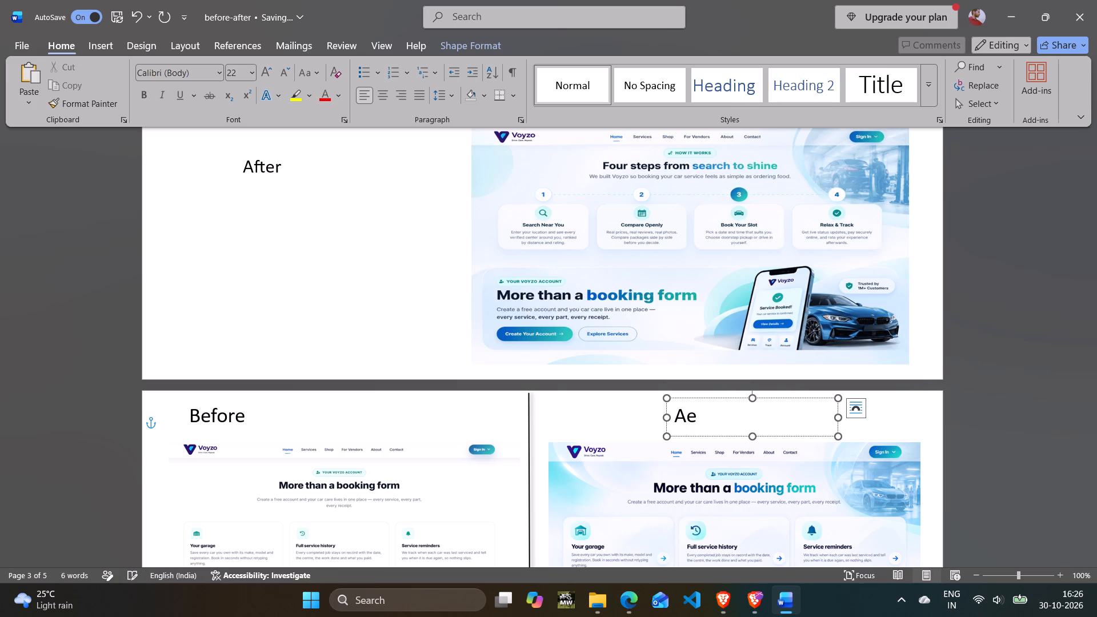
type("fter")
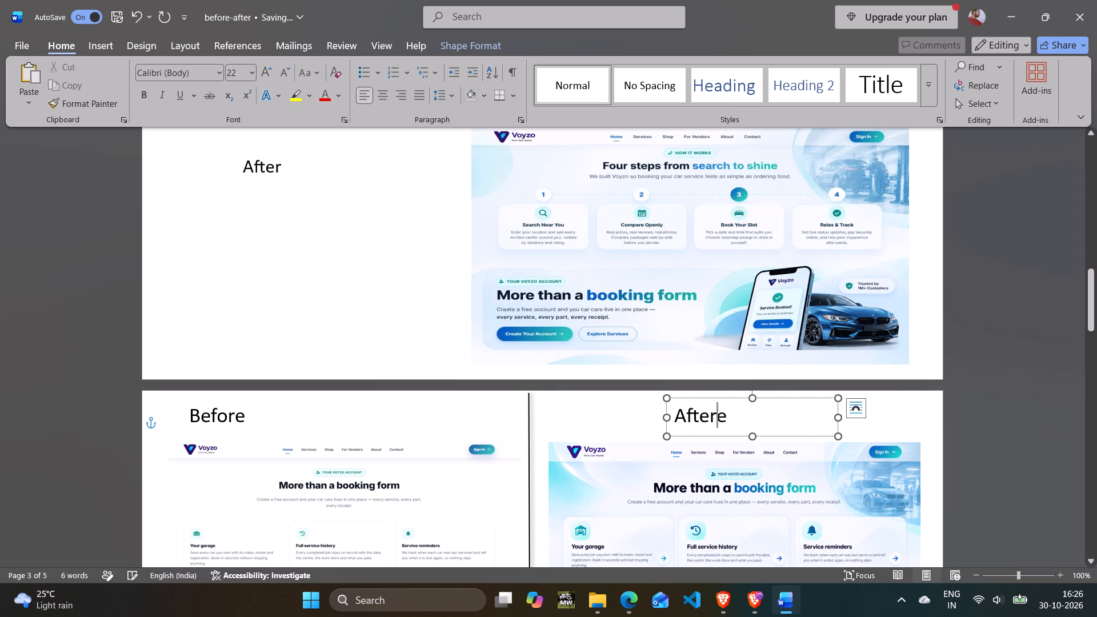
key("Right")
key("BackSpace")
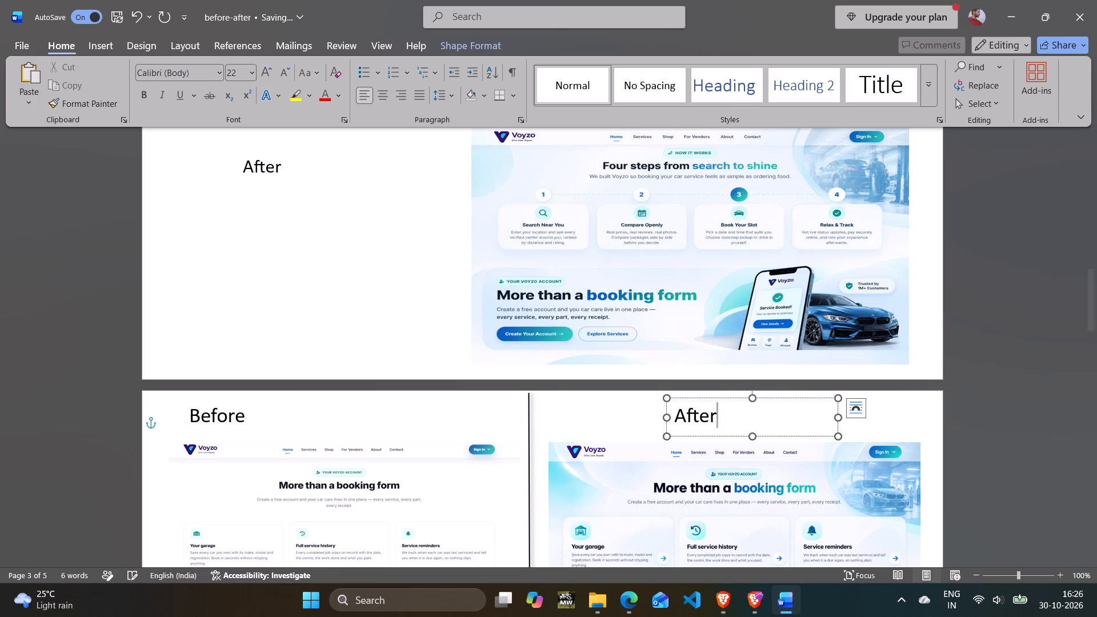
left_click(968, 416)
Right-align the "After" text within its text box on page 3.
left_click(684, 416)
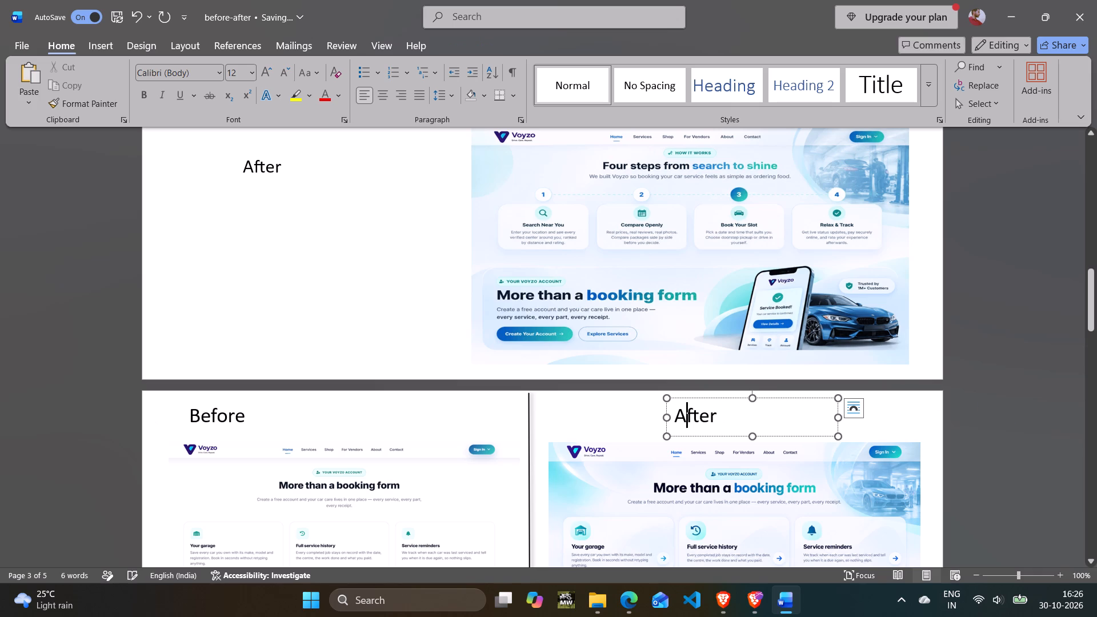
left_click(406, 97)
left_click(1092, 348)
scroll(963, 312, "up", 6)
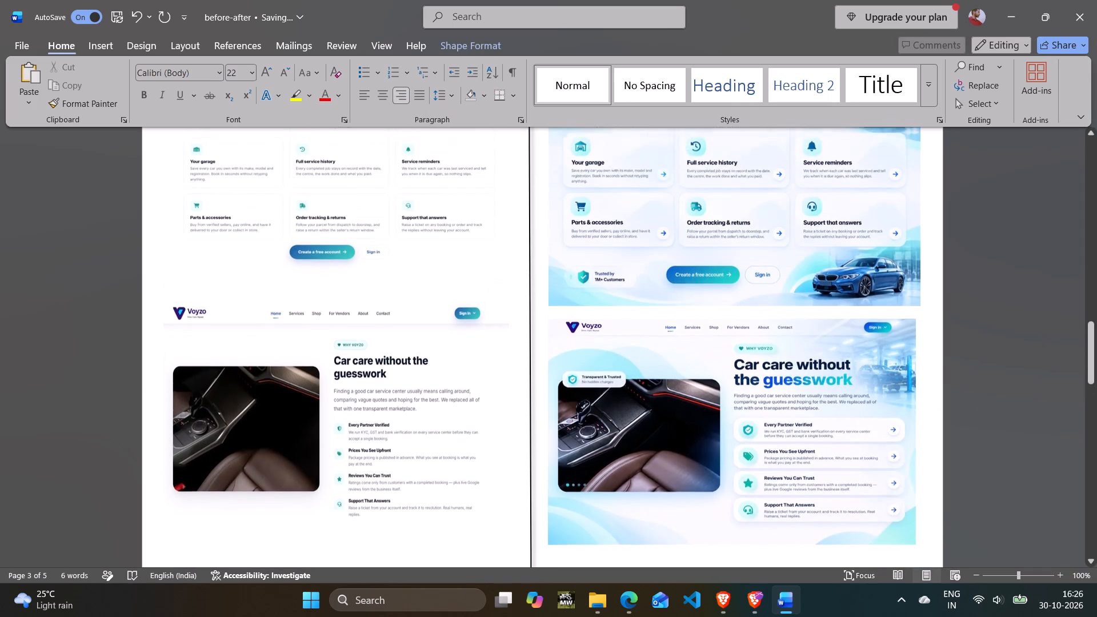
scroll(963, 312, "up", 20)
left_click(970, 306)
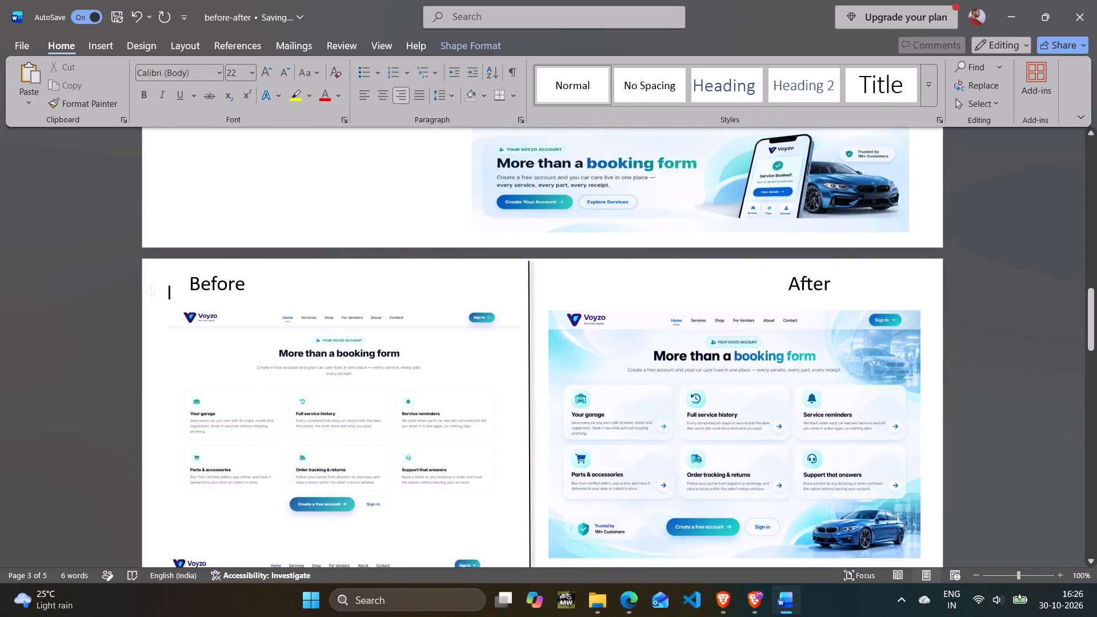
Move the "After" text box to the top-right corner of page 3, near the redesigned screenshot's right edge.
left_click(801, 277)
left_click_drag(811, 269, 816, 267)
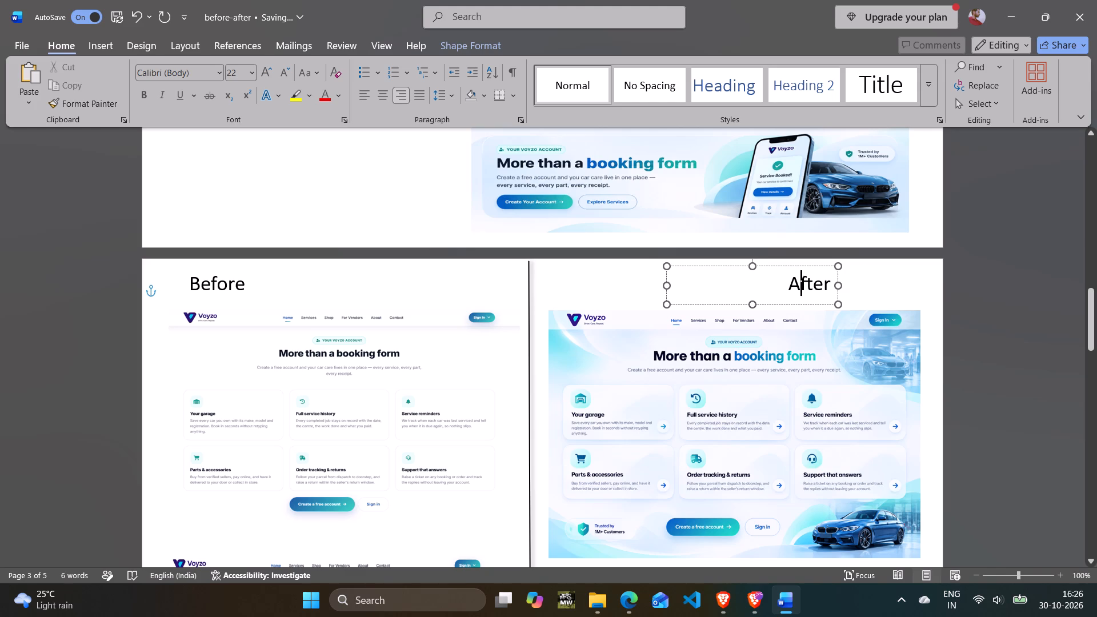
left_click_drag(816, 267, 896, 260)
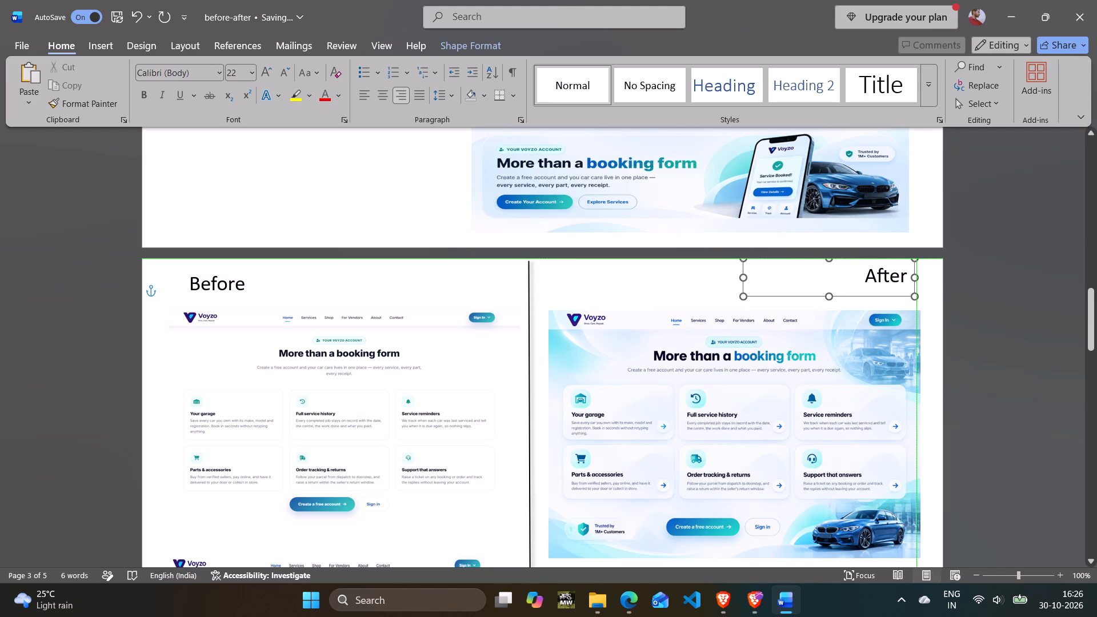
left_click_drag(896, 260, 886, 262)
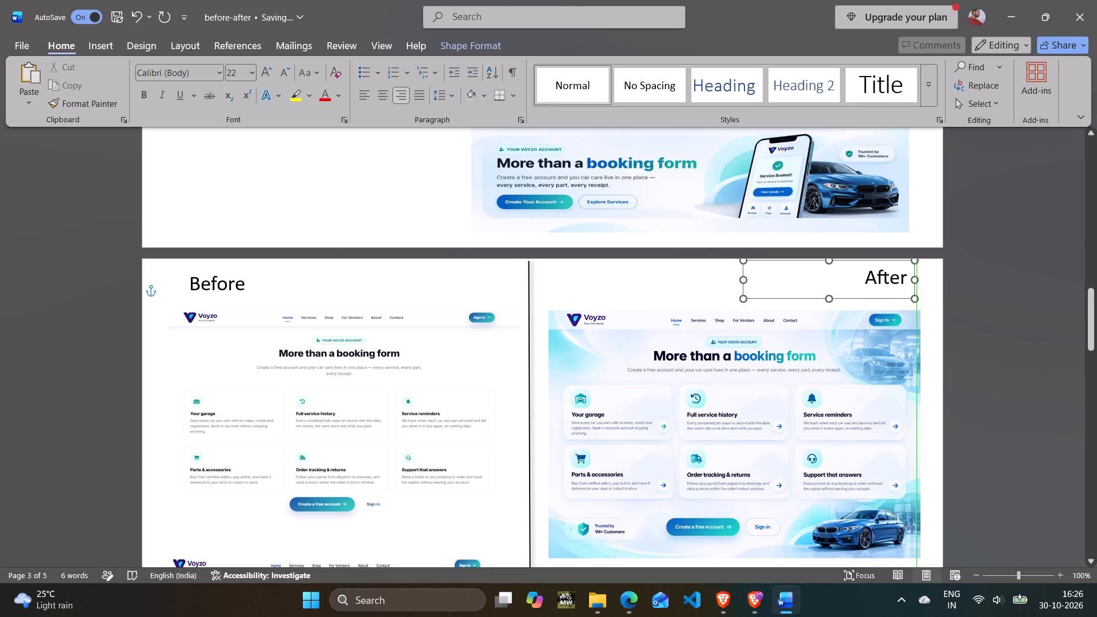
left_click_drag(886, 262, 887, 269)
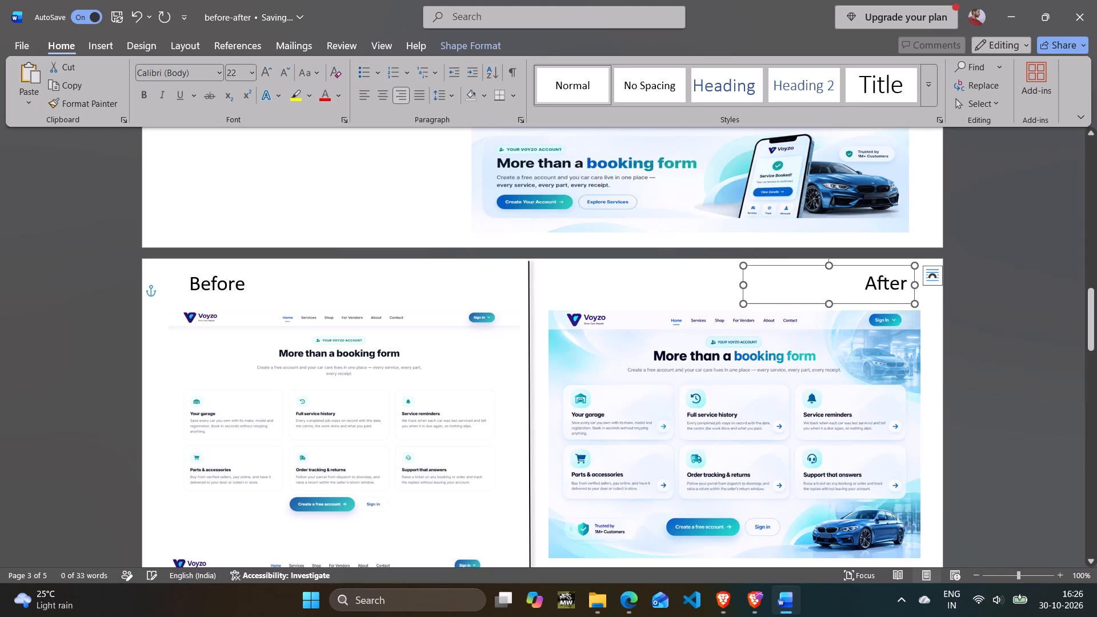
left_click(1040, 282)
scroll(1040, 285, "down", 6)
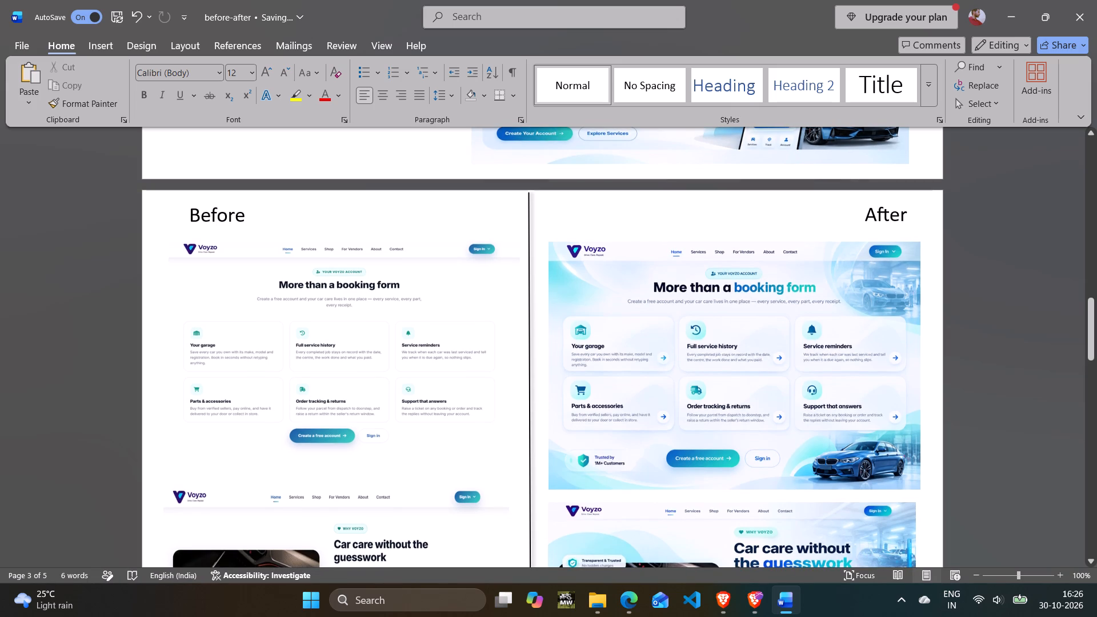
left_click(887, 214)
left_click(894, 198)
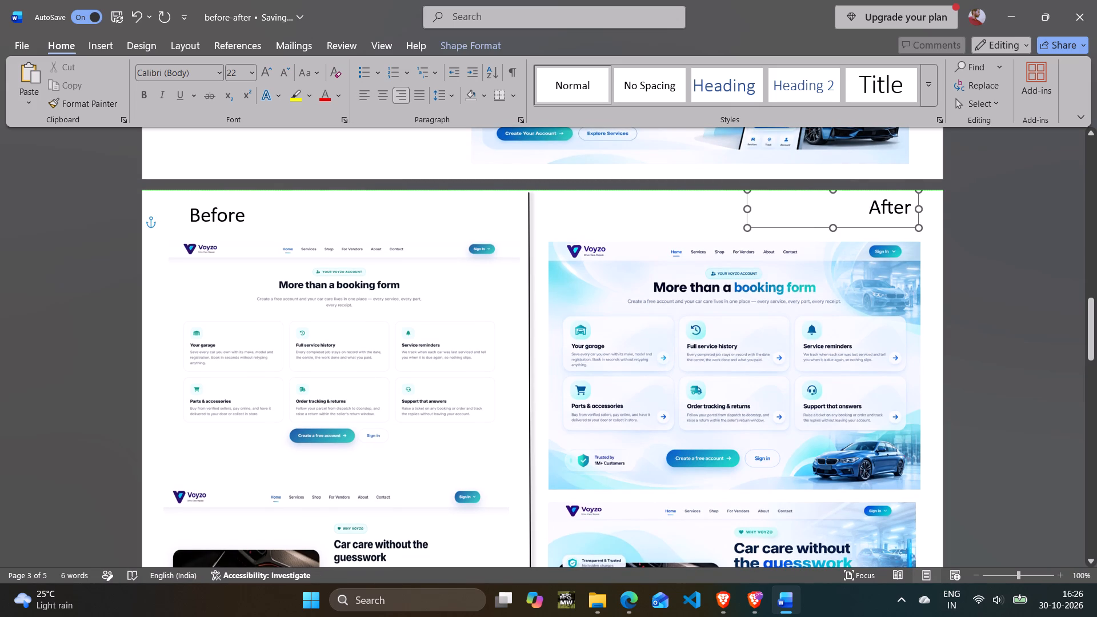
left_click(1029, 244)
Lower both "Partner spotlight" screenshots toward the bottom of page 4, keeping their top edges level.
scroll(1029, 245, "down", 14)
scroll(425, 379, "down", 5)
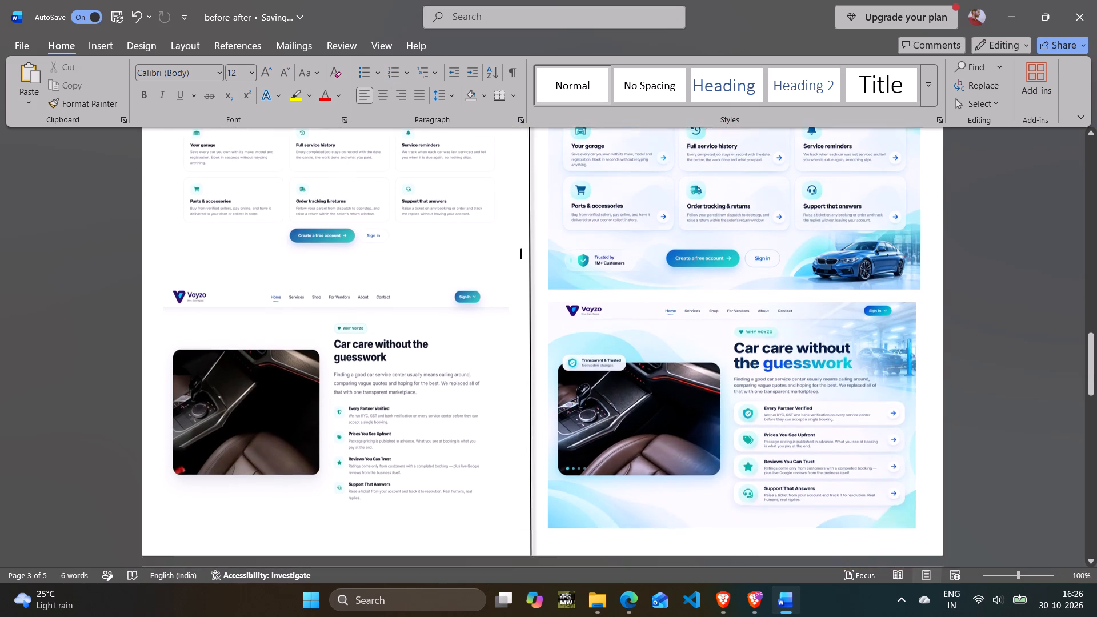
scroll(427, 379, "down", 17)
scroll(441, 388, "down", 18)
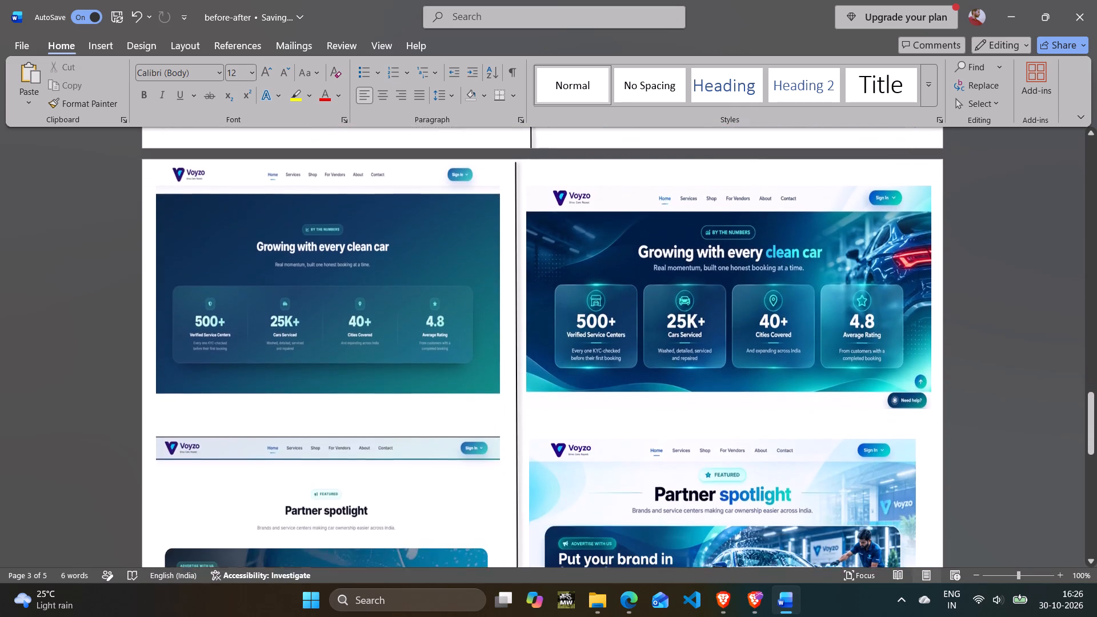
scroll(457, 362, "down", 20)
scroll(457, 362, "down", 3)
left_click(401, 309)
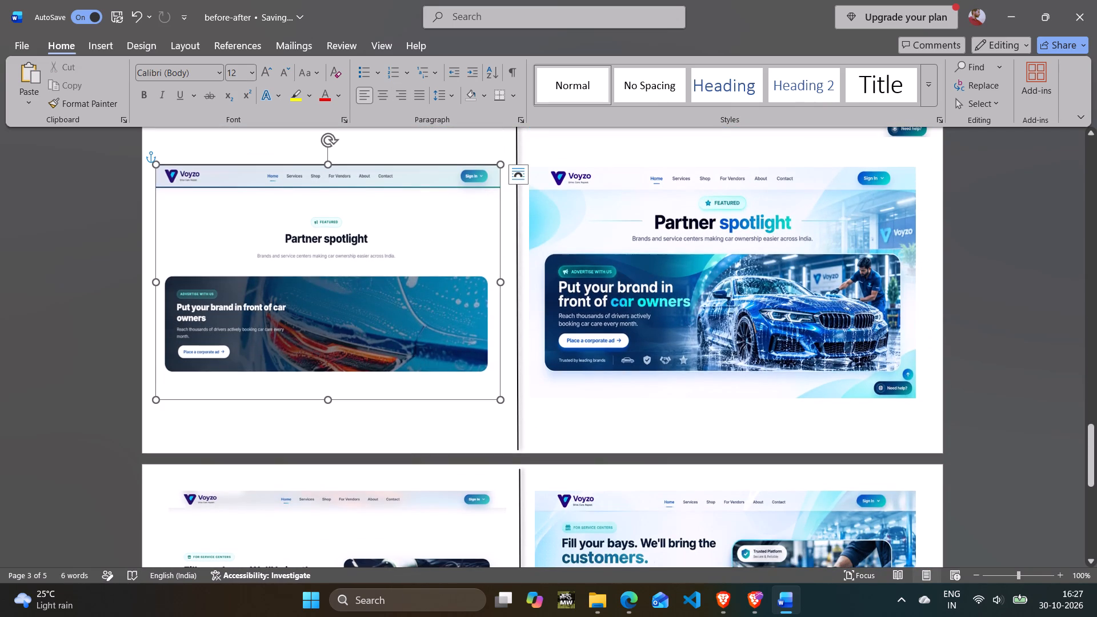
left_click_drag(401, 309, 402, 351)
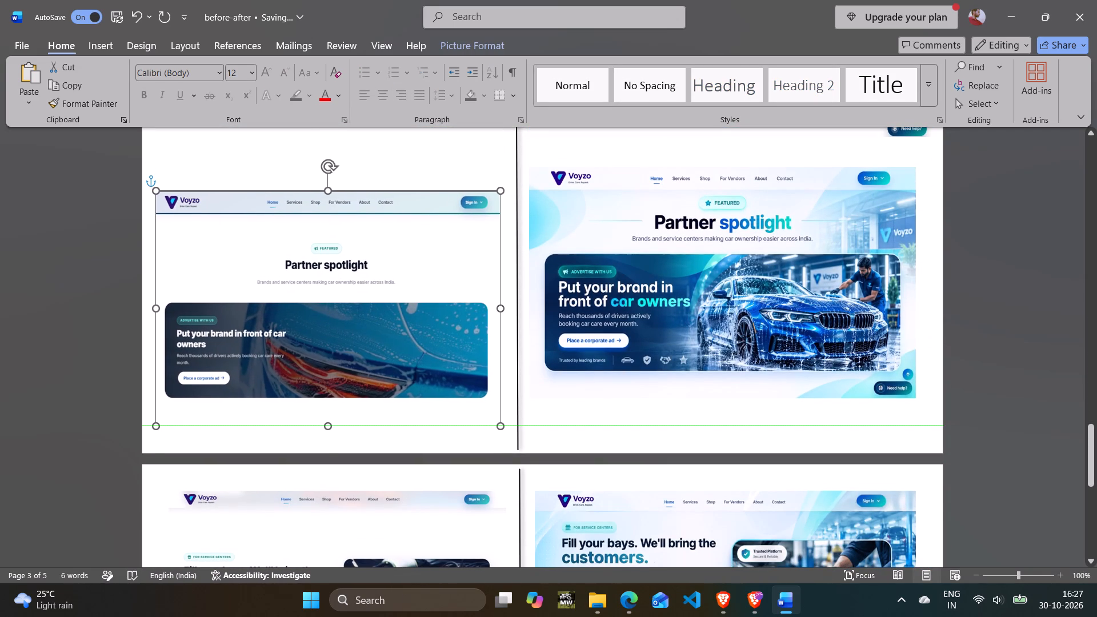
left_click_drag(402, 351, 400, 355)
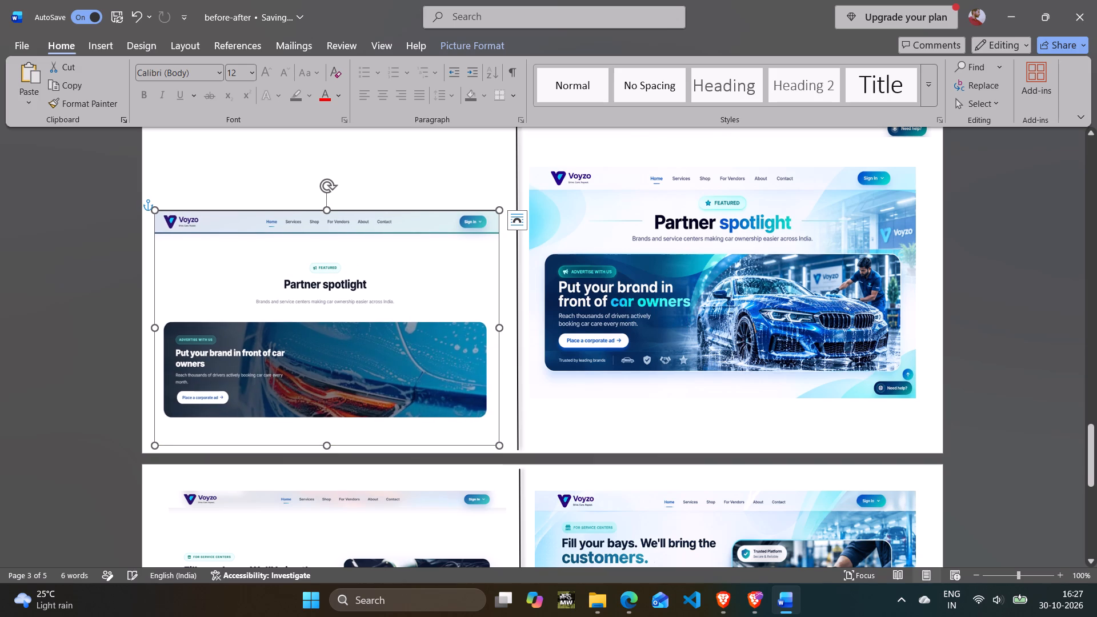
left_click_drag(721, 295, 719, 340)
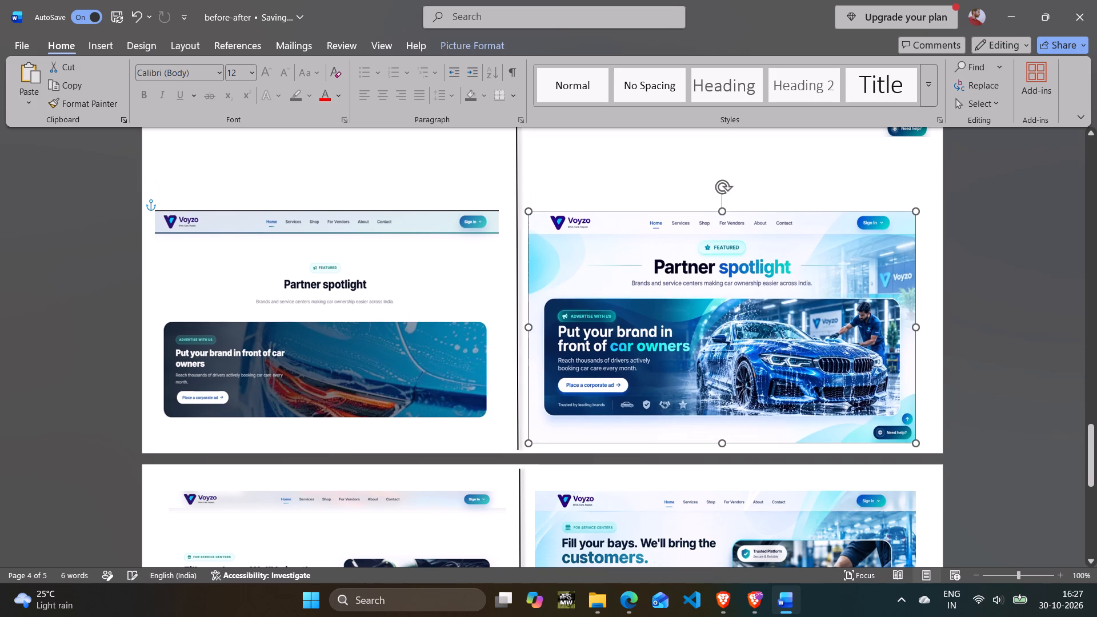
left_click_drag(719, 340, 722, 339)
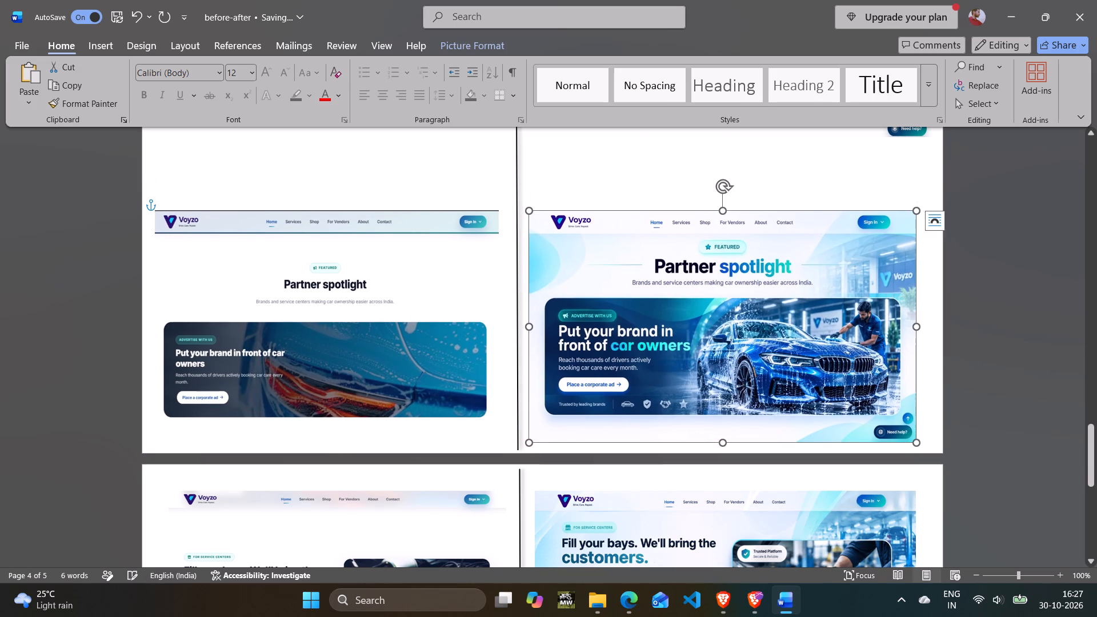
Lower both "Growing with every clean car" screenshots on page 4 to leave room for labels above them.
scroll(715, 326, "up", 13)
scroll(619, 295, "up", 7)
scroll(566, 306, "up", 6)
left_click_drag(378, 333, 373, 398)
left_click_drag(726, 312, 728, 362)
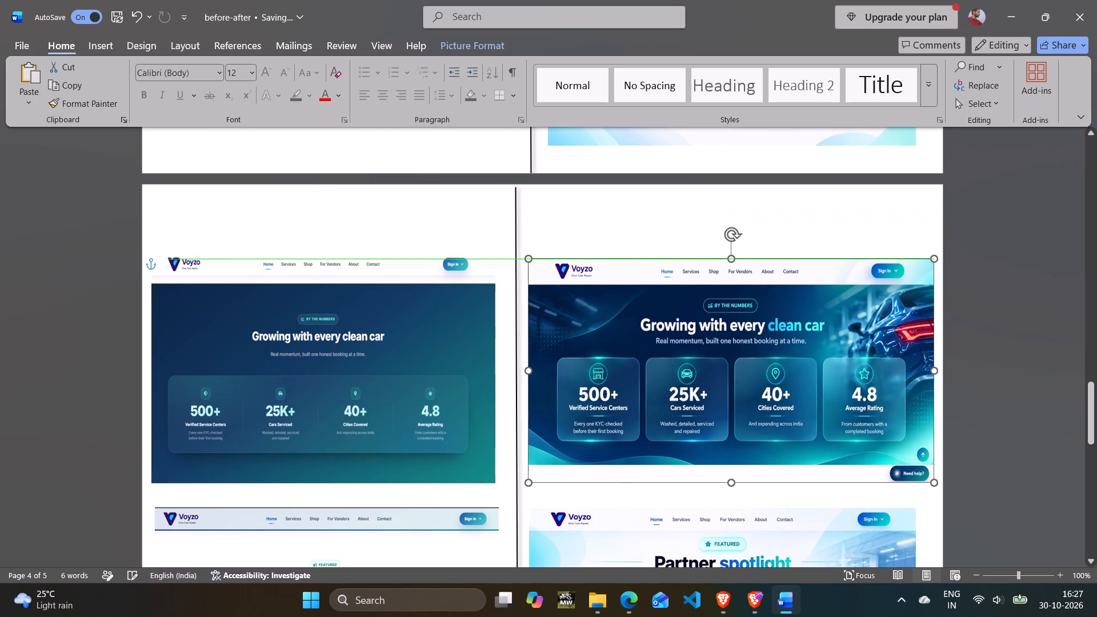
left_click_drag(728, 362, 727, 358)
left_click(1042, 361)
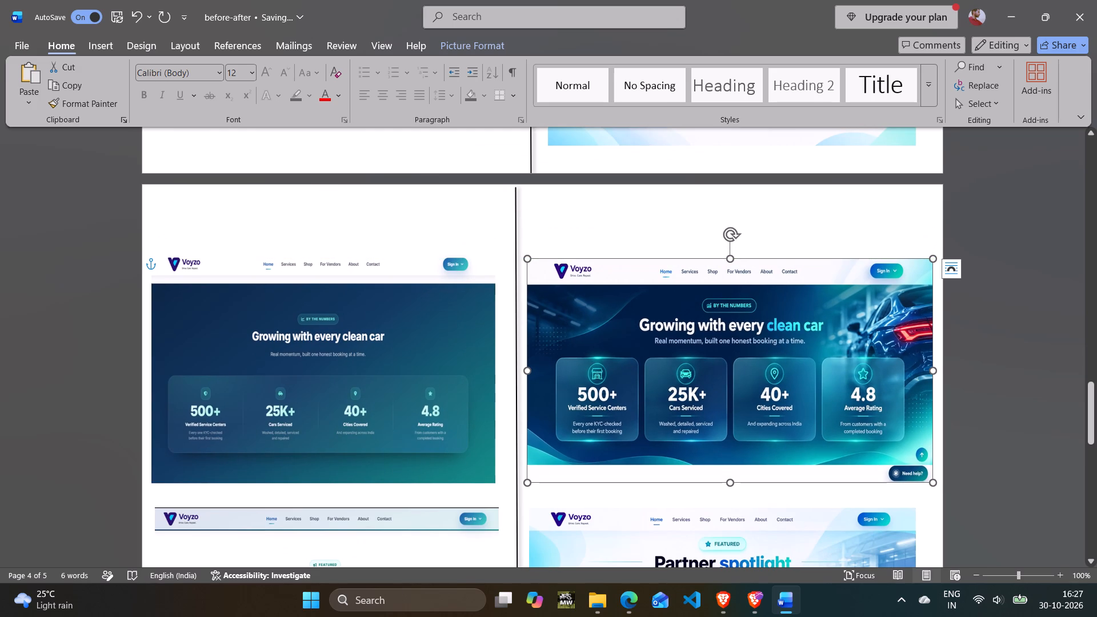
Paste a copy of the "Before" text box into the blank area above the original screenshot on page 4.
scroll(574, 236, "up", 8)
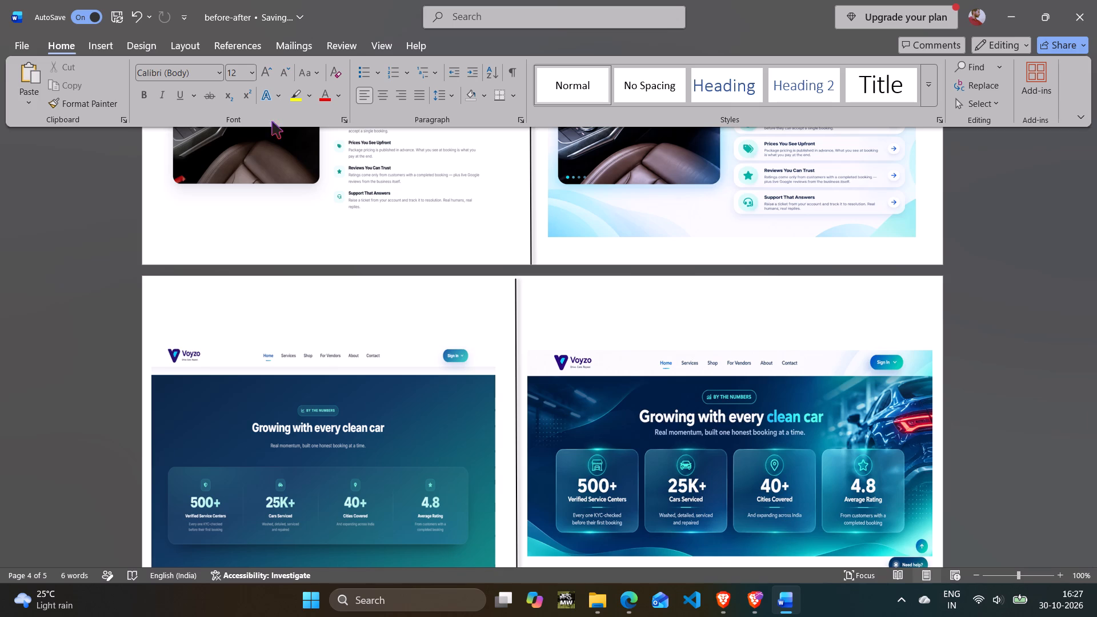
left_click(241, 310)
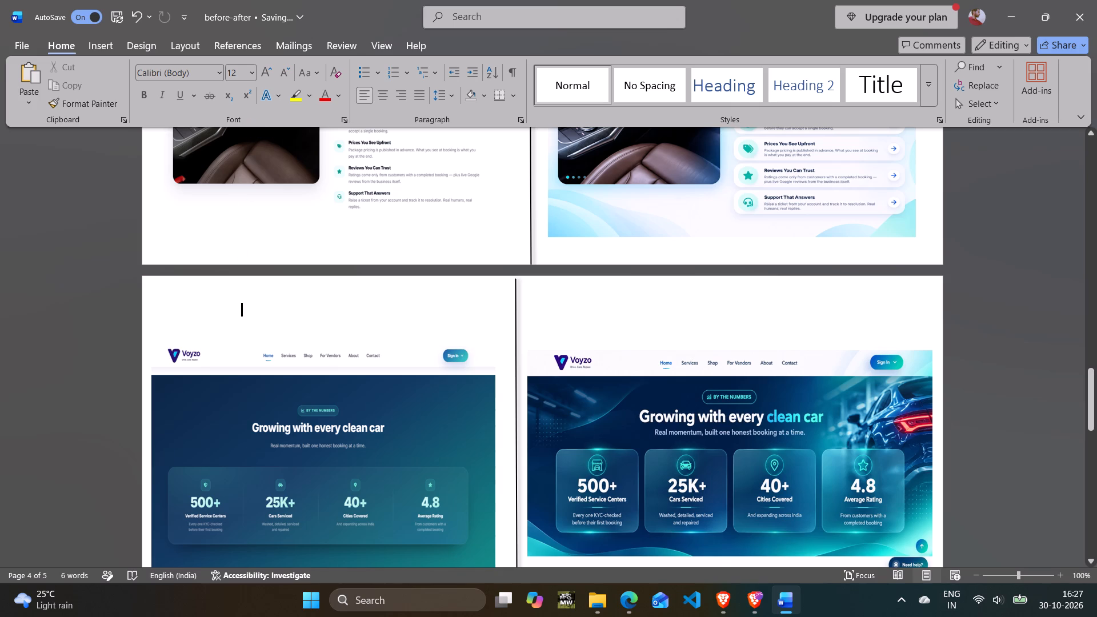
right_click(305, 296)
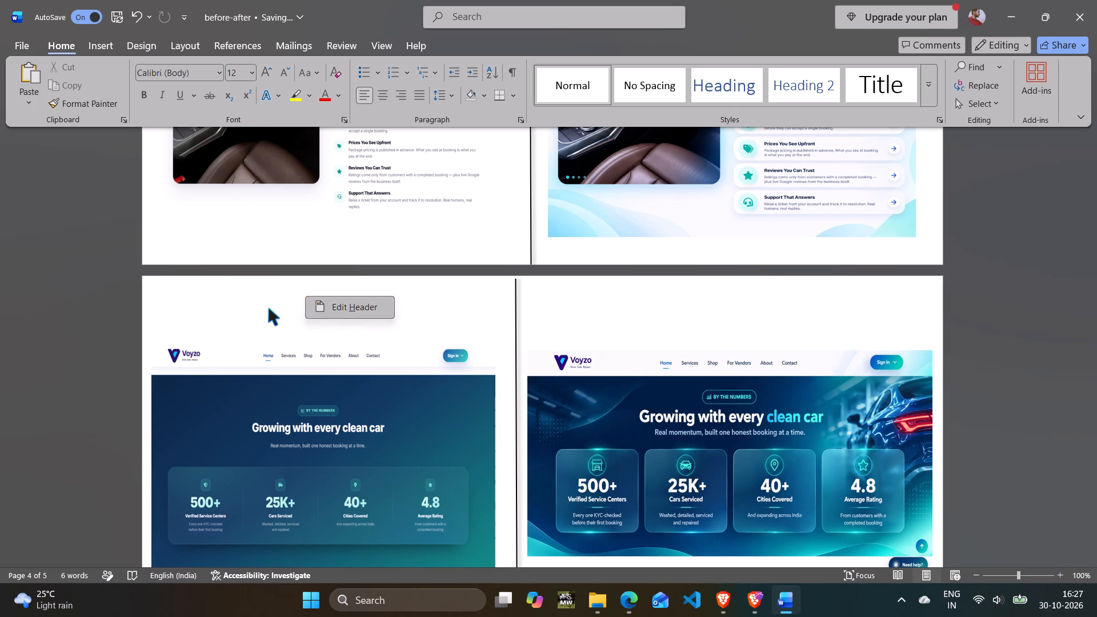
left_click(269, 308)
right_click(267, 308)
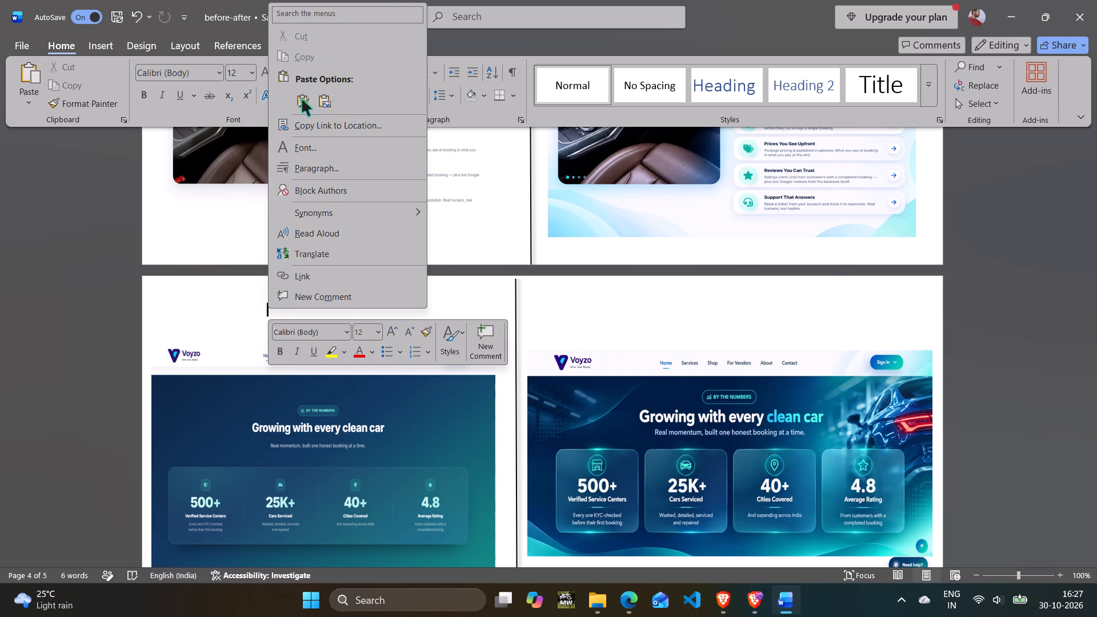
left_click(297, 96)
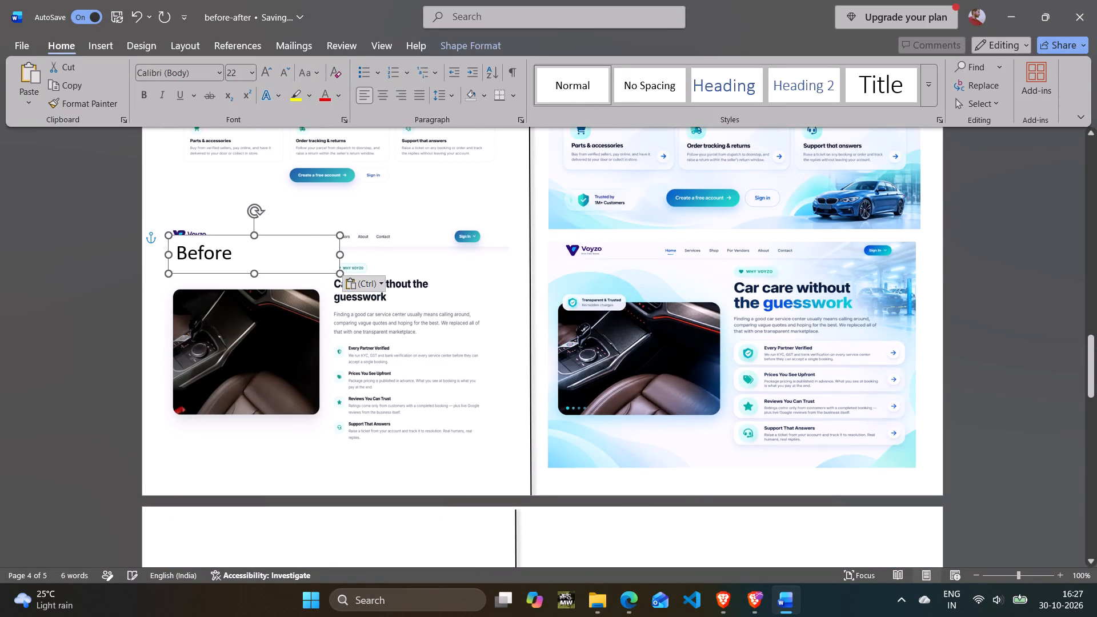
Move the pasted "Before" text box to the top of page 4, above the original "Growing with every clean car" screenshot.
left_click_drag(274, 232, 319, 532)
scroll(323, 503, "down", 9)
left_click_drag(333, 432, 327, 419)
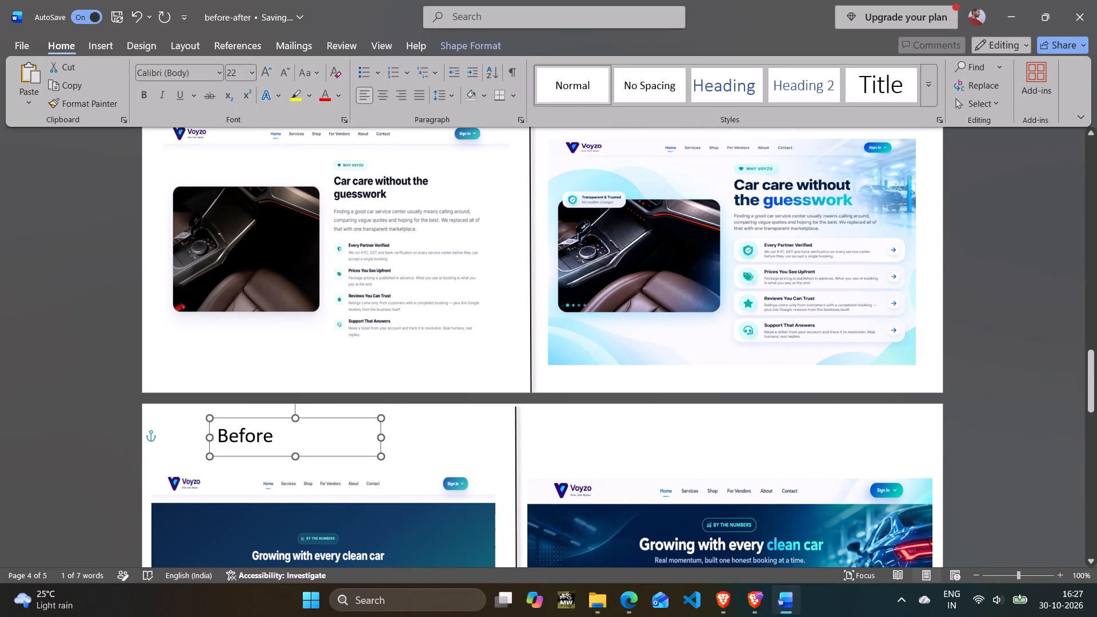
left_click_drag(327, 419, 319, 416)
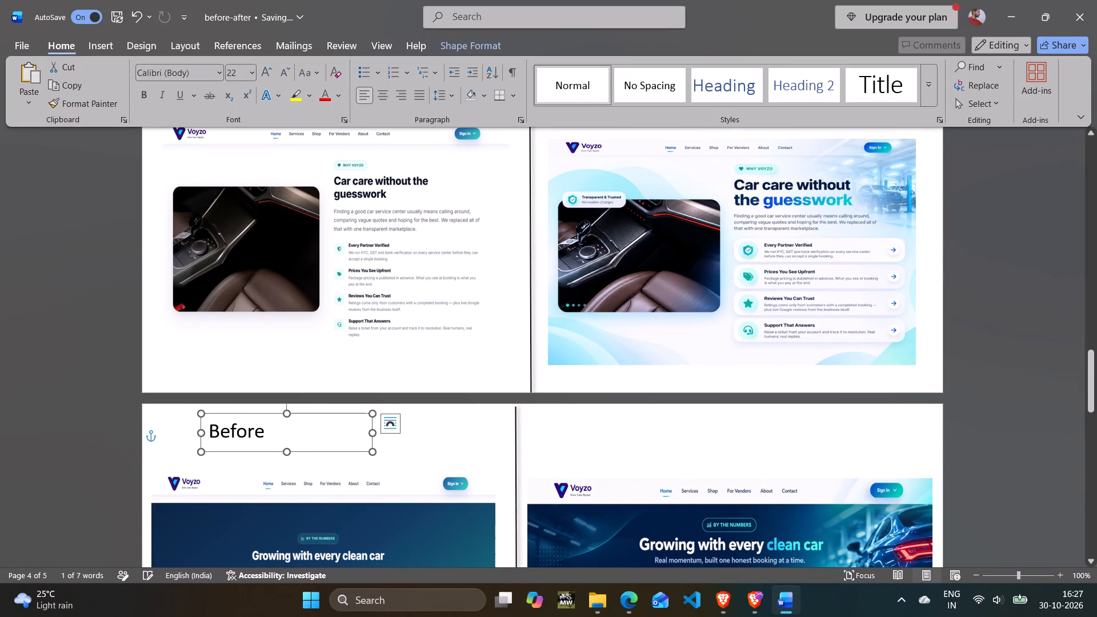
Lower the "After" text box on page 3 slightly so it lines up with the "Before" label.
scroll(604, 294, "up", 20)
scroll(604, 294, "up", 7)
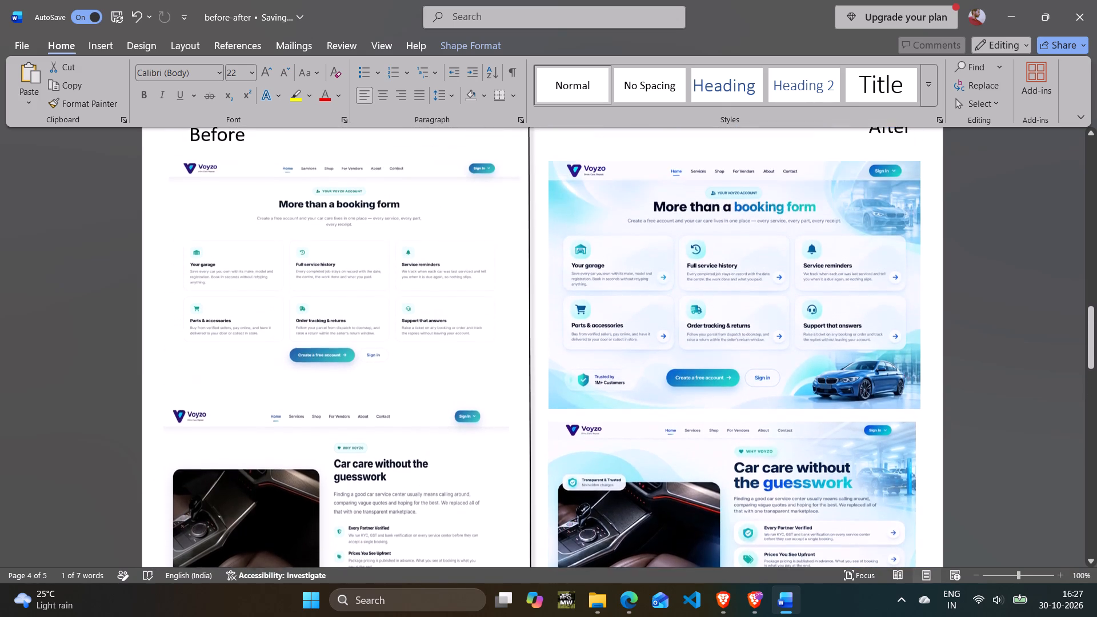
scroll(623, 284, "up", 6)
left_click(868, 225)
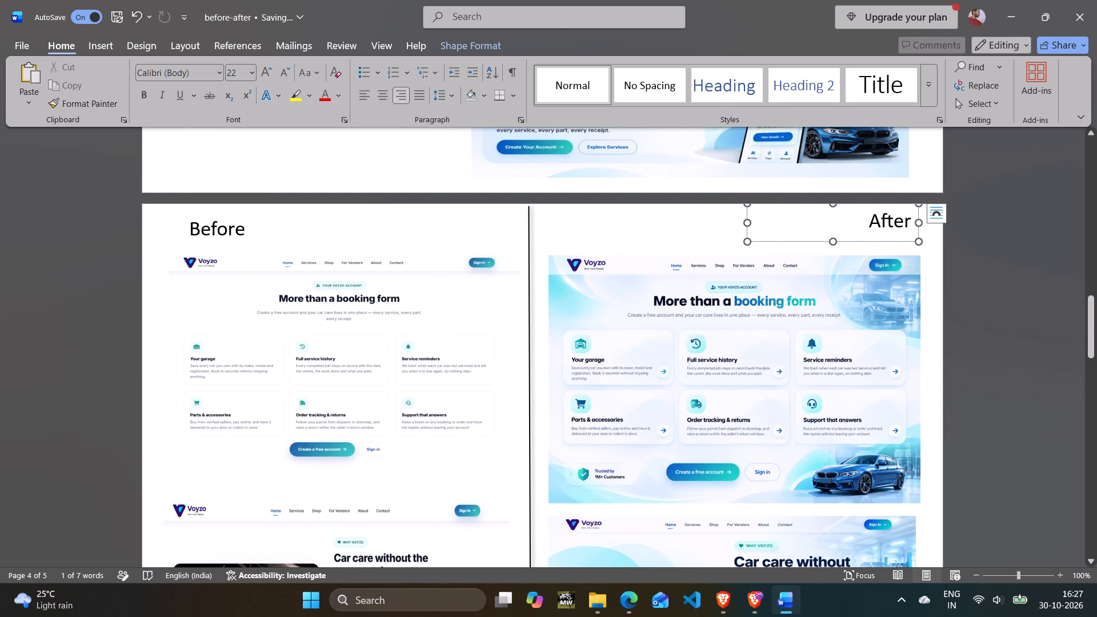
left_click_drag(895, 205, 894, 216)
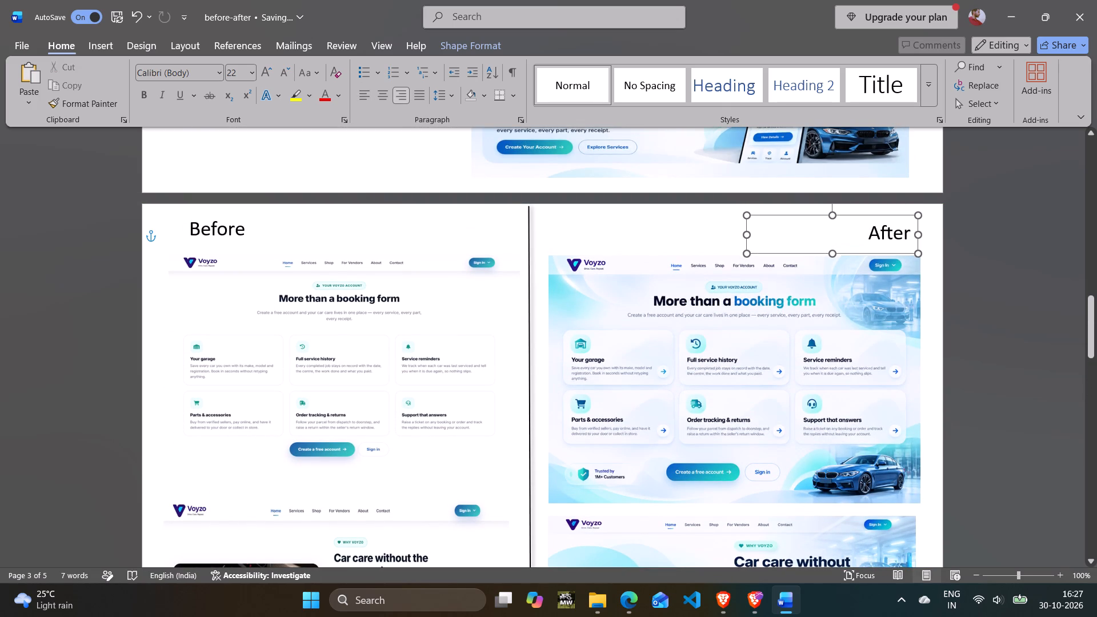
left_click_drag(894, 216, 894, 211)
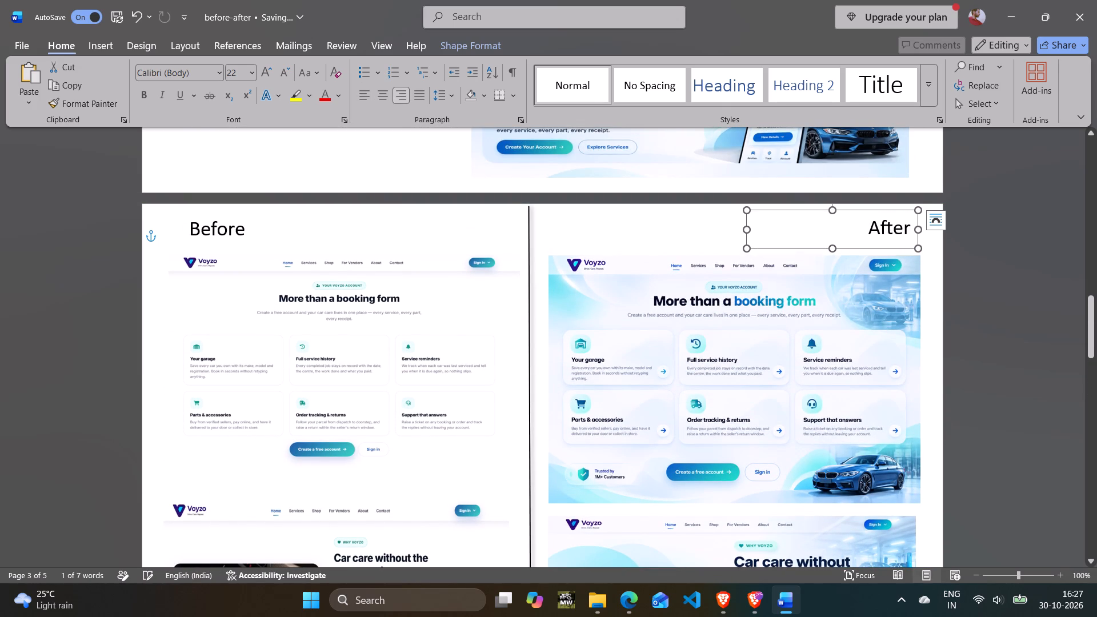
Copy the "After" text box from page 3 and paste it for page 4.
right_click(894, 211)
left_click(933, 246)
scroll(911, 253, "down", 14)
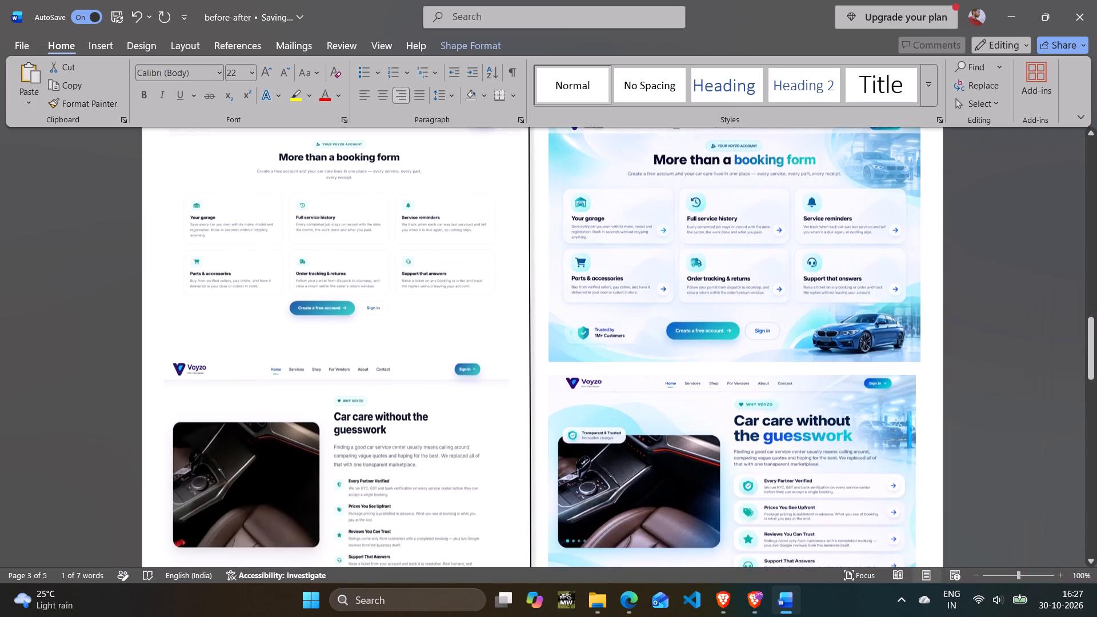
scroll(678, 289, "down", 19)
left_click(675, 440)
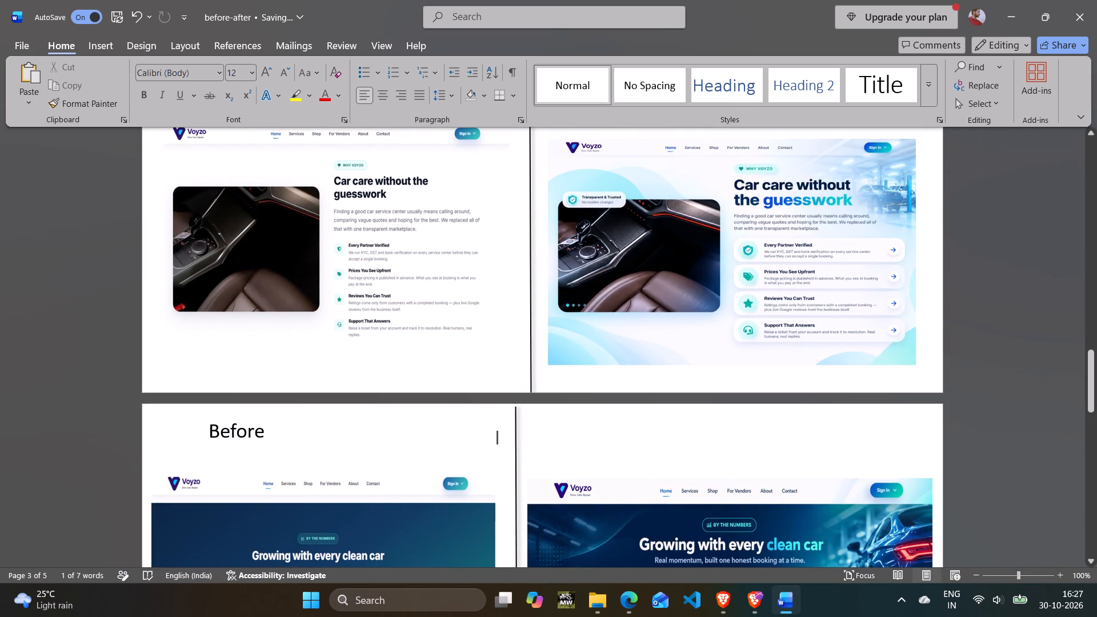
right_click(674, 439)
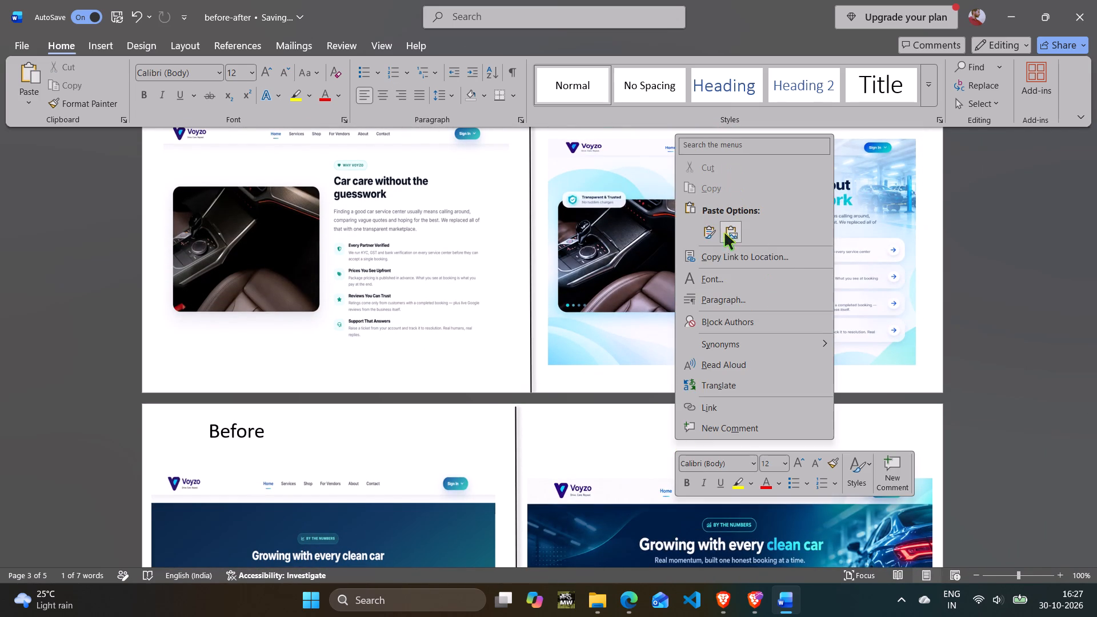
left_click(711, 234)
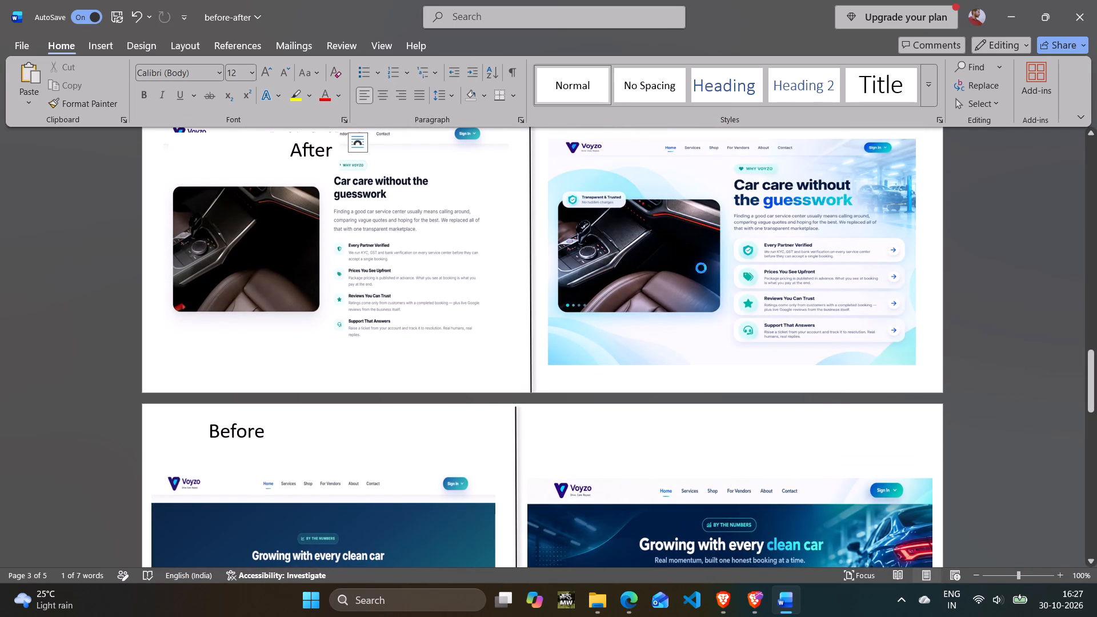
Move the pasted "After" text box to the top-right corner of page 4, level with the "Before" label.
left_click_drag(292, 130, 358, 202)
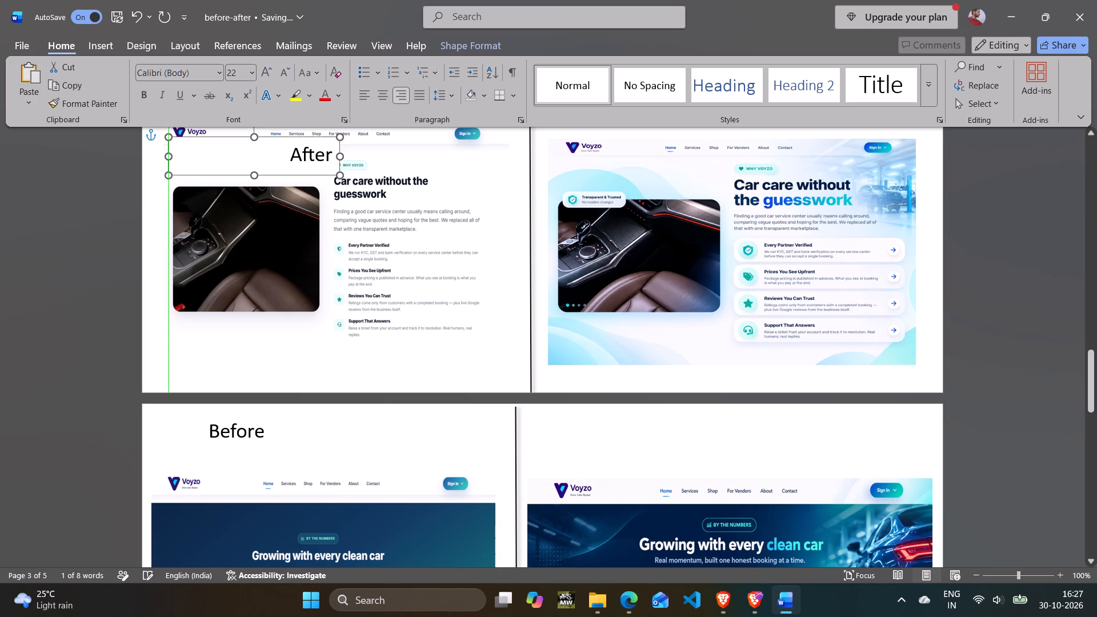
left_click_drag(358, 202, 814, 419)
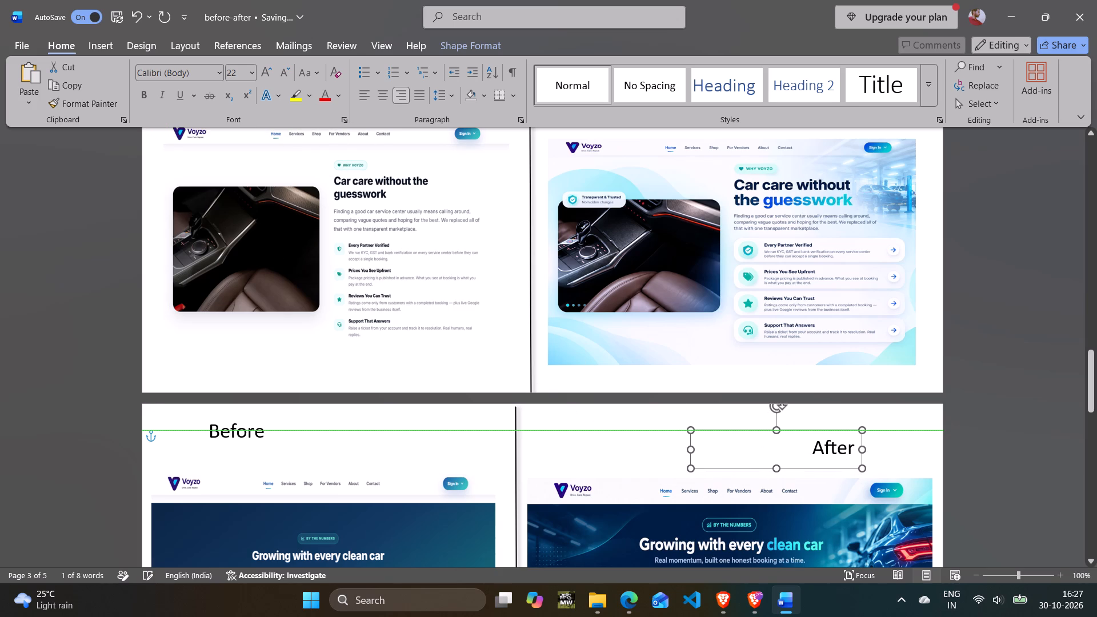
left_click_drag(814, 419, 871, 414)
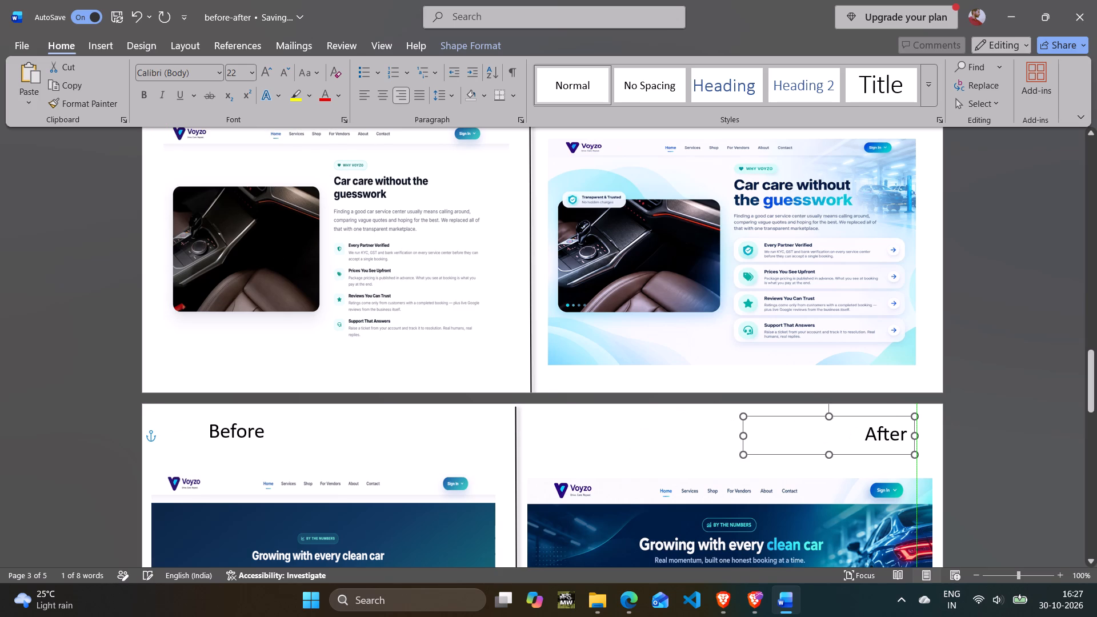
left_click_drag(871, 414, 868, 412)
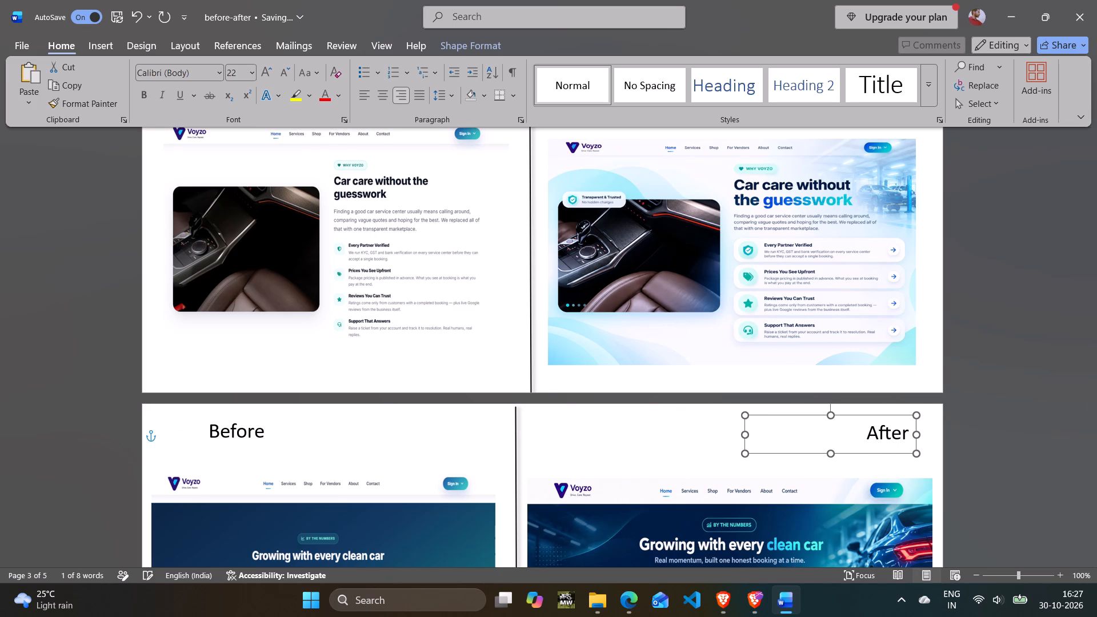
left_click_drag(868, 412, 867, 410)
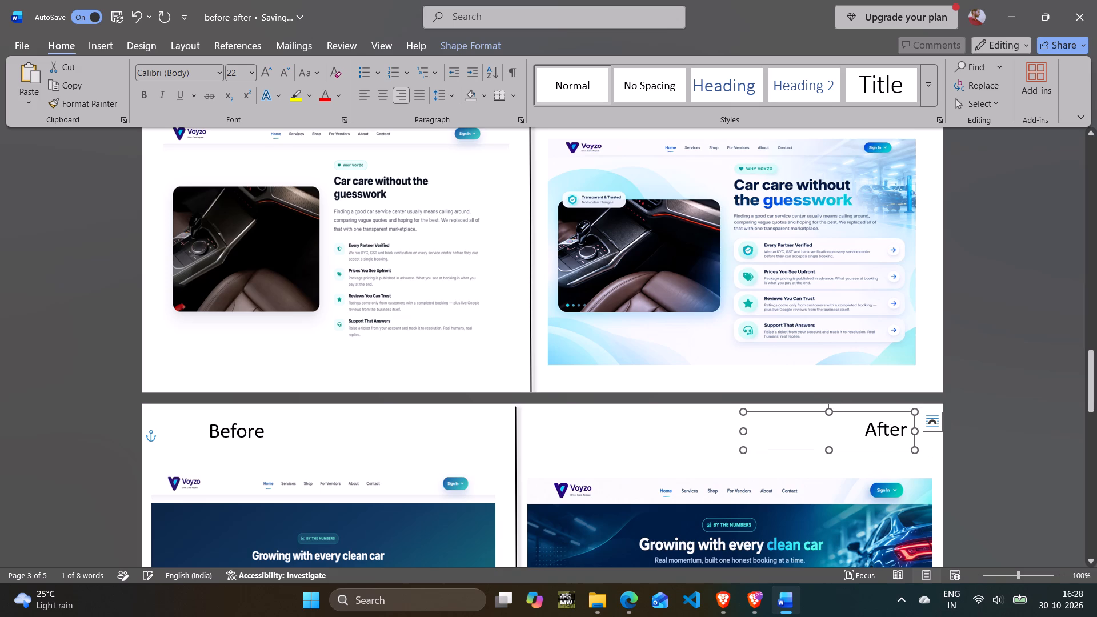
Lower both redesigned screenshots on page 5, "Your car deserves a better booking experience" and "Fill your bays", to free label space above.
scroll(955, 409, "down", 19)
scroll(1009, 375, "down", 7)
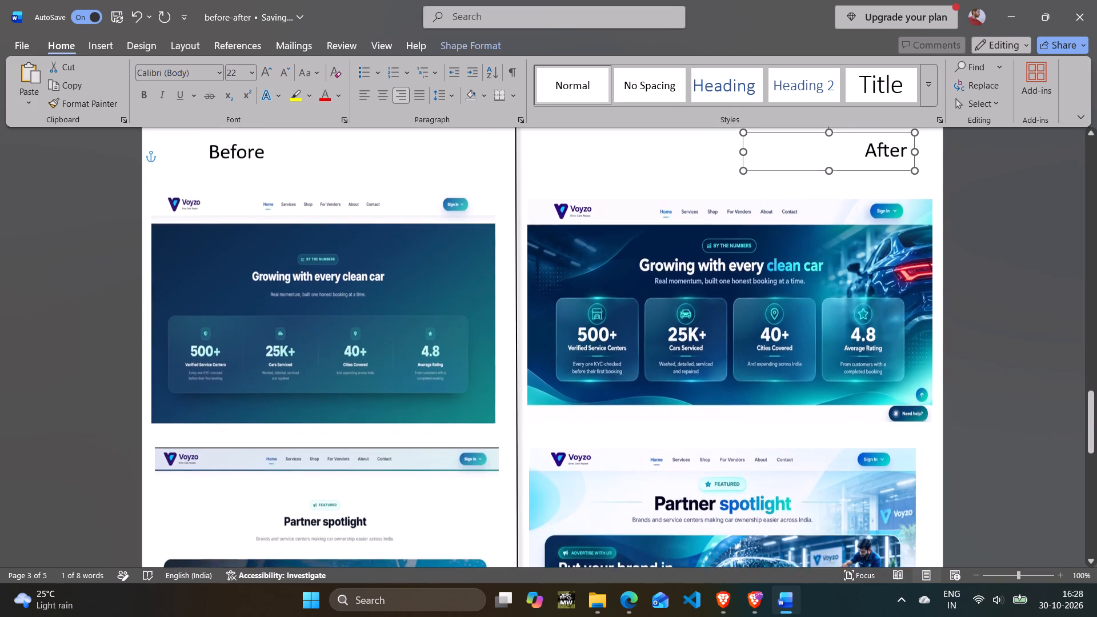
scroll(995, 366, "down", 14)
scroll(952, 358, "down", 20)
scroll(952, 358, "down", 7)
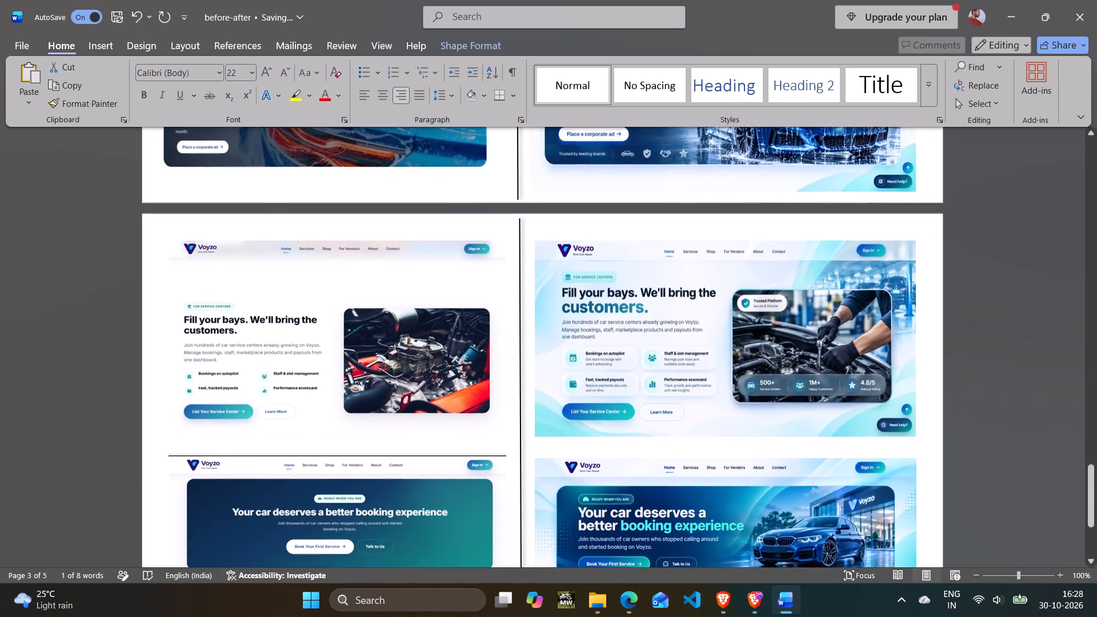
scroll(923, 364, "down", 20)
scroll(923, 364, "down", 3)
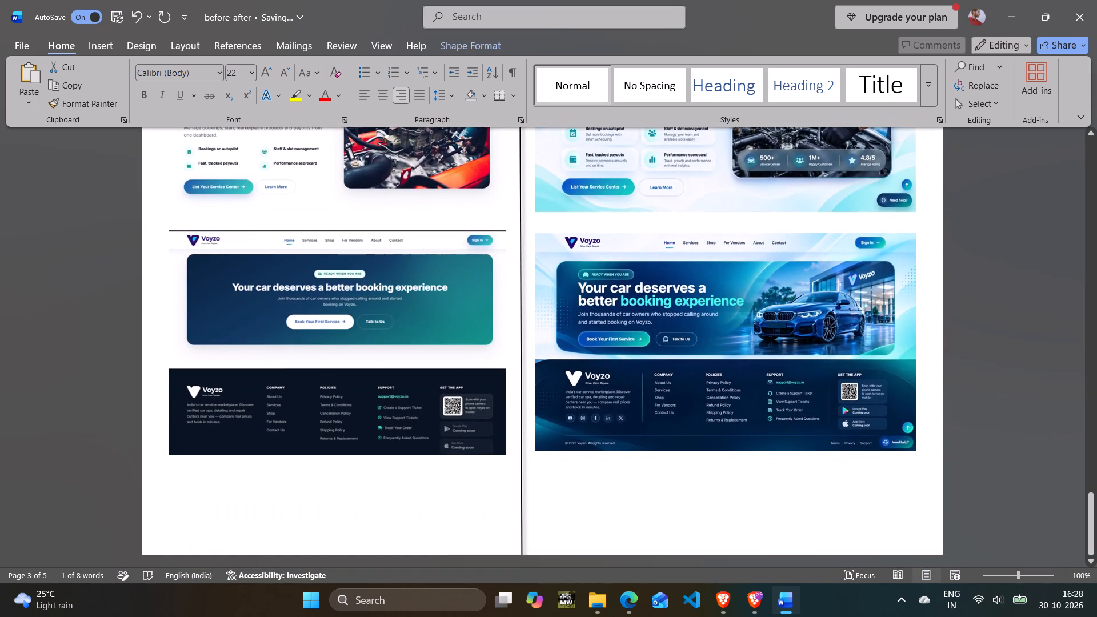
left_click_drag(811, 352, 815, 405)
left_click_drag(763, 194, 764, 237)
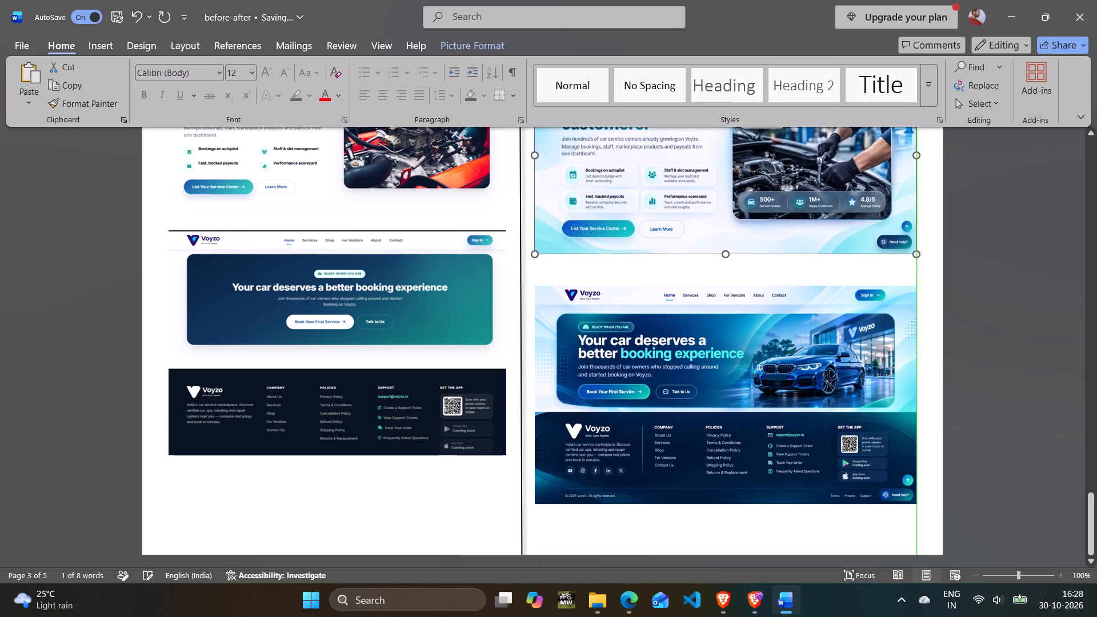
left_click_drag(764, 237, 766, 239)
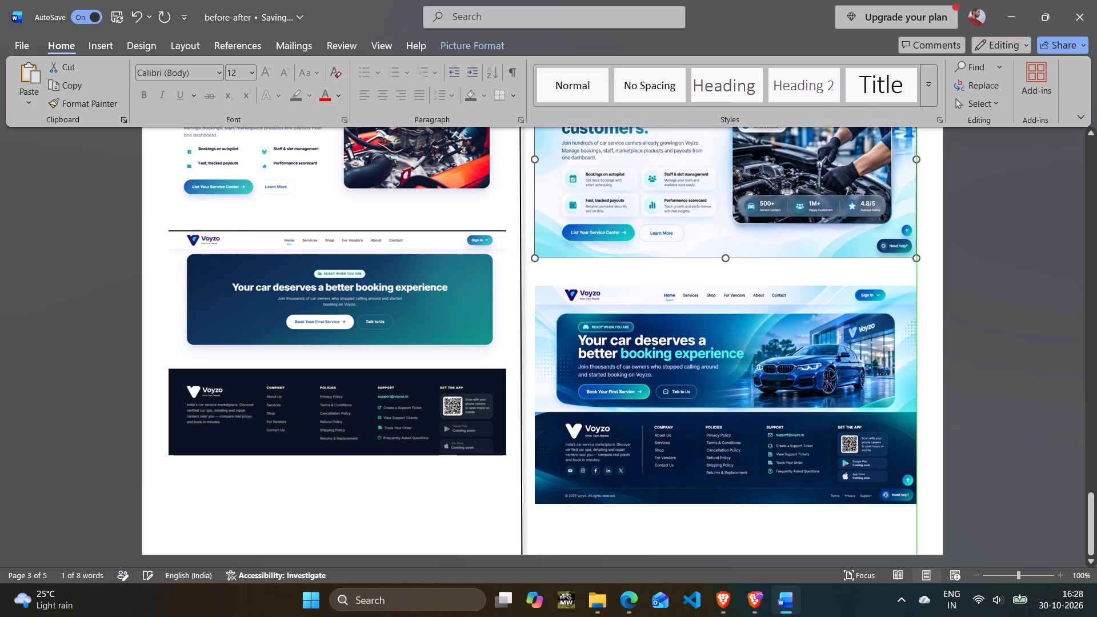
left_click_drag(766, 239, 766, 239)
Lower the original "Your car deserves a better booking experience" screenshot on page 5 until its top edge meets the redesigned one's level.
scroll(459, 352, "down", 12)
left_click_drag(350, 350, 343, 407)
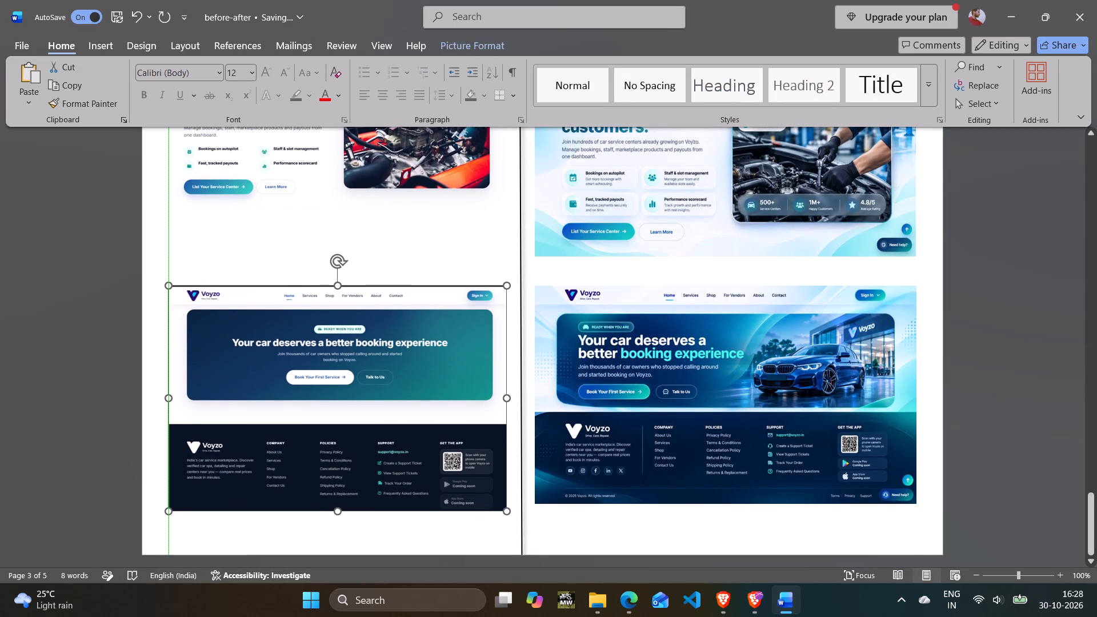
left_click_drag(343, 407, 344, 404)
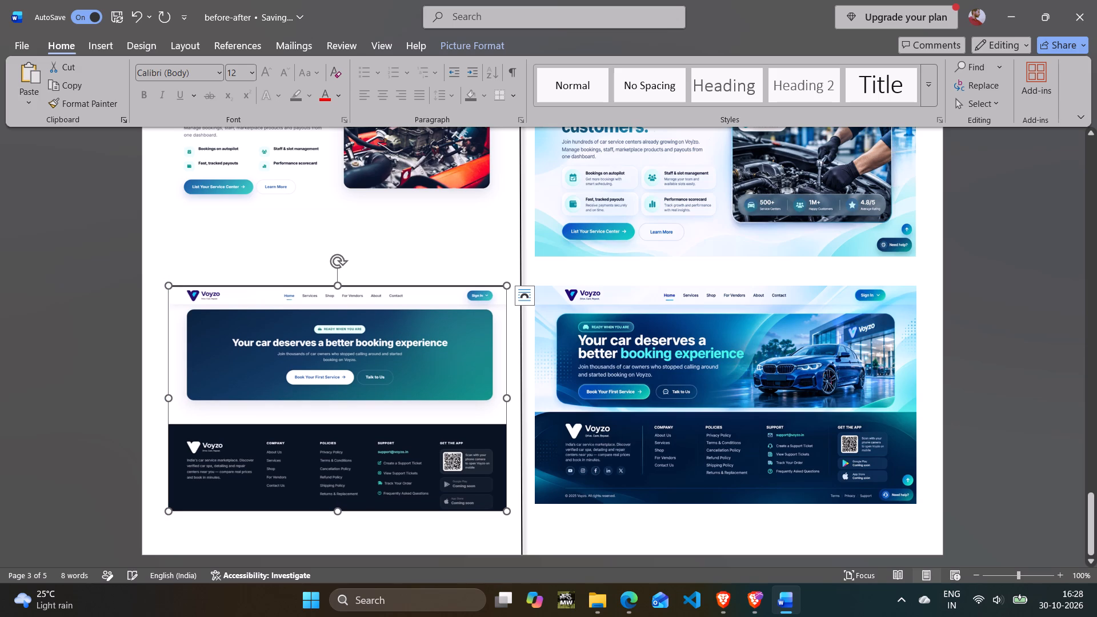
Resize and reposition the redesigned "Your car deserves a better booking experience" screenshot to match the original's top and bottom edges.
left_click(662, 394)
left_click_drag(919, 505, 926, 514)
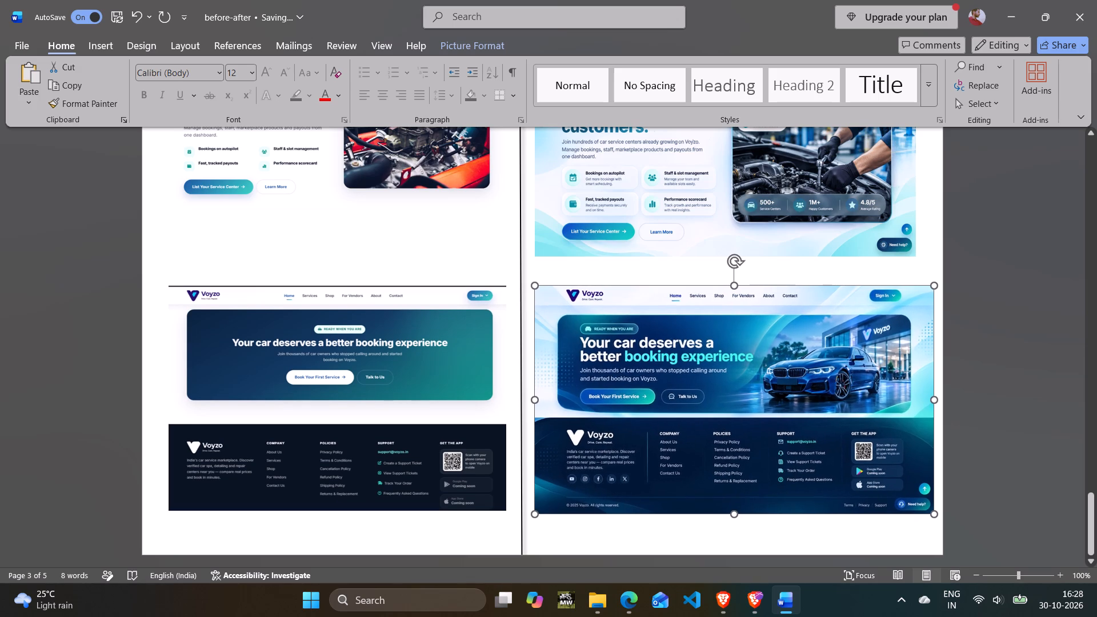
left_click_drag(926, 514, 900, 502)
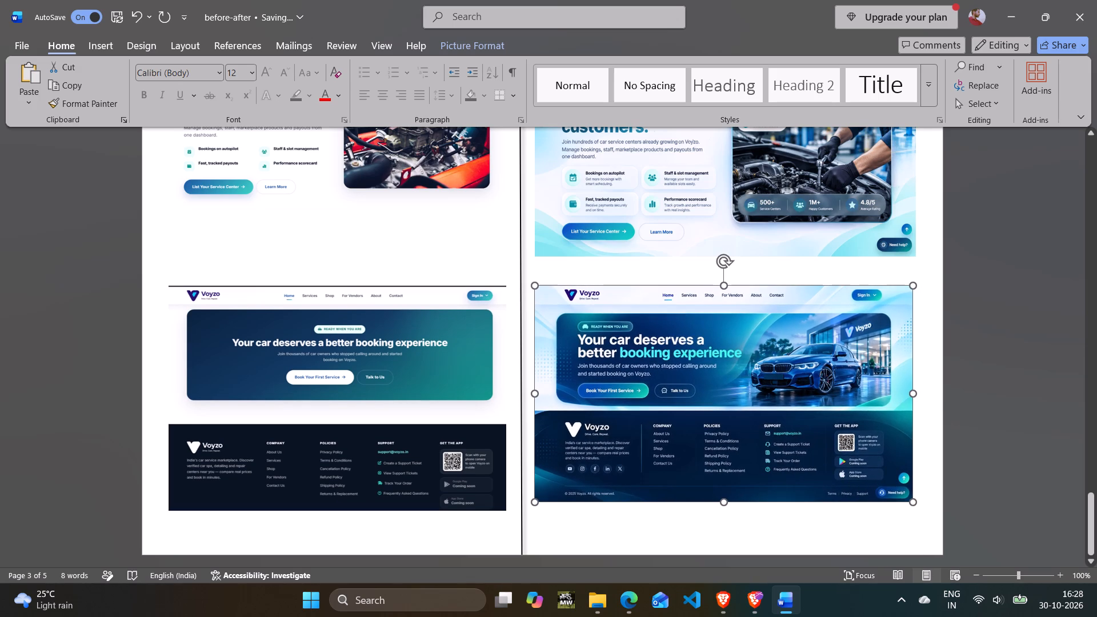
left_click_drag(900, 502, 903, 502)
left_click_drag(814, 439, 816, 439)
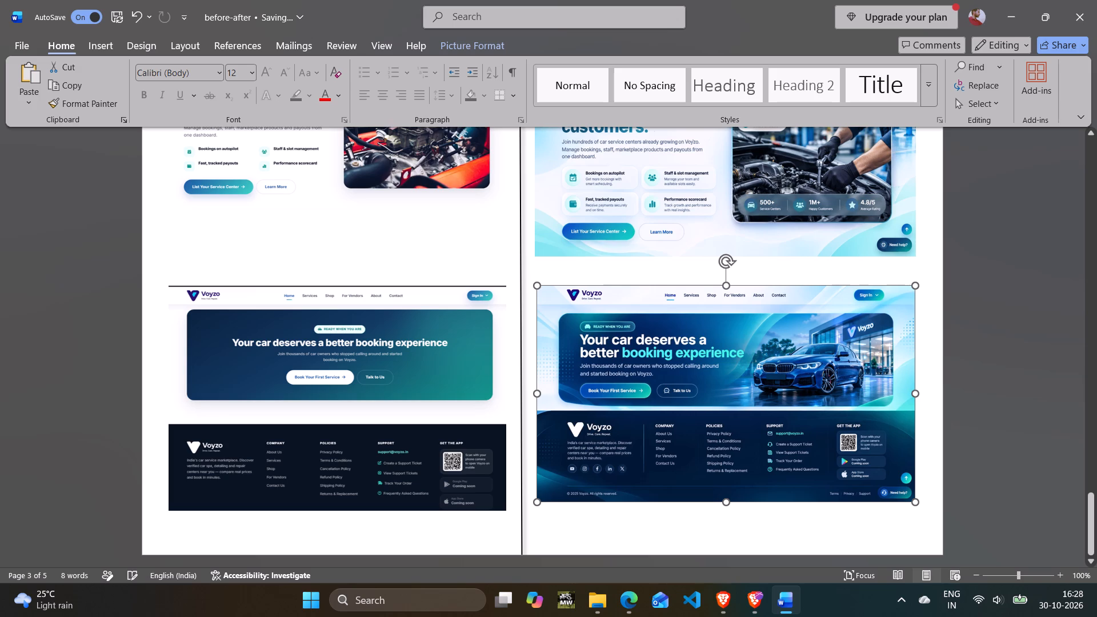
left_click_drag(816, 439, 815, 448)
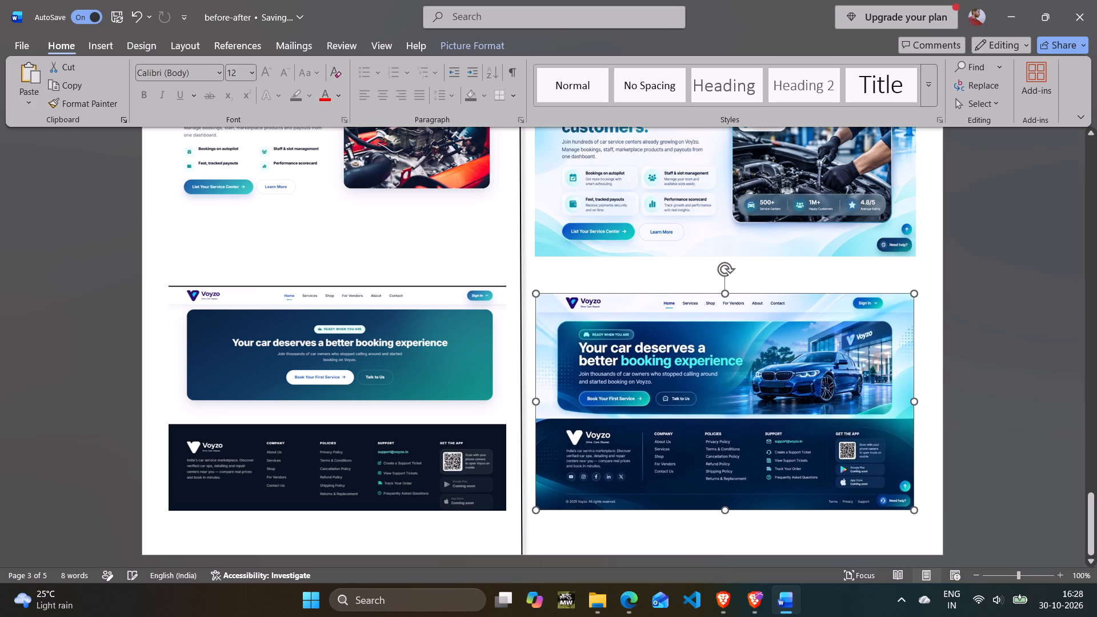
left_click_drag(726, 293, 724, 287)
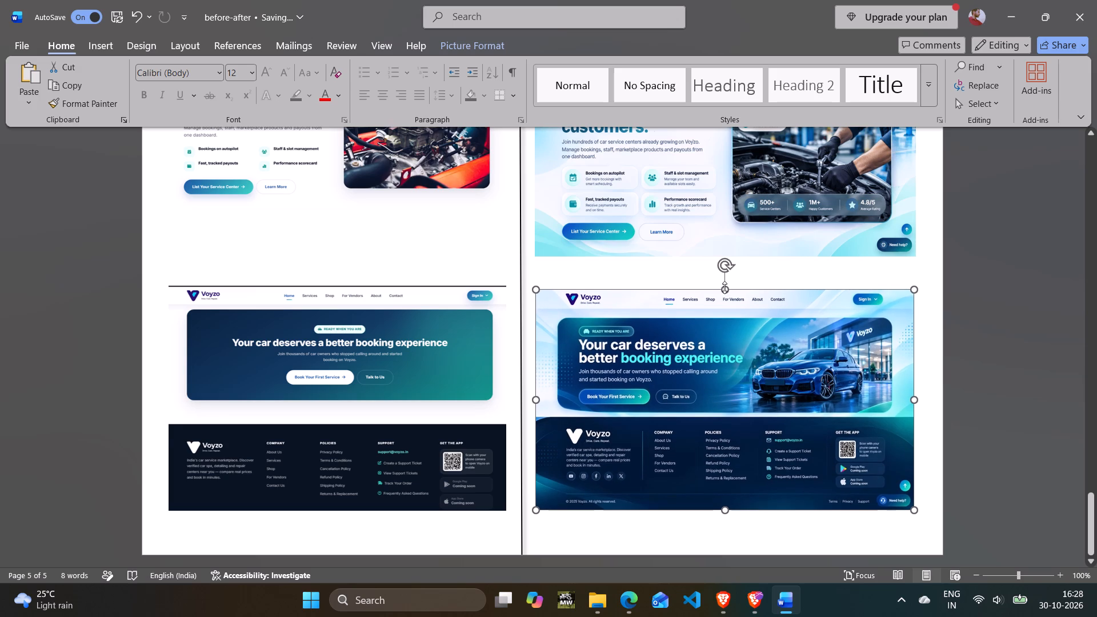
Set the text wrapping of the original "Fill your bays" screenshot on page 5 to In Front of Text.
scroll(441, 265, "up", 12)
left_click(371, 277)
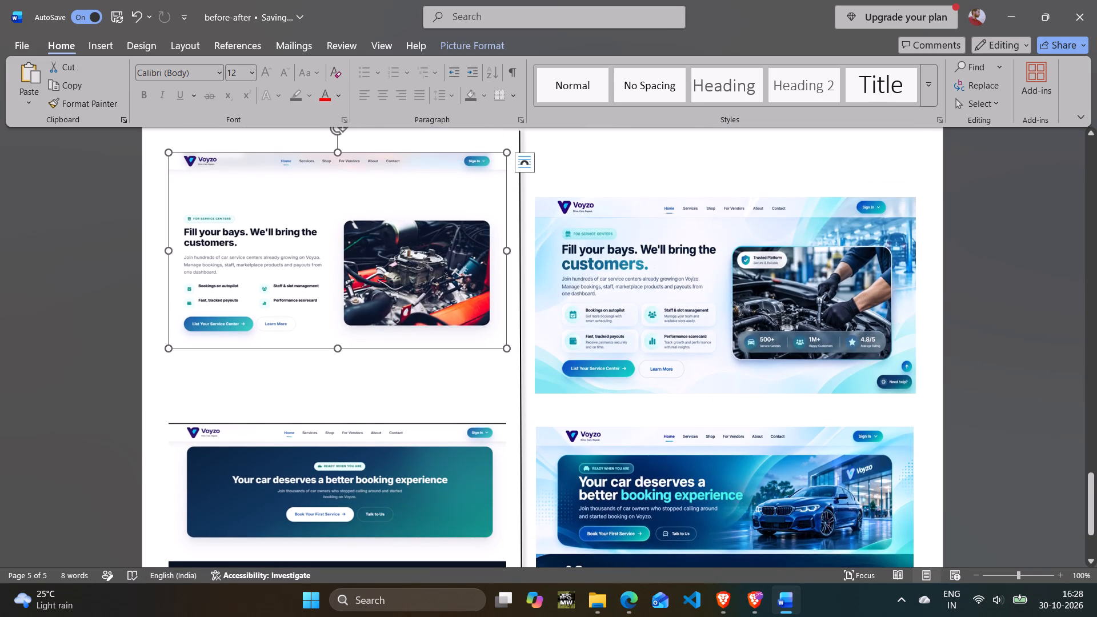
left_click_drag(371, 277, 370, 314)
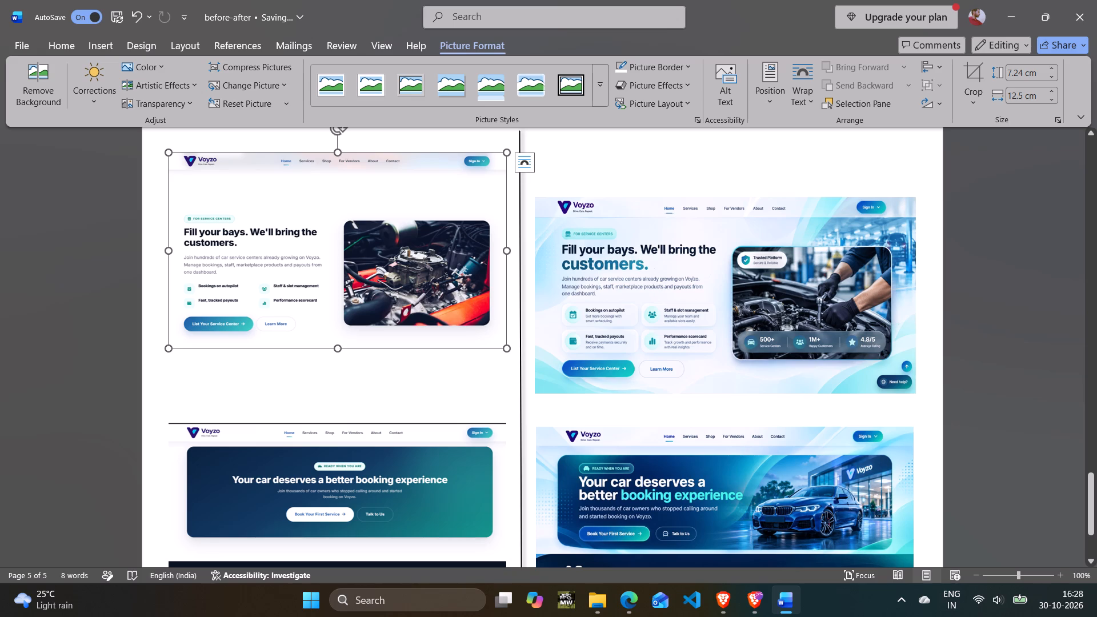
left_click(527, 163)
left_click(632, 297)
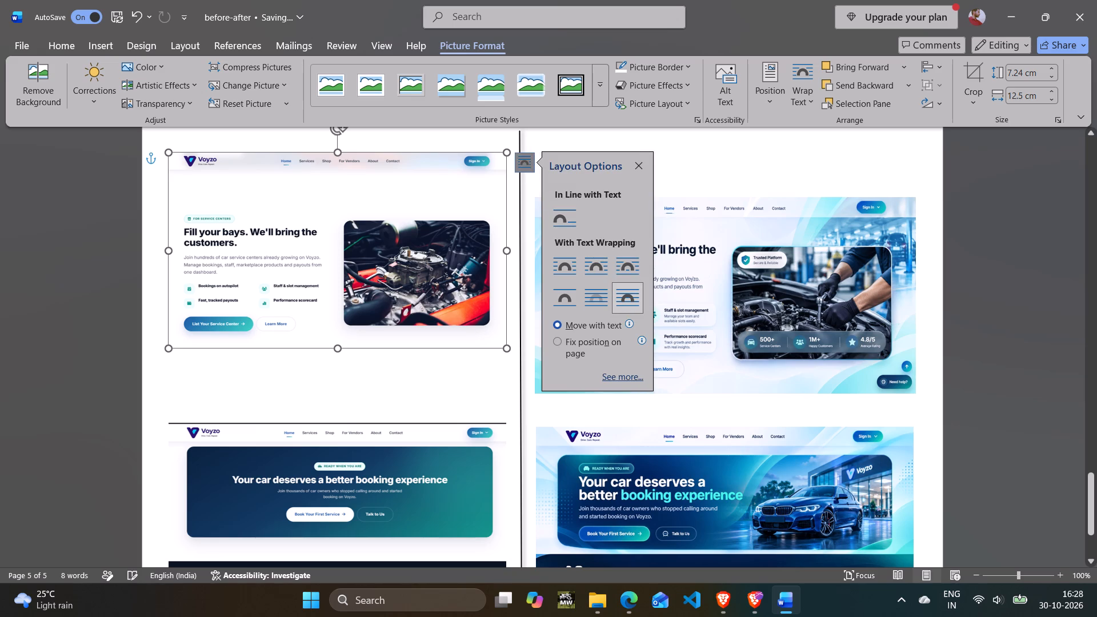
Lower the original "Fill your bays" screenshot on page 5 until its top edge meets the redesigned one's level.
left_click(393, 254)
left_click_drag(393, 254, 387, 292)
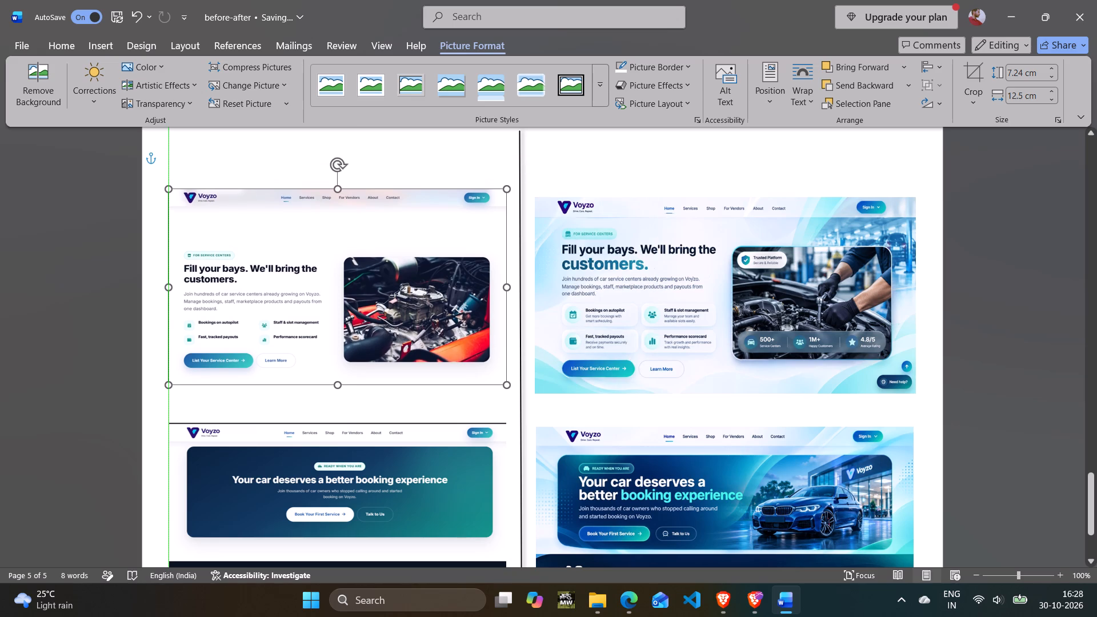
left_click_drag(387, 292, 387, 298)
Paste the "After" label onto page 5 and place it above the right end of the redesigned "Fill your bays" screenshot.
scroll(388, 291, "up", 7)
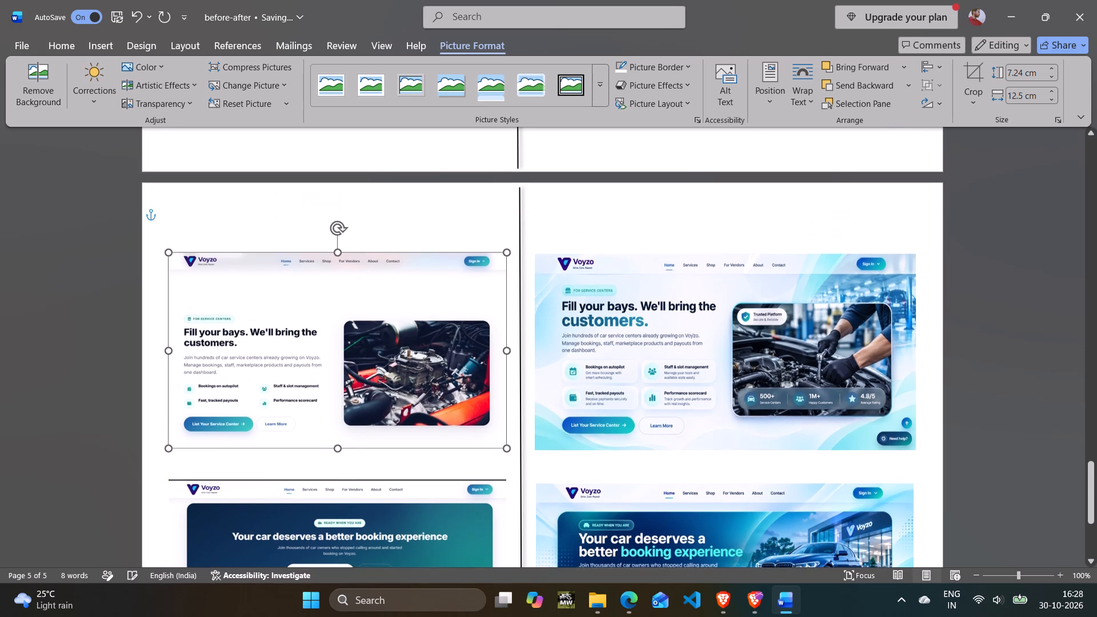
left_click(639, 226)
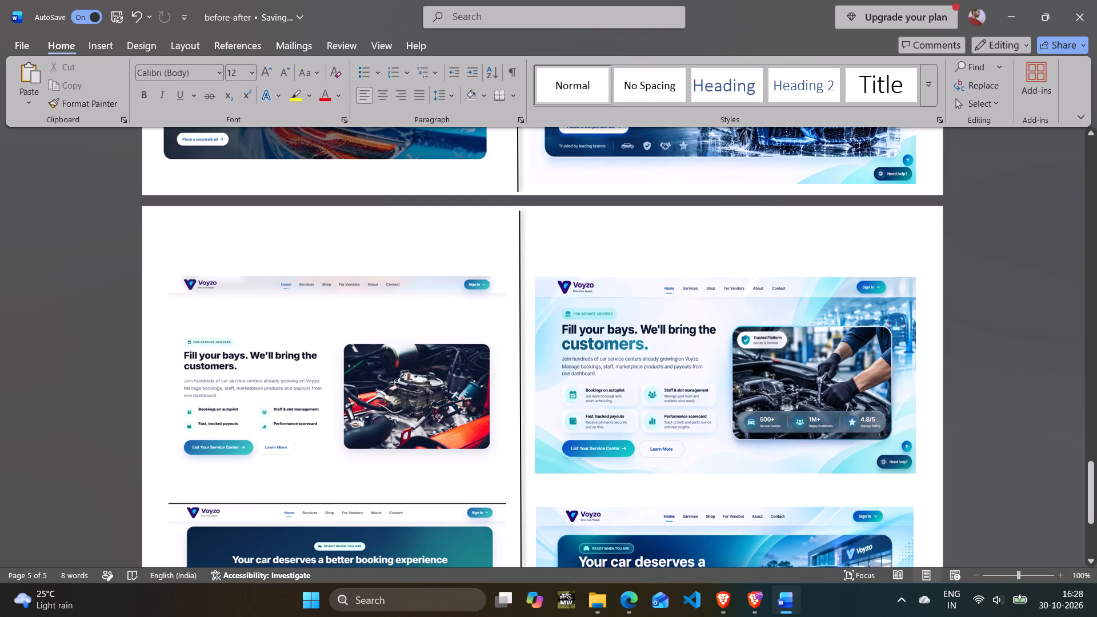
left_click(639, 226)
right_click(639, 226)
left_click(630, 222)
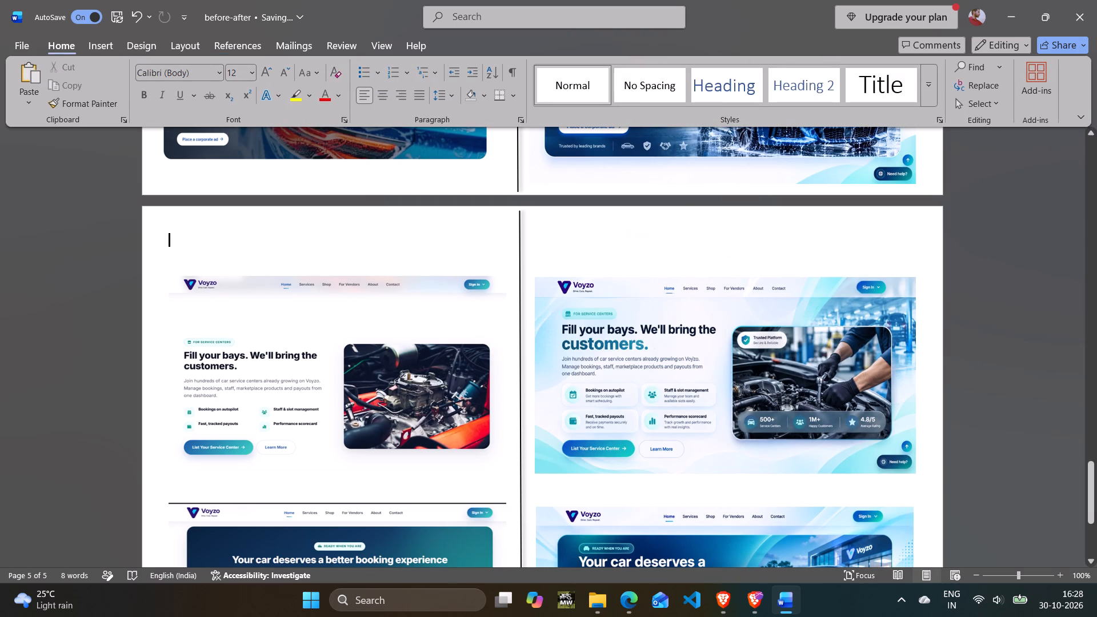
right_click(696, 240)
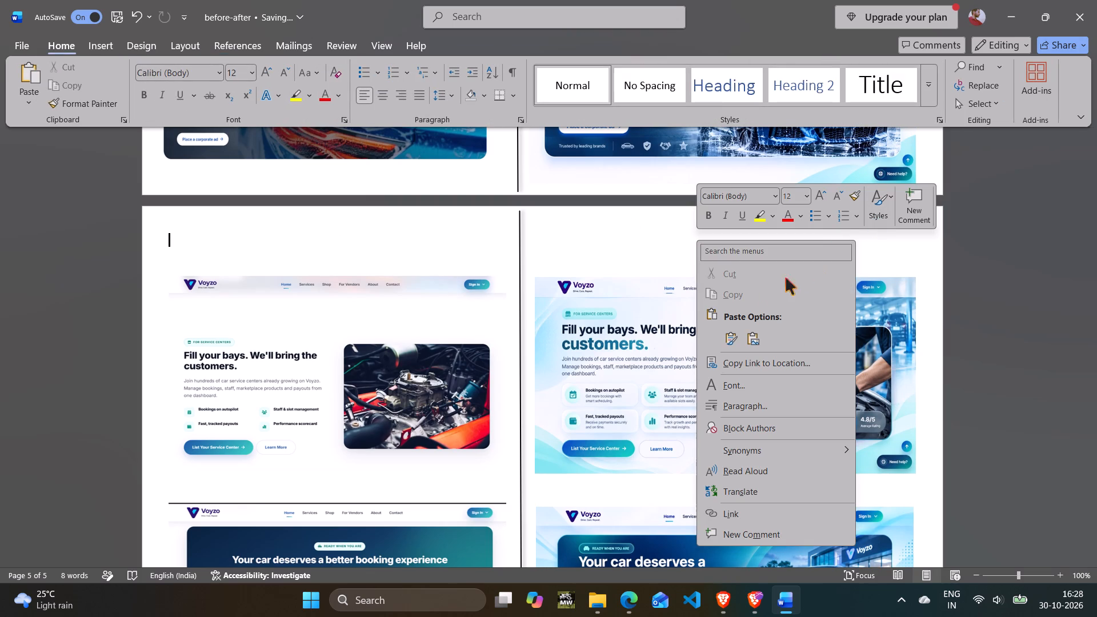
left_click(733, 338)
left_click(326, 245)
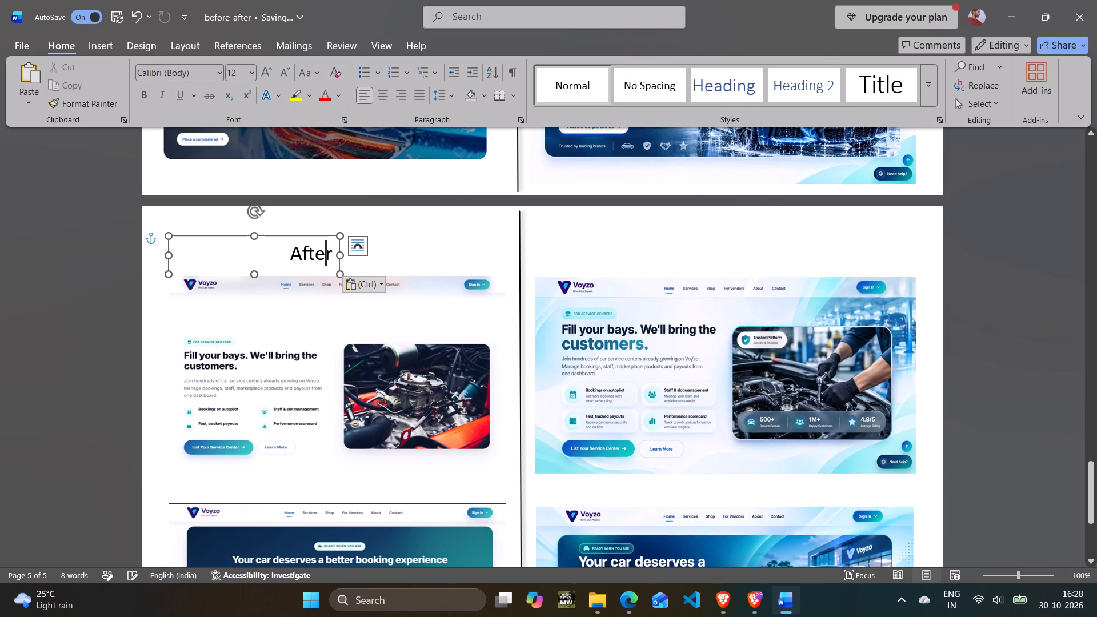
left_click_drag(319, 235, 891, 225)
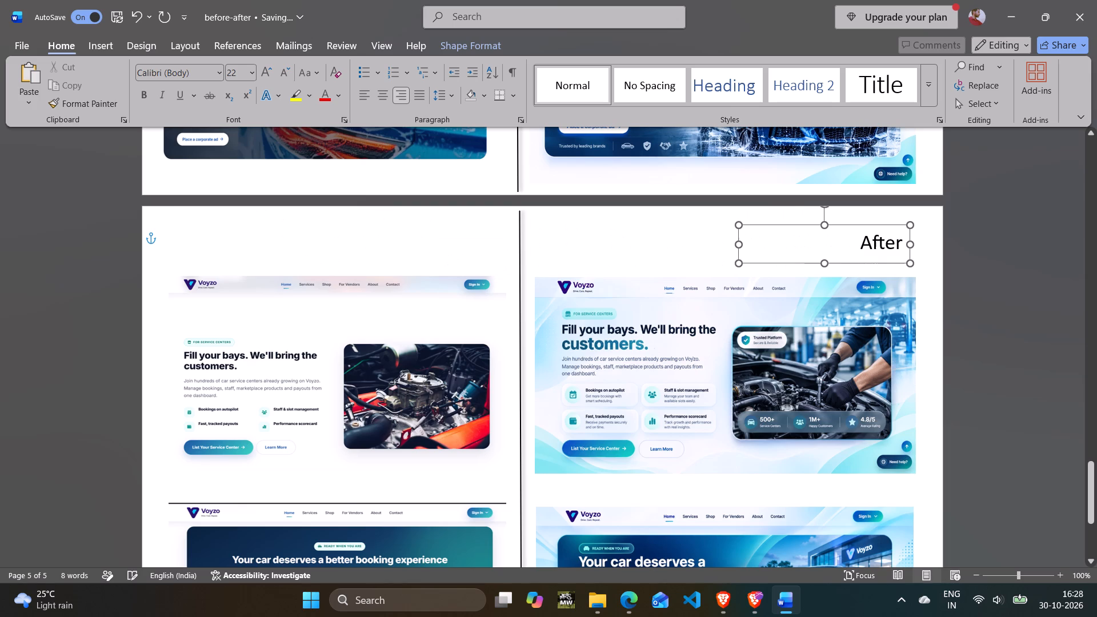
left_click_drag(891, 225, 893, 225)
Copy the "Before" label from page 4 to page 5 and place it above the original "Fill your bays" screenshot, level with "After".
left_click(368, 228)
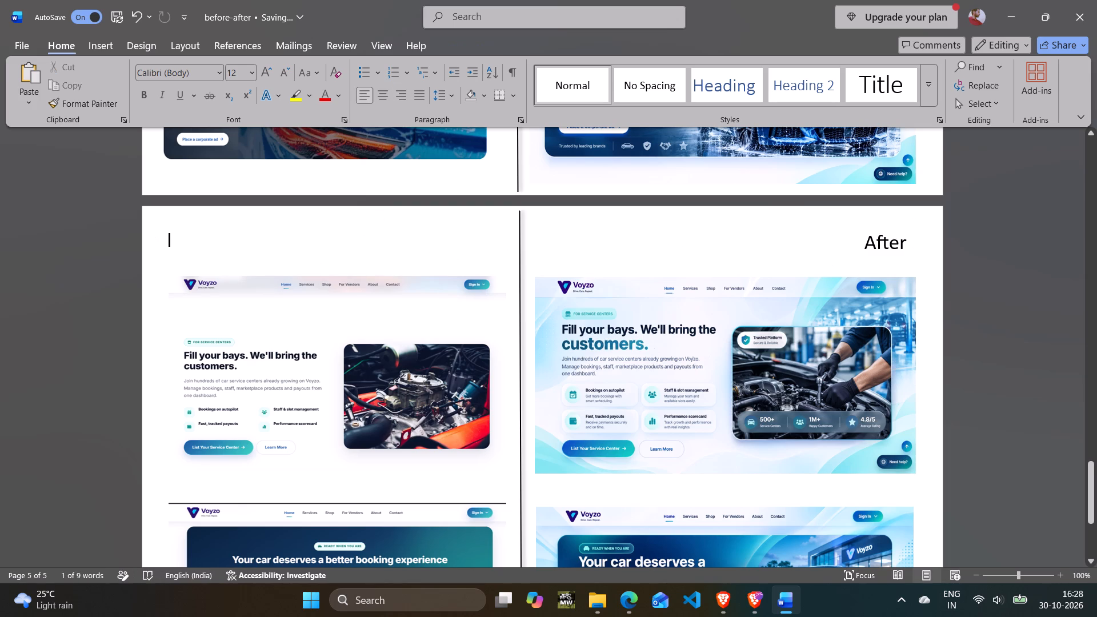
scroll(364, 228, "up", 20)
scroll(364, 228, "up", 16)
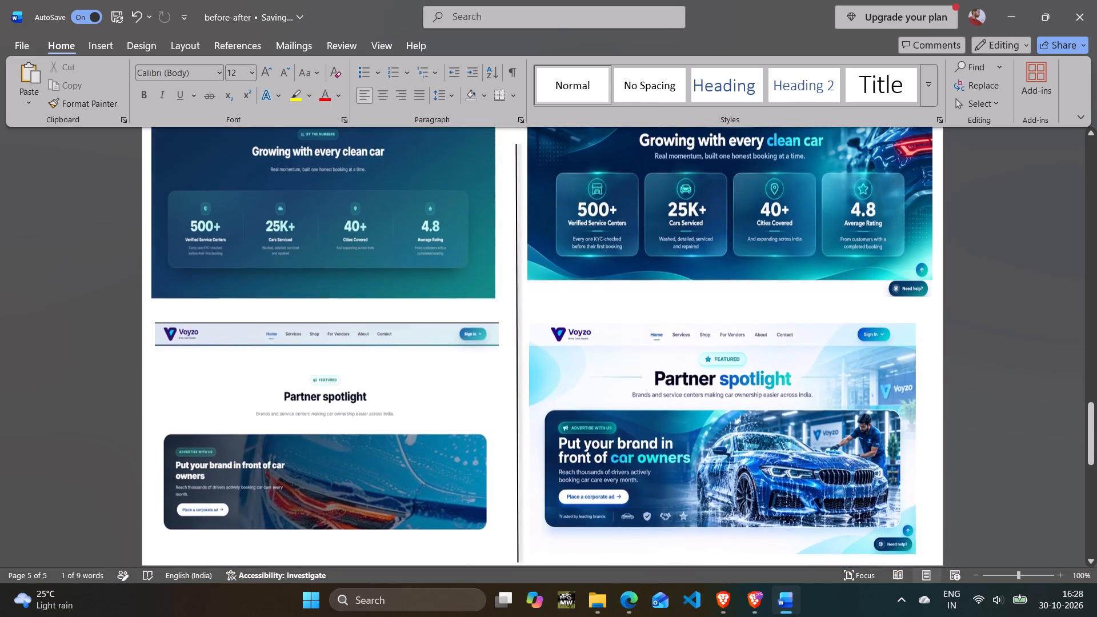
scroll(362, 228, "up", 15)
left_click(216, 243)
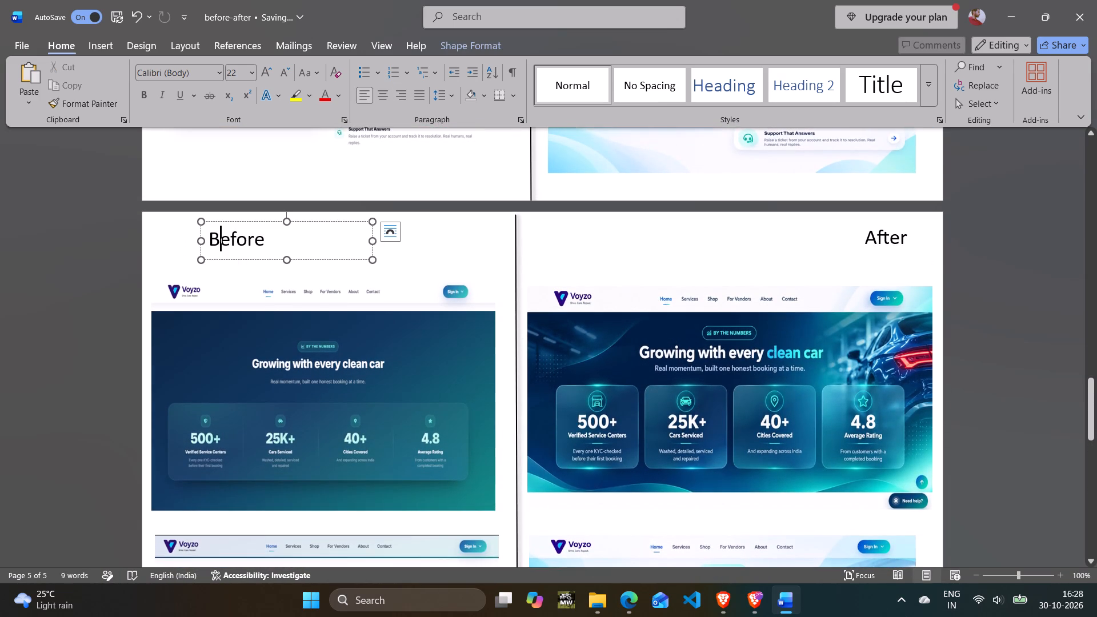
right_click(263, 218)
left_click(293, 242)
scroll(293, 242, "down", 12)
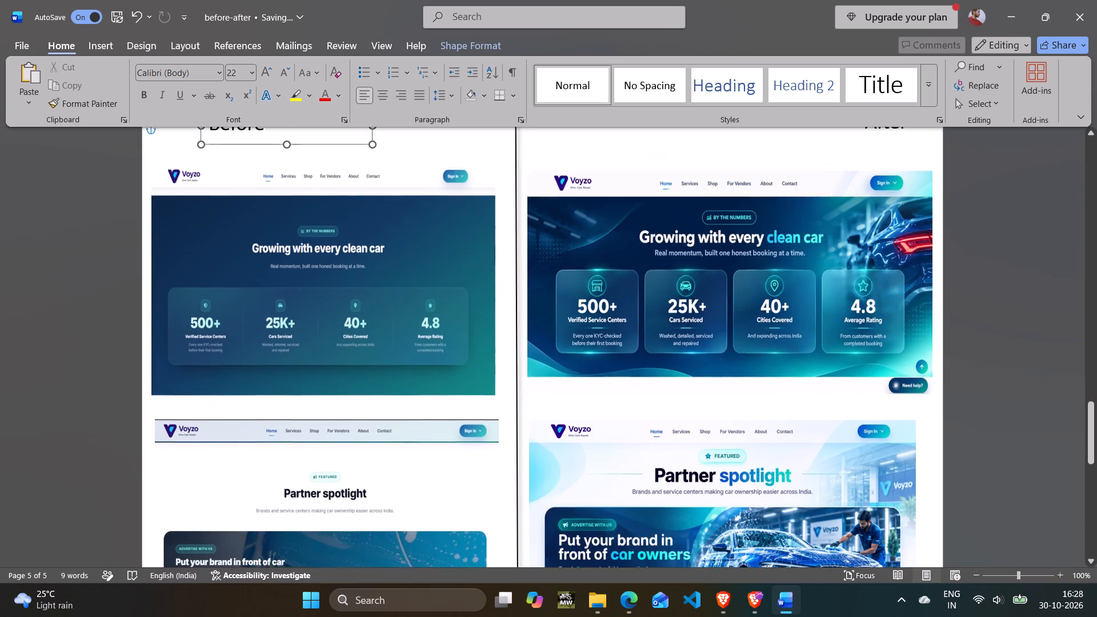
scroll(294, 242, "down", 20)
scroll(294, 242, "down", 10)
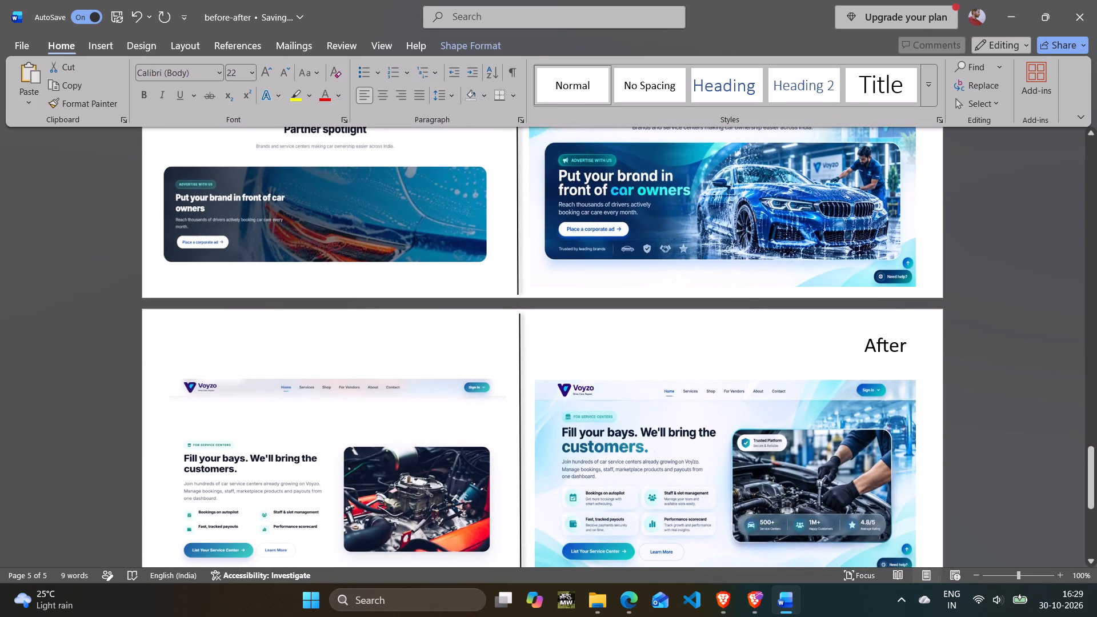
left_click(338, 337)
right_click(338, 337)
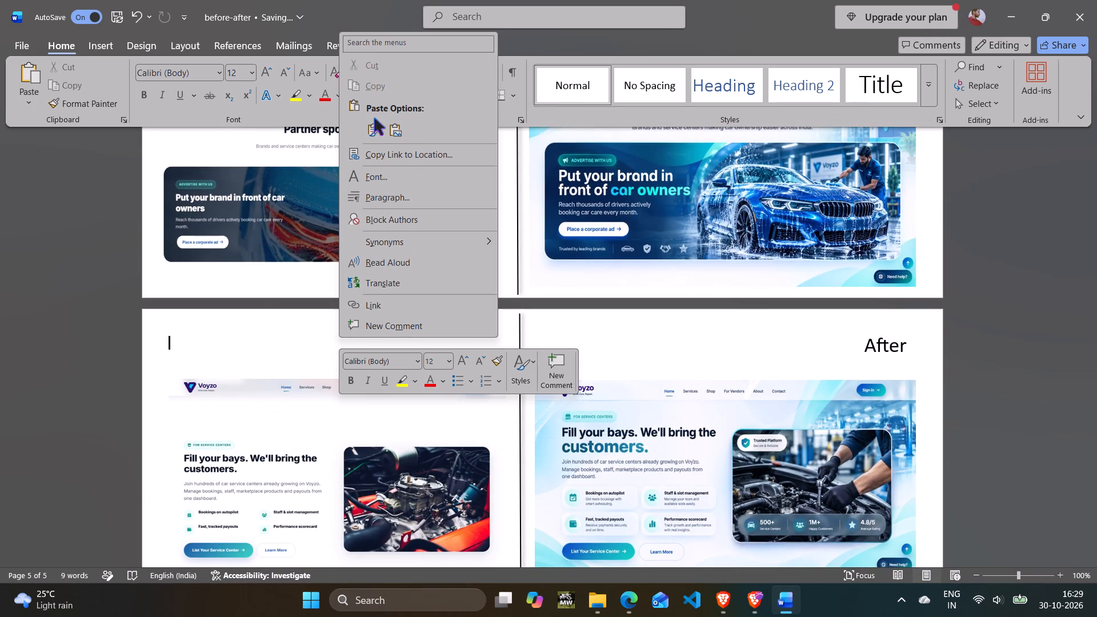
left_click(374, 124)
left_click(221, 361)
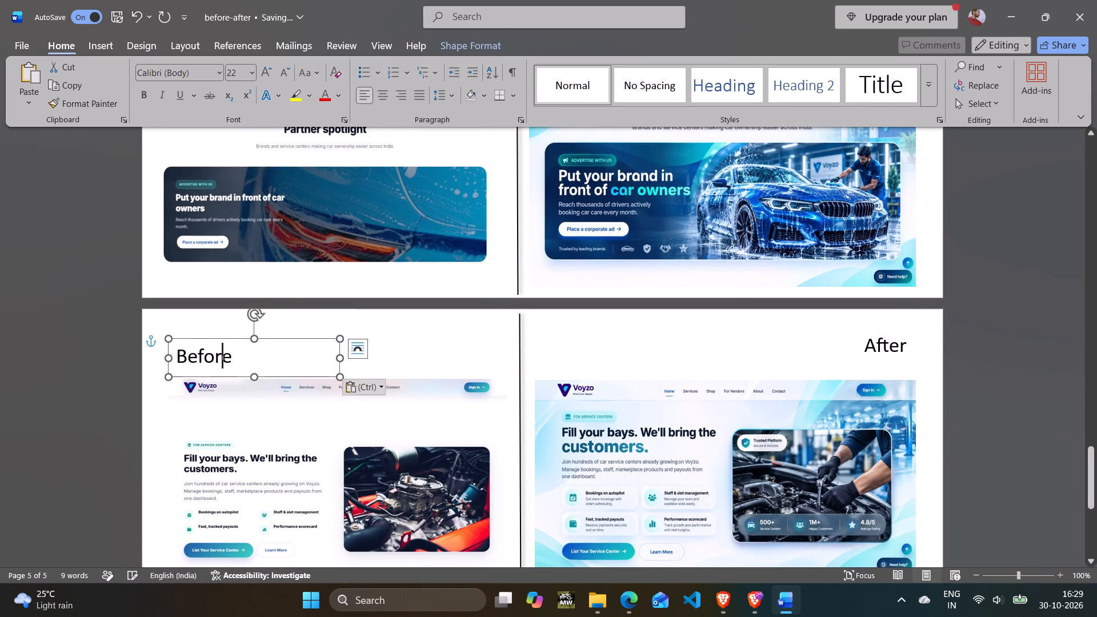
left_click_drag(233, 340, 234, 318)
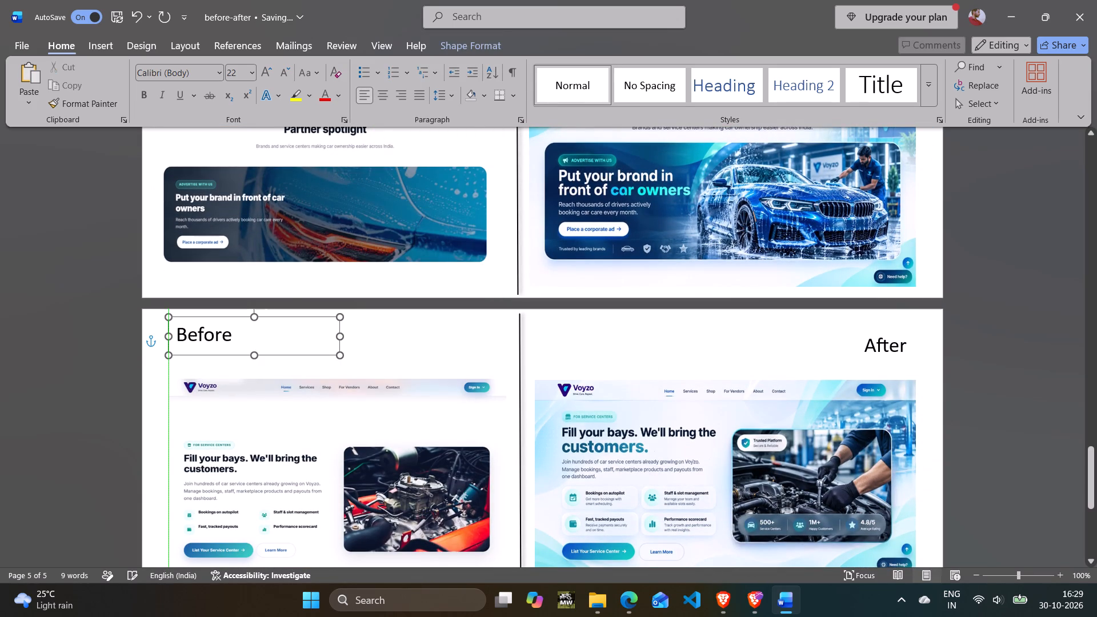
left_click_drag(234, 318, 231, 327)
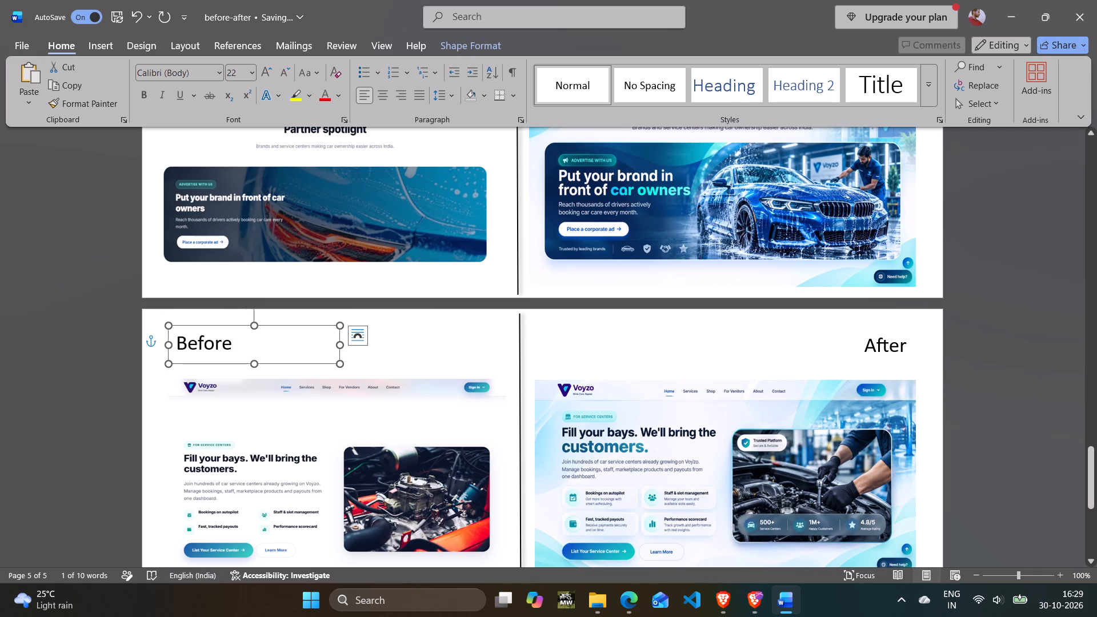
Nudge the original "Your car deserves a better booking experience" screenshot on page 5 slightly lower, towards the redesigned one's top edge.
scroll(591, 301, "down", 13)
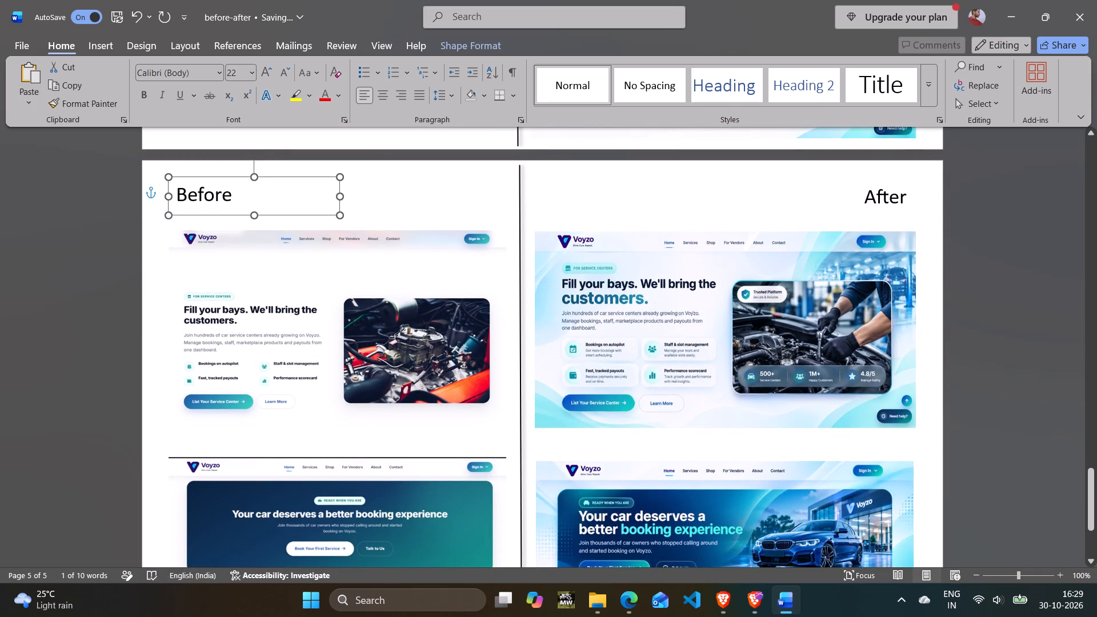
scroll(516, 438, "down", 2)
left_click(458, 388)
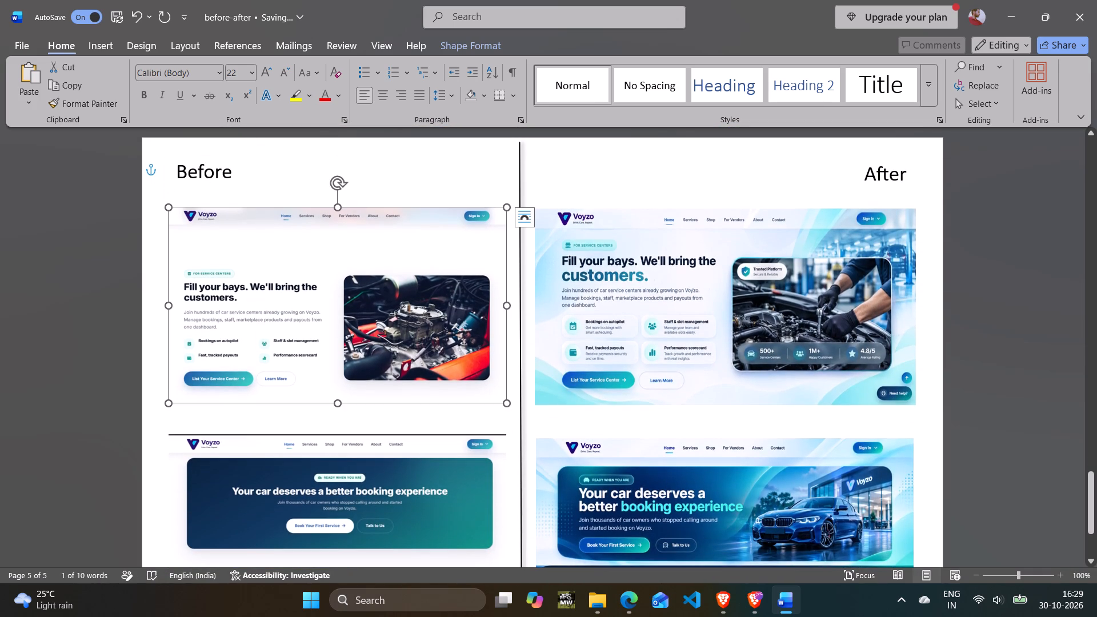
left_click(452, 468)
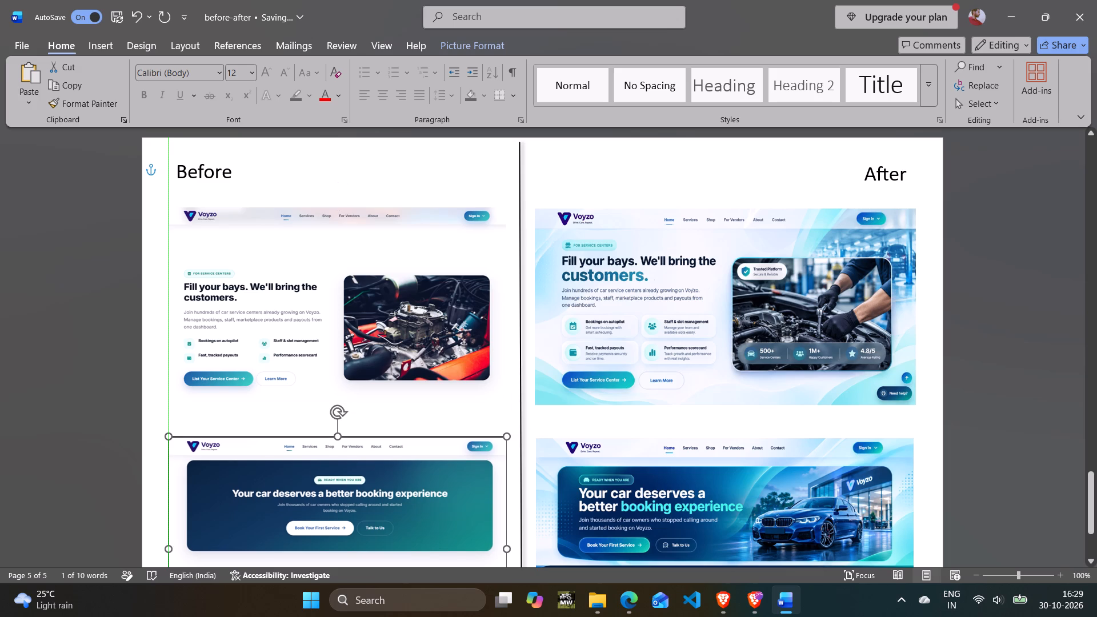
Draw a horizontal line about 29.5 cm long across page 5 between the two screenshot rows, in the thickest black theme style.
scroll(670, 428, "up", 1)
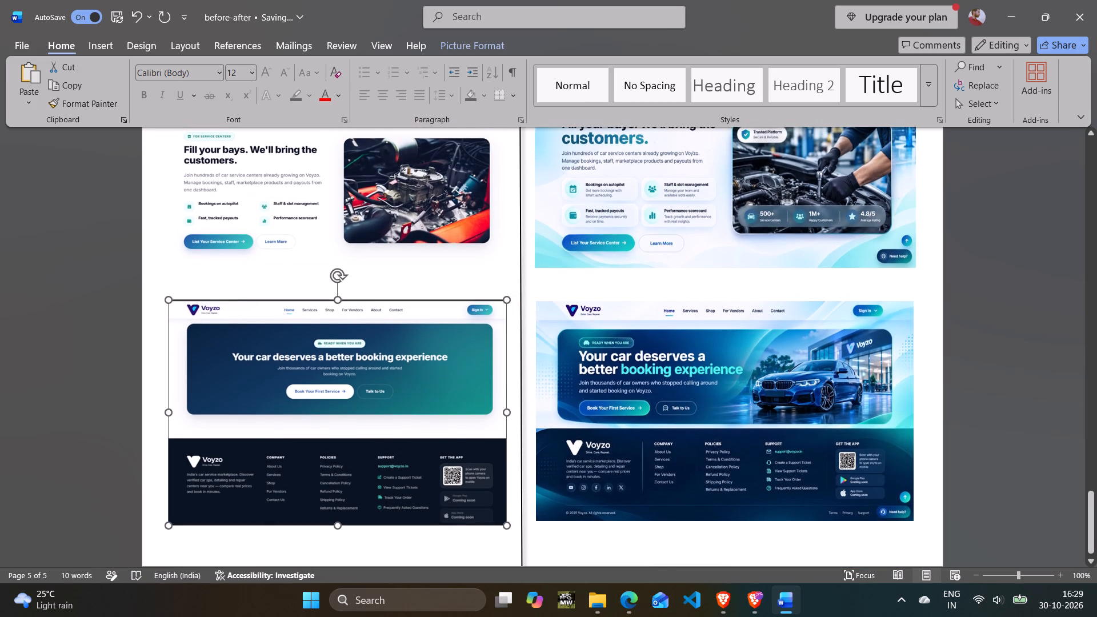
left_click(101, 52)
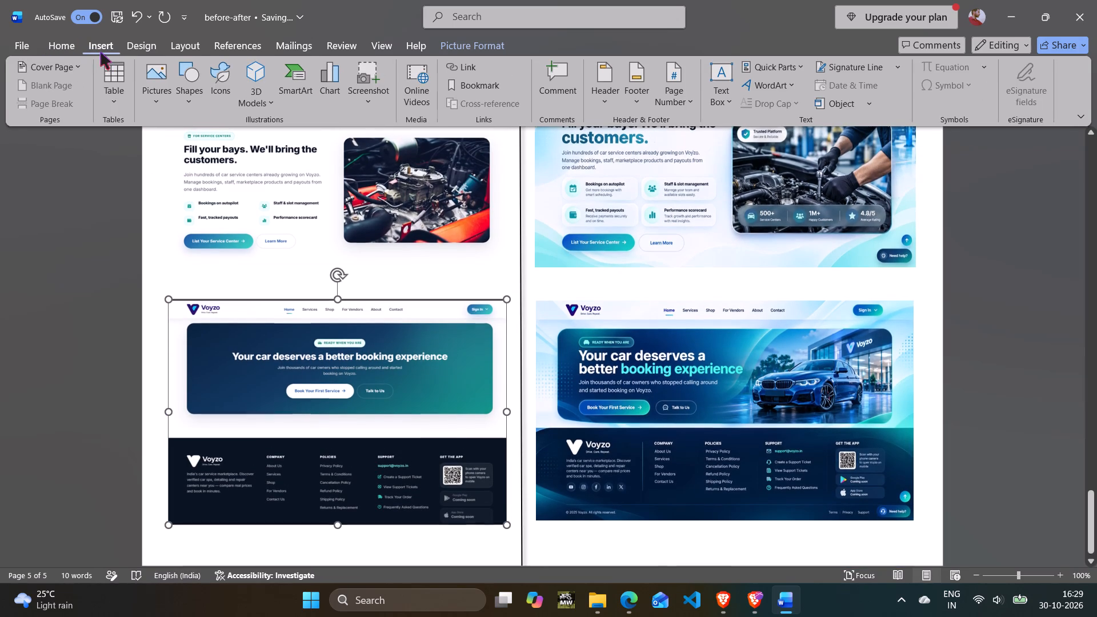
left_click(162, 101)
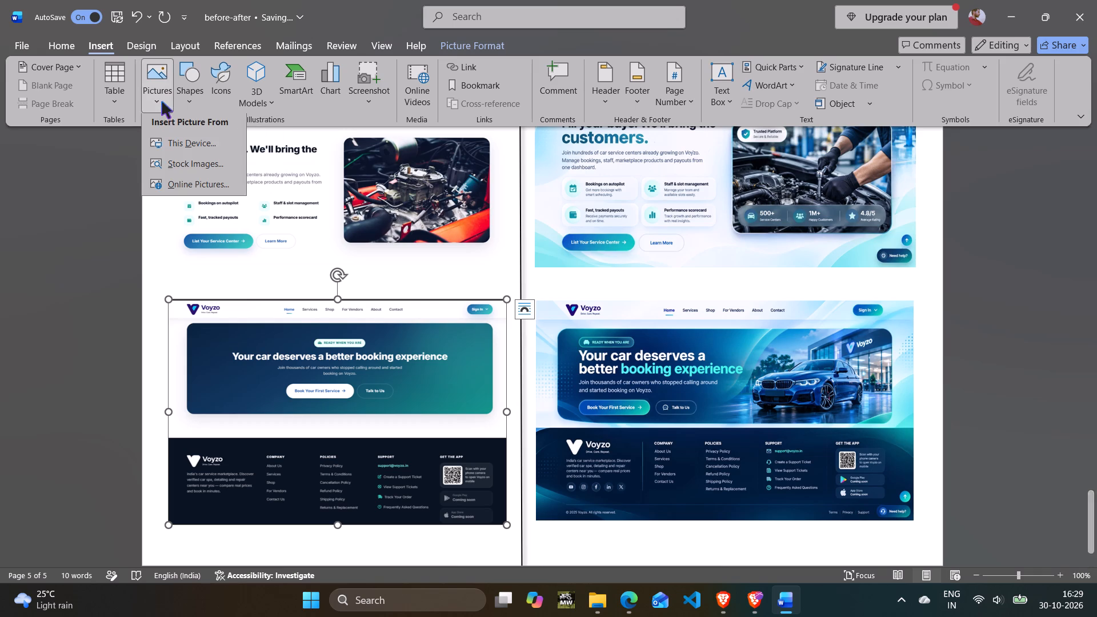
left_click(192, 91)
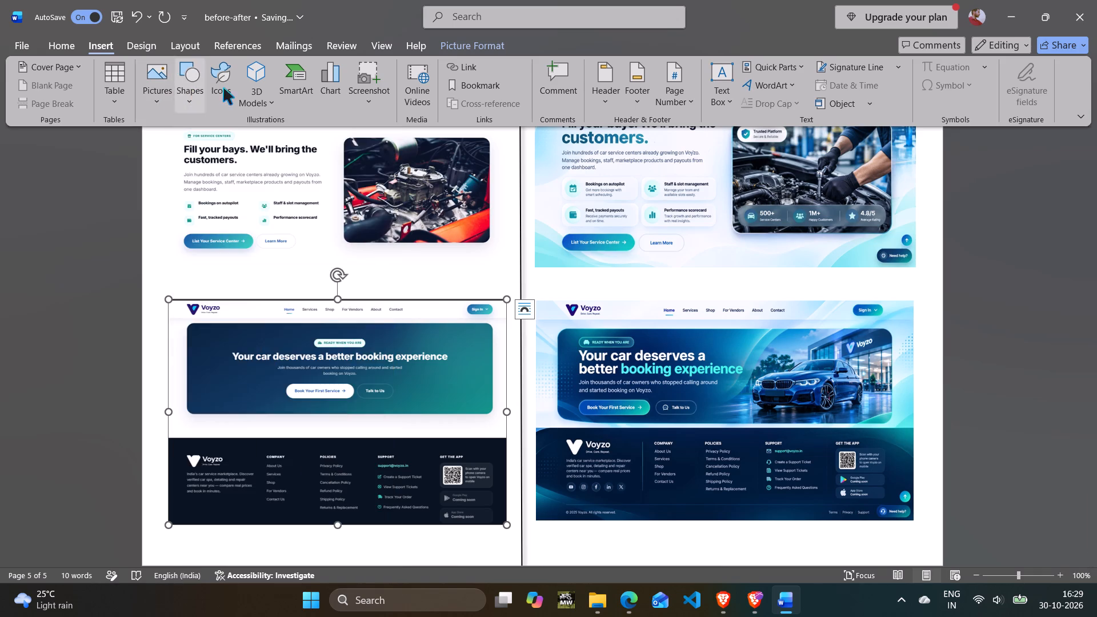
left_click(223, 87)
left_click(966, 68)
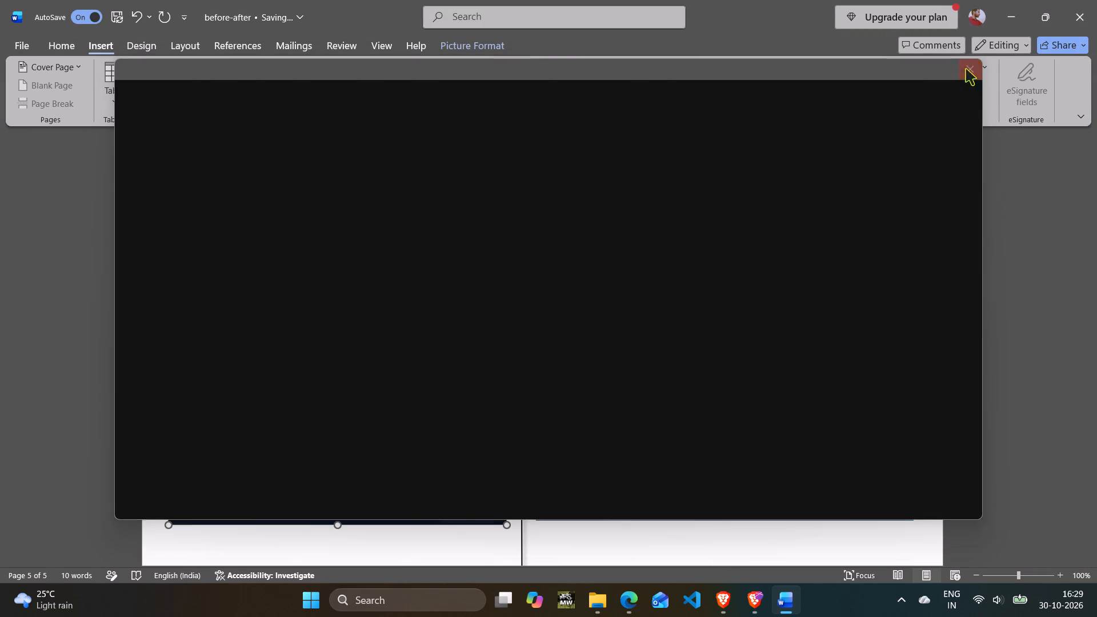
left_click(198, 94)
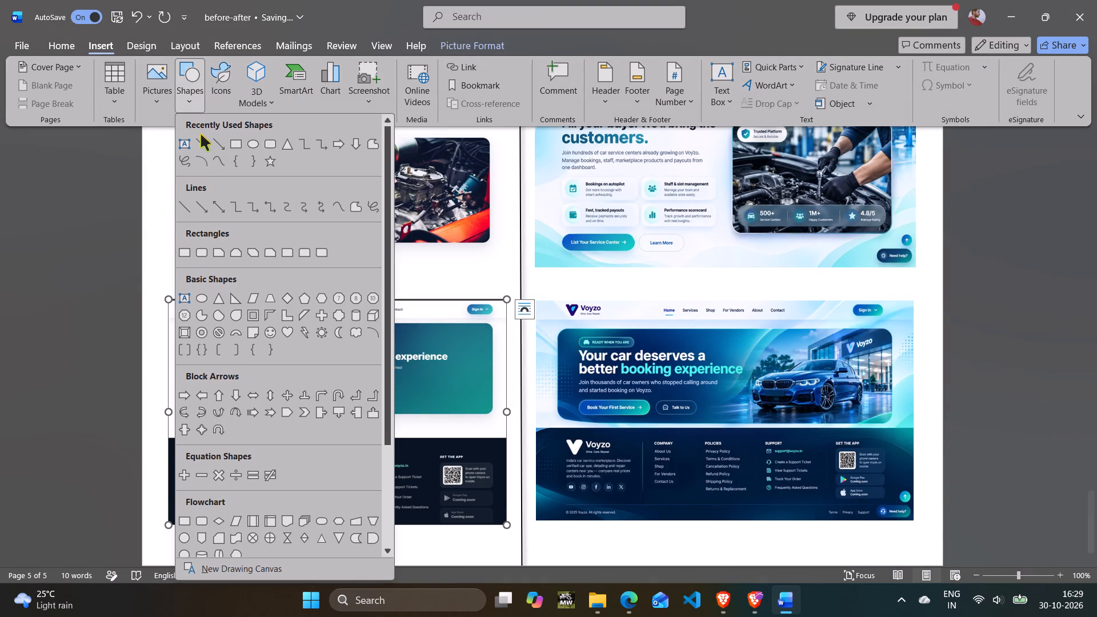
left_click(187, 203)
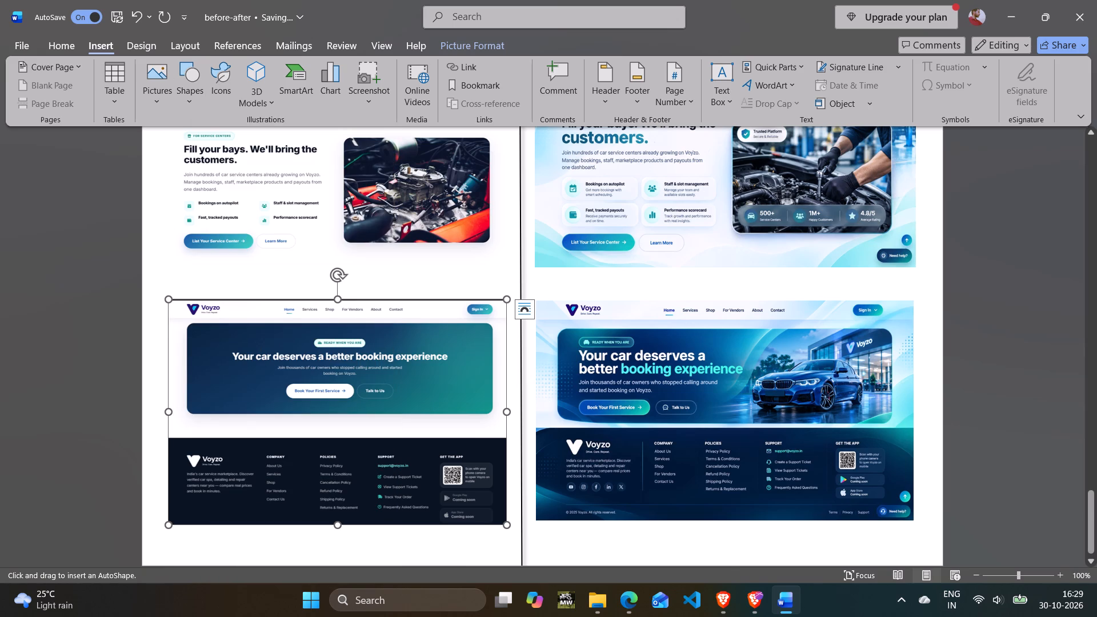
left_click_drag(145, 289, 251, 291)
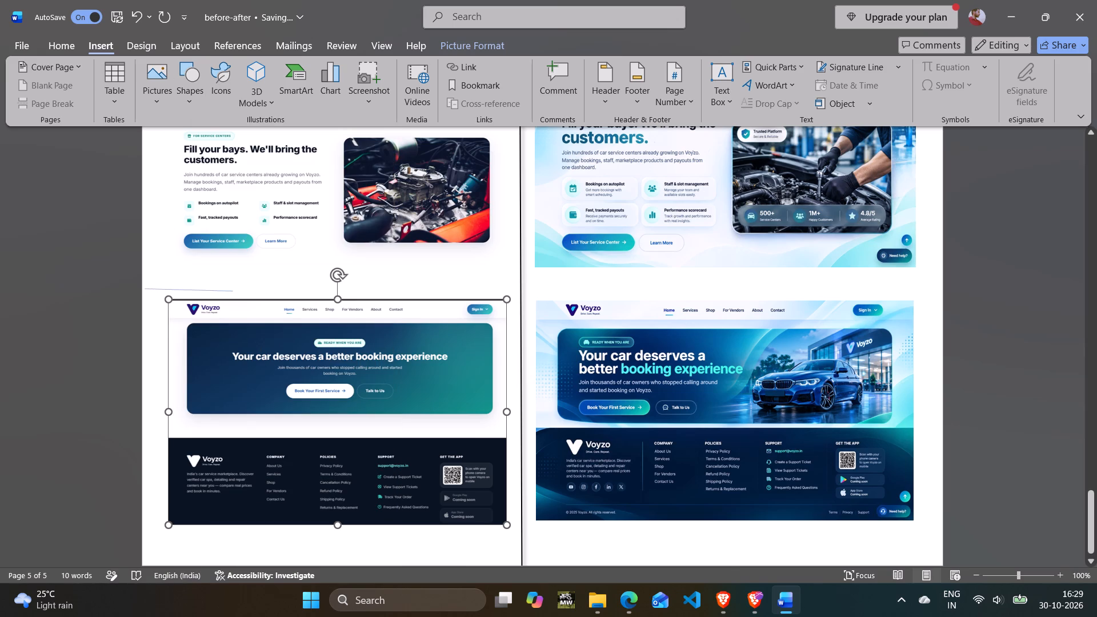
left_click_drag(251, 291, 942, 289)
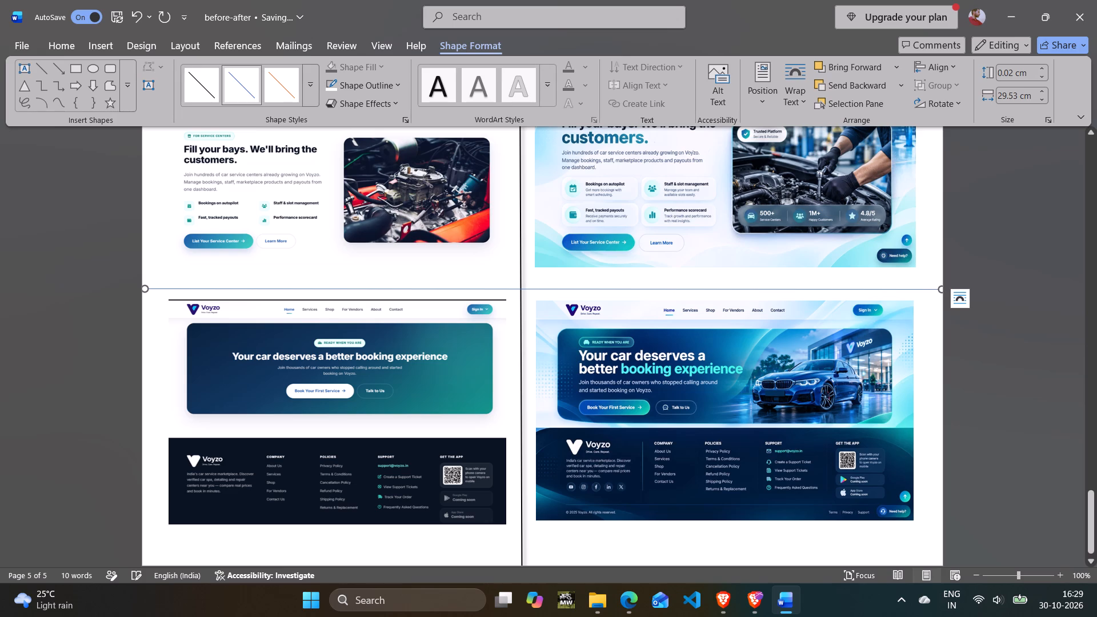
left_click(317, 97)
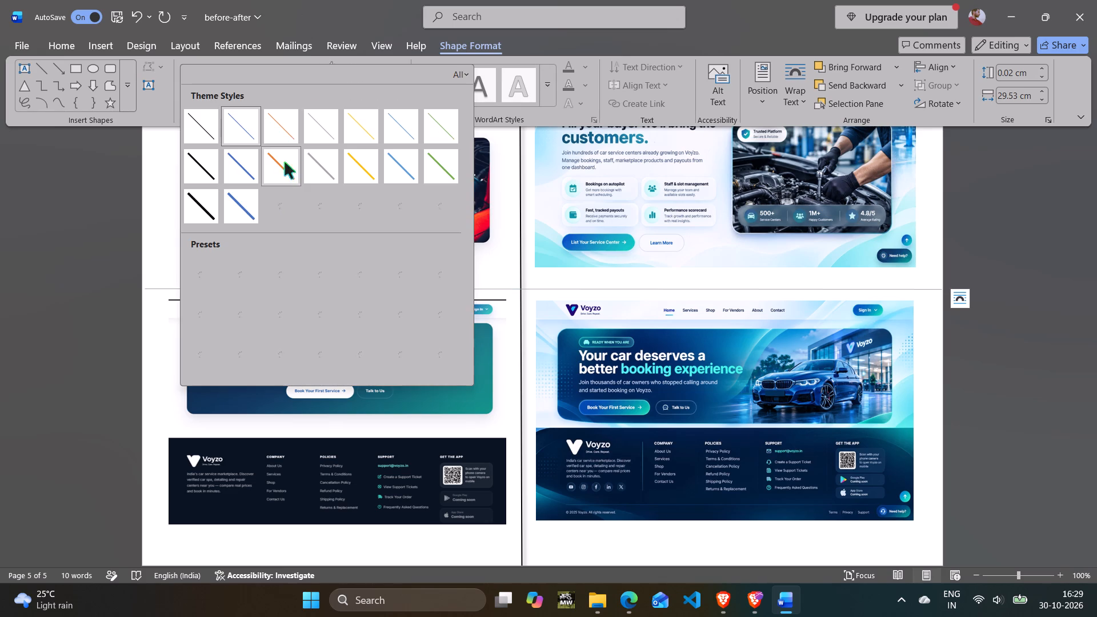
left_click(203, 213)
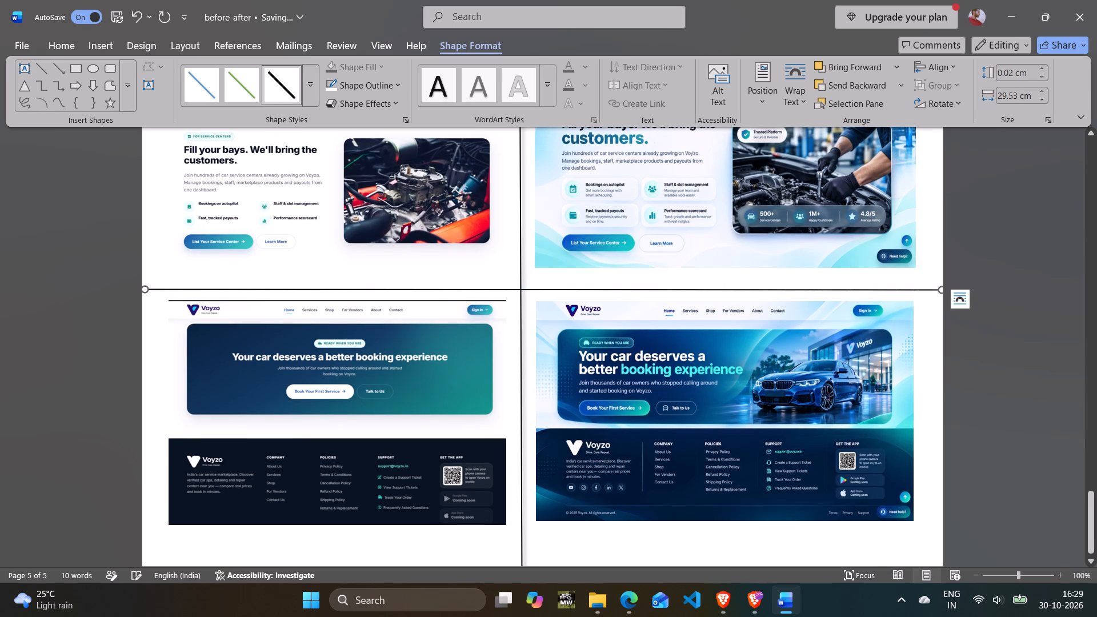
Copy the horizontal divider from page 5 to page 4 and position it across the full page width between the two screenshot rows.
right_click(567, 290)
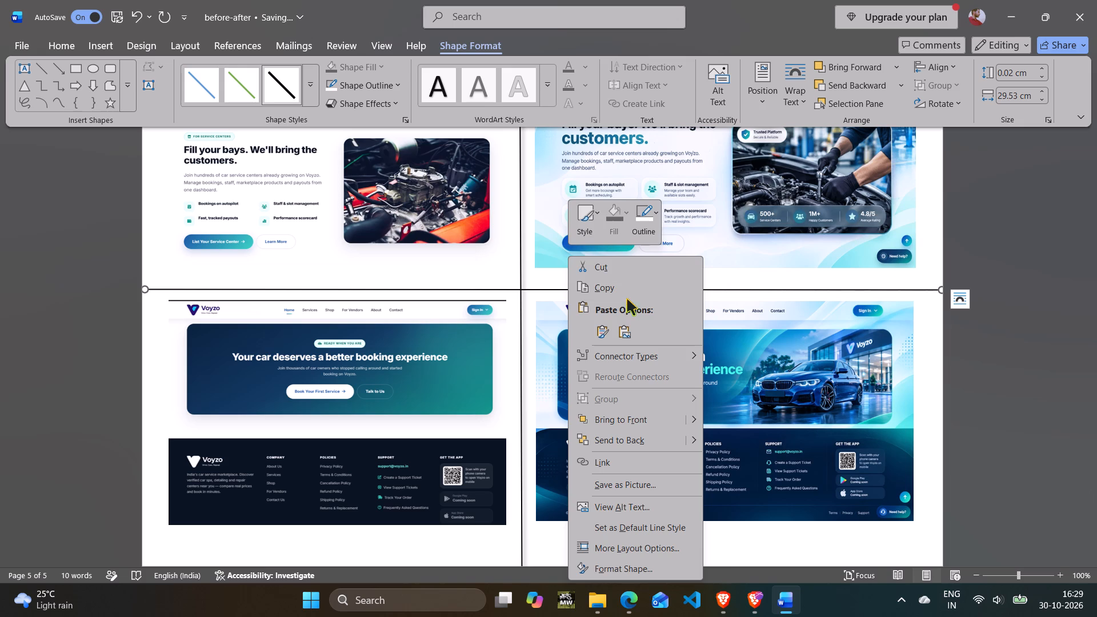
left_click(626, 291)
scroll(626, 291, "up", 20)
scroll(626, 291, "up", 7)
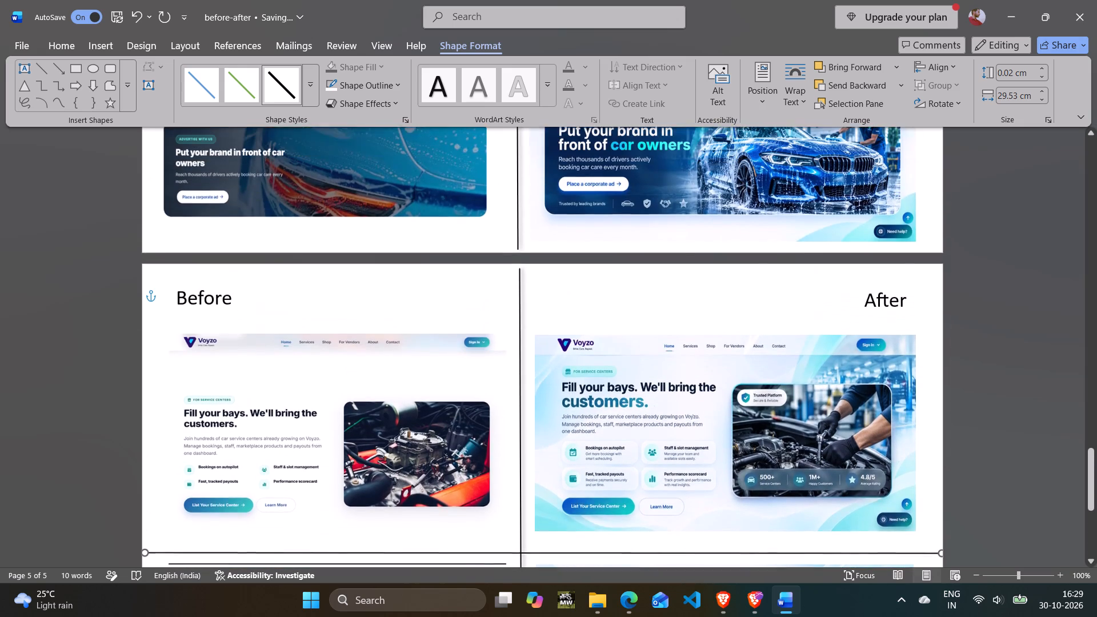
scroll(541, 277, "up", 19)
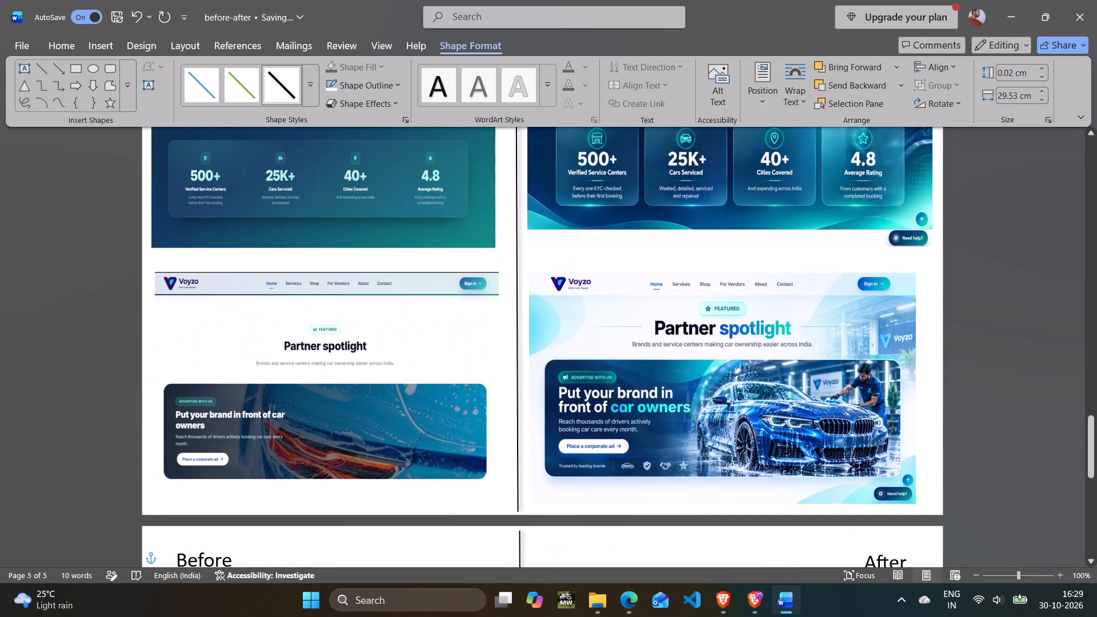
right_click(514, 255)
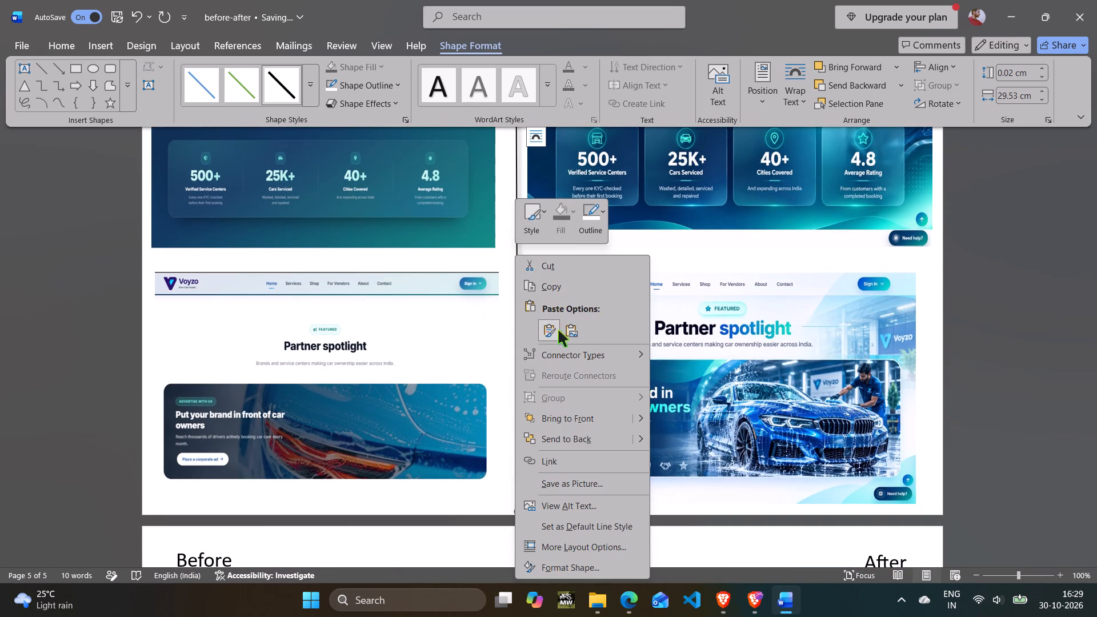
left_click(558, 330)
scroll(558, 330, "up", 5)
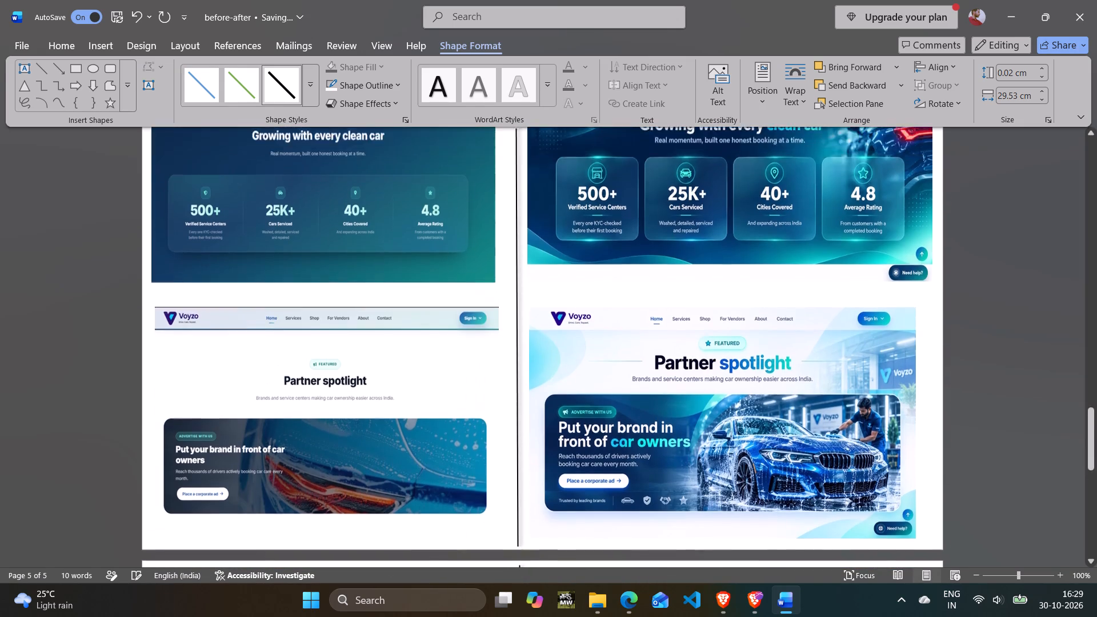
left_click_drag(624, 242, 431, 548)
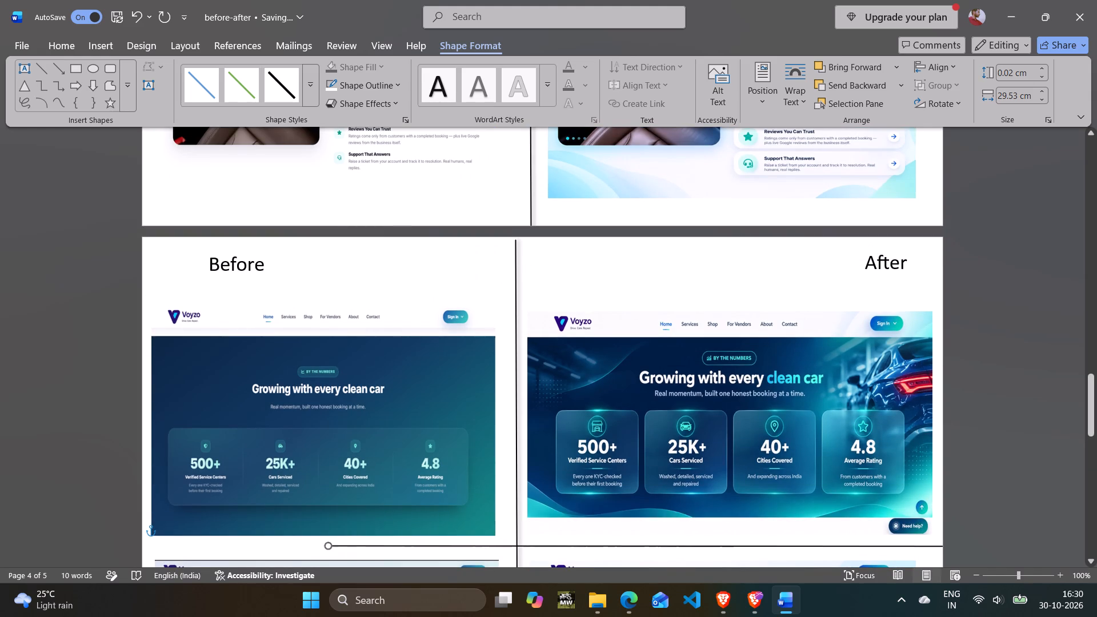
left_click_drag(431, 548, 254, 551)
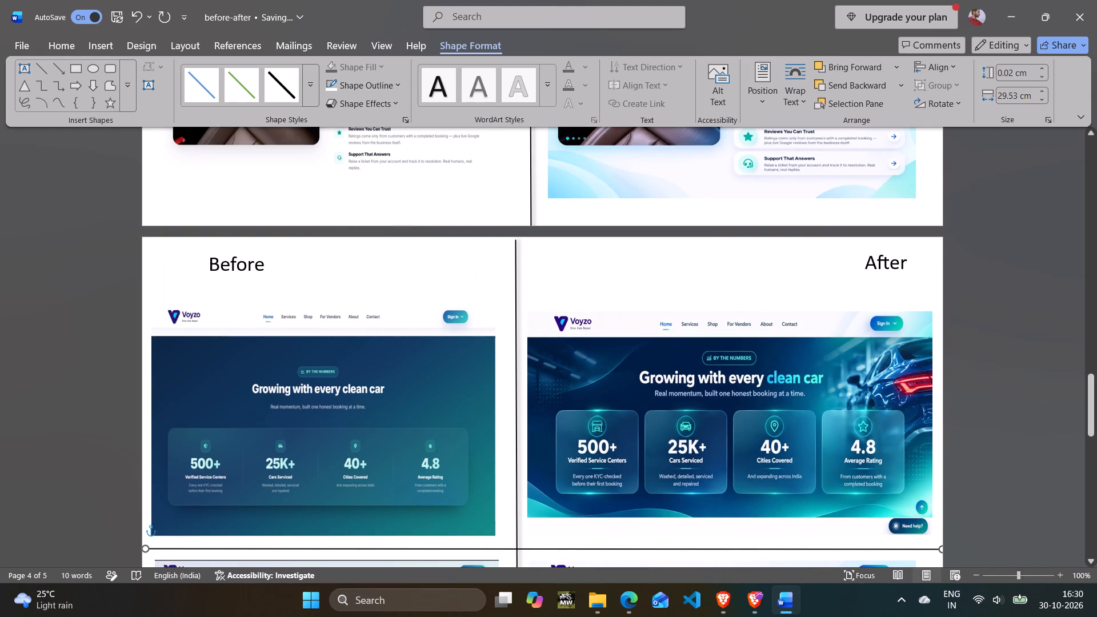
left_click_drag(254, 551, 253, 551)
Lower the original "Car care without the guesswork" screenshot on page 3 and reduce its height to match the redesigned one's top and bottom edges.
scroll(571, 304, "up", 8)
scroll(571, 304, "up", 19)
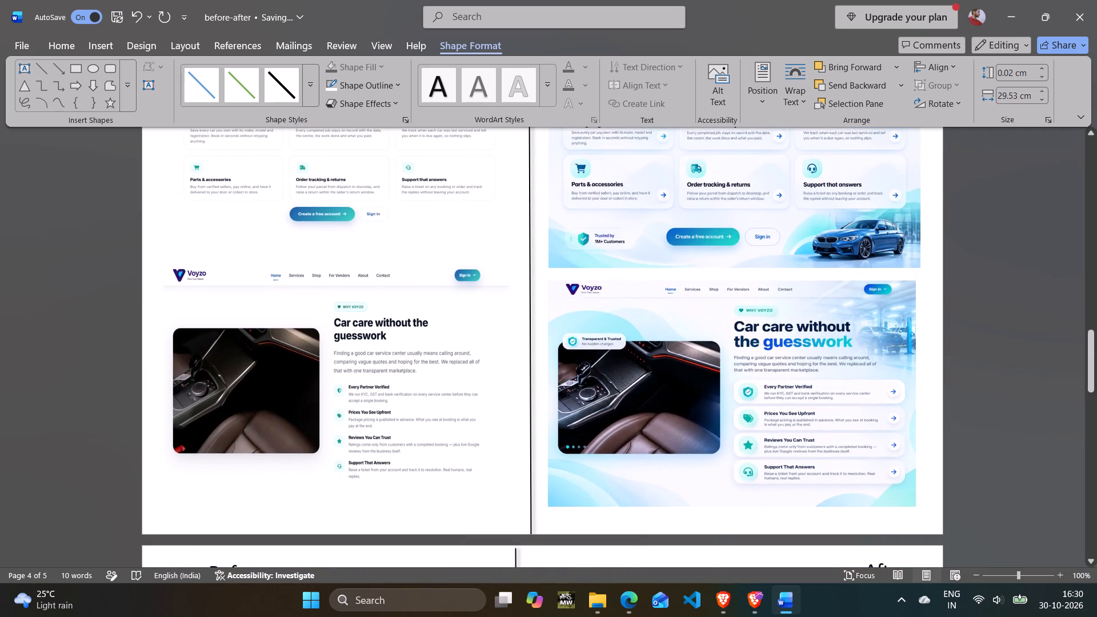
left_click(439, 342)
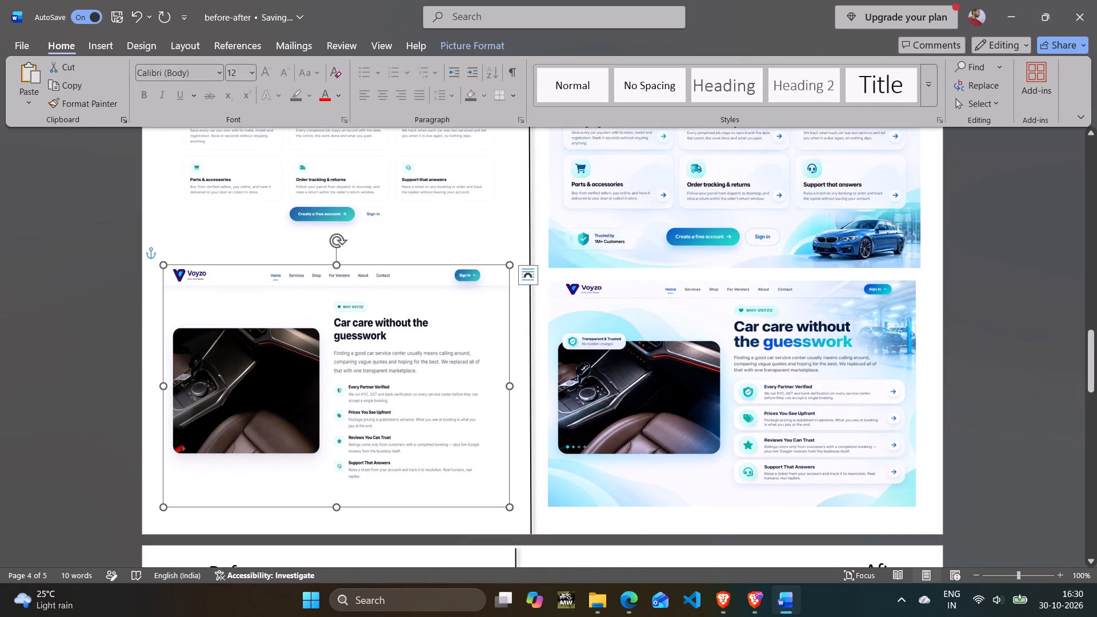
left_click_drag(439, 342, 441, 356)
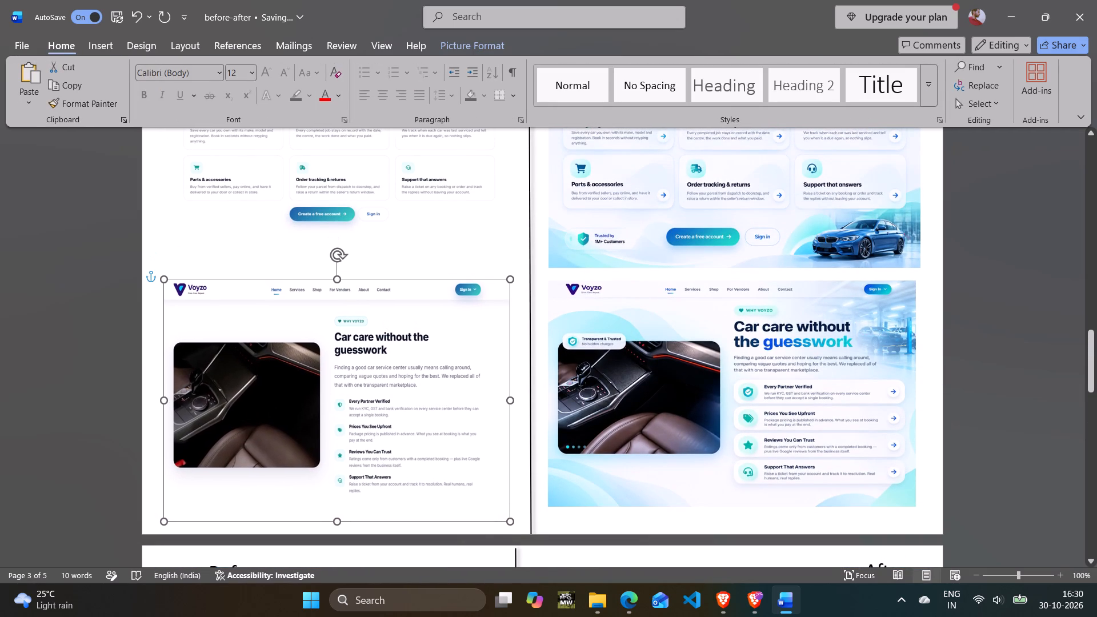
left_click_drag(441, 356, 445, 356)
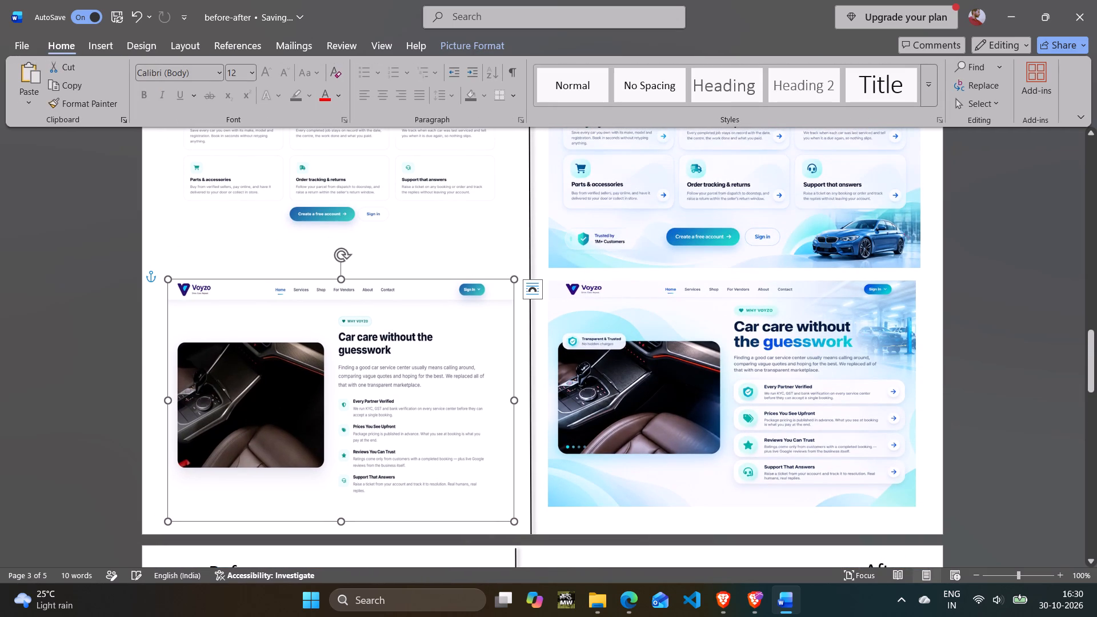
left_click_drag(341, 519, 346, 499)
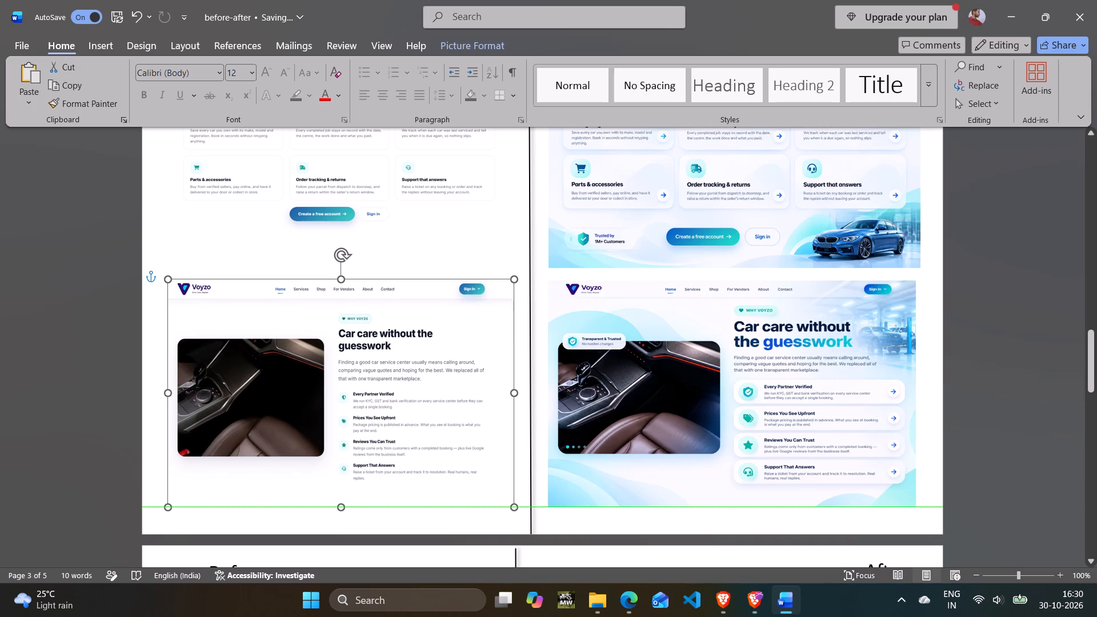
left_click_drag(346, 499, 348, 495)
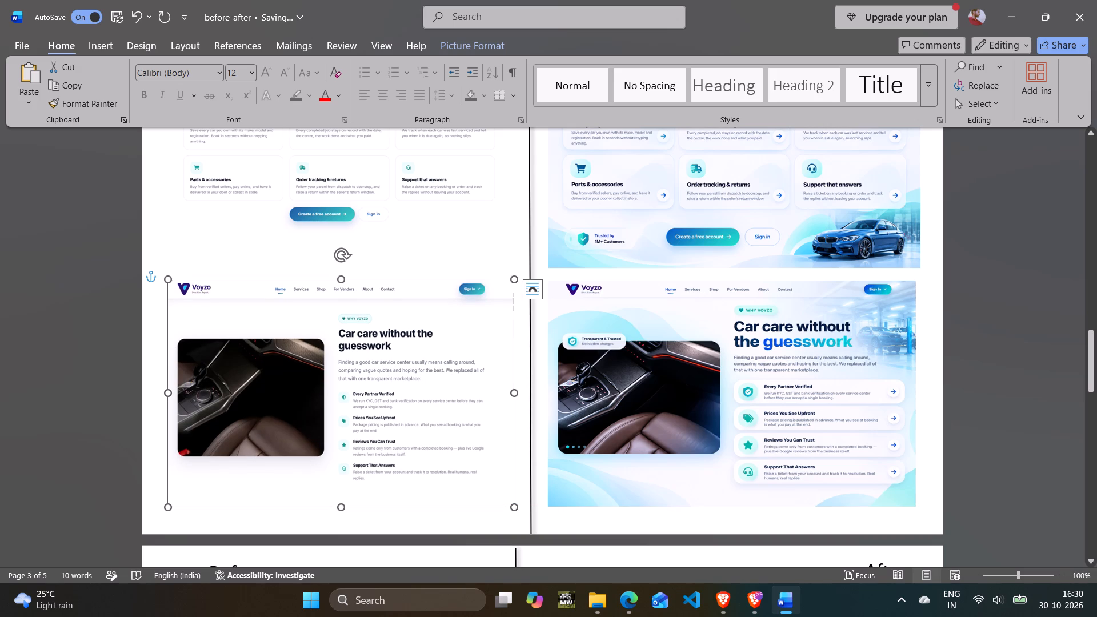
Slightly reduce the height of the redesigned "More than a booking form" screenshot on page 3 to widen the gap above the lower row.
left_click(456, 199)
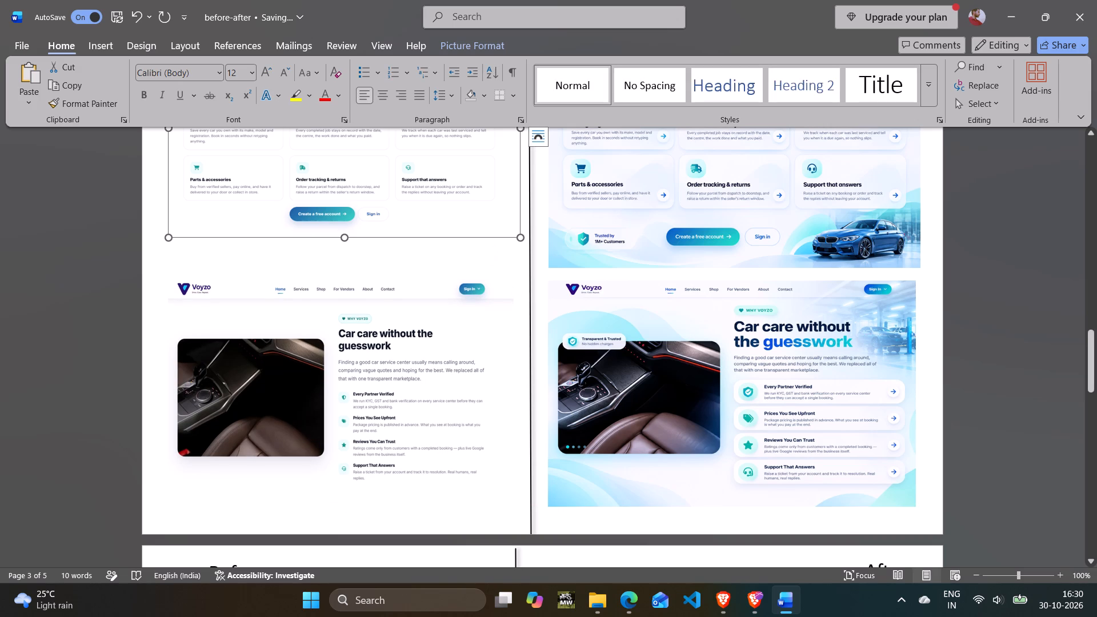
left_click(670, 233)
left_click_drag(736, 270, 738, 251)
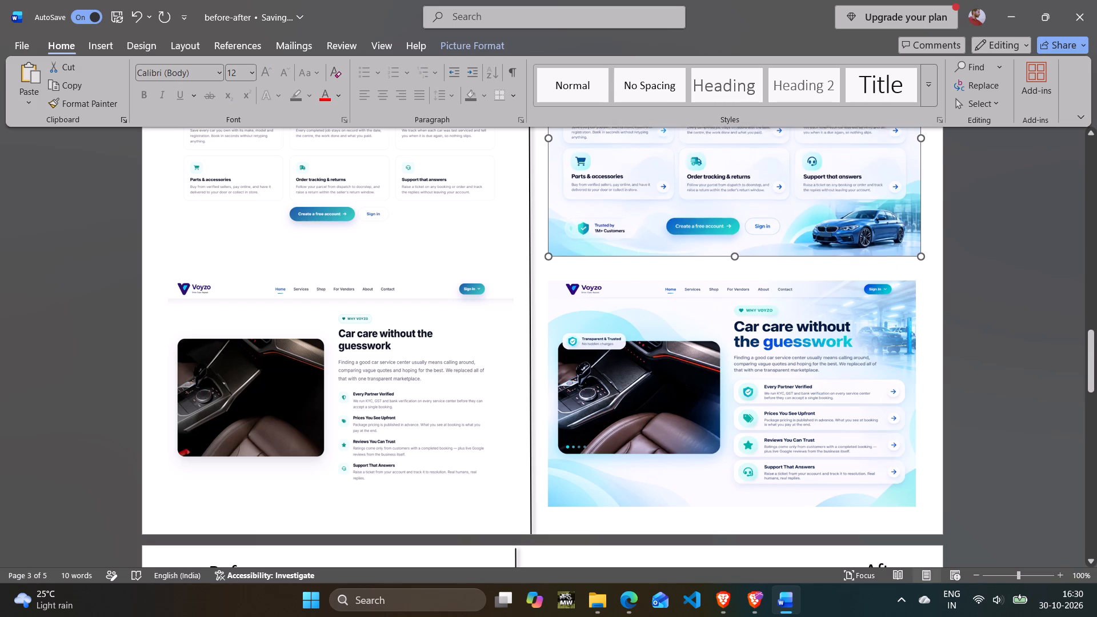
left_click_drag(738, 251, 739, 230)
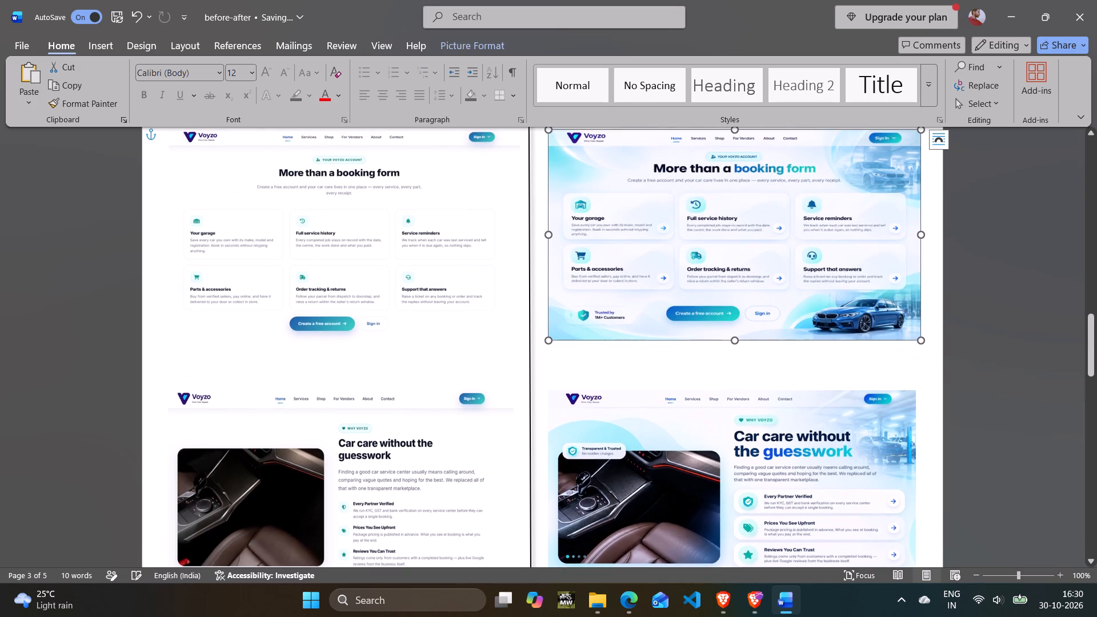
scroll(738, 238, "up", 3)
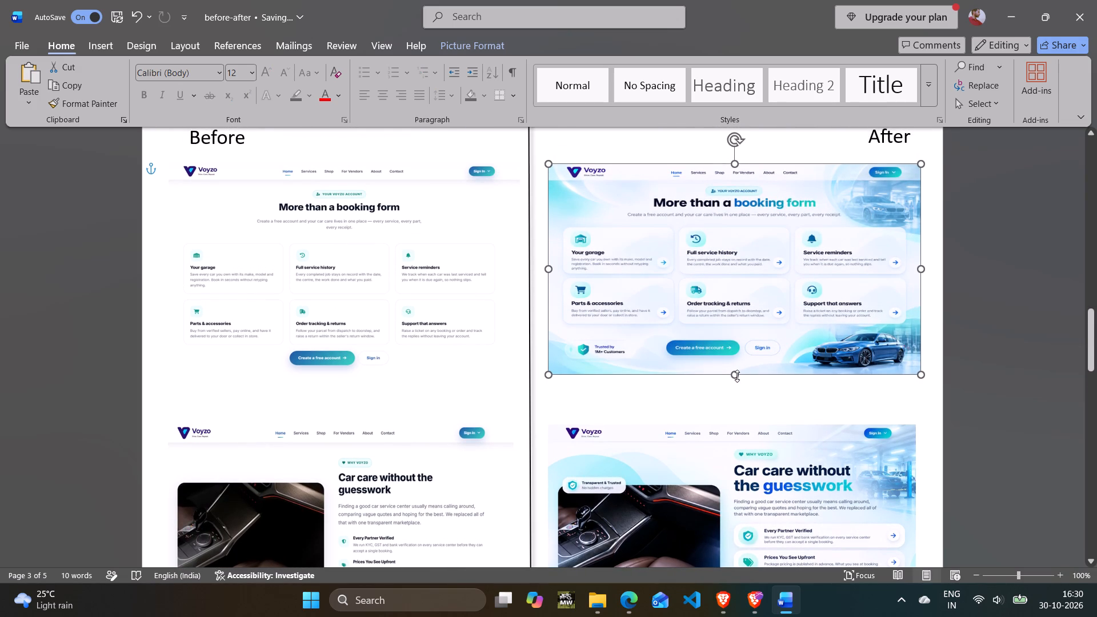
left_click_drag(737, 376, 736, 382)
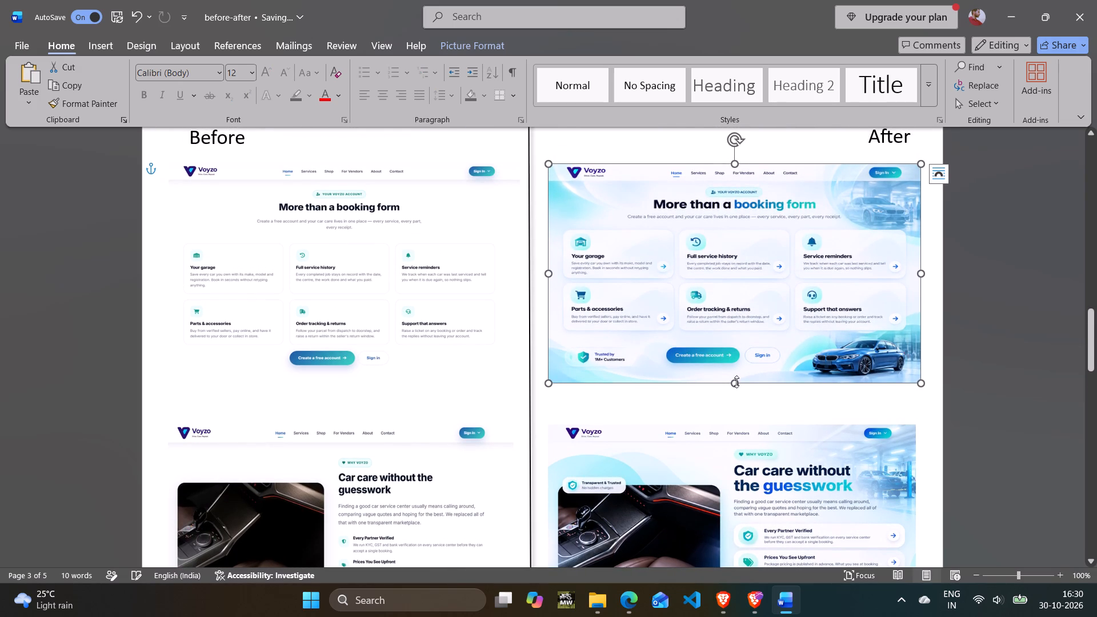
Paste the copied horizontal divider onto page 3 and place it across the full page width between the two screenshot rows.
left_click(606, 400)
right_click(606, 400)
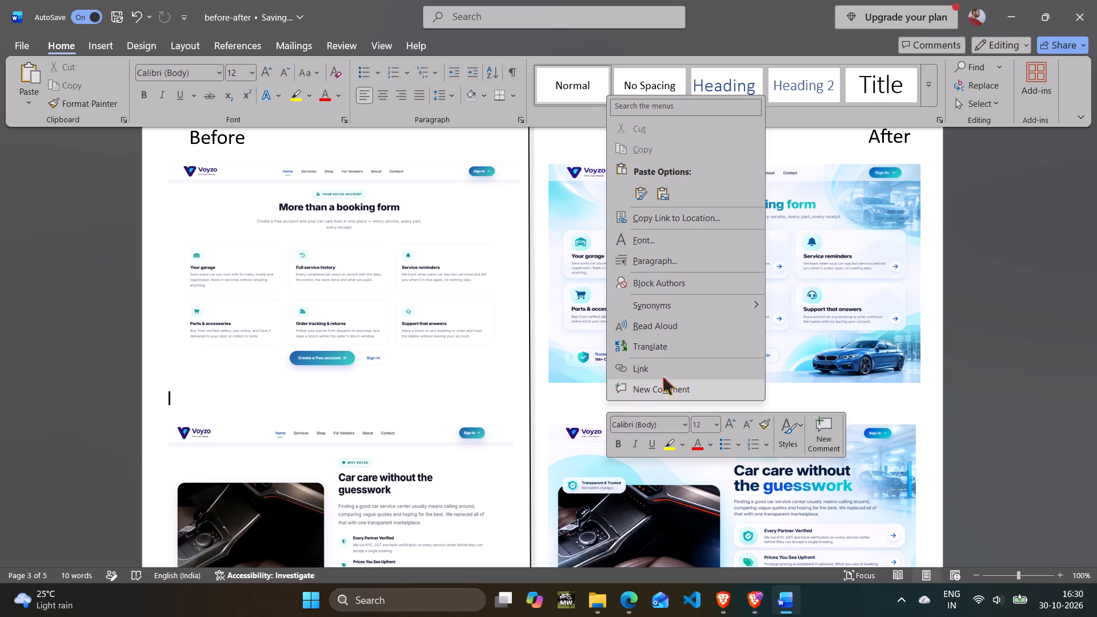
left_click(637, 194)
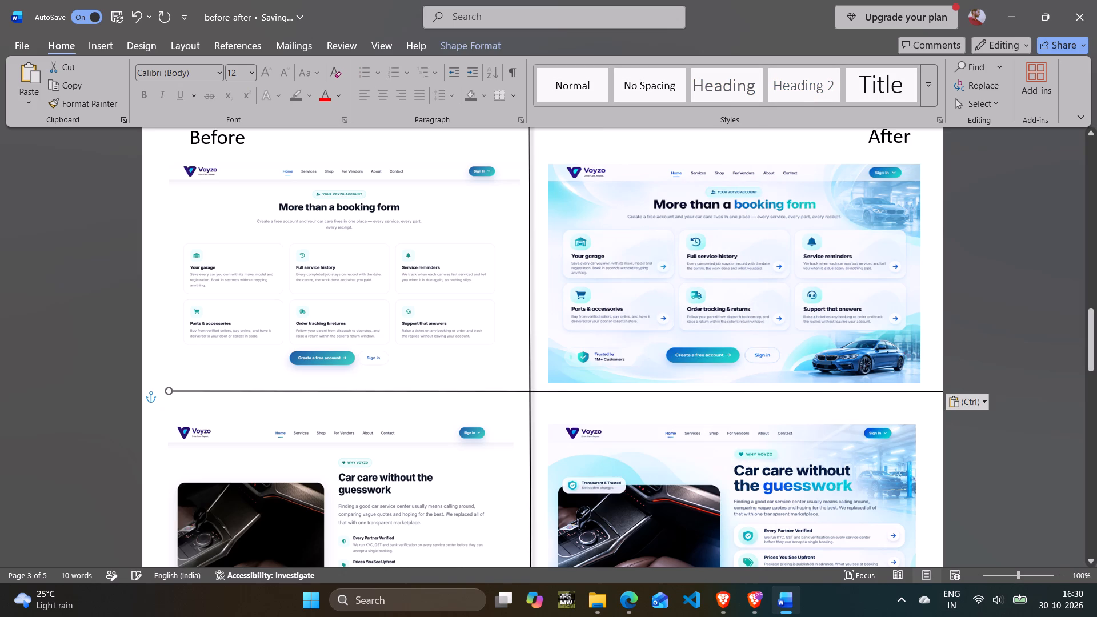
left_click_drag(552, 391, 530, 400)
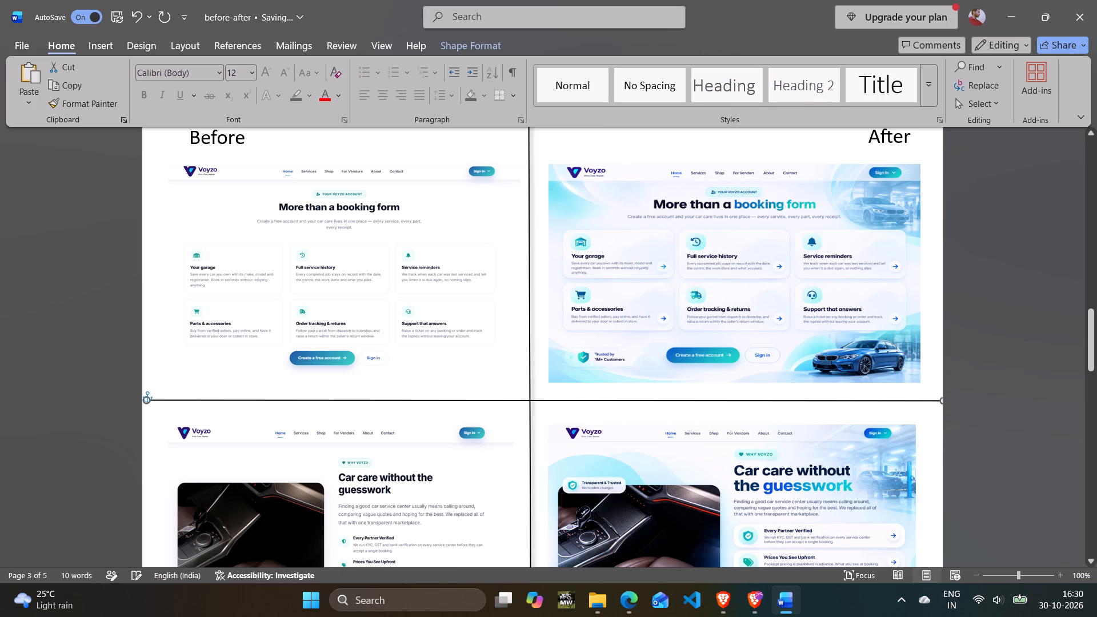
left_click_drag(530, 400, 531, 402)
Move the original and redesigned "Everything your car needs, in one place" screenshots on page 1 slightly lower to open a gap beneath the top row.
scroll(656, 248, "up", 18)
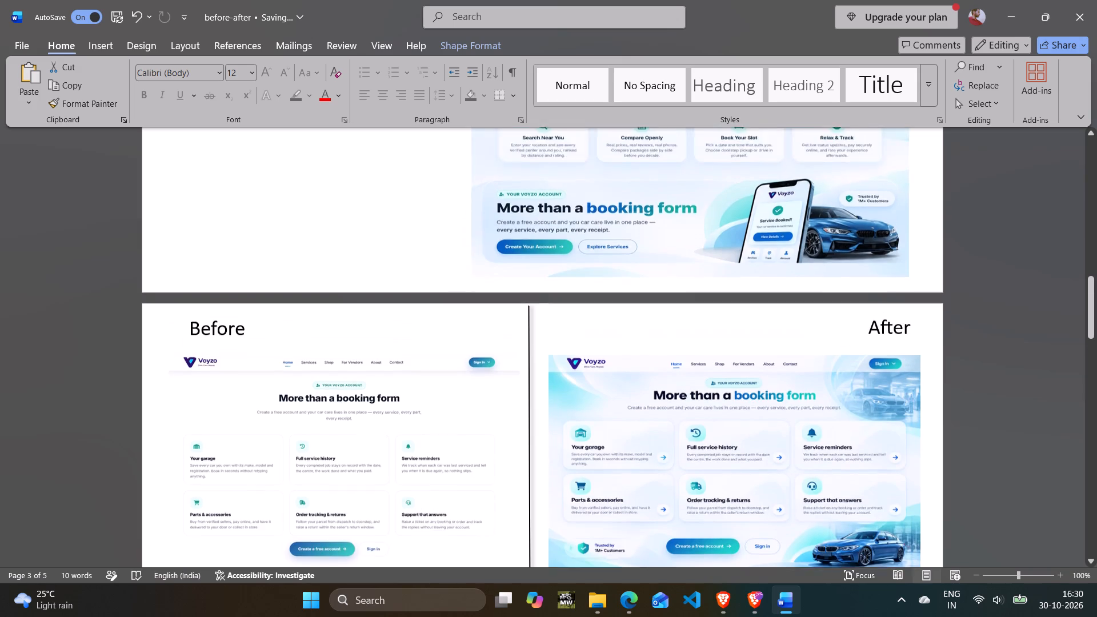
scroll(656, 247, "up", 20)
scroll(656, 247, "up", 19)
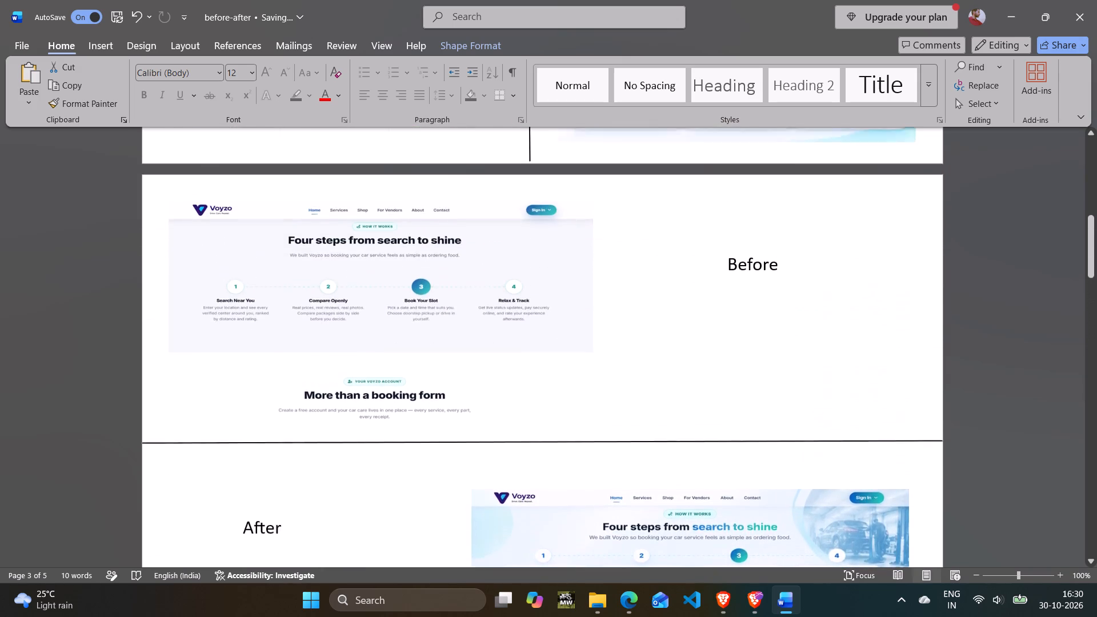
scroll(656, 244, "up", 20)
scroll(656, 244, "up", 10)
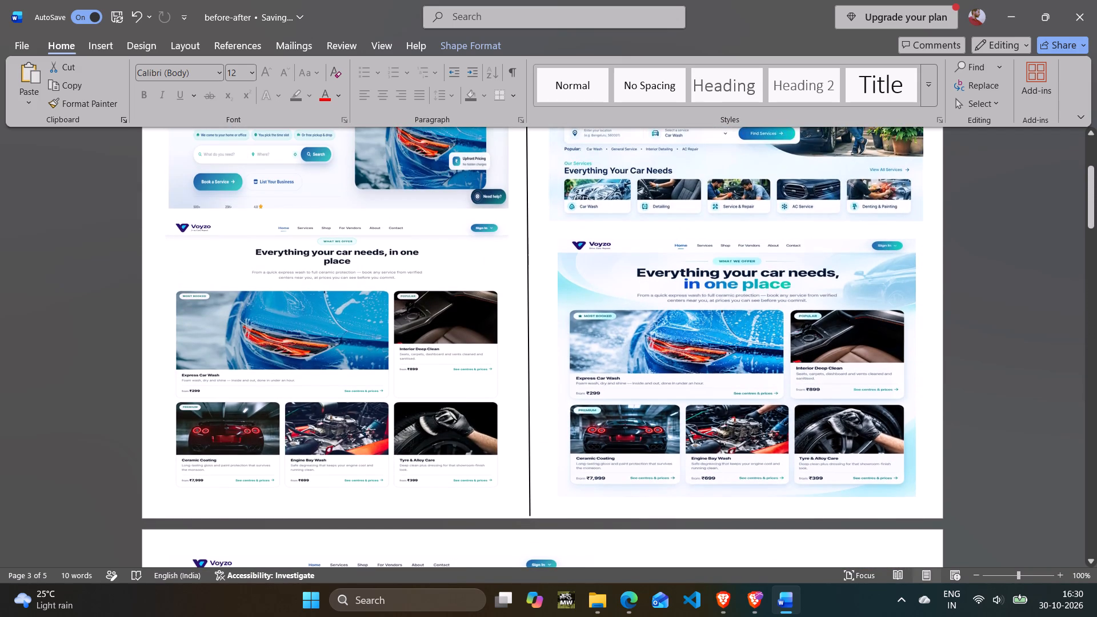
left_click(468, 282)
left_click_drag(468, 282, 466, 295)
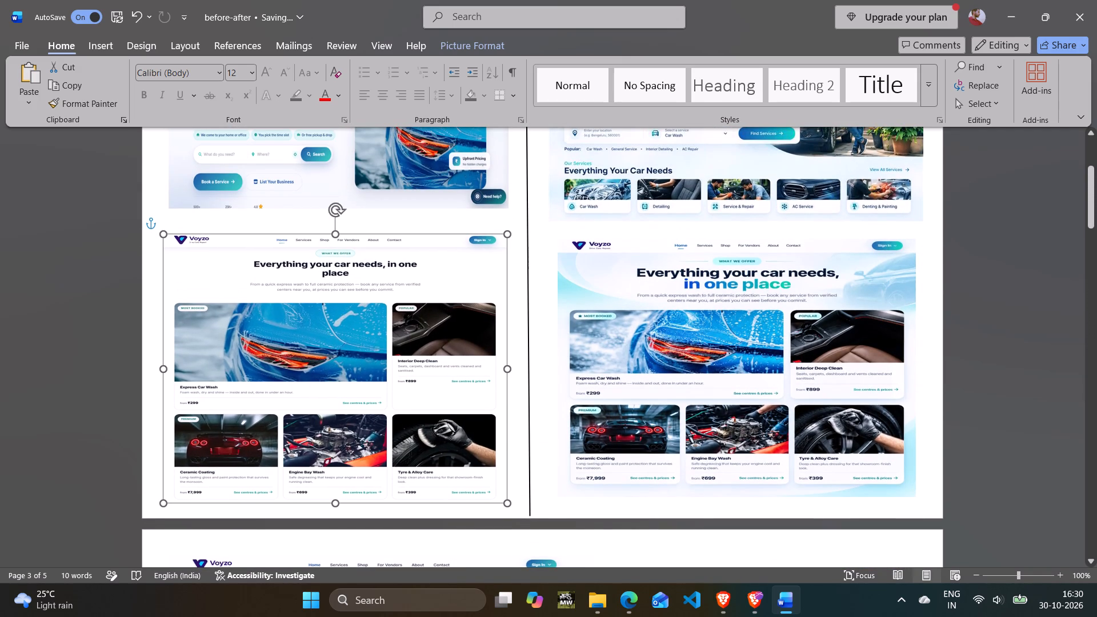
left_click_drag(466, 295, 466, 296)
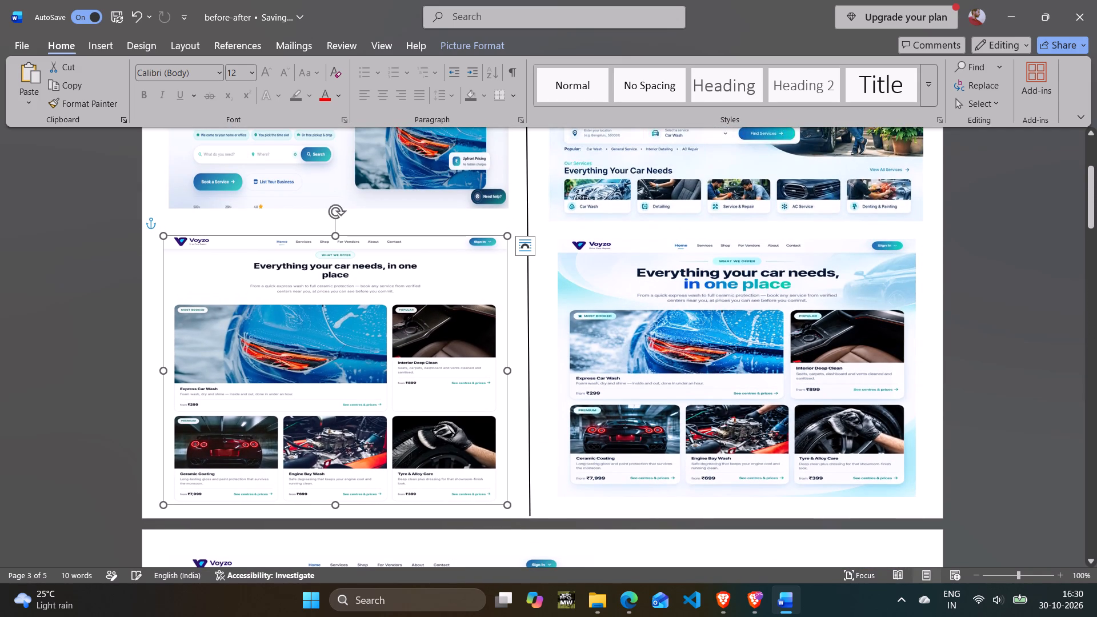
left_click_drag(761, 269, 761, 276)
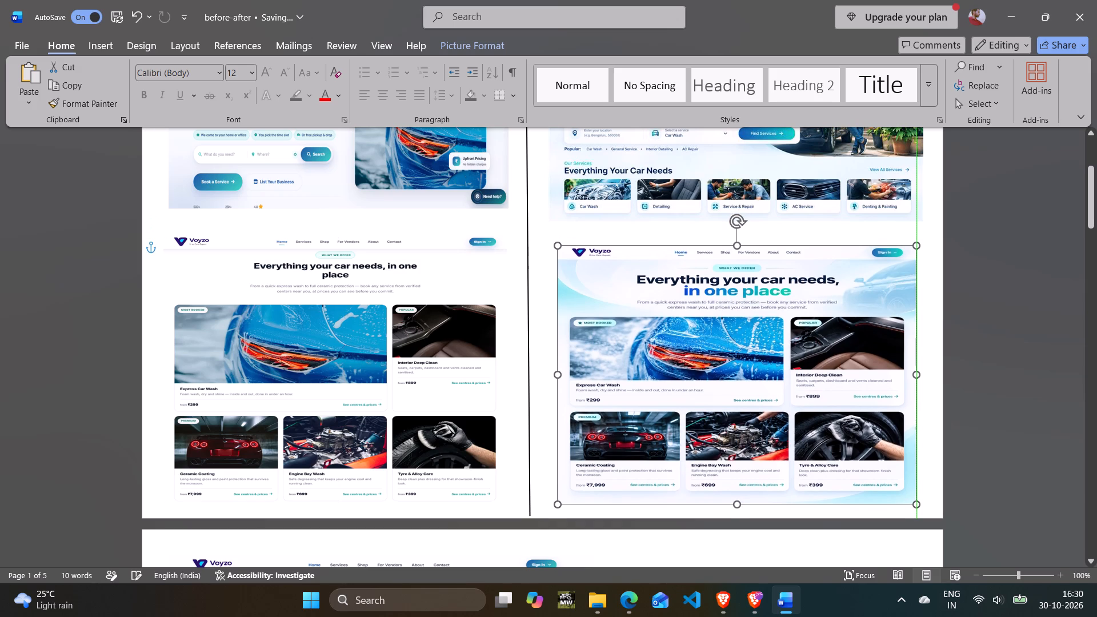
left_click_drag(761, 276, 760, 279)
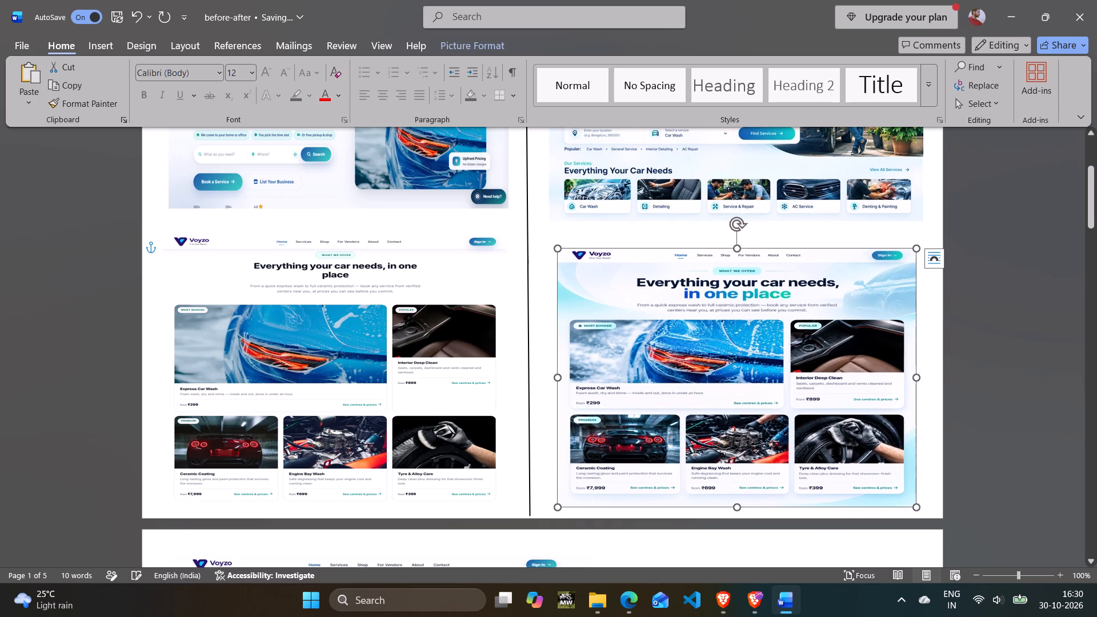
left_click_drag(493, 273, 493, 279)
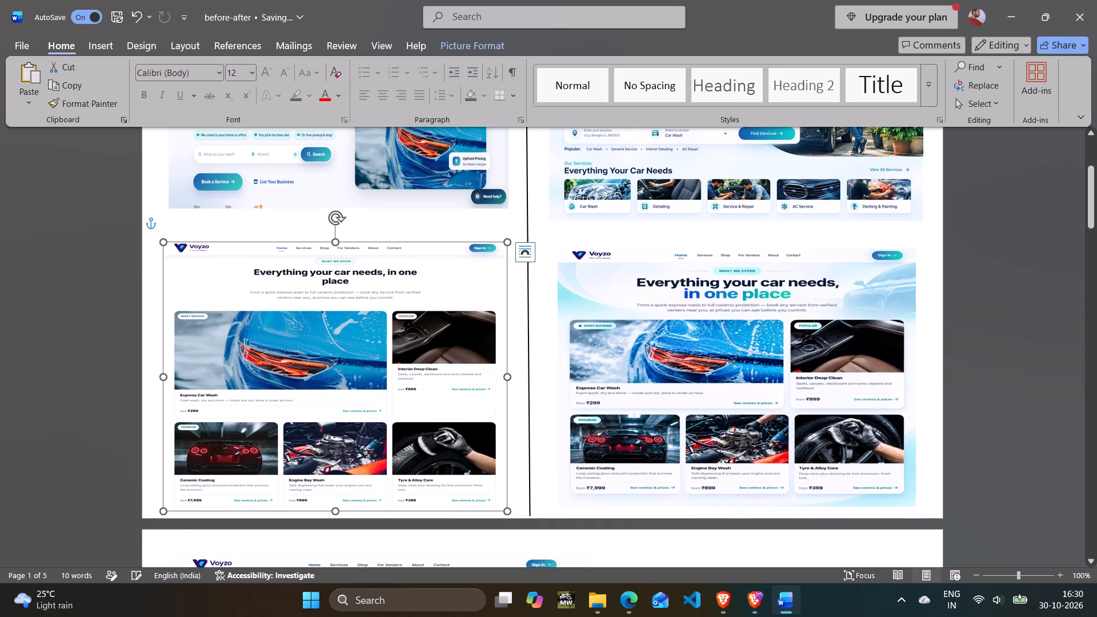
Paste the copied horizontal divider onto page 1 and place it across the page, centred in the gap between the two screenshot rows.
left_click(534, 237)
right_click(534, 237)
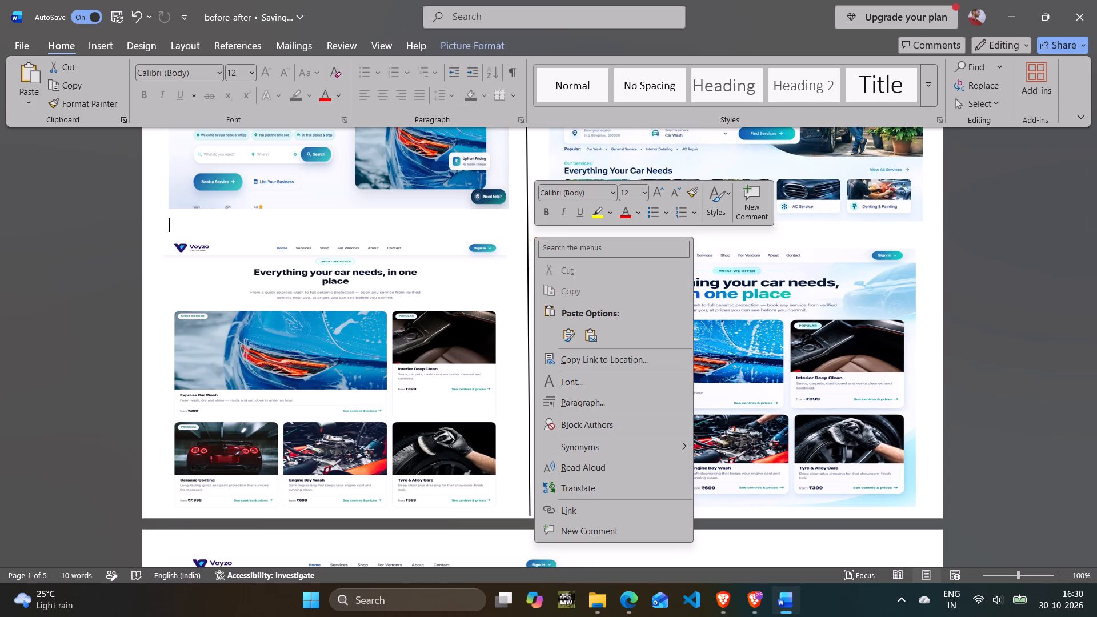
left_click(560, 332)
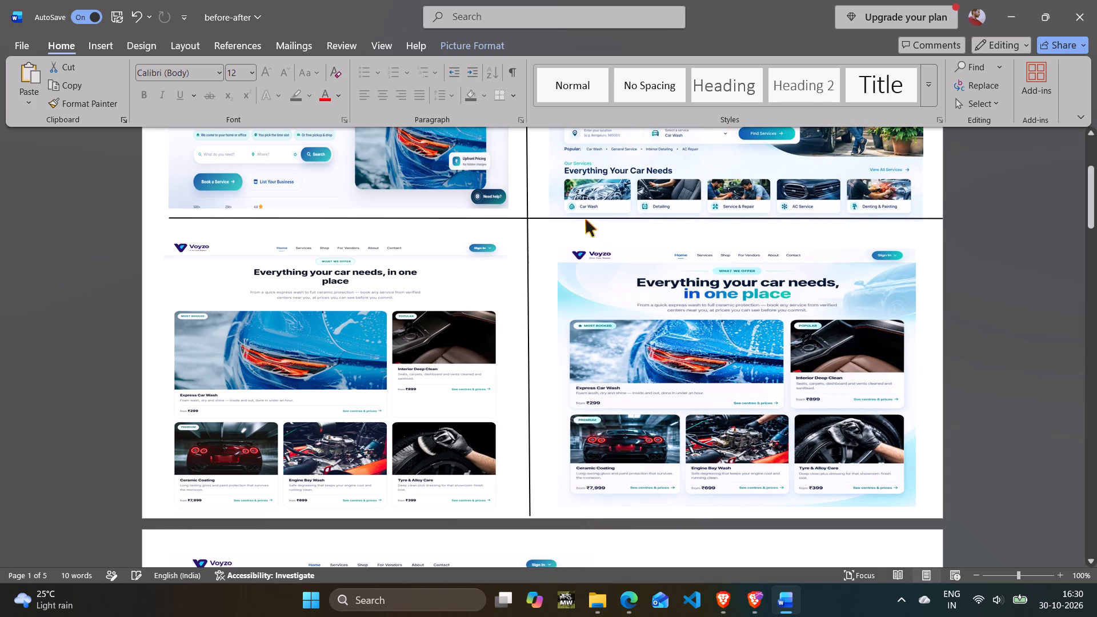
left_click_drag(567, 217, 543, 225)
key("ctrl+z")
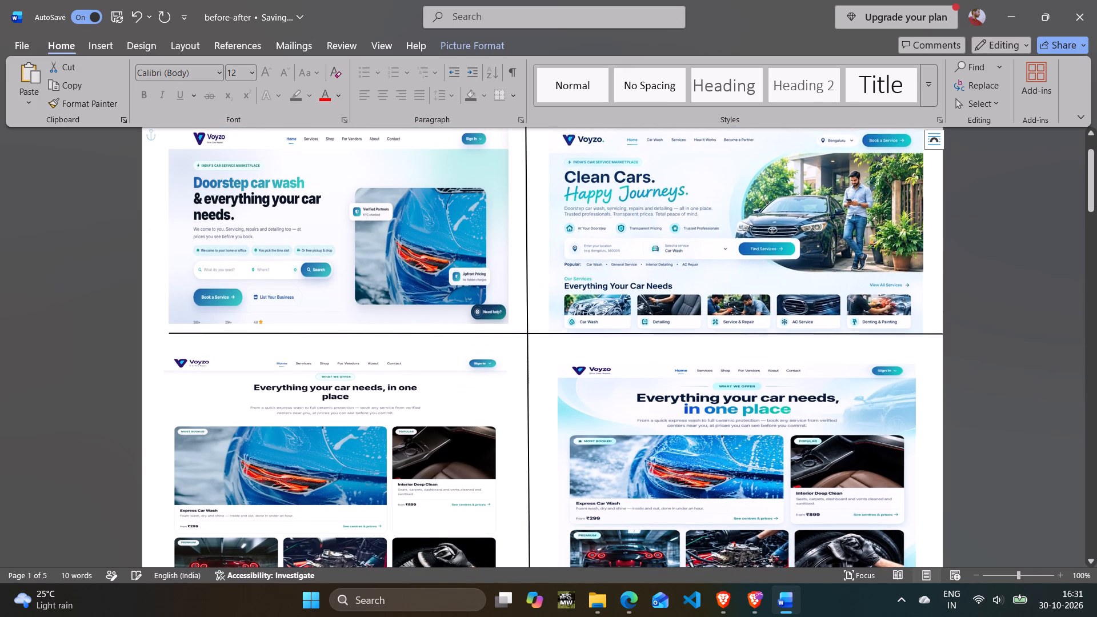
left_click(510, 336)
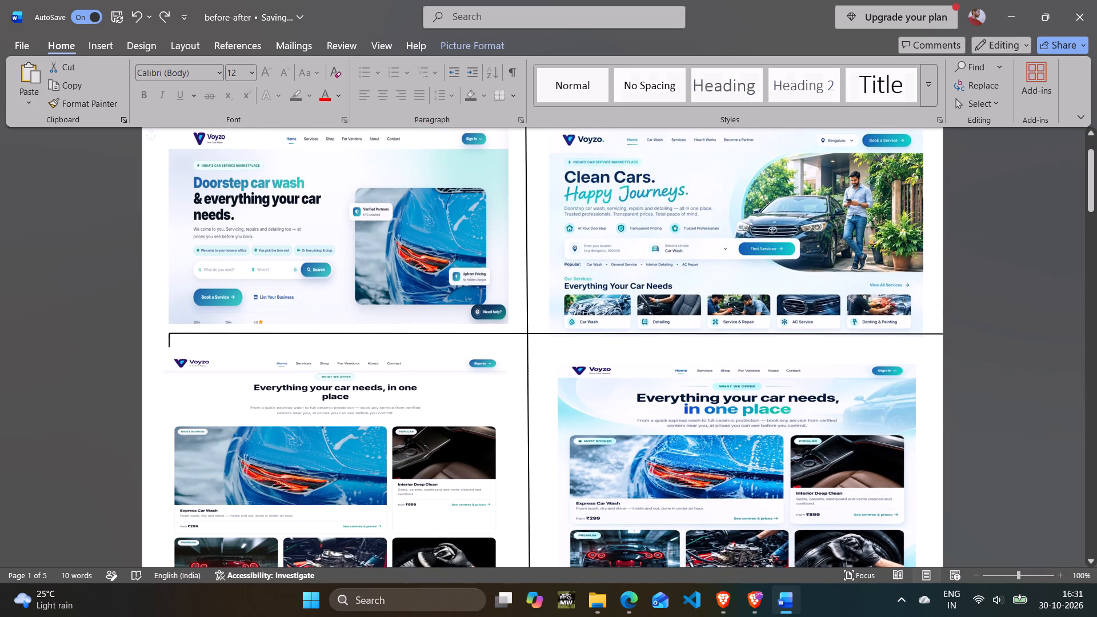
left_click(510, 334)
left_click_drag(275, 335, 269, 338)
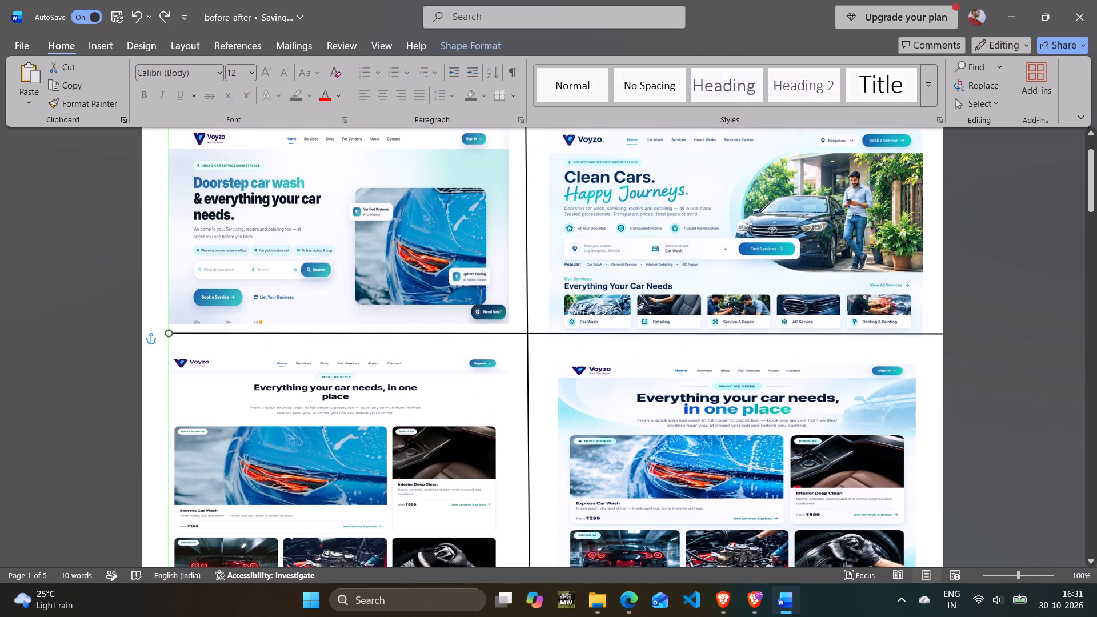
left_click_drag(269, 338, 260, 342)
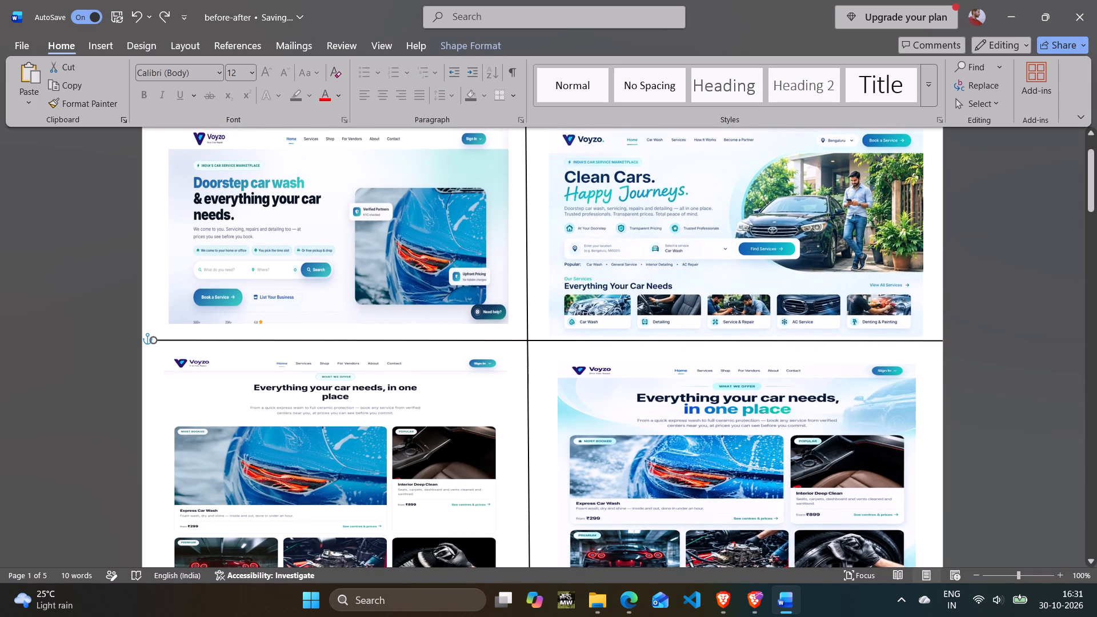
left_click_drag(260, 342, 259, 344)
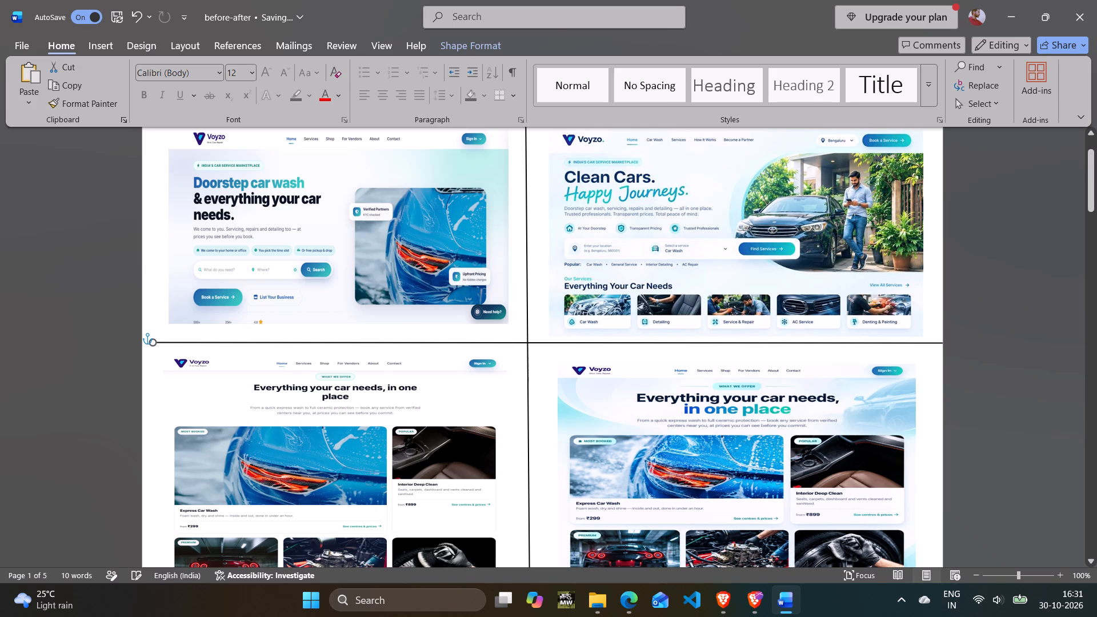
left_click(996, 283)
scroll(996, 278, "up", 15)
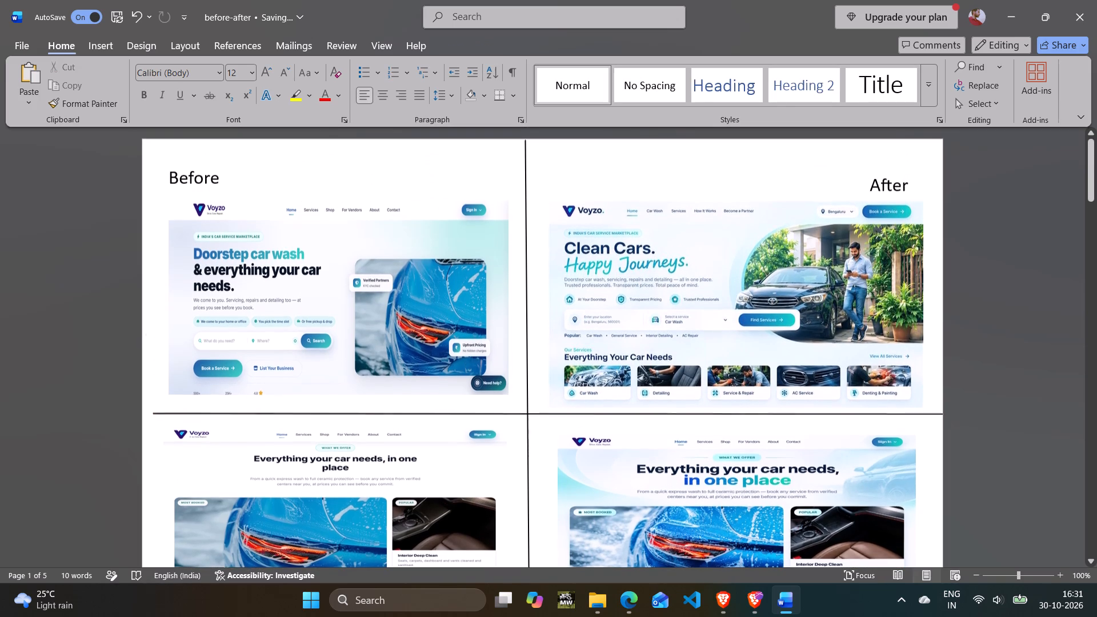
Save the before-after document.
left_click(1044, 276)
key("ctrl+s")
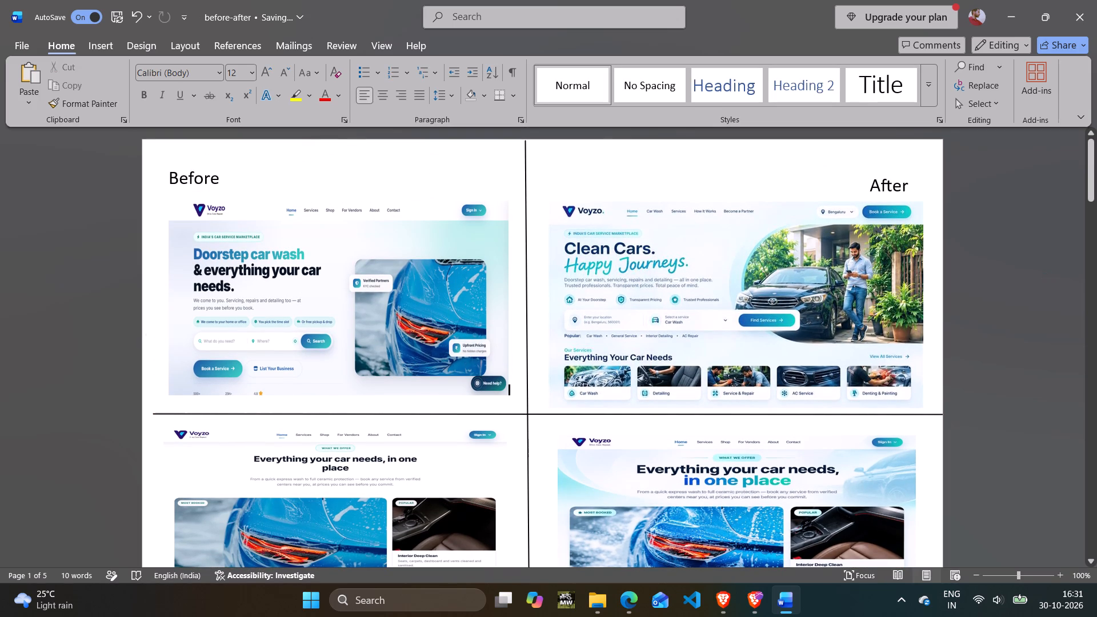
Print all pages with Microsoft Print to PDF, saving the file as "homepage comparision" in the Downloads resumes folder.
key("ctrl+p")
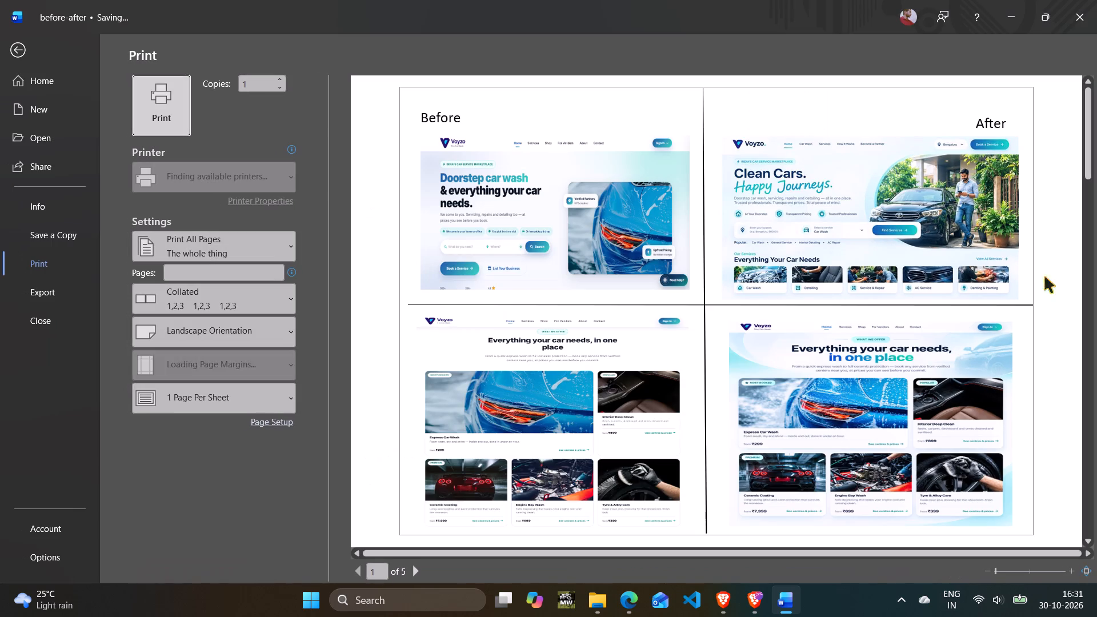
left_click(167, 108)
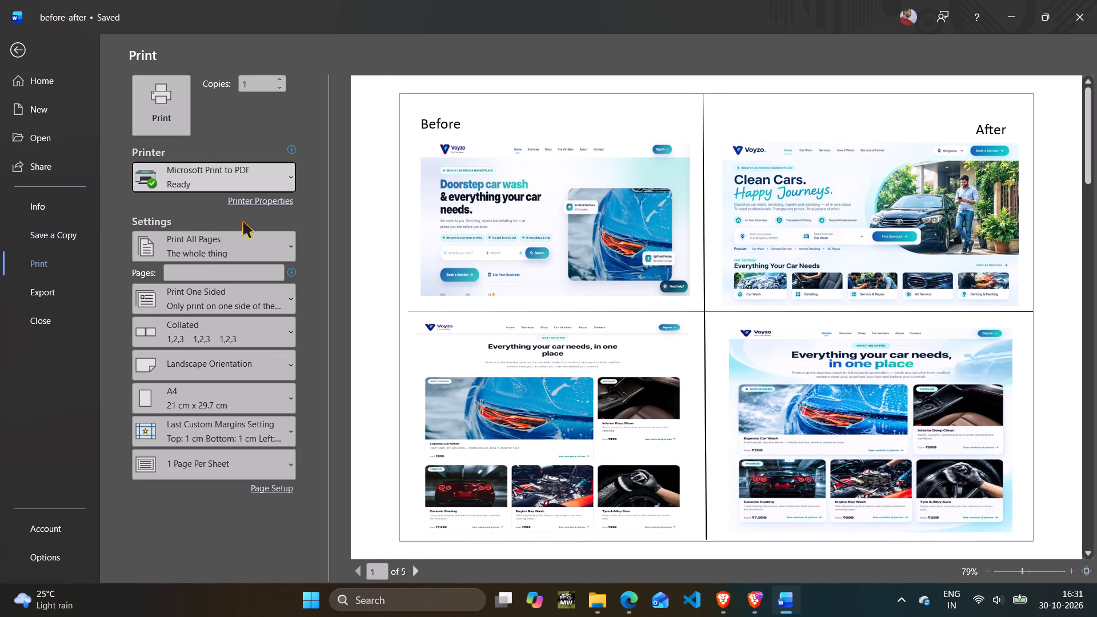
left_click(174, 111)
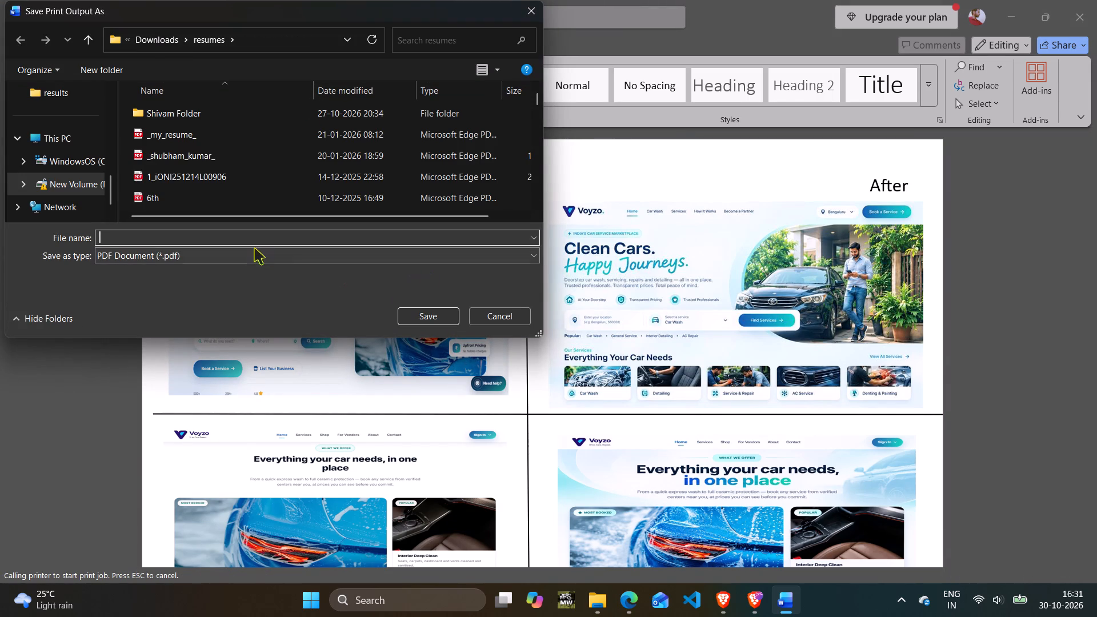
scroll(234, 158, "up", 4)
scroll(236, 161, "down", 20)
scroll(236, 161, "down", 20)
scroll(236, 161, "down", 12)
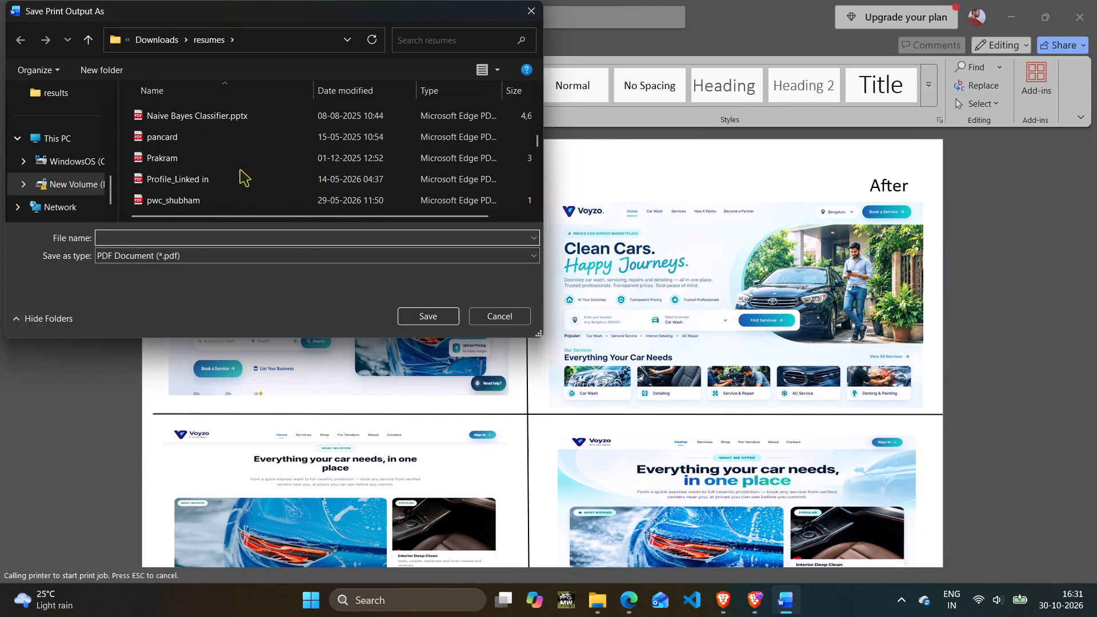
type("homepage")
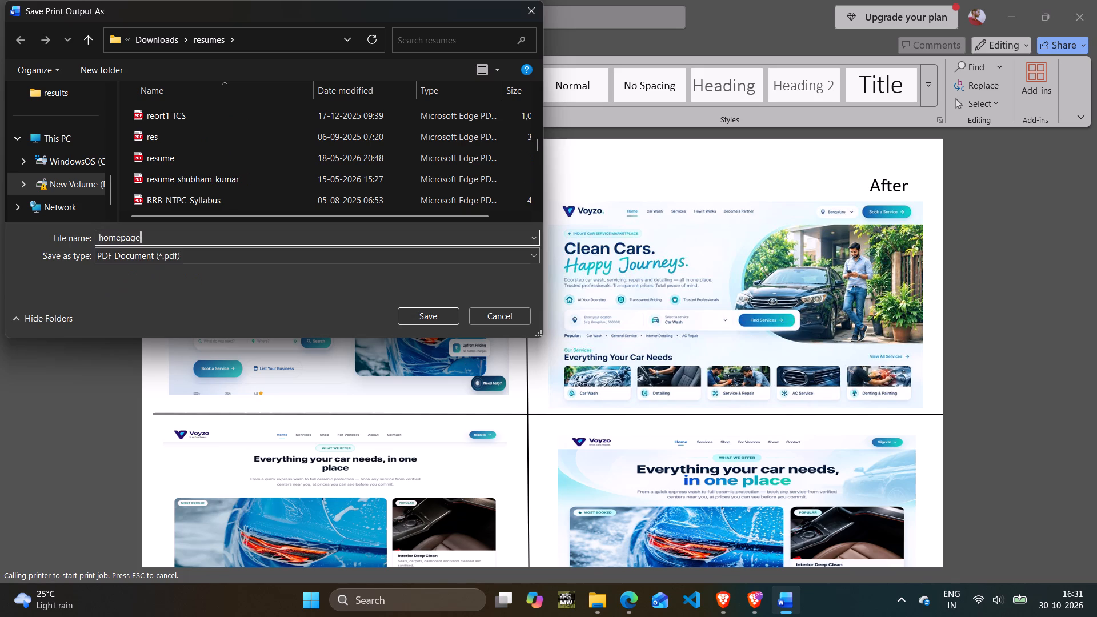
key("space")
type("comparision")
key("Return")
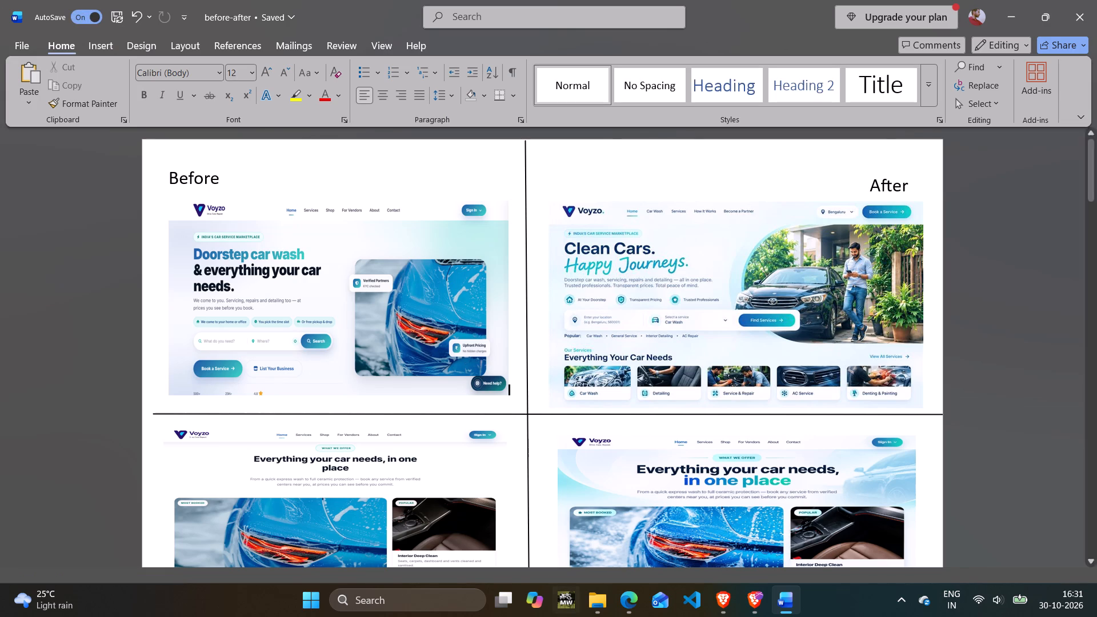
Switch to File Explorer, open the "homepage comparision" PDF from the resumes folder, and review its layout through the last page.
left_click(591, 612)
left_click(591, 612)
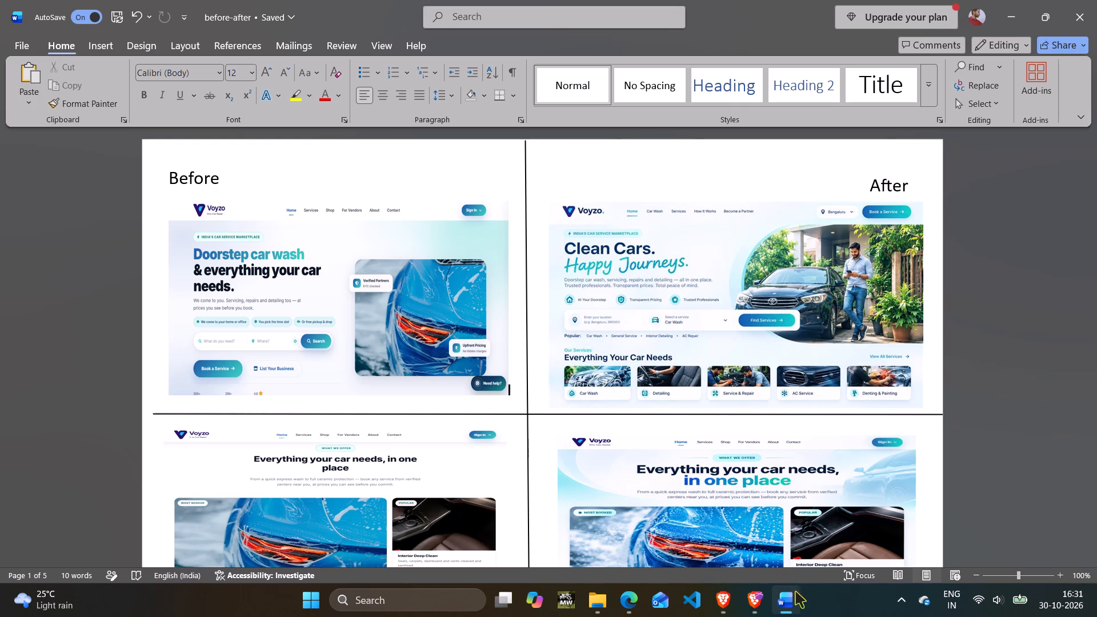
left_click(592, 603)
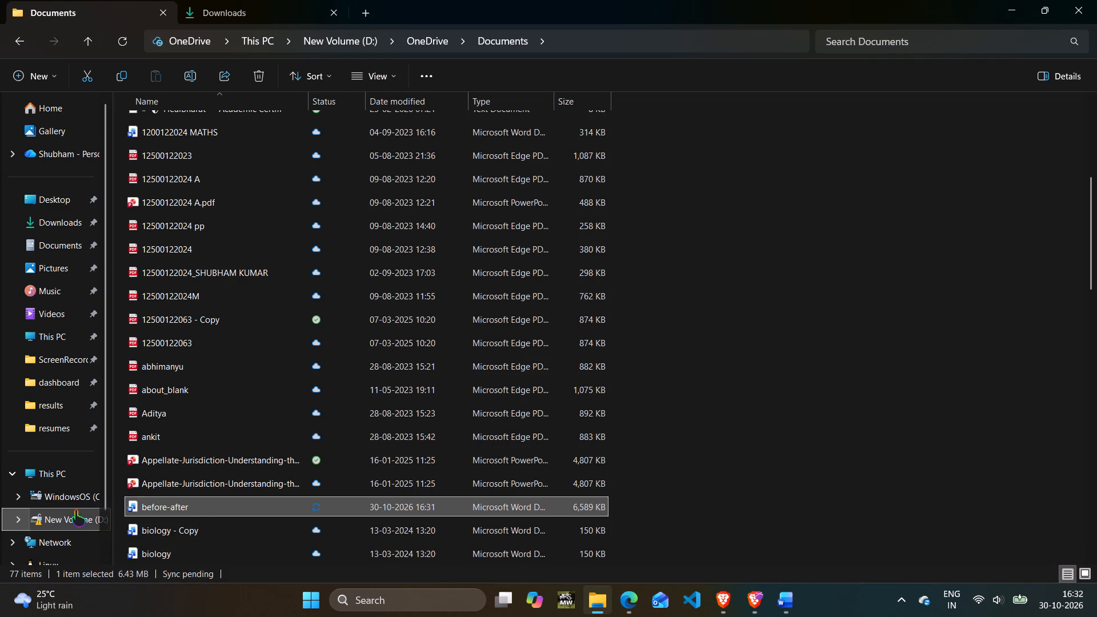
left_click(36, 419)
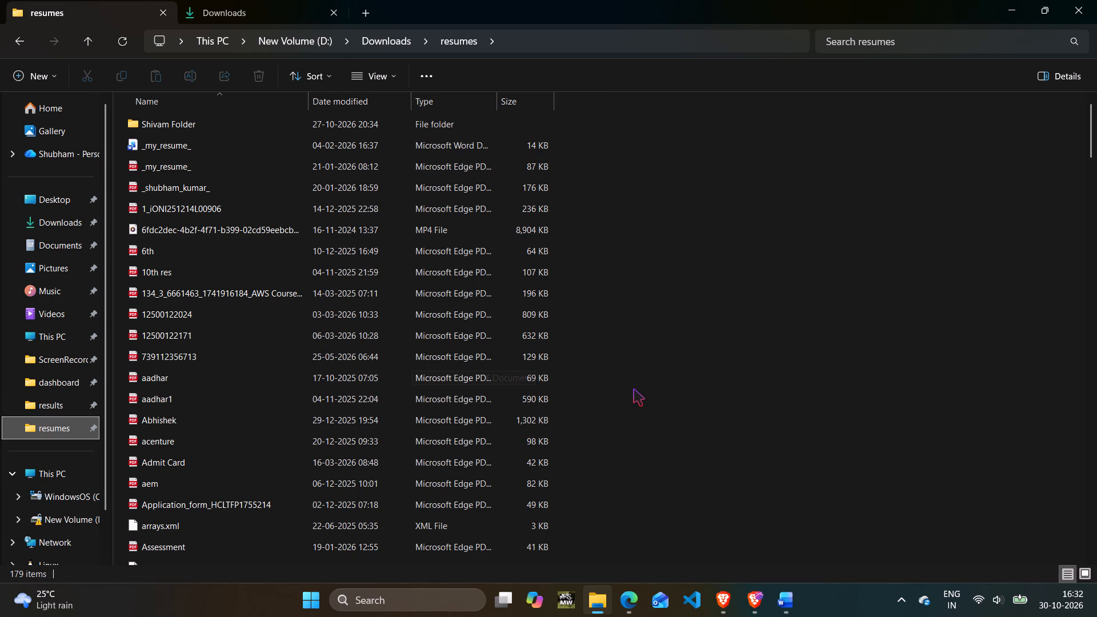
left_click(634, 388)
key("h")
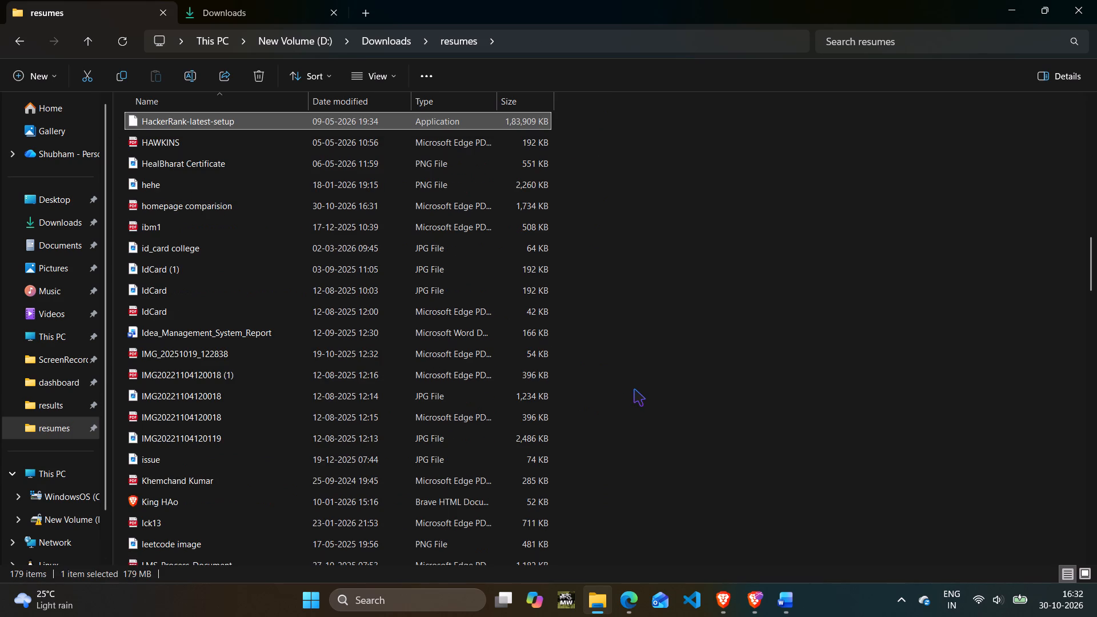
type("hh")
type("hhhhhh")
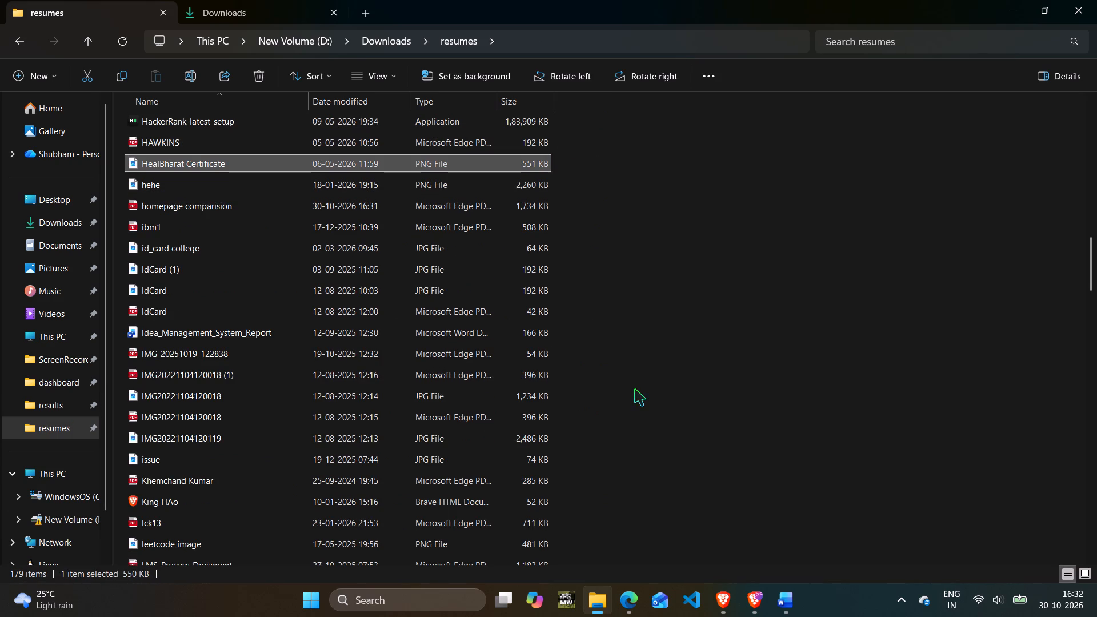
double_click(346, 210)
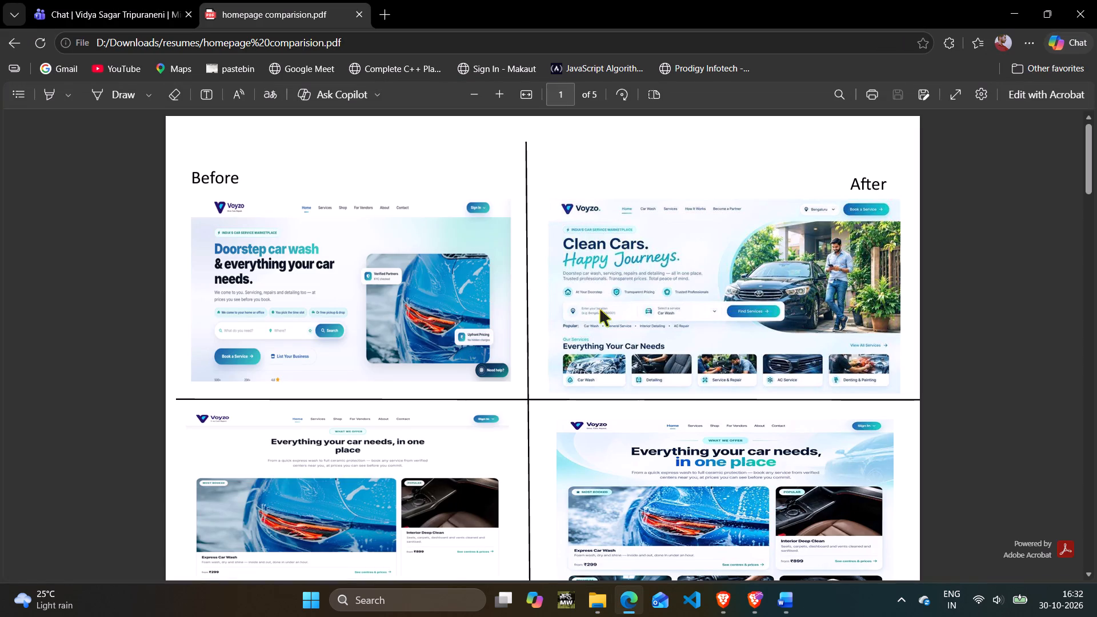
scroll(600, 312, "down", 4)
scroll(603, 312, "down", 20)
scroll(603, 312, "down", 11)
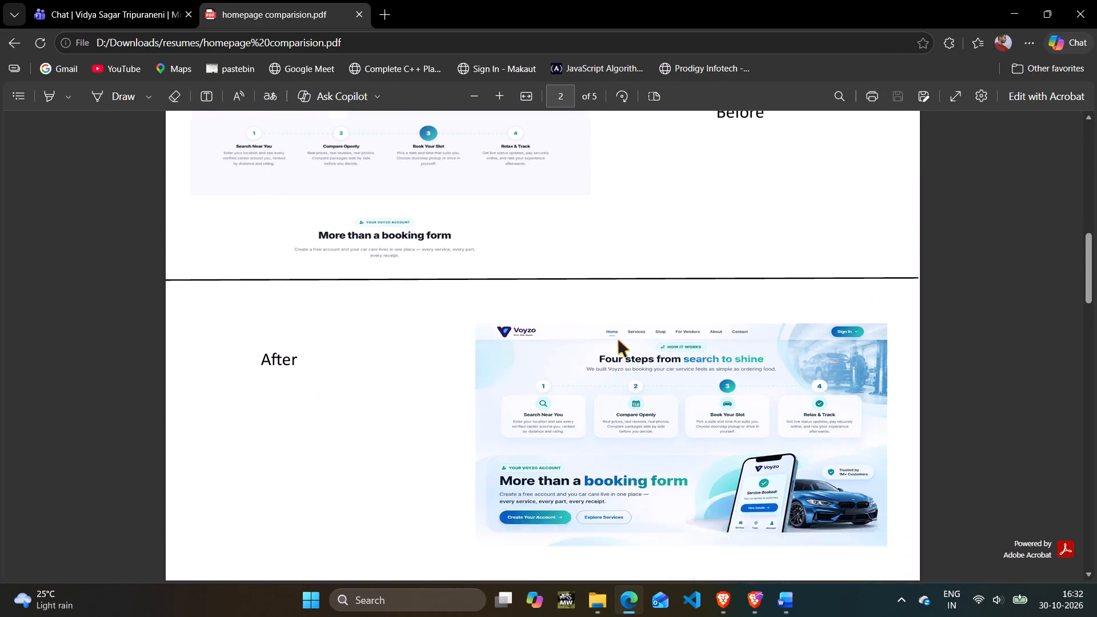
scroll(618, 340, "down", 20)
scroll(618, 340, "down", 20)
scroll(618, 340, "down", 3)
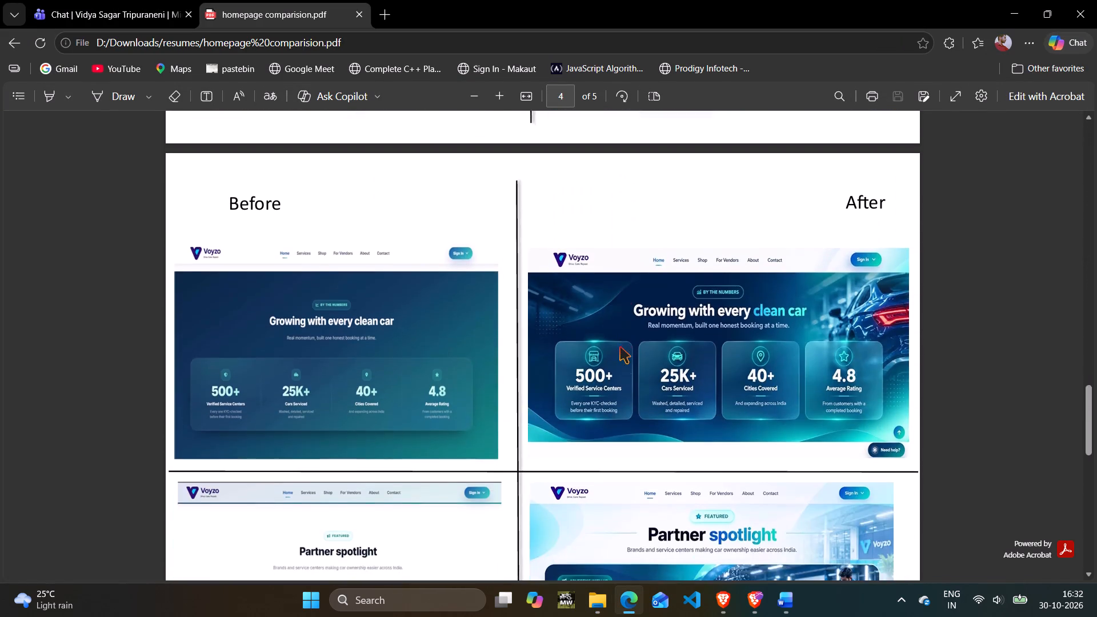
scroll(620, 346, "down", 20)
scroll(620, 346, "down", 20)
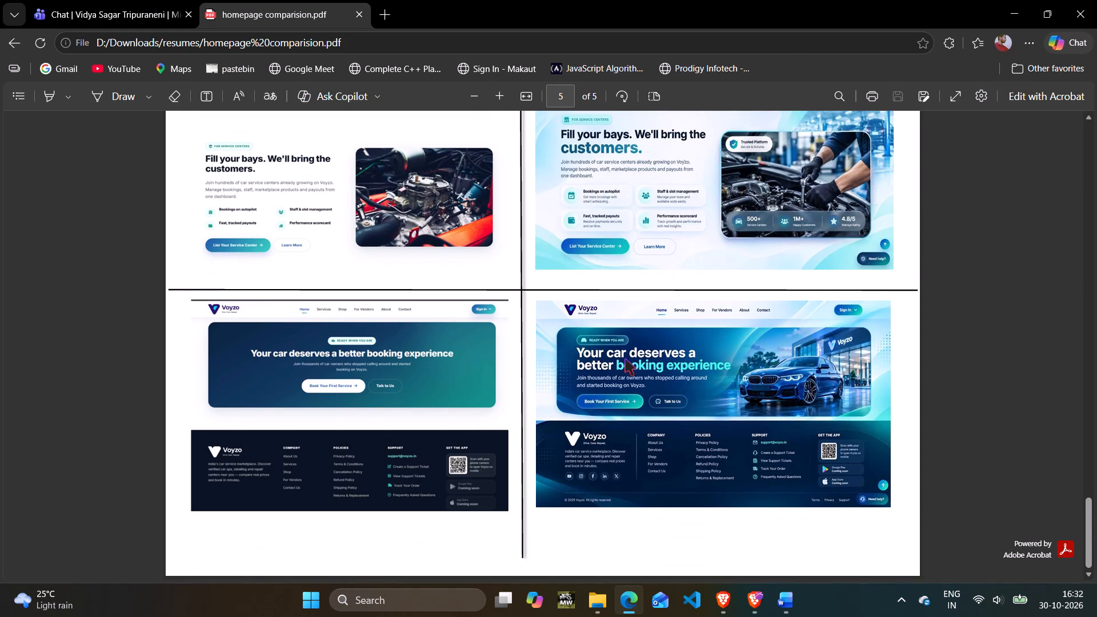
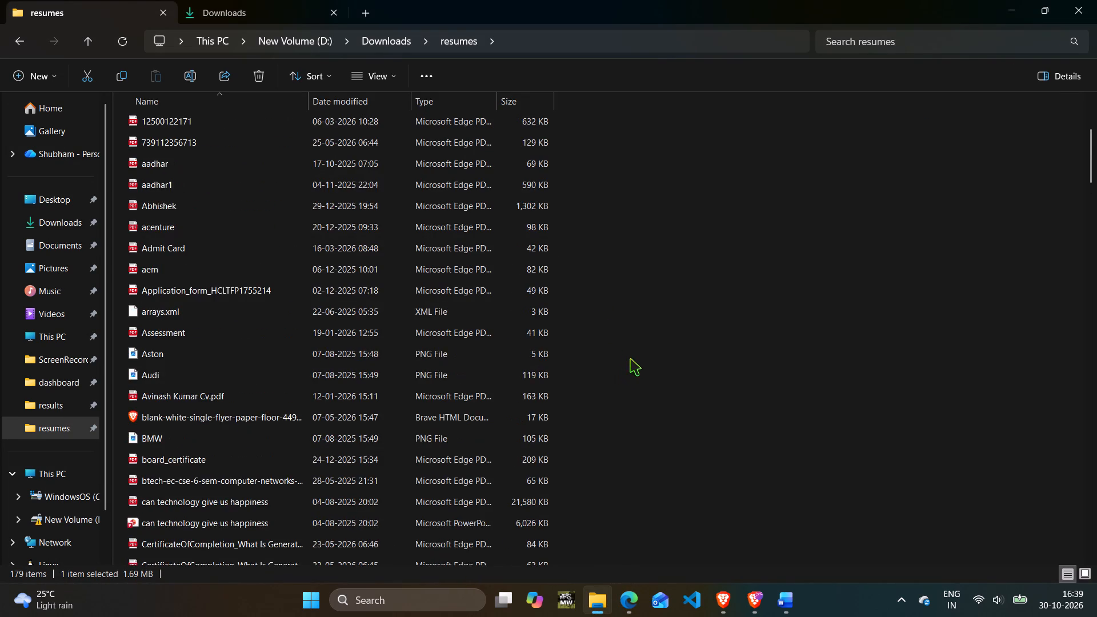
Minimise File Explorer and close the before-after document in Word.
scroll(630, 358, "up", 6)
left_click(999, 14)
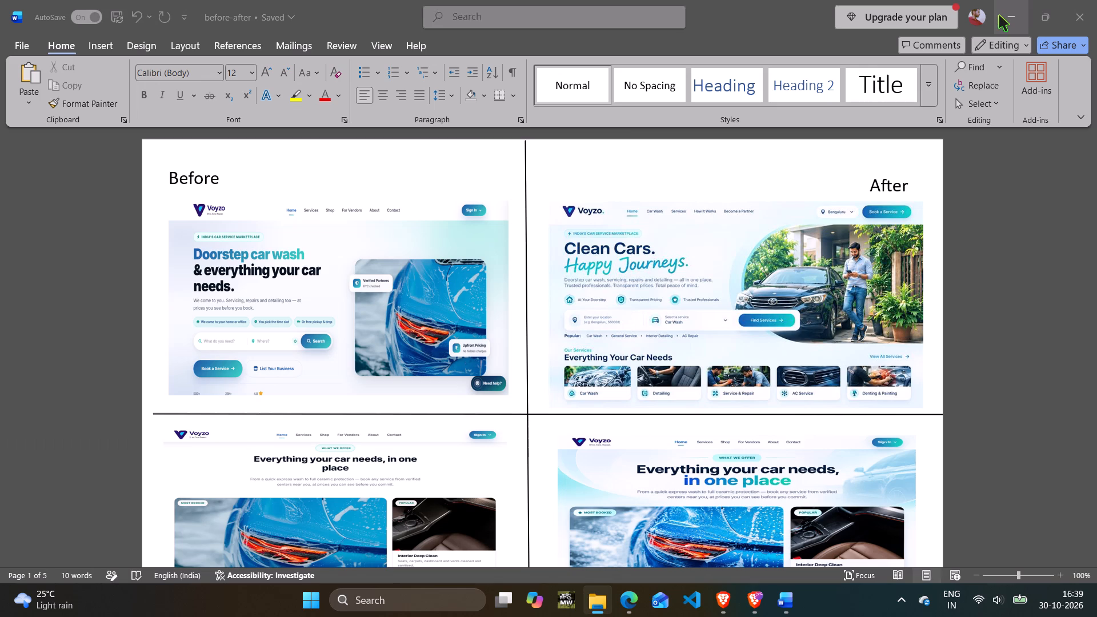
left_click(1096, 0)
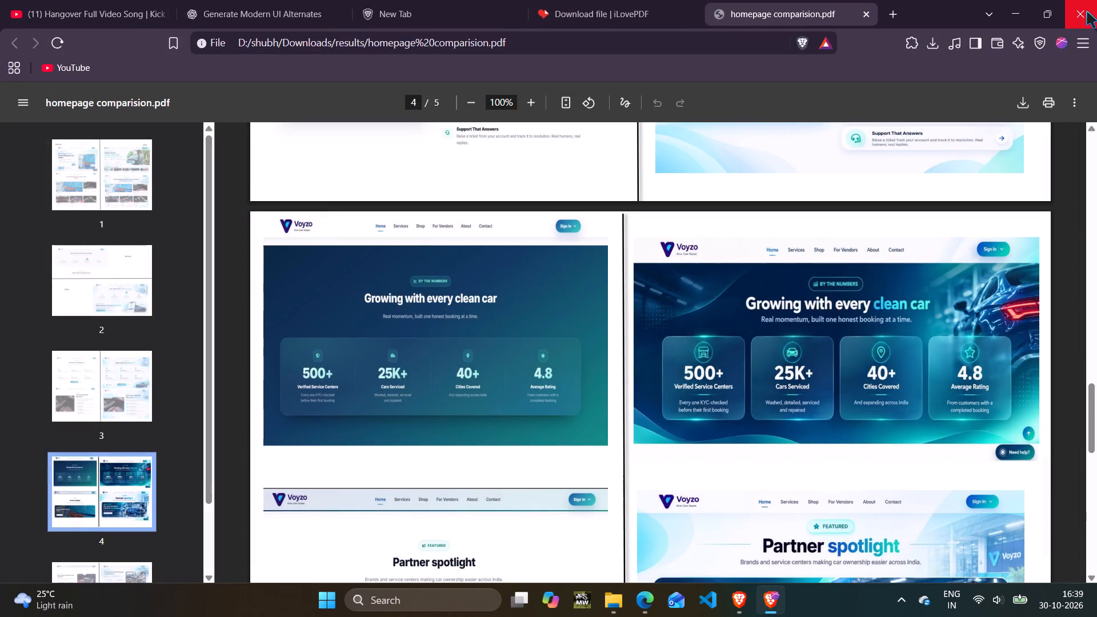
left_click(1081, 6)
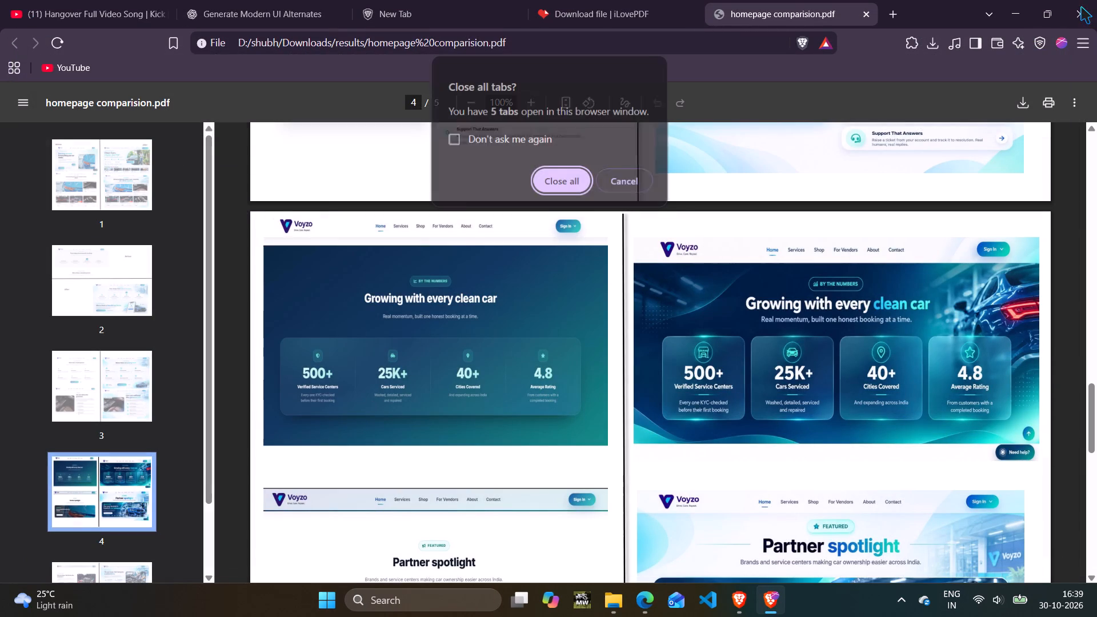
left_click(600, 178)
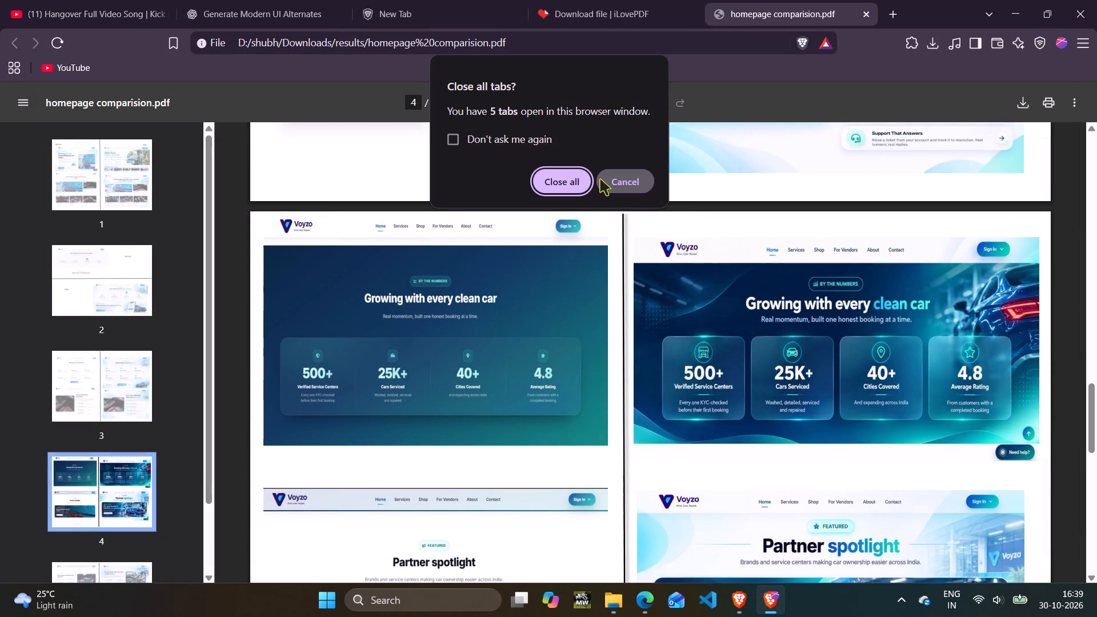
left_click(863, 14)
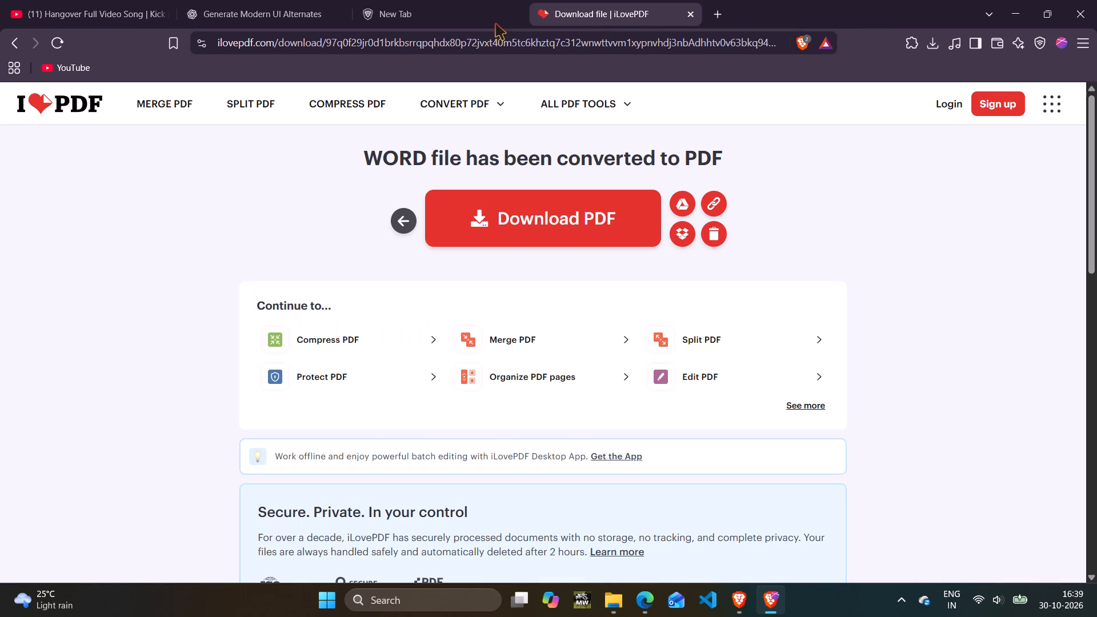